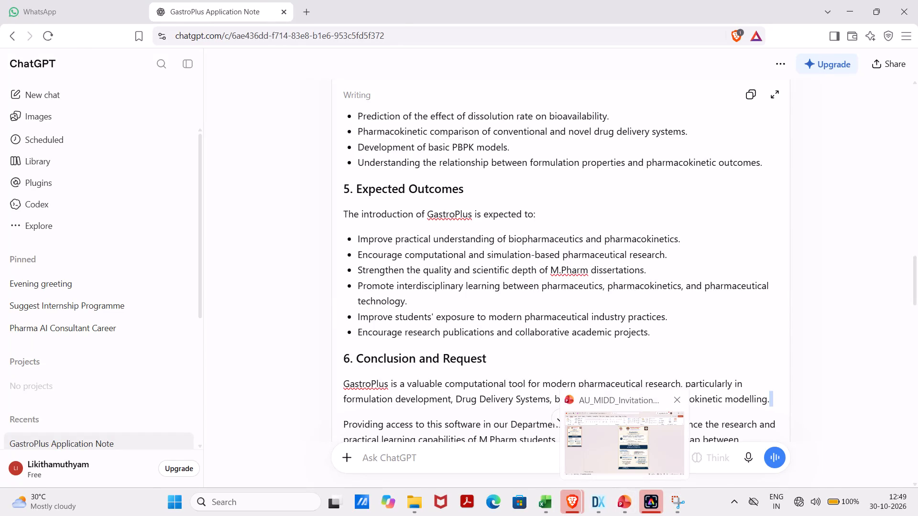
# Switch to the AU_MIDD_Invitation presentation and replace "Renovated" with "Modernized" in the inauguration heading.
pyautogui.click(623, 469)
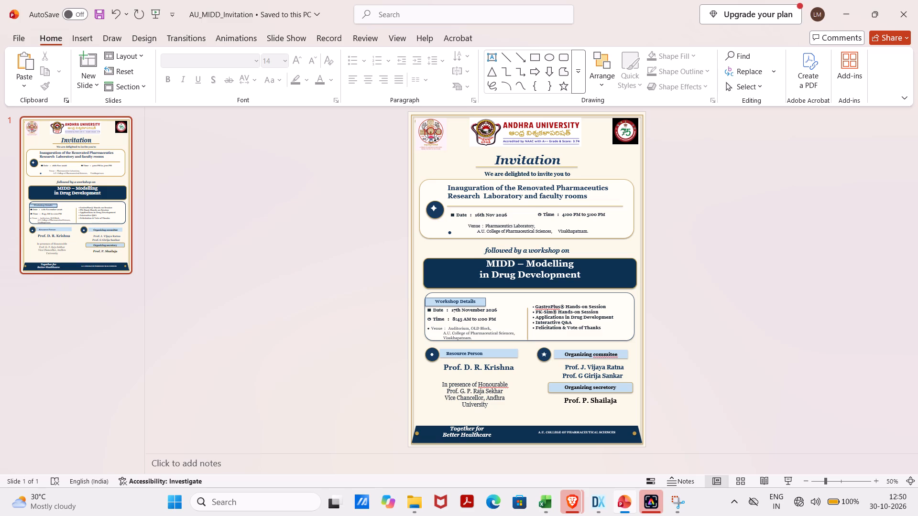
pyautogui.click(555, 188)
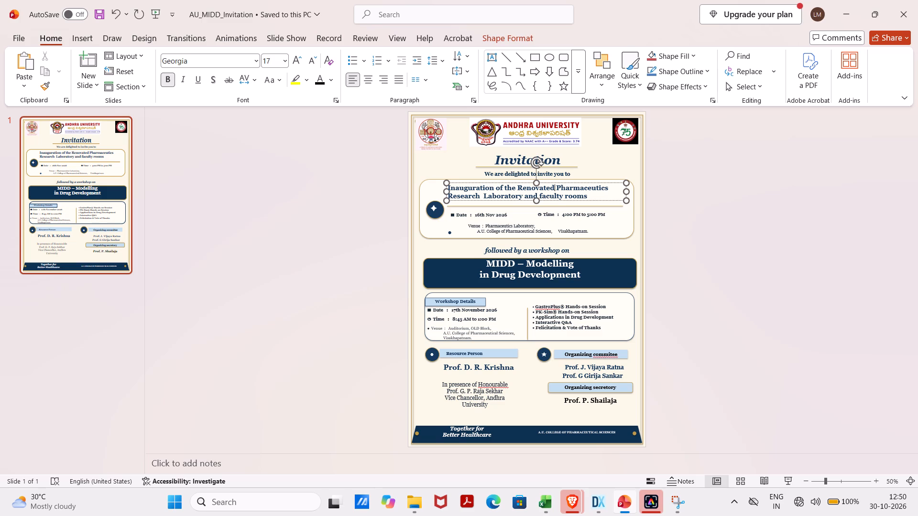
pyautogui.press('BackSpace')
pyautogui.press('BackSpace')
pyautogui.press('BackSpace')
pyautogui.press('BackSpace')
pyautogui.press('BackSpace')
pyautogui.press('BackSpace')
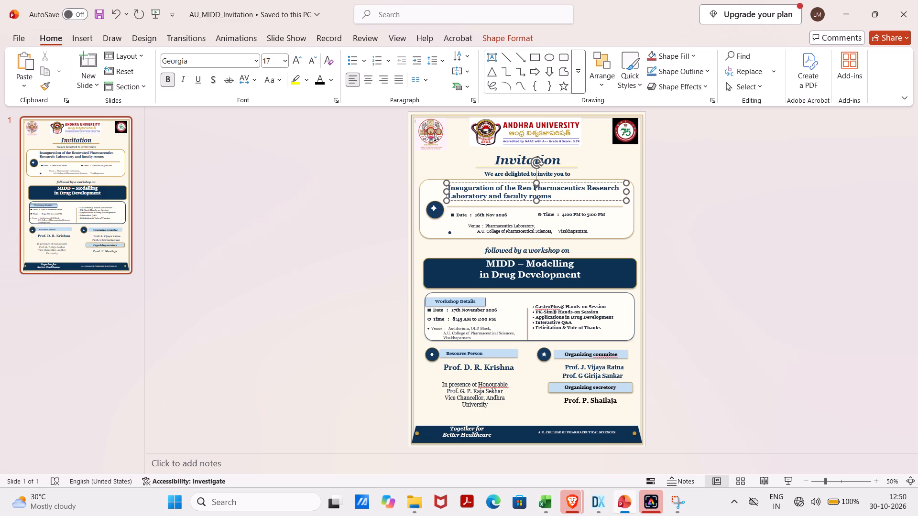
pyautogui.press('BackSpace')
pyautogui.press('BackSpace')
pyautogui.press('BackSpace')
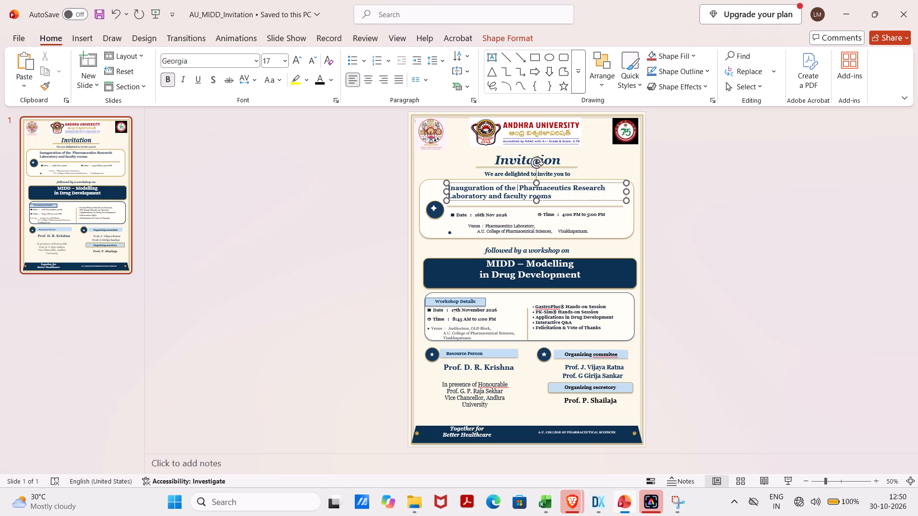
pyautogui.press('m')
pyautogui.press('BackSpace')
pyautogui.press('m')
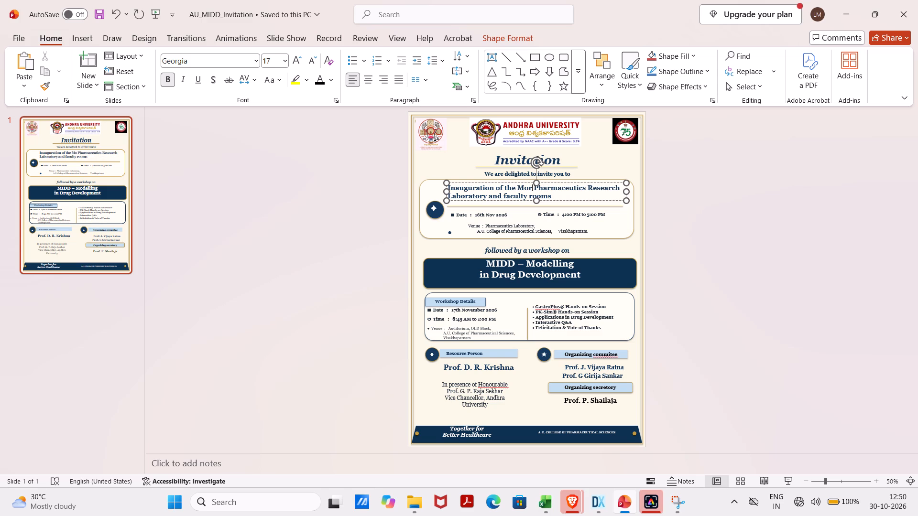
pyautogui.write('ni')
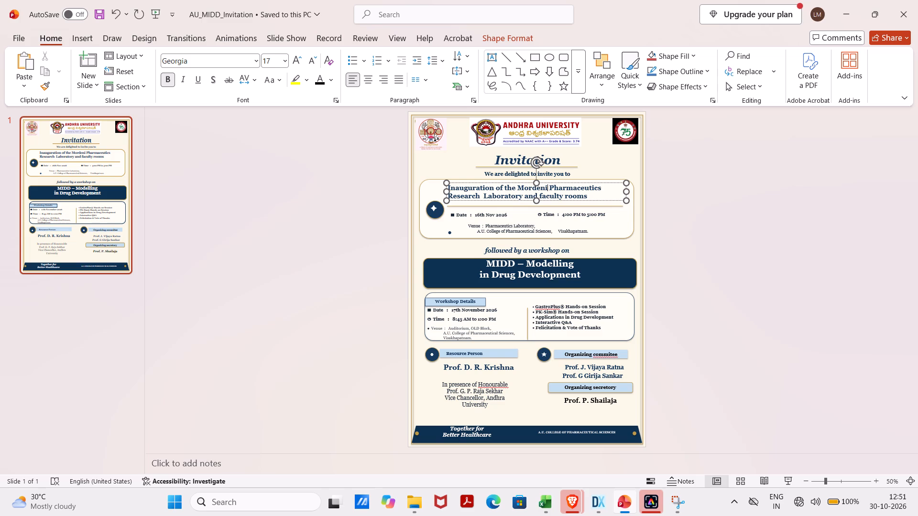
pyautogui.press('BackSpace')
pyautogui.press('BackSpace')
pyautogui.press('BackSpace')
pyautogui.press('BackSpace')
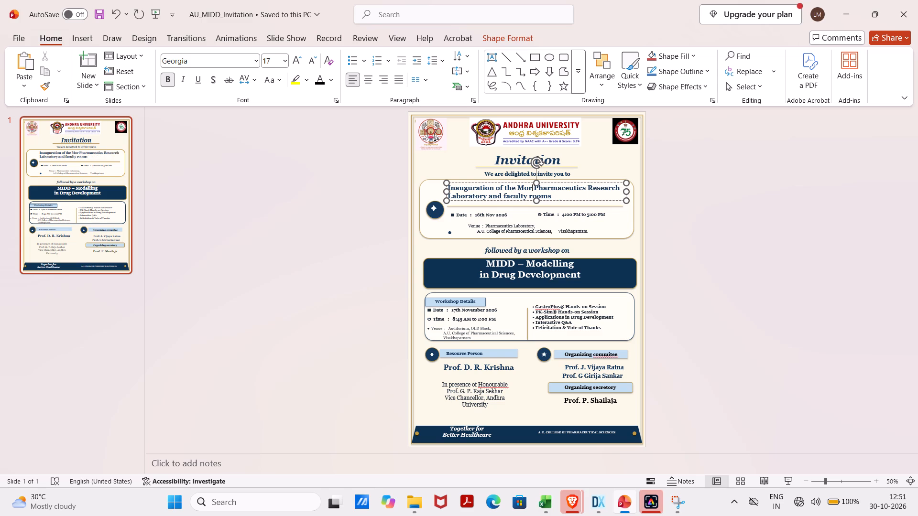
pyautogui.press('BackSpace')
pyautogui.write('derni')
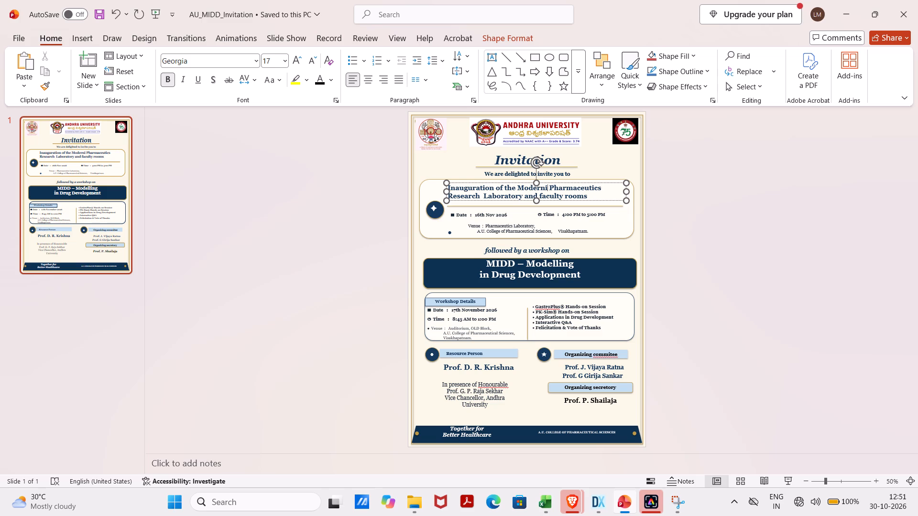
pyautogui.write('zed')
# Shrink the round centenary logo beside the Andhra University header slightly, keeping it in the slide's upper-left corner.
pyautogui.click(426, 138)
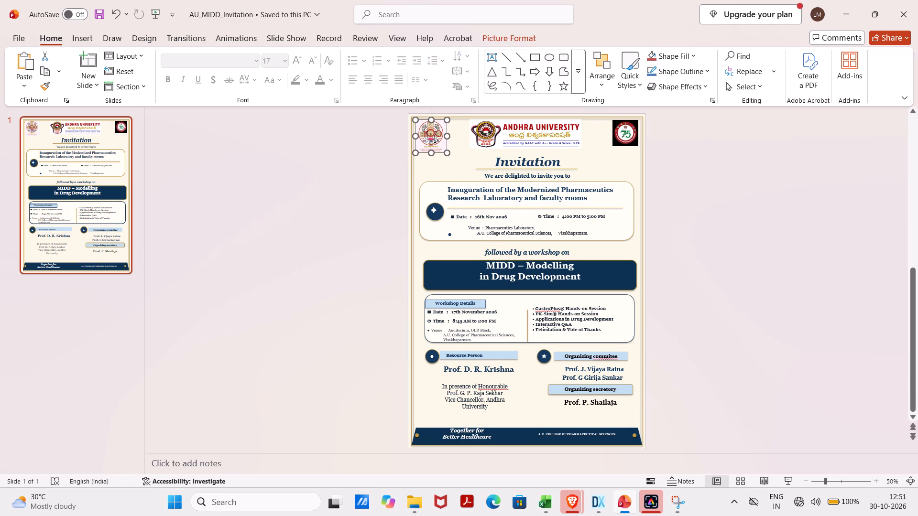
pyautogui.moveTo(448, 152); pyautogui.dragTo(498, 193)
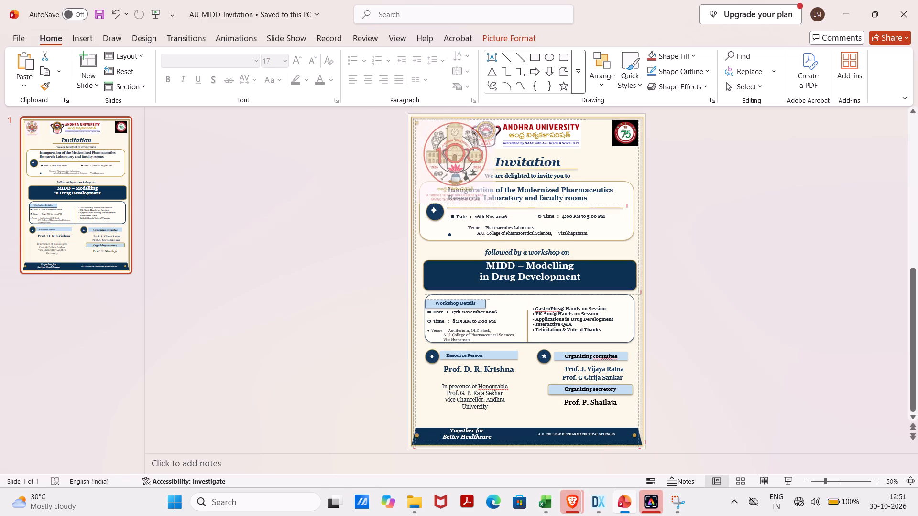
pyautogui.moveTo(498, 193); pyautogui.dragTo(522, 231)
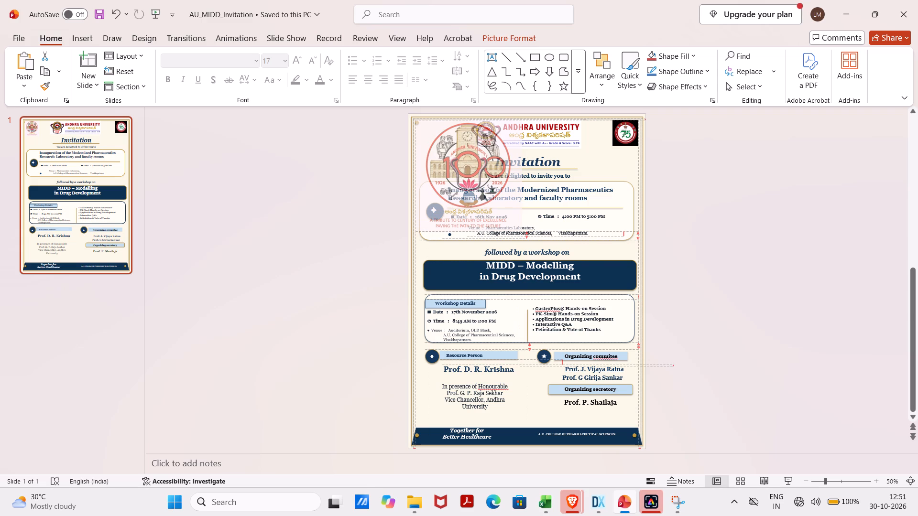
pyautogui.moveTo(522, 231); pyautogui.dragTo(462, 147)
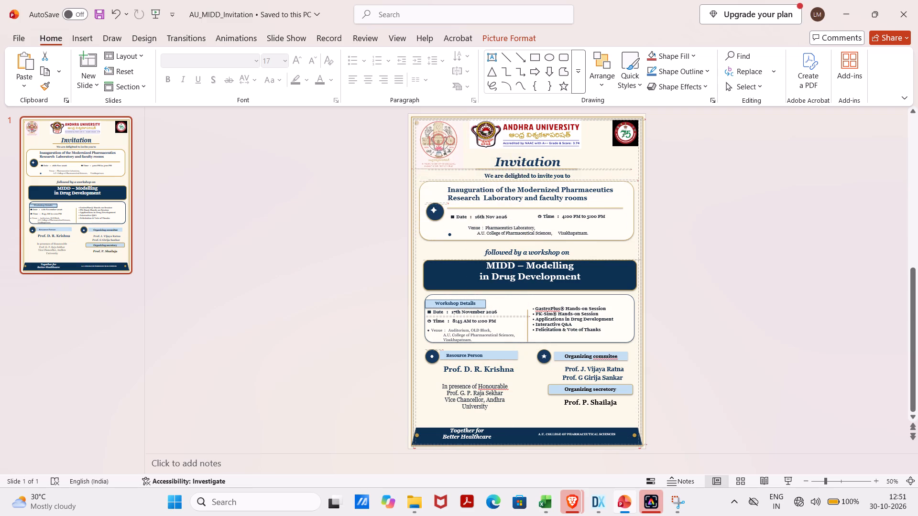
pyautogui.moveTo(462, 147); pyautogui.dragTo(455, 130)
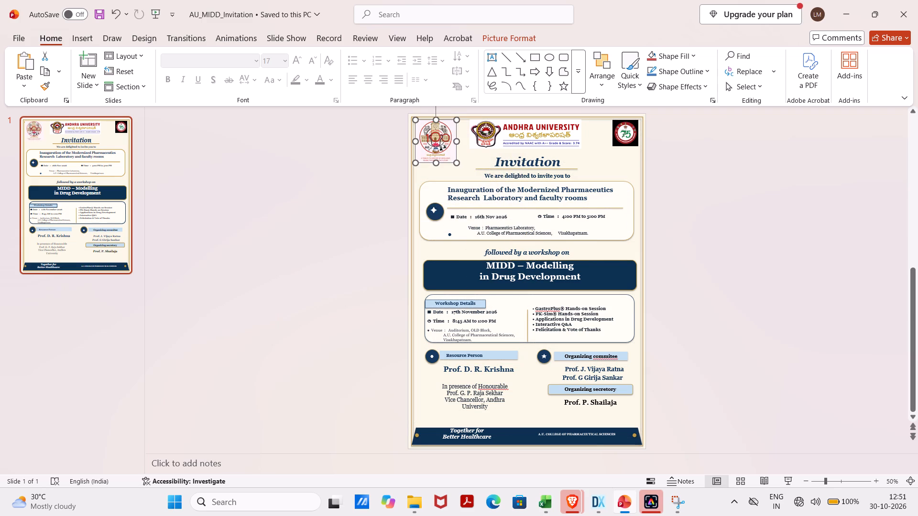
pyautogui.moveTo(456, 162); pyautogui.dragTo(459, 140)
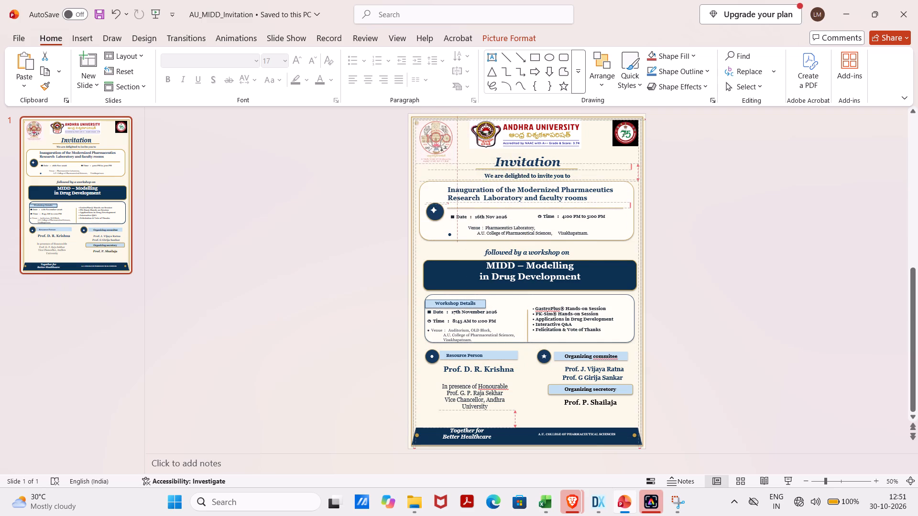
pyautogui.moveTo(459, 140); pyautogui.dragTo(458, 141)
pyautogui.moveTo(458, 164); pyautogui.dragTo(448, 141)
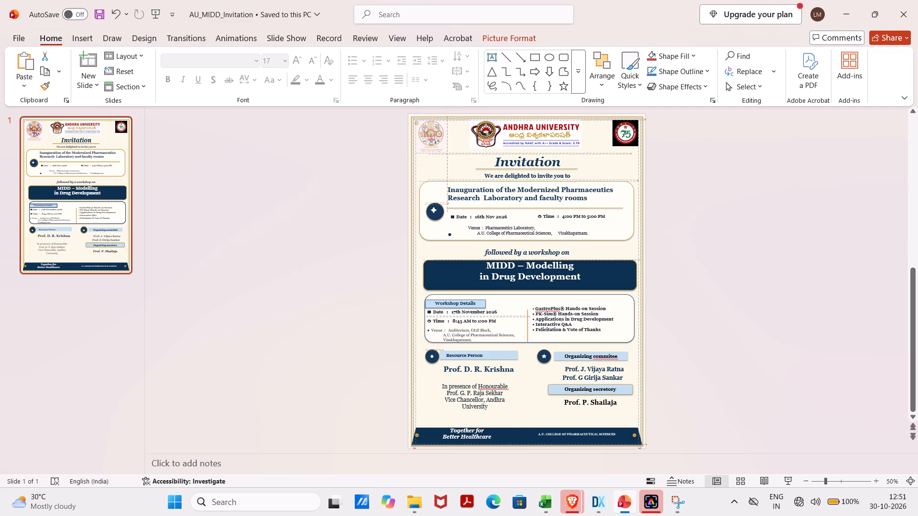
pyautogui.moveTo(448, 141); pyautogui.dragTo(448, 140)
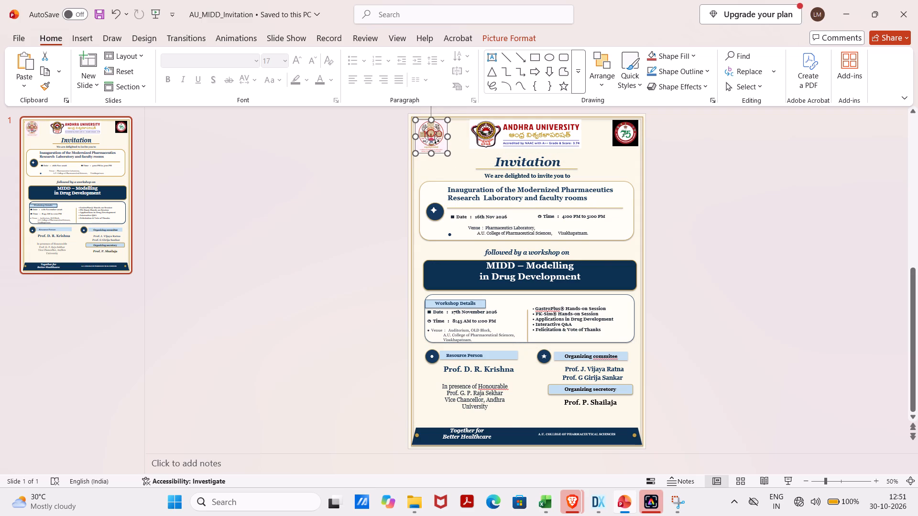
pyautogui.moveTo(447, 152); pyautogui.dragTo(441, 140)
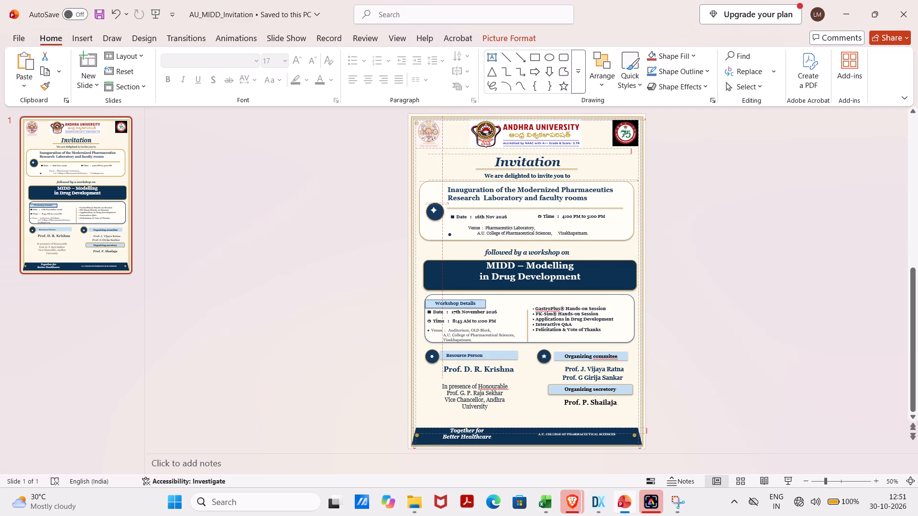
pyautogui.moveTo(441, 140); pyautogui.dragTo(442, 140)
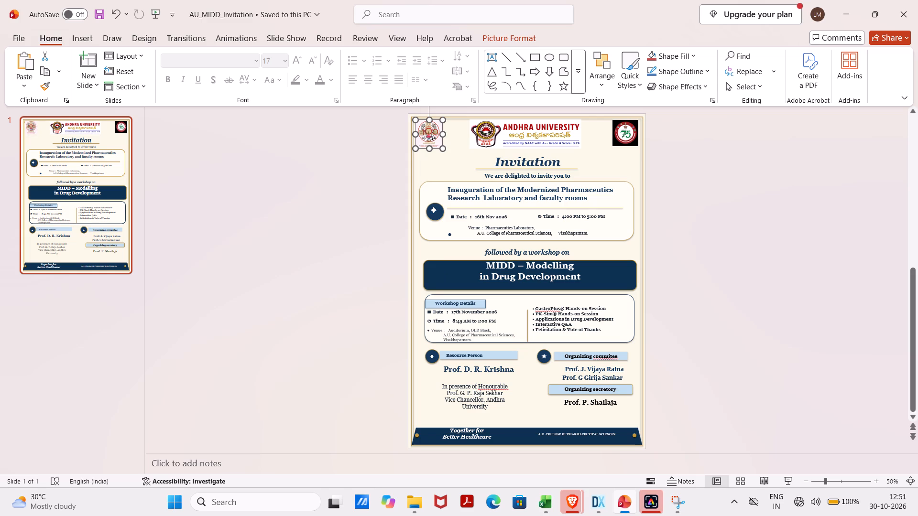
pyautogui.click(430, 149)
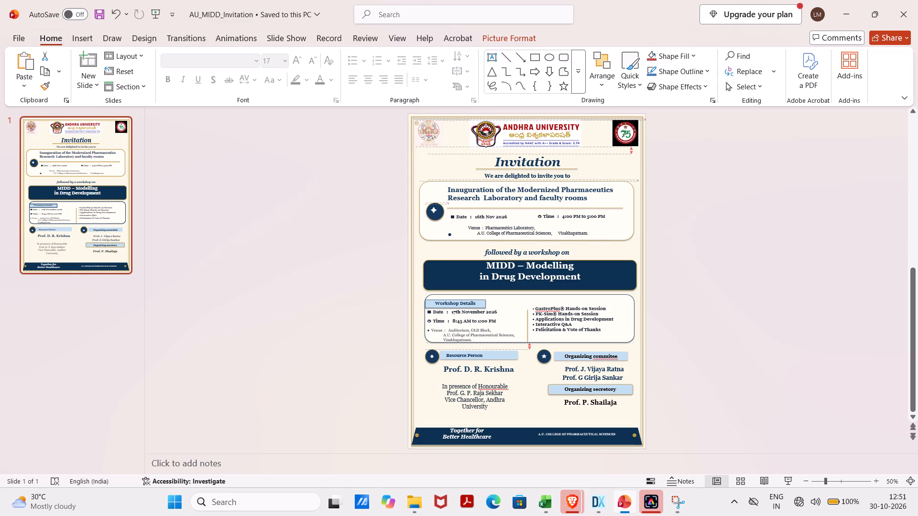
pyautogui.click(354, 190)
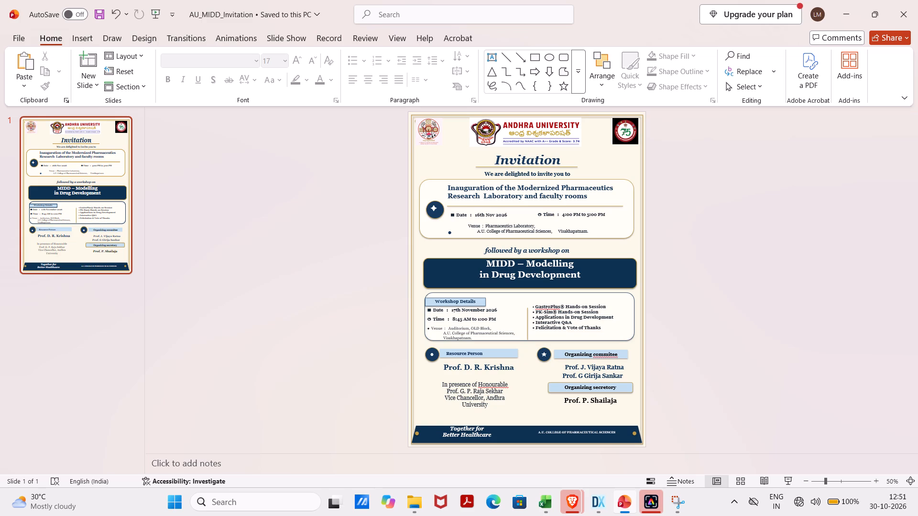
# Change the organizing secretary's title from "Prof." to "Dr." in front of the name.
pyautogui.click(580, 399)
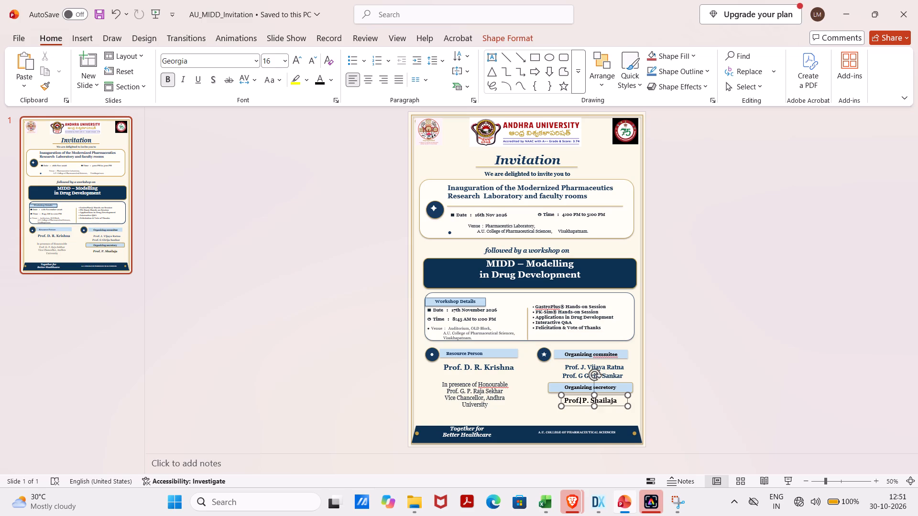
pyautogui.press('BackSpace')
pyautogui.press('BackSpace')
pyautogui.press('BackSpace')
pyautogui.press('BackSpace')
pyautogui.press('BackSpace')
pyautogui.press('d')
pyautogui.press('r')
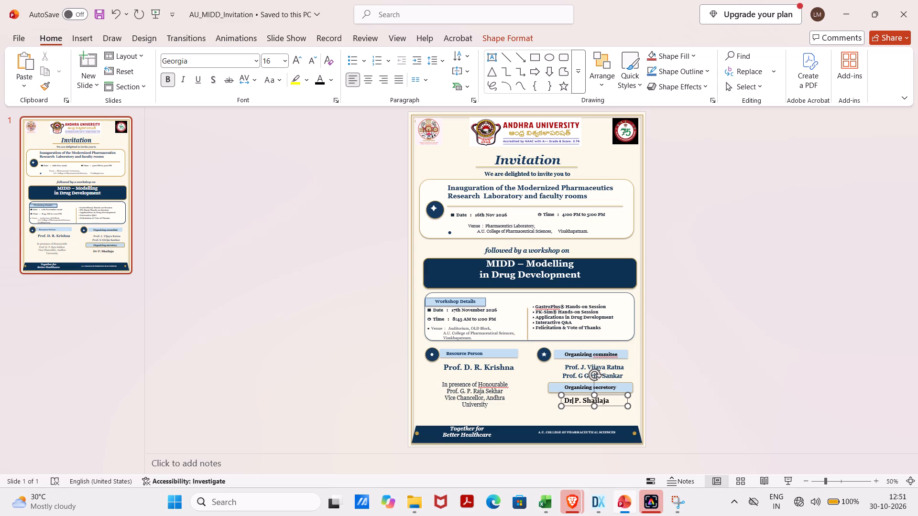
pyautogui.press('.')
# Delete the text box with the first professor's name under the organizing committee heading.
pyautogui.click(598, 373)
pyautogui.click(612, 374)
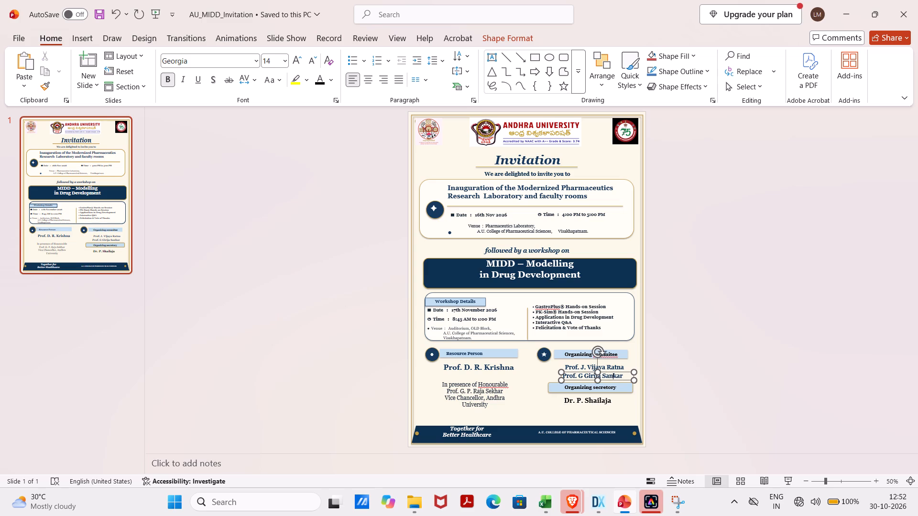
pyautogui.click(623, 367)
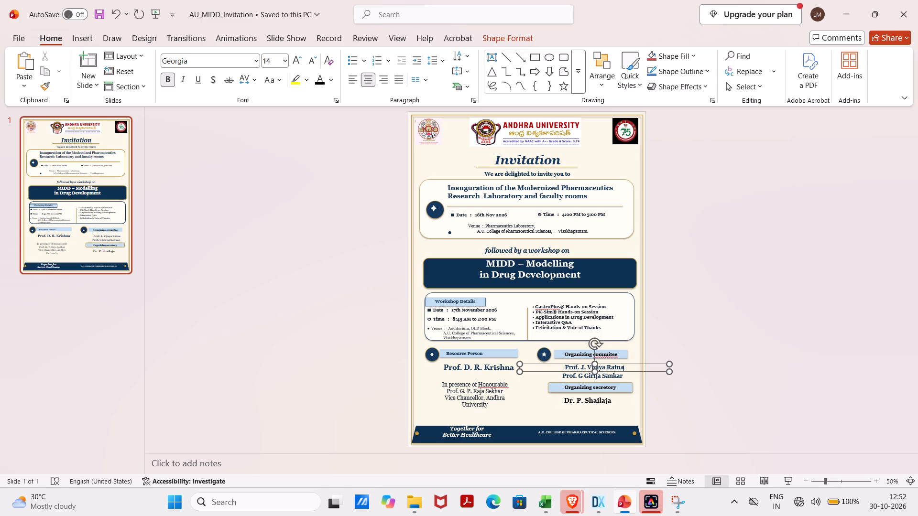
pyautogui.click(518, 361)
pyautogui.press('BackSpace')
# Extend the remaining committee member's text box up and to the left so the name sits closer beneath the committee heading.
pyautogui.click(588, 372)
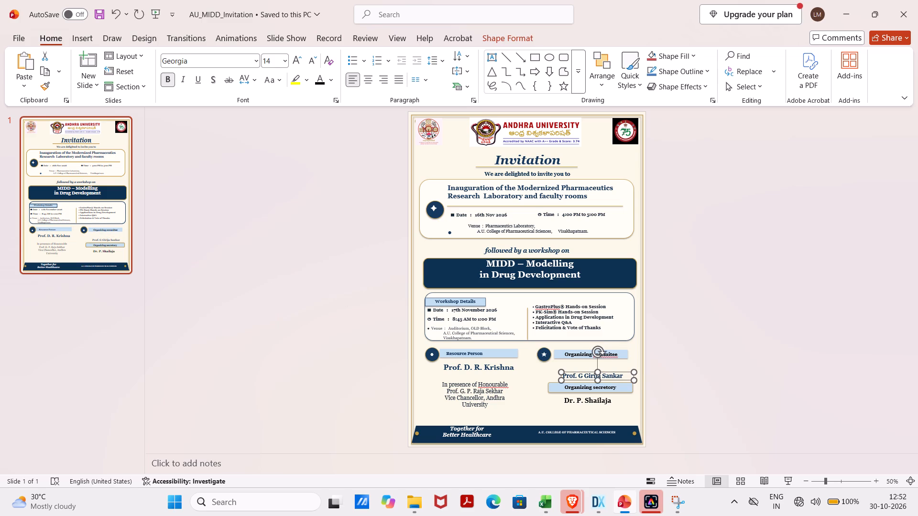
pyautogui.moveTo(562, 373); pyautogui.dragTo(555, 362)
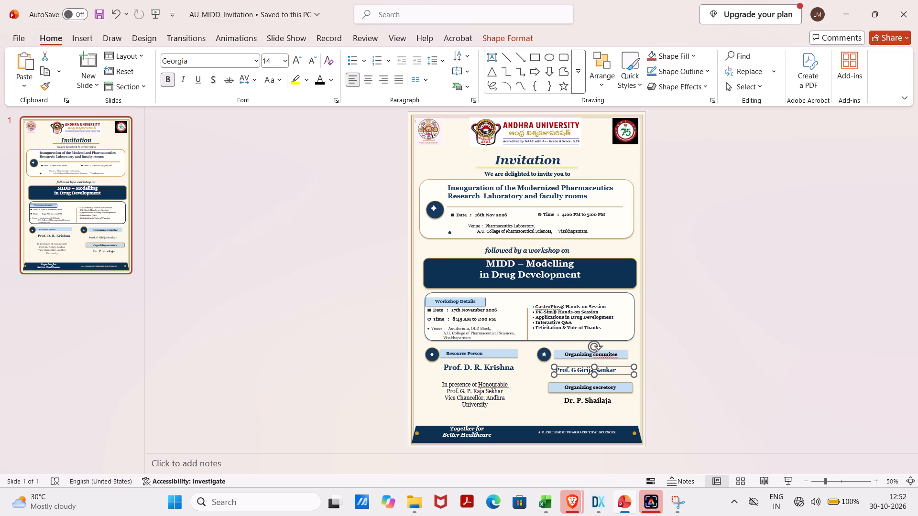
# Reposition and resize the "MIDD – Modelling in Drug Development" text box so the title sits vertically centred within the navy banner.
pyautogui.doubleClick(556, 260)
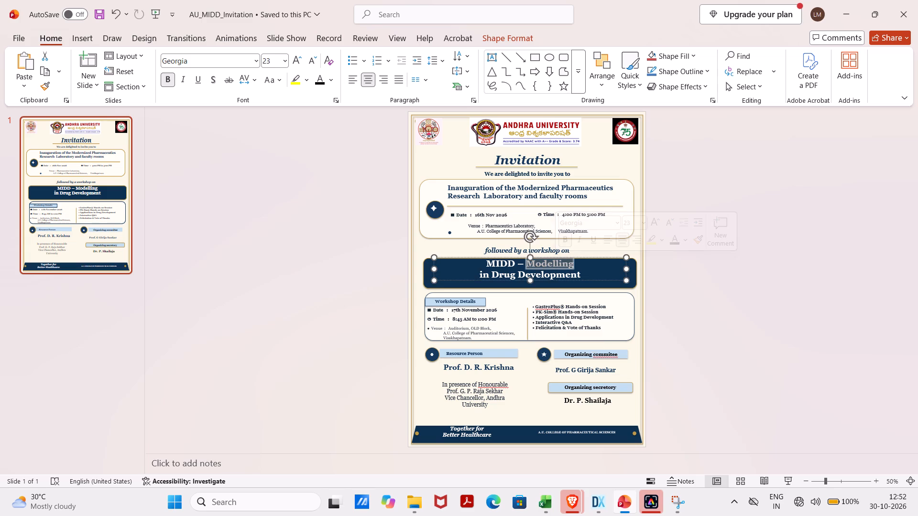
pyautogui.moveTo(432, 256); pyautogui.dragTo(434, 264)
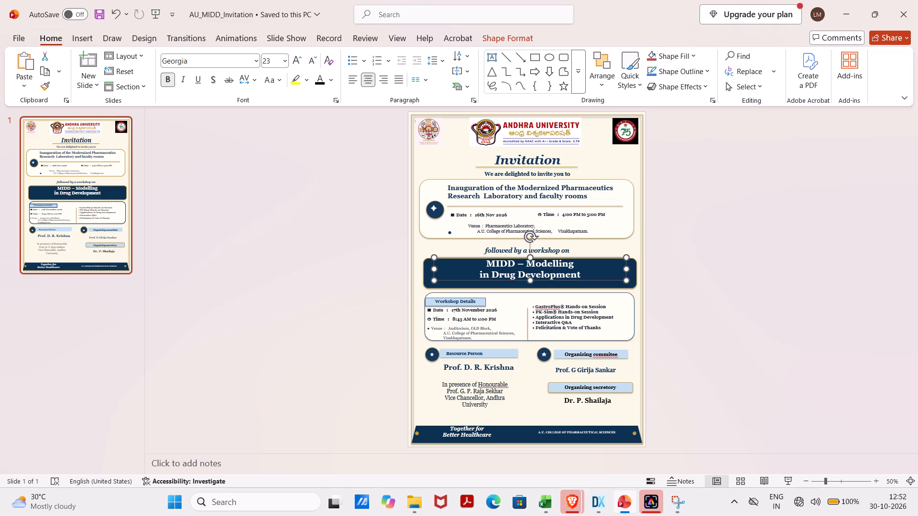
pyautogui.moveTo(530, 255); pyautogui.dragTo(528, 264)
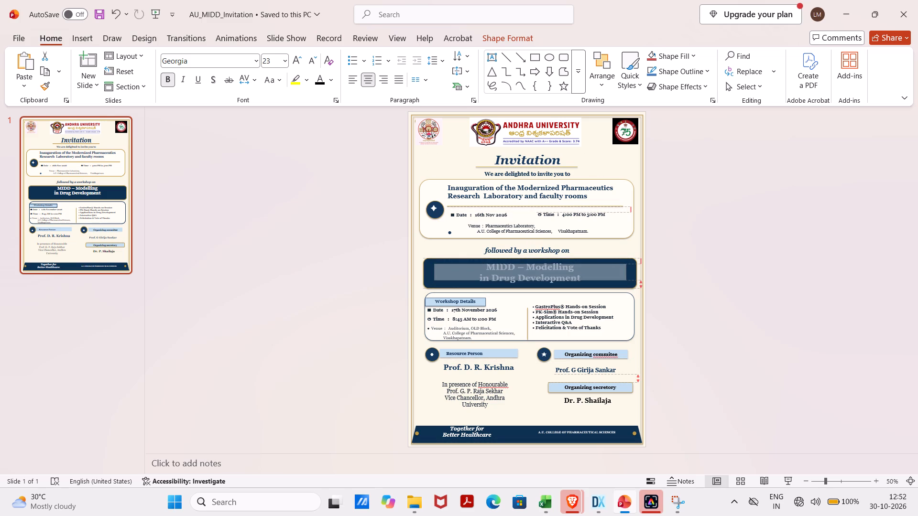
pyautogui.moveTo(528, 264); pyautogui.dragTo(526, 263)
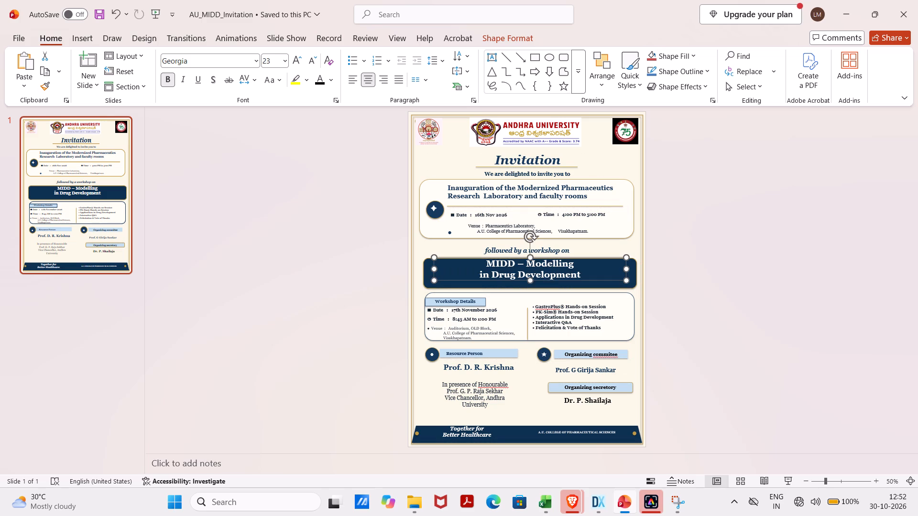
pyautogui.moveTo(626, 257); pyautogui.dragTo(623, 270)
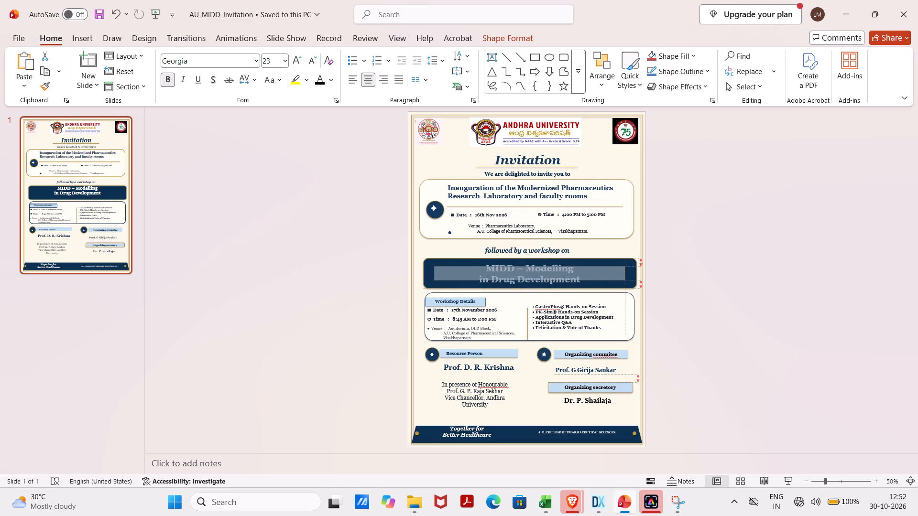
pyautogui.moveTo(623, 270); pyautogui.dragTo(622, 272)
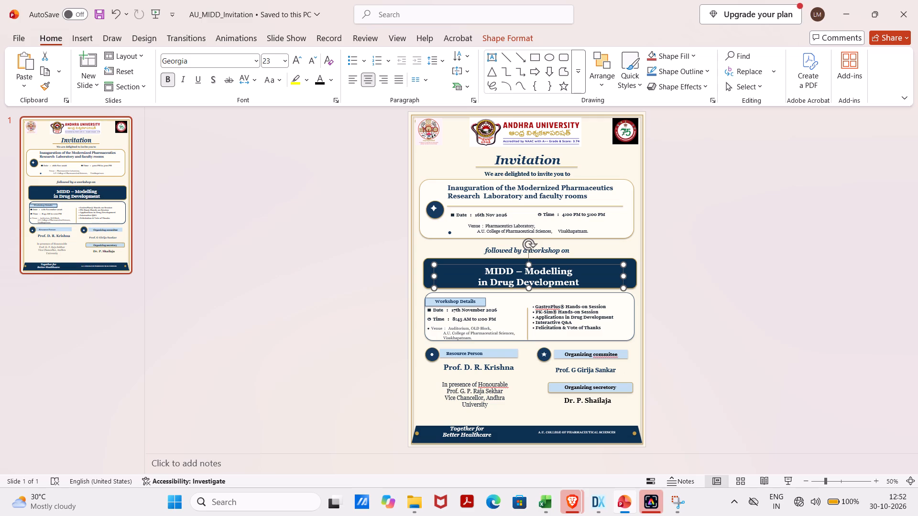
pyautogui.moveTo(435, 288); pyautogui.dragTo(439, 281)
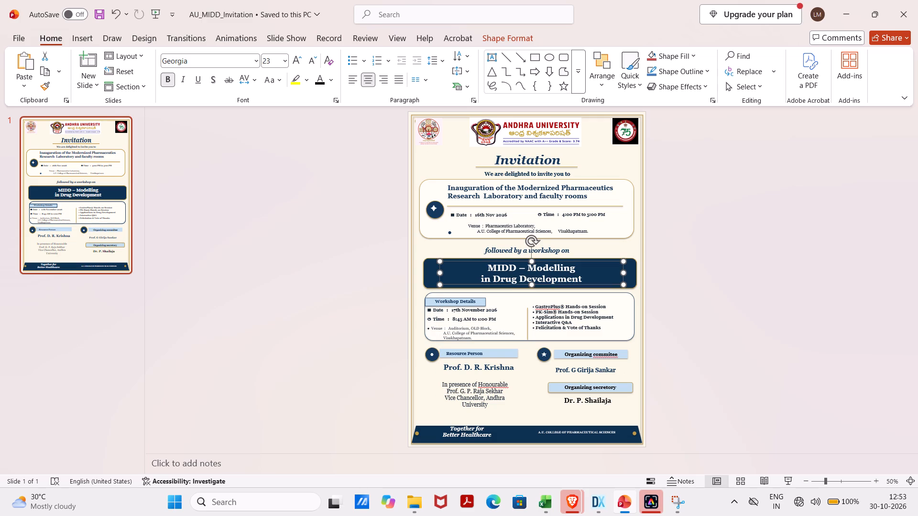
pyautogui.click(694, 287)
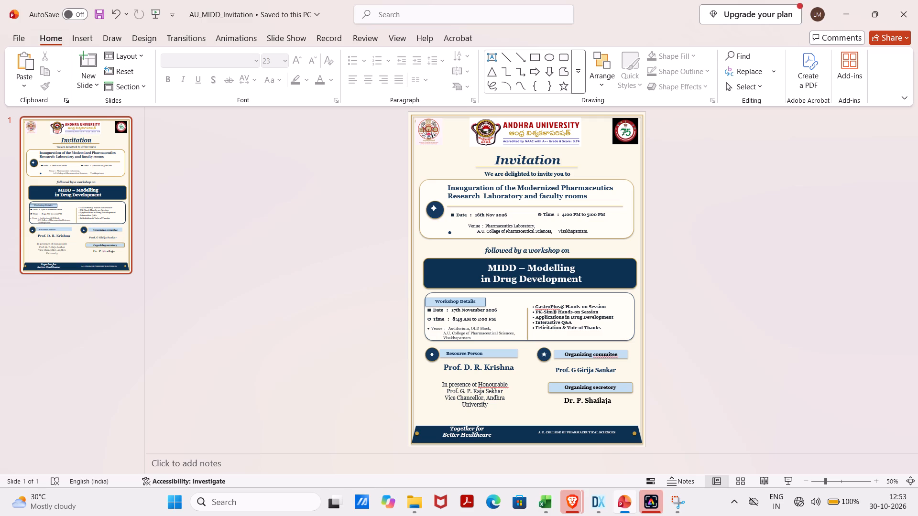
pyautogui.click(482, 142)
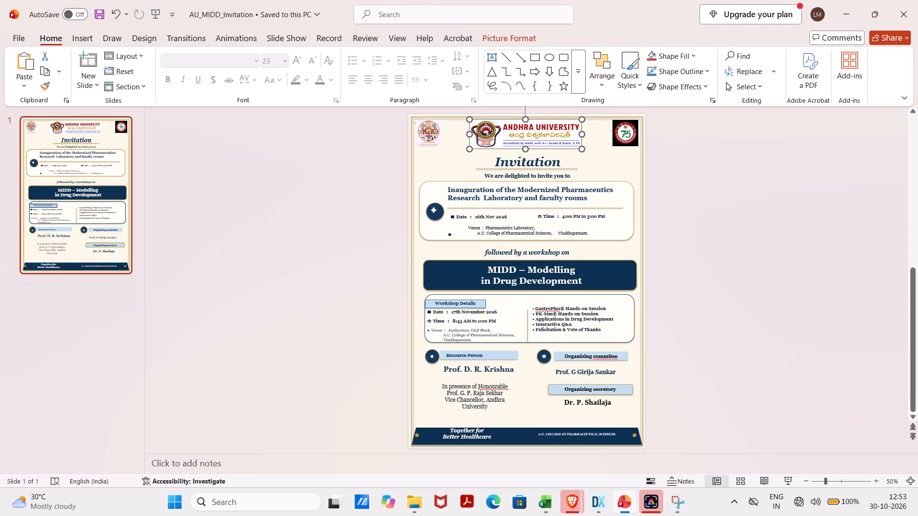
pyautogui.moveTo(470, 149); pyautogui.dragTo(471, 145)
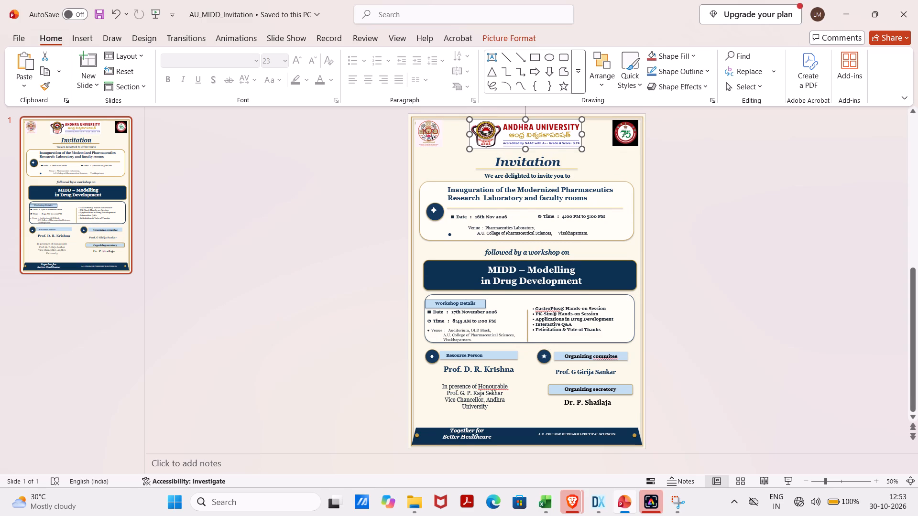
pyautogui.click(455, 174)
# Extend the "Invitation" heading's text box slightly up and to the left so the heading sits a little higher.
pyautogui.click(518, 157)
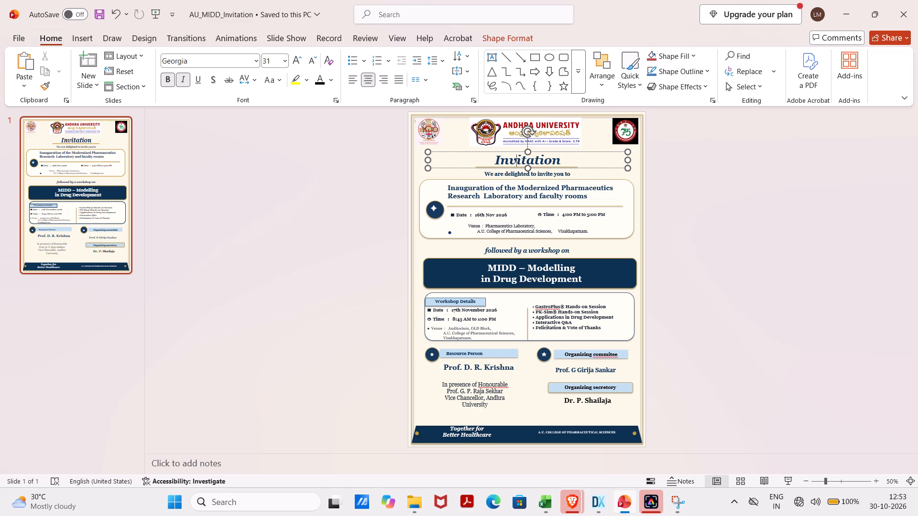
pyautogui.moveTo(429, 152); pyautogui.dragTo(428, 148)
pyautogui.click(426, 168)
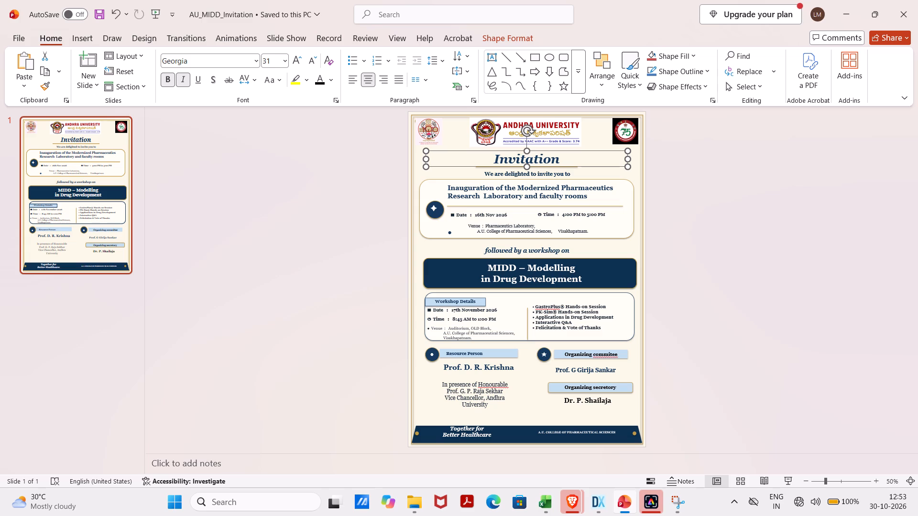
# Add "&" and "Workshop" on separate new lines below the "Inauguration of the Modernized Pharmaceutics Research Laboratory and faculty rooms" text.
pyautogui.click(591, 197)
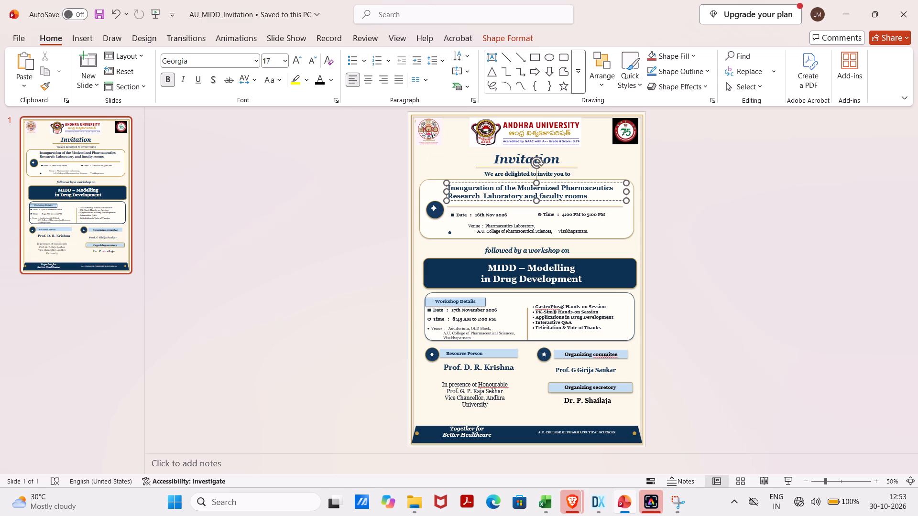
pyautogui.press('Return')
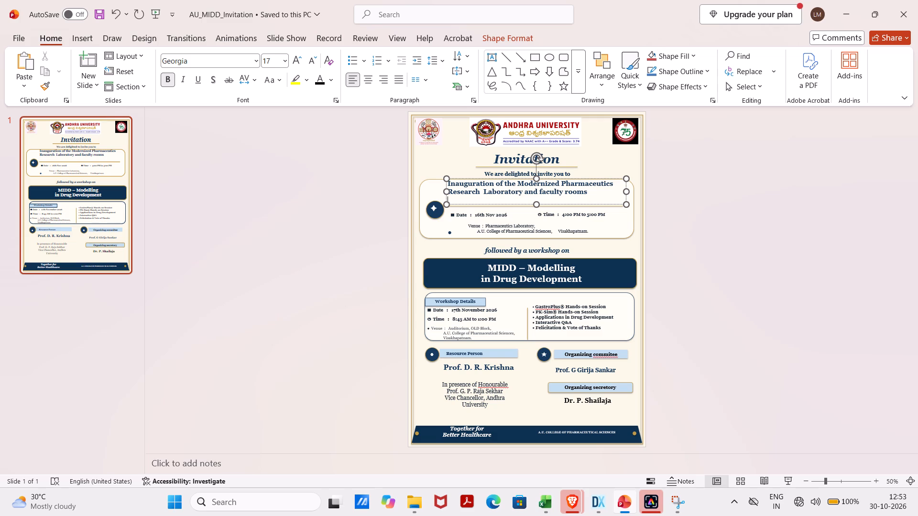
pyautogui.hotkey('shift', '&')
pyautogui.press('Return')
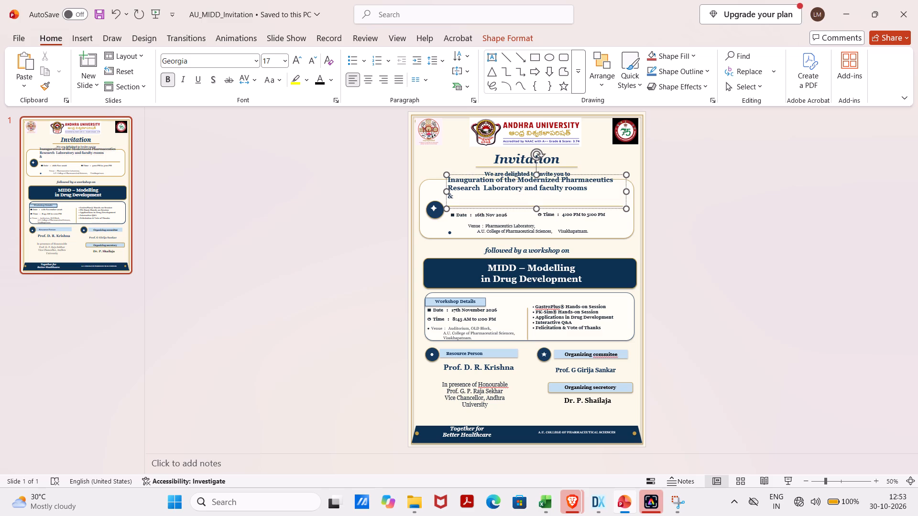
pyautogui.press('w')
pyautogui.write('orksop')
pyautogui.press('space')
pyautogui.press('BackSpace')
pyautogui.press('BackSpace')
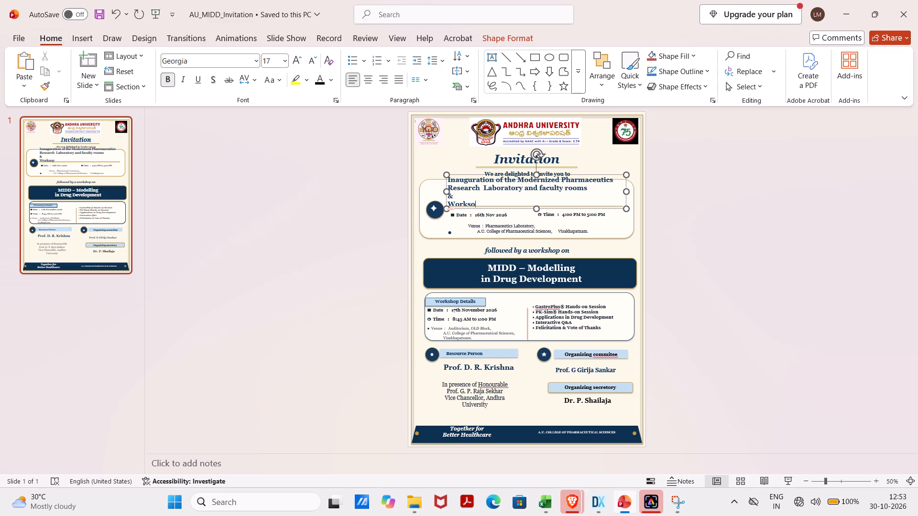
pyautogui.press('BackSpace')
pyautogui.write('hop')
# Copy the "MIDD – Modelling in Drug Development" title from the navy banner and append it after "Workshop" in the inauguration text.
pyautogui.click(585, 279)
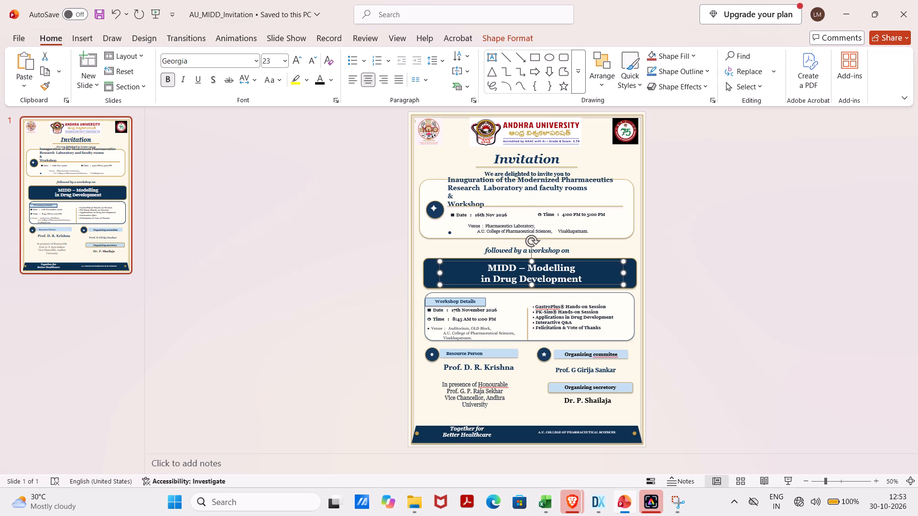
pyautogui.moveTo(580, 279); pyautogui.dragTo(471, 268)
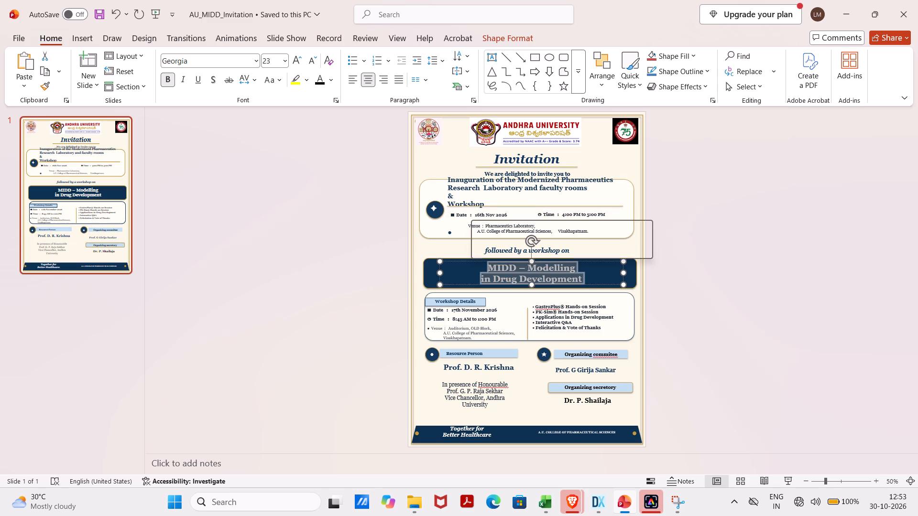
pyautogui.hotkey('ctrl', 'c')
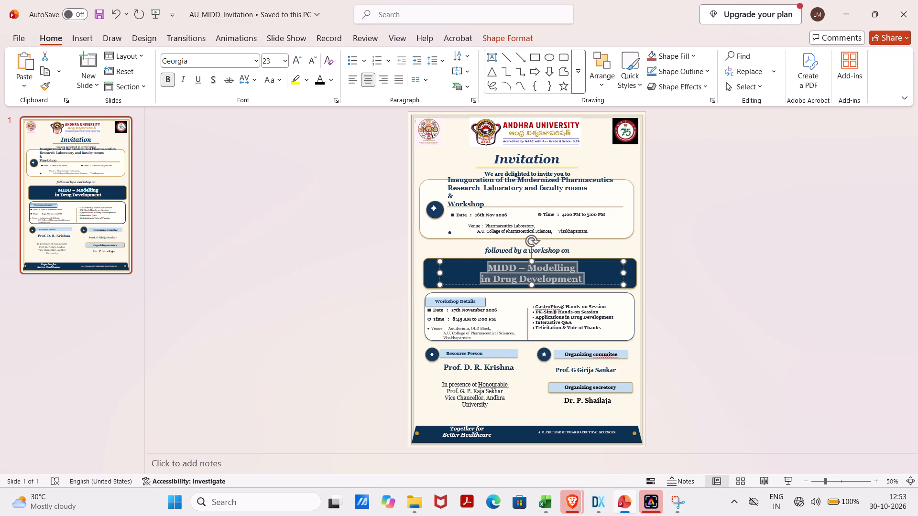
pyautogui.click(489, 205)
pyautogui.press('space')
pyautogui.hotkey('ctrl', 'v')
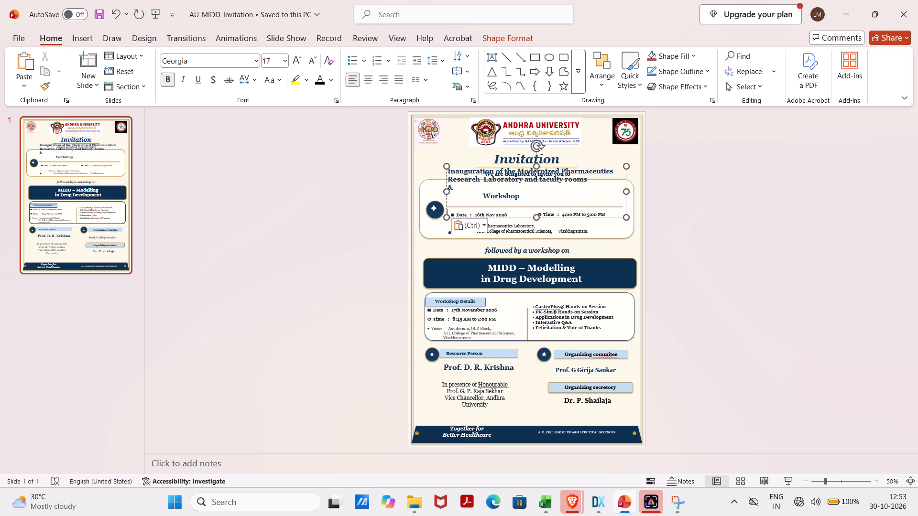
# Set the font colour of "Workshop MIDD – Modelling in Drug Development" in the inauguration text to black.
pyautogui.moveTo(598, 208); pyautogui.dragTo(525, 200)
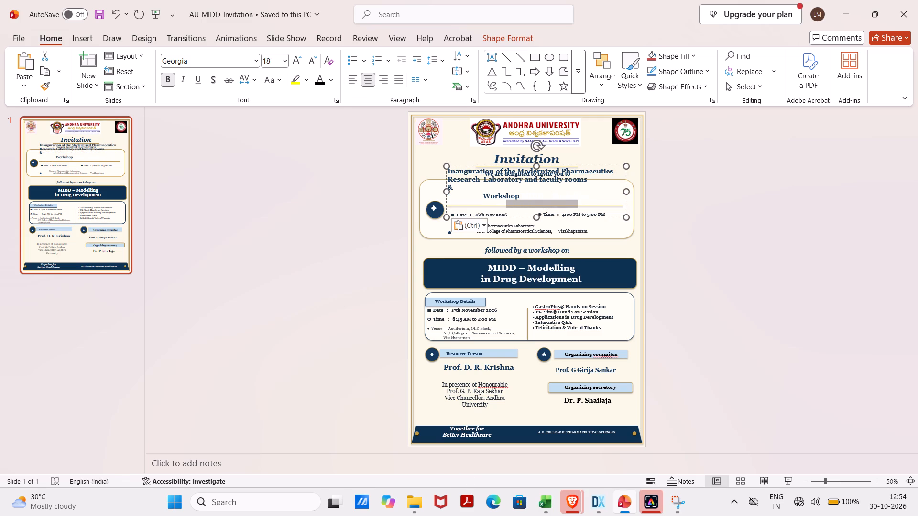
pyautogui.moveTo(525, 200); pyautogui.dragTo(513, 199)
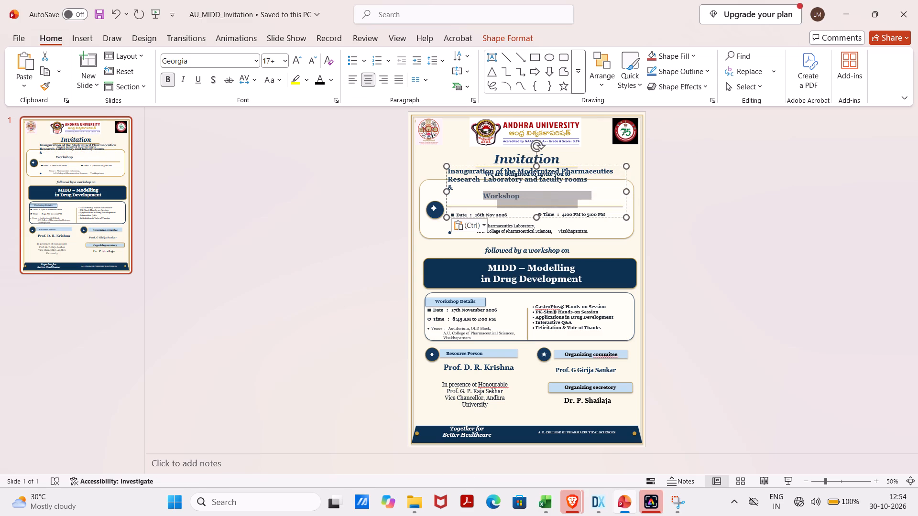
pyautogui.click(329, 83)
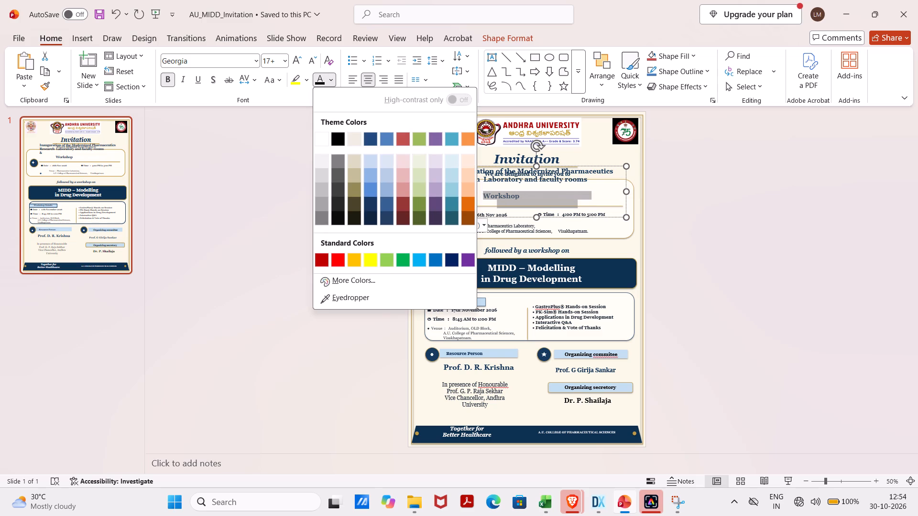
pyautogui.click(338, 136)
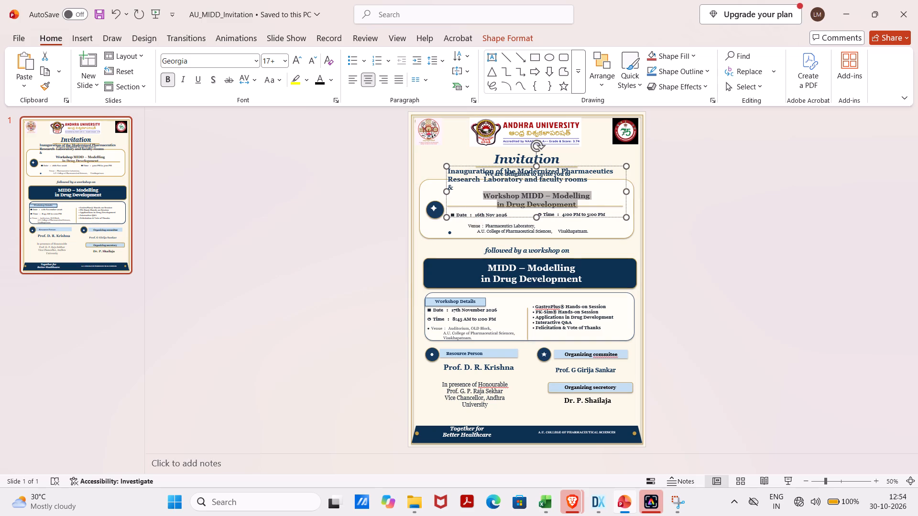
pyautogui.click(355, 210)
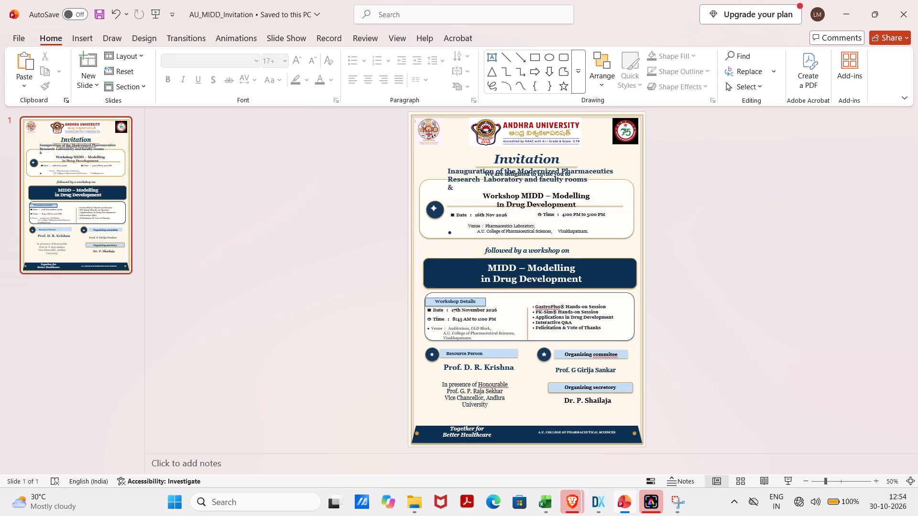
# Indent the "&" line with leading spaces so it sits roughly centred above the workshop title.
pyautogui.click(448, 190)
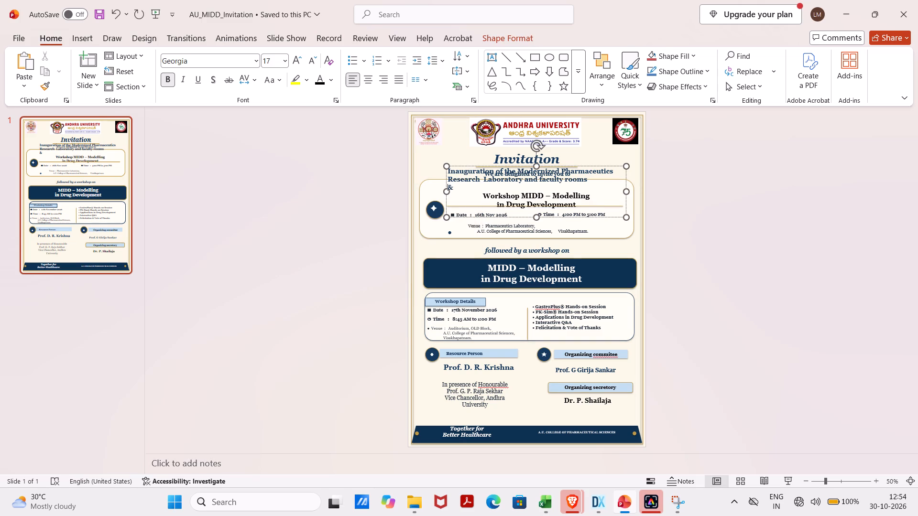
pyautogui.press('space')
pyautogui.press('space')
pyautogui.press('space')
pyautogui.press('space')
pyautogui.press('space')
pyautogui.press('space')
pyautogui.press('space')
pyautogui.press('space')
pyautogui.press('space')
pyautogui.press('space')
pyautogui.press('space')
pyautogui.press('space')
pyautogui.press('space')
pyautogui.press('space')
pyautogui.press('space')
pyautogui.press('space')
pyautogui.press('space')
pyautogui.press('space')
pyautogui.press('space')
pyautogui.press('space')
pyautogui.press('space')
# Left-align the "Workshop MIDD – Modelling" line and insert a blank line between it and the "&".
pyautogui.click(483, 197)
pyautogui.press('BackSpace')
pyautogui.press('Return')
pyautogui.press('Return')
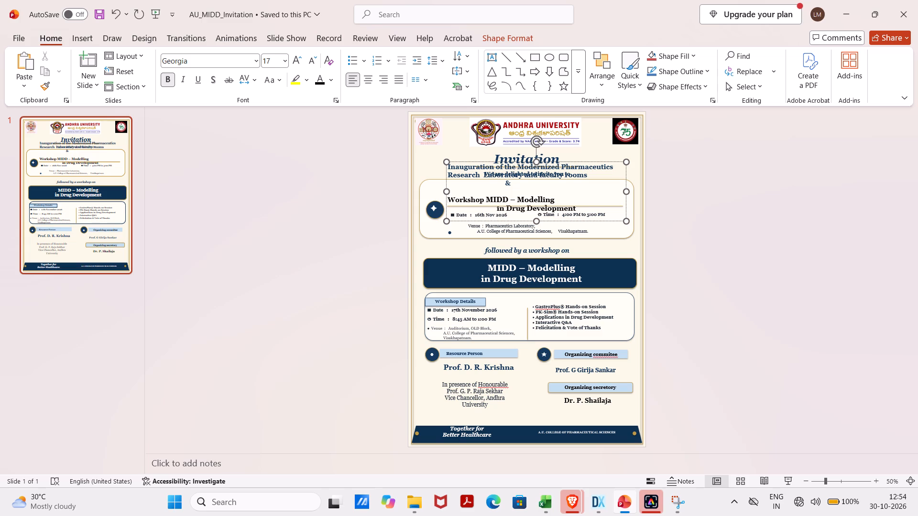
# Delete the space between "Nov" and "2026" in the inauguration date, and return to the inauguration heading text box.
pyautogui.click(497, 212)
pyautogui.press('BackSpace')
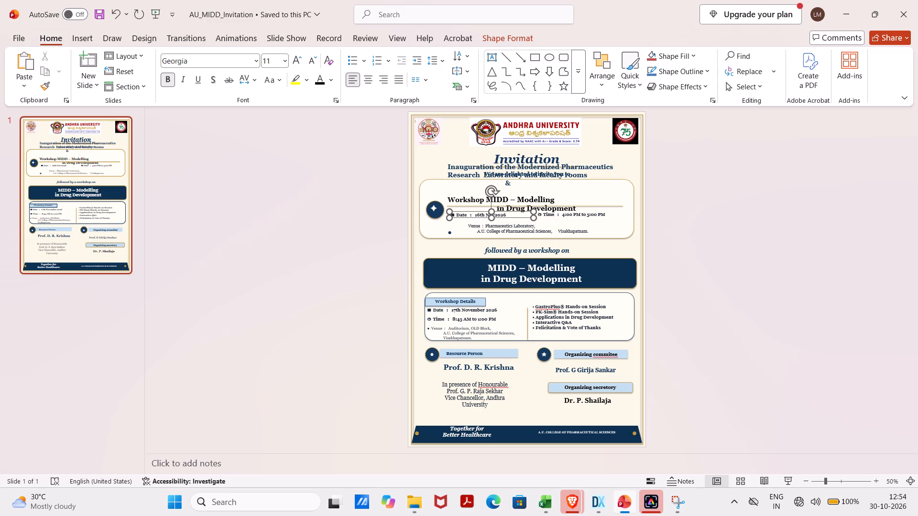
pyautogui.click(571, 188)
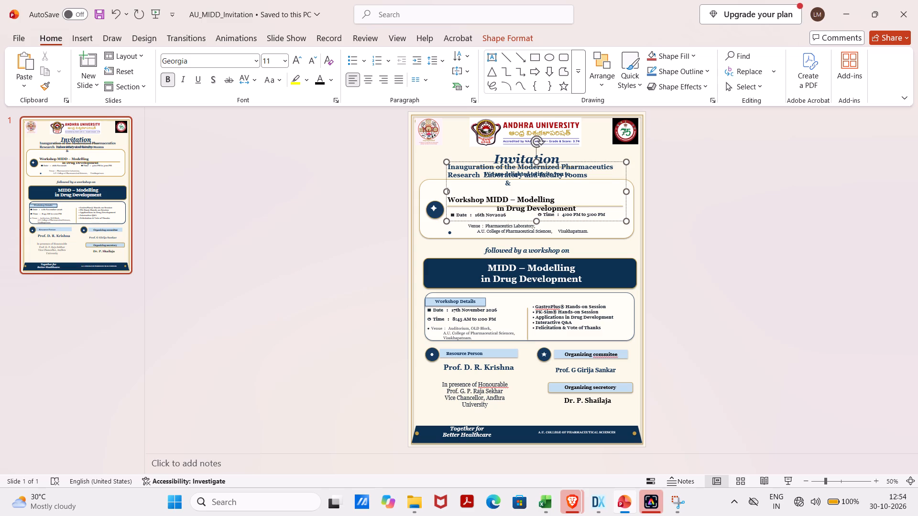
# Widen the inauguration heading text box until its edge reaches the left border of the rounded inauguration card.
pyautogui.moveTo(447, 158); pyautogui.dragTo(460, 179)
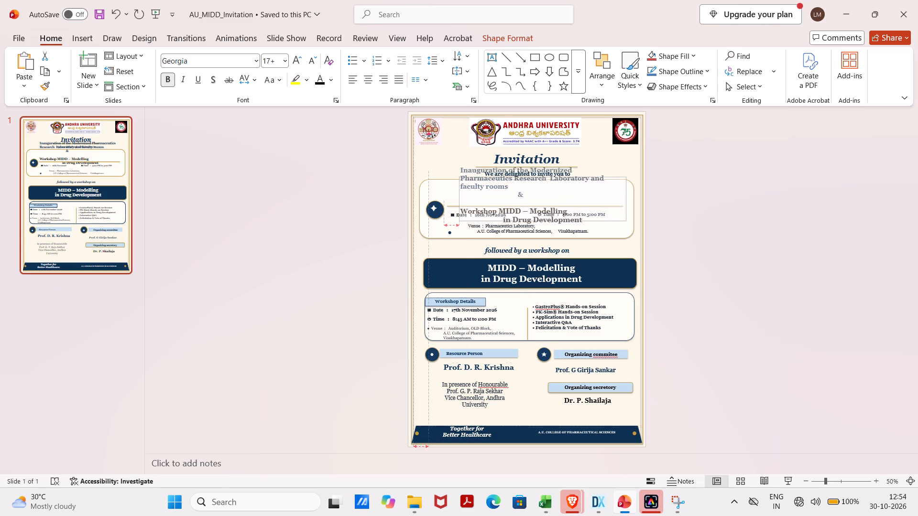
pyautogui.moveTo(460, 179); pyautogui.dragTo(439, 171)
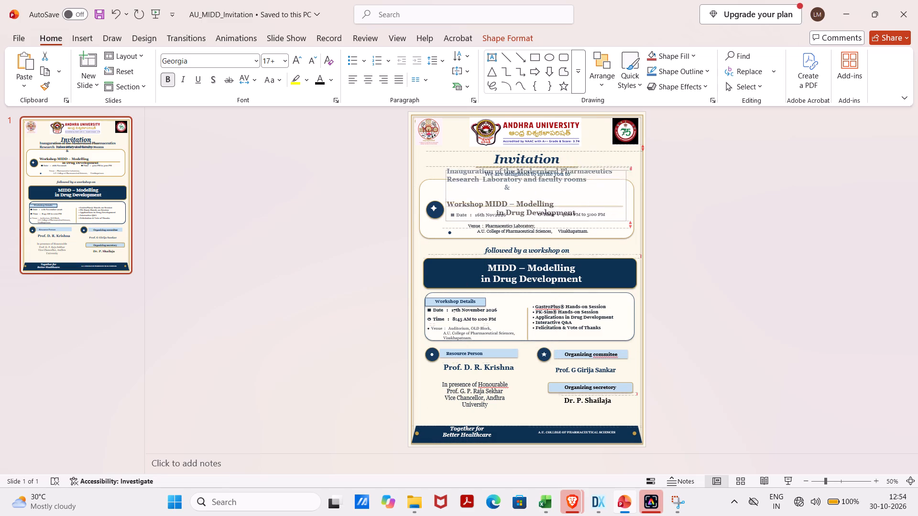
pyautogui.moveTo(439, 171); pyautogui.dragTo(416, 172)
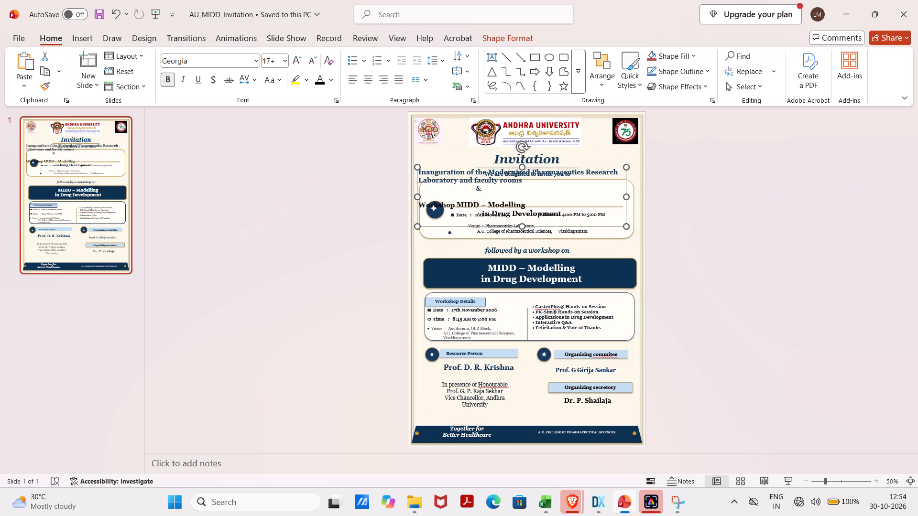
# Delete the characters before "h Nov2026" in the inauguration date.
pyautogui.click(481, 214)
pyautogui.press('BackSpace')
pyautogui.press('BackSpace')
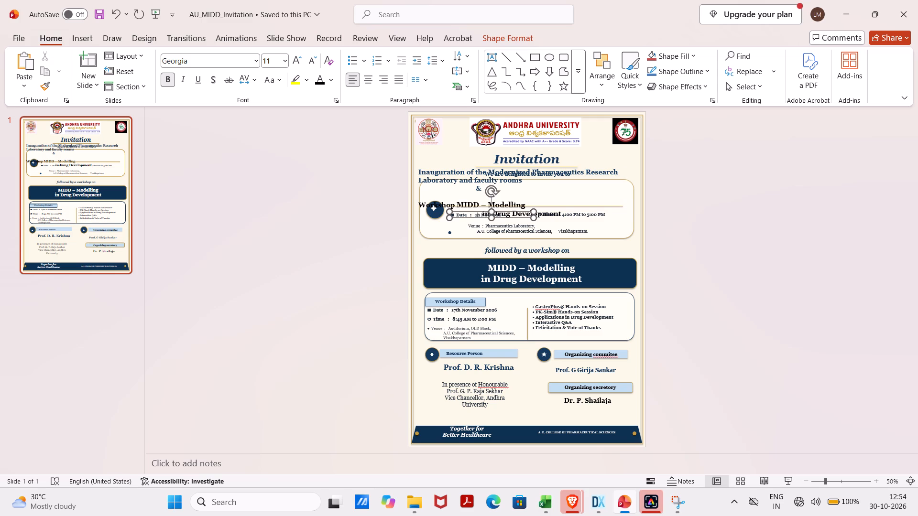
pyautogui.press('BackSpace')
pyautogui.press('BackSpace')
# Resize the inauguration heading text box so its left edge sits slightly inside the inauguration card.
pyautogui.click(428, 187)
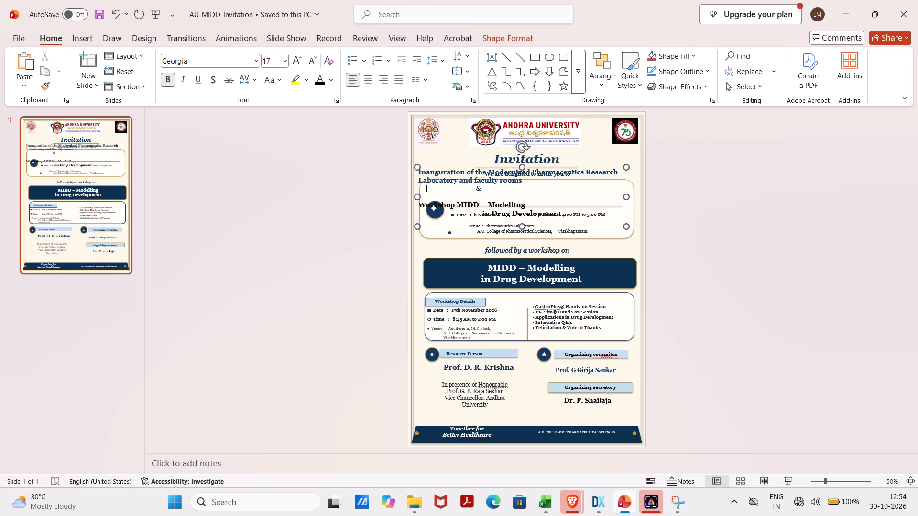
pyautogui.moveTo(417, 229); pyautogui.dragTo(432, 197)
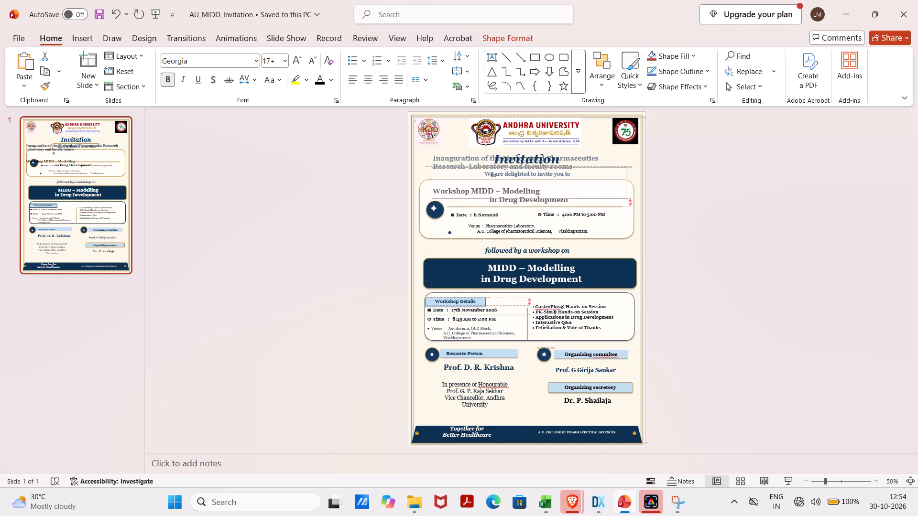
pyautogui.moveTo(432, 197); pyautogui.dragTo(432, 196)
# Join "in Drug Development" to "Workshop MIDD – Modelling" on one line, separated by a space.
pyautogui.click(487, 201)
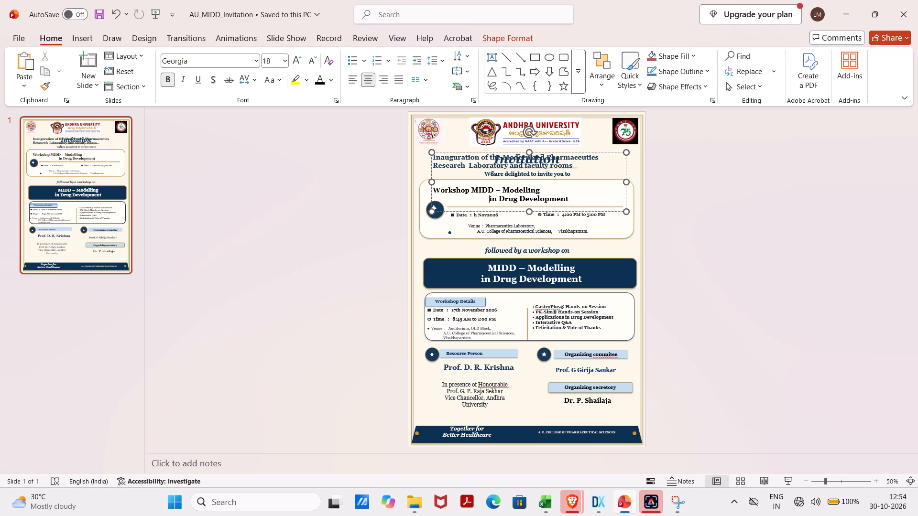
pyautogui.press('BackSpace')
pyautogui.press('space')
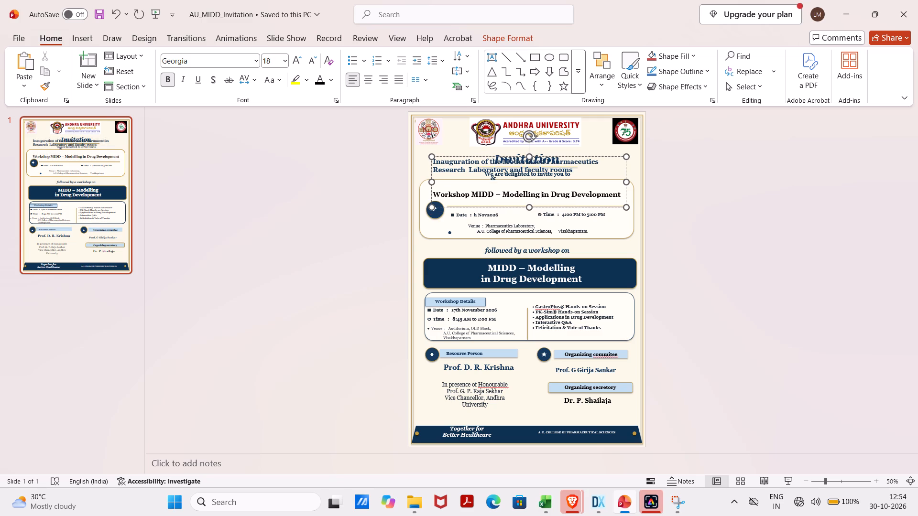
# Move the inauguration venue text out of its card and past the slide's right edge.
pyautogui.moveTo(596, 233); pyautogui.dragTo(589, 234)
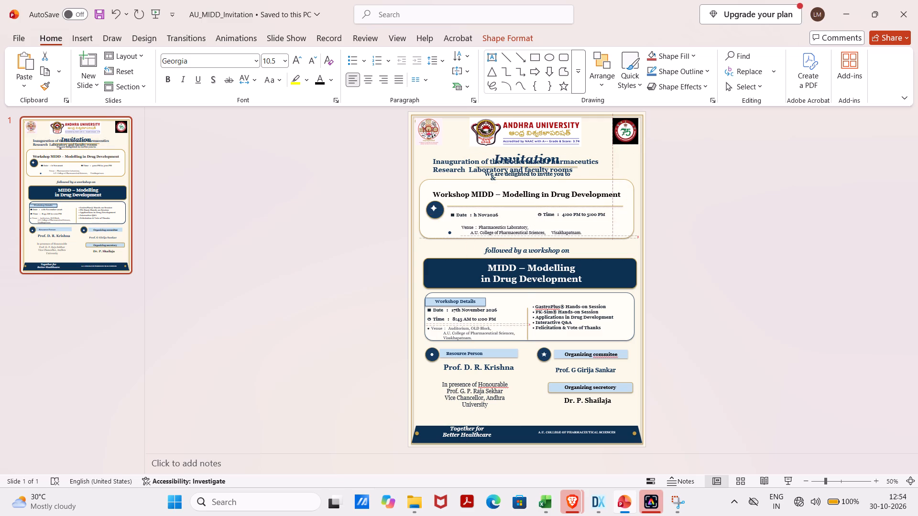
pyautogui.moveTo(589, 234); pyautogui.dragTo(754, 286)
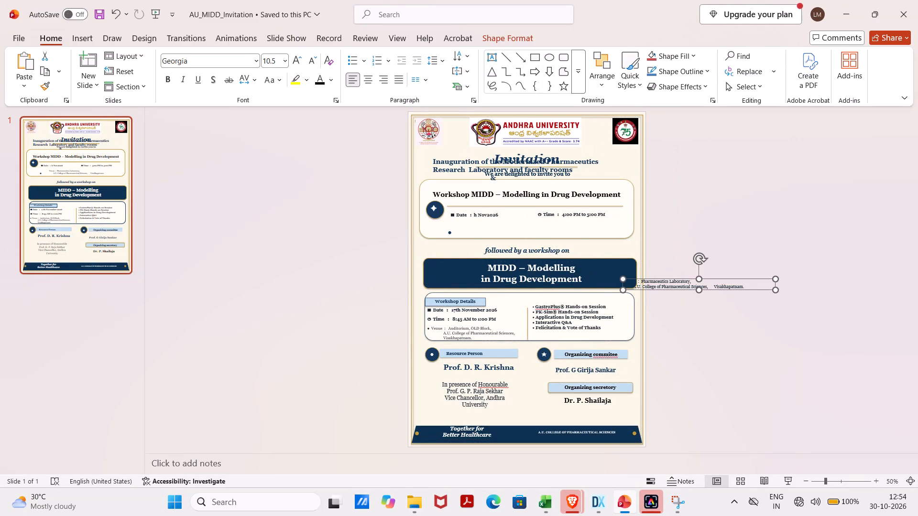
# Stretch the inauguration time text box out of the card until its text lies beyond the slide's right edge.
pyautogui.moveTo(591, 215); pyautogui.dragTo(733, 248)
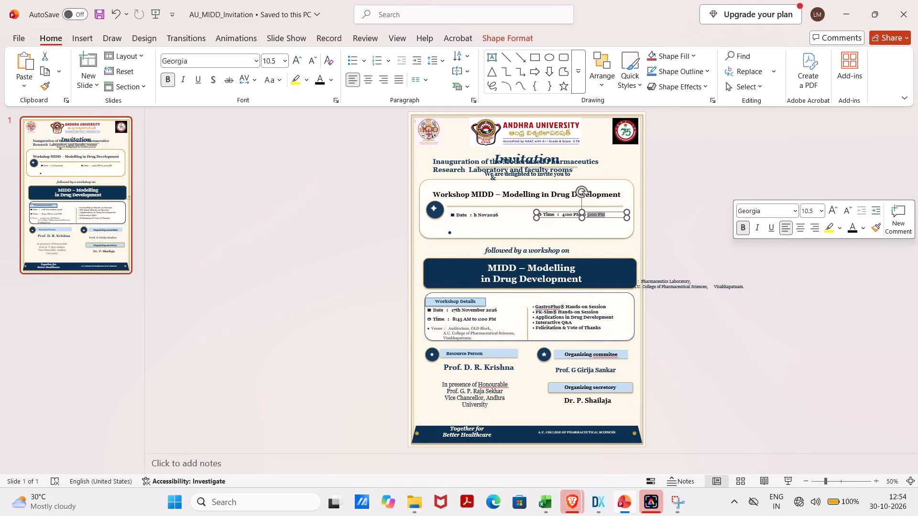
pyautogui.moveTo(538, 211); pyautogui.dragTo(702, 244)
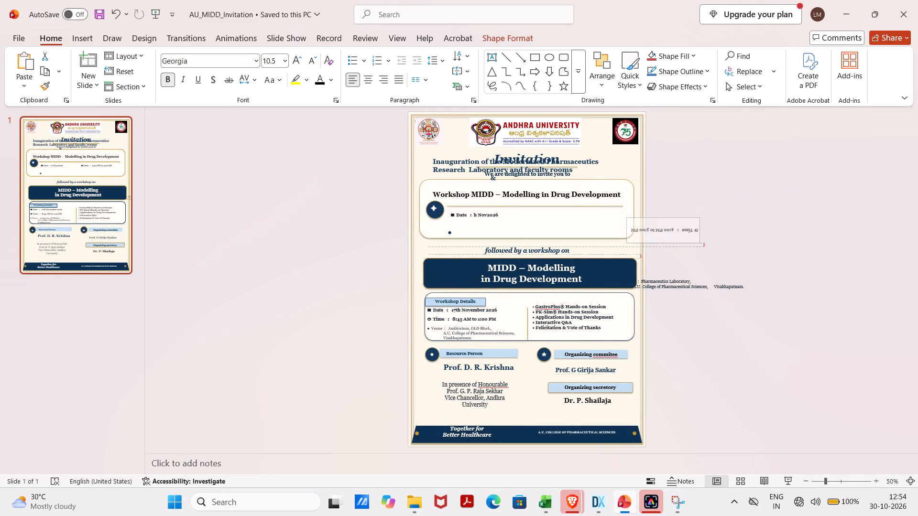
pyautogui.moveTo(702, 244); pyautogui.dragTo(706, 245)
# Resize the inauguration date text box until it sits outside the slide's right edge, between the time and venue texts.
pyautogui.click(449, 216)
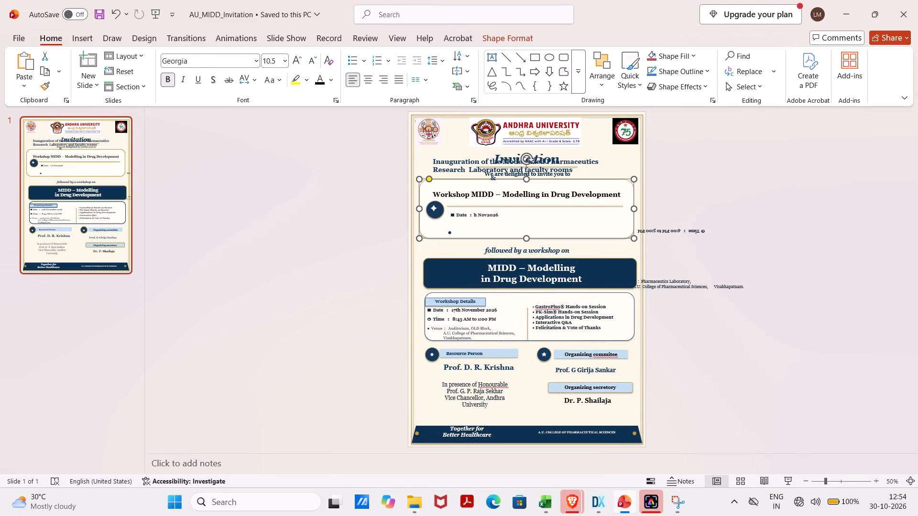
pyautogui.click(457, 211)
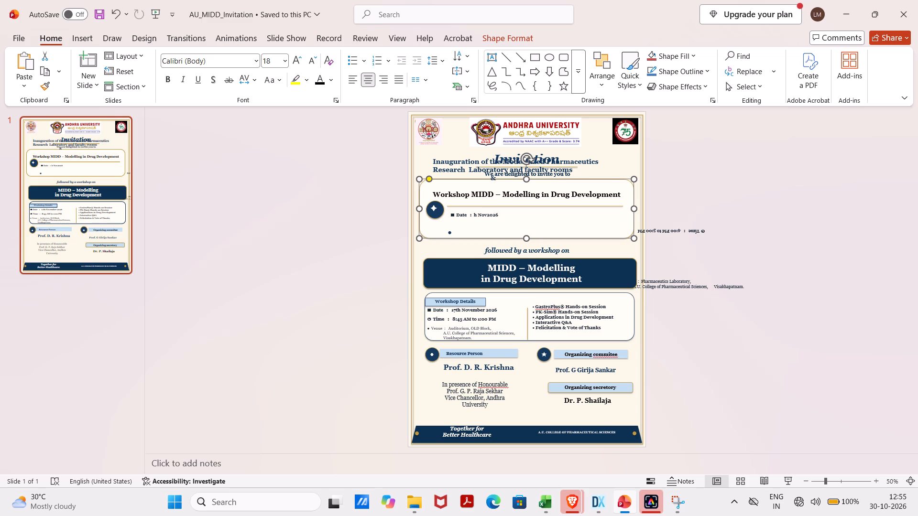
pyautogui.click(463, 215)
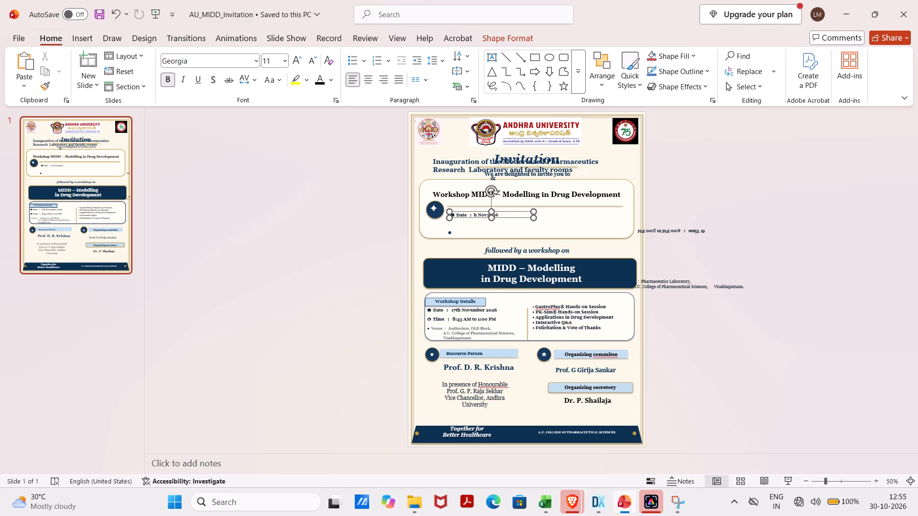
pyautogui.moveTo(449, 209); pyautogui.dragTo(649, 252)
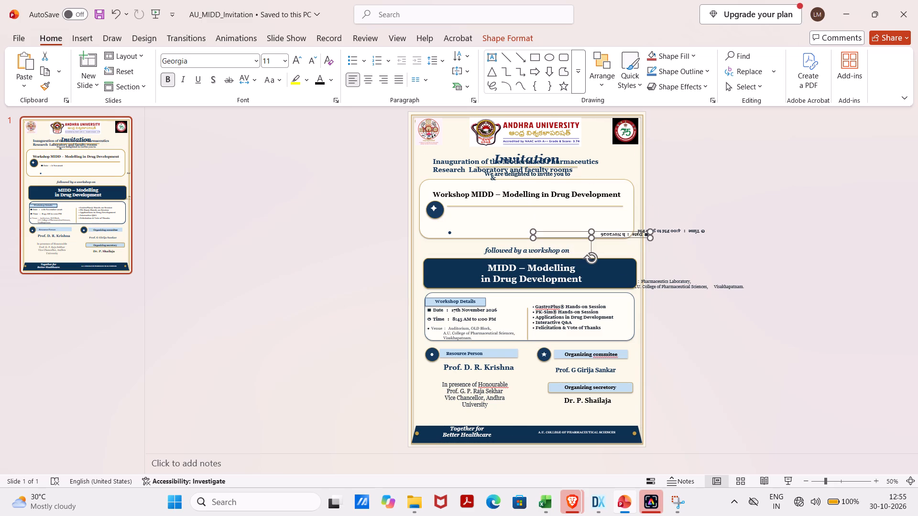
pyautogui.moveTo(534, 230); pyautogui.dragTo(664, 264)
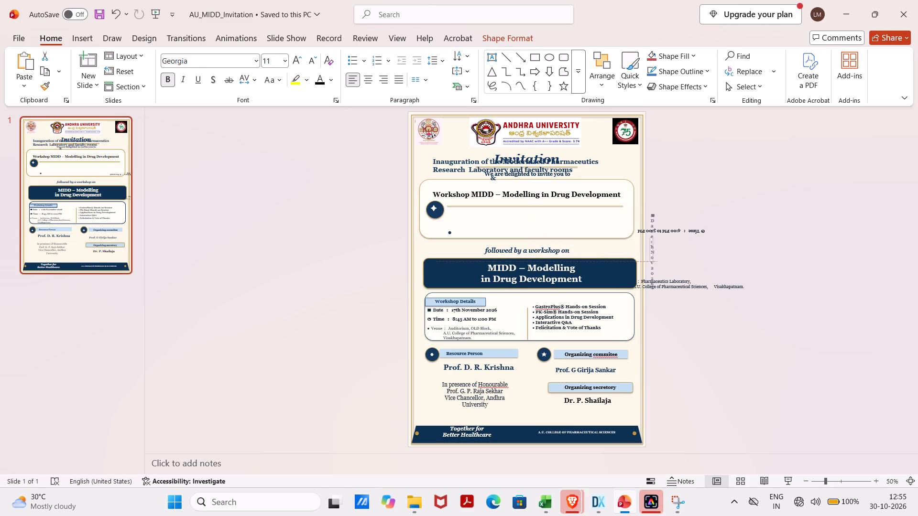
pyautogui.moveTo(664, 264); pyautogui.dragTo(679, 266)
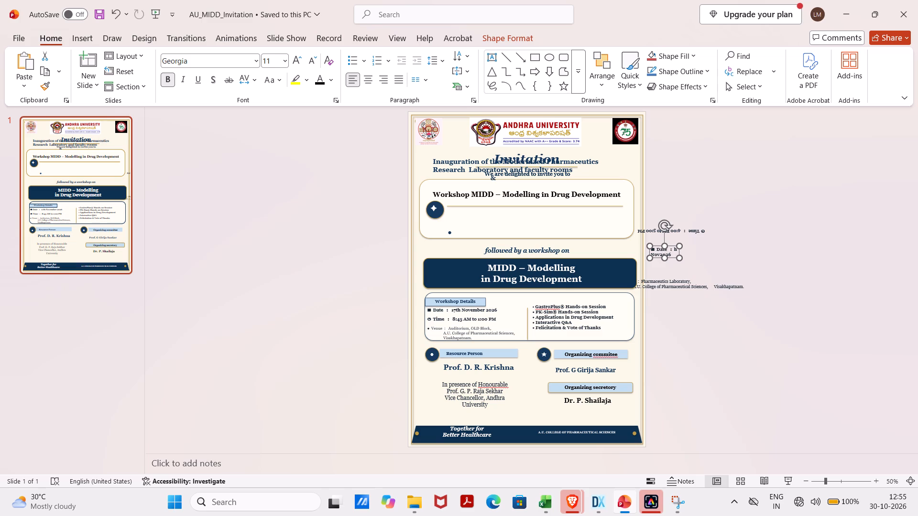
# Resize the stray venue bullet's text box so the bullet sits outside the slide's left edge.
pyautogui.click(450, 233)
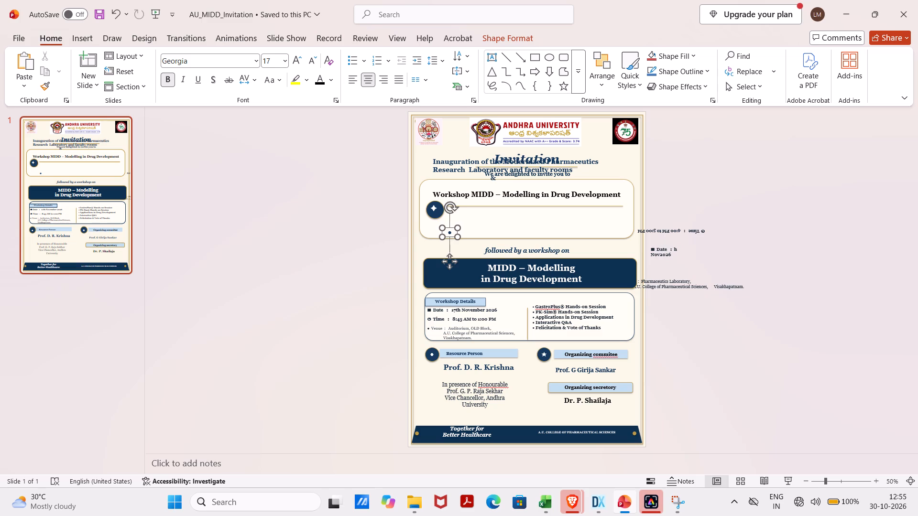
pyautogui.moveTo(442, 227); pyautogui.dragTo(263, 238)
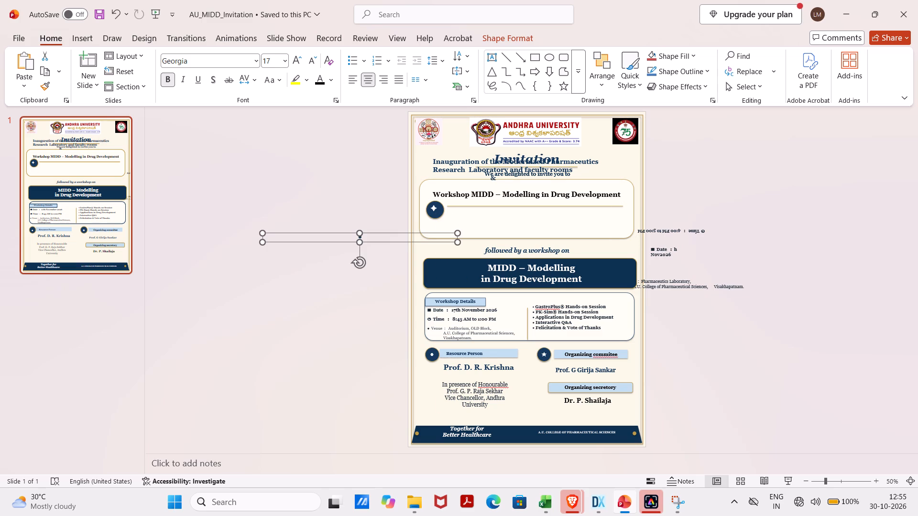
pyautogui.moveTo(459, 238); pyautogui.dragTo(310, 227)
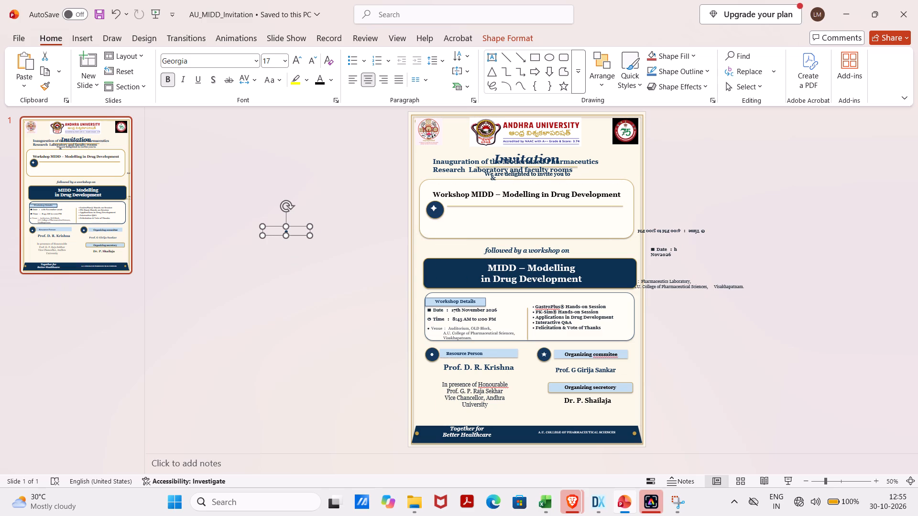
# Shrink the inauguration heading text box slightly to clear the divider line beneath it, and delete that line.
pyautogui.click(447, 164)
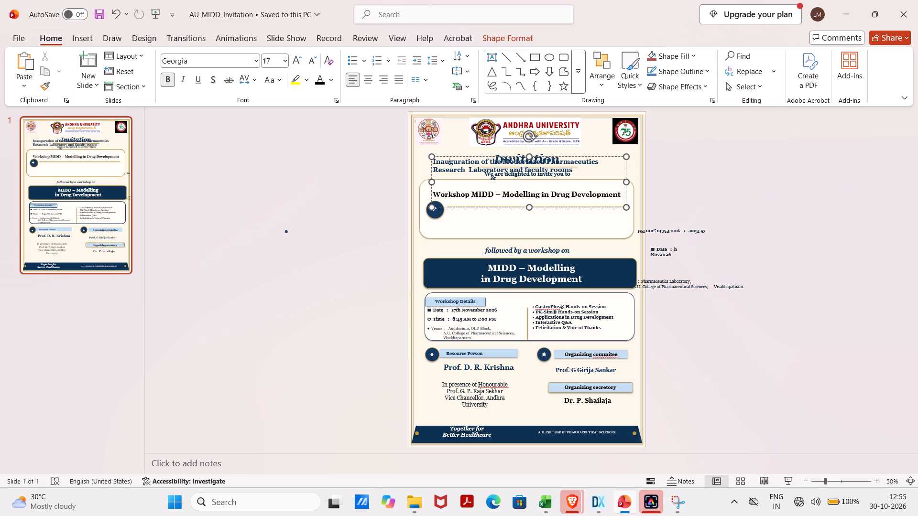
pyautogui.click(434, 155)
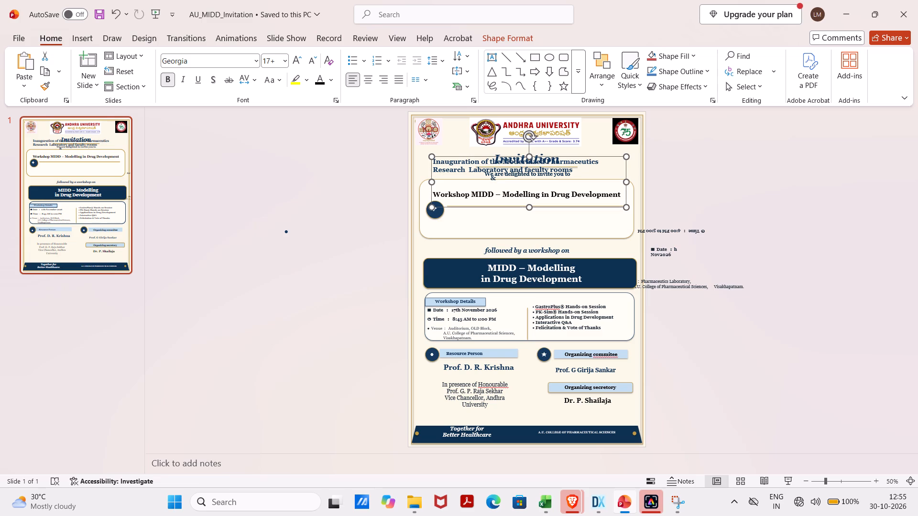
pyautogui.click(532, 210)
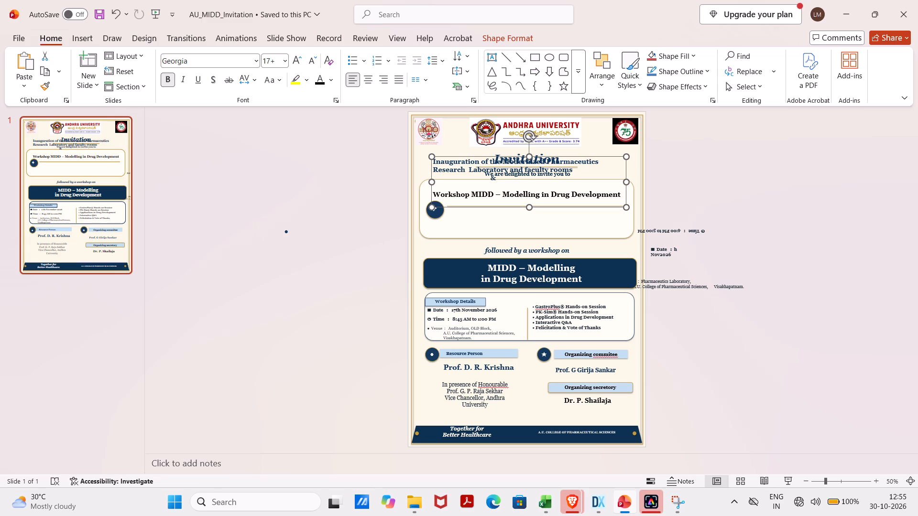
pyautogui.click(630, 212)
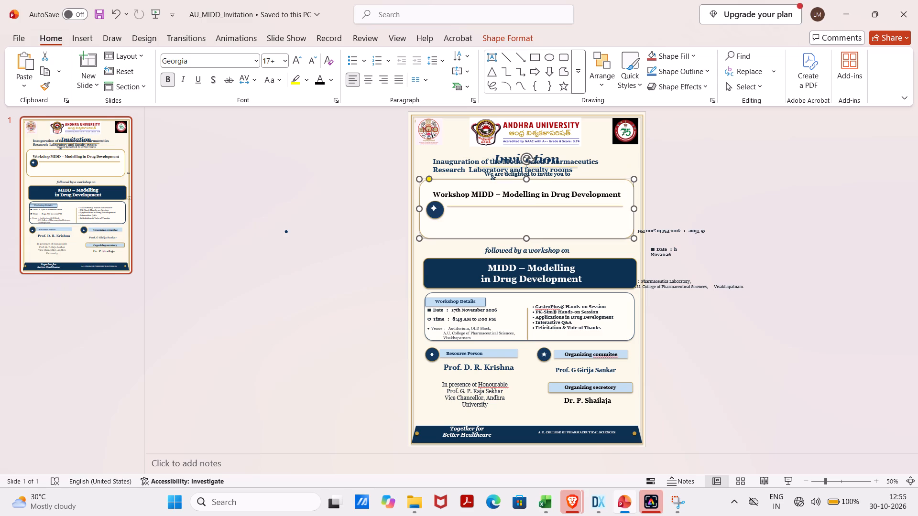
pyautogui.click(623, 205)
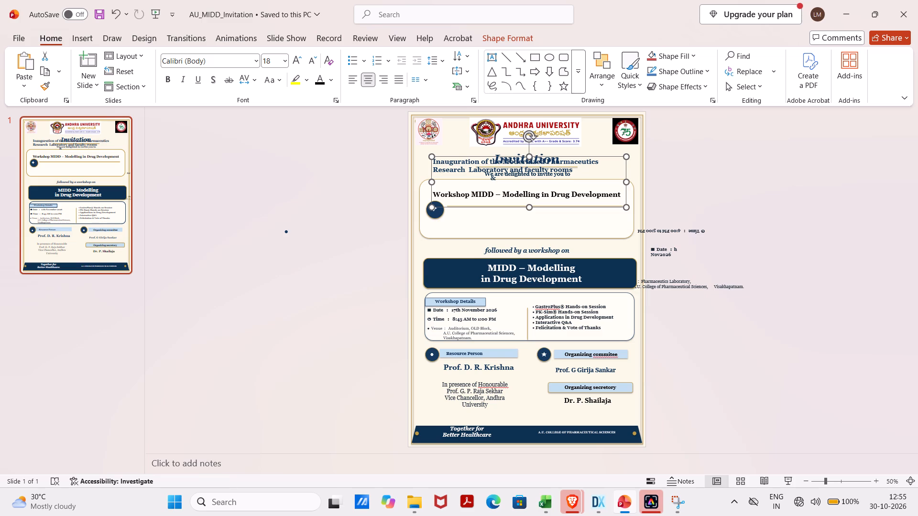
pyautogui.moveTo(627, 207); pyautogui.dragTo(623, 200)
pyautogui.click(619, 207)
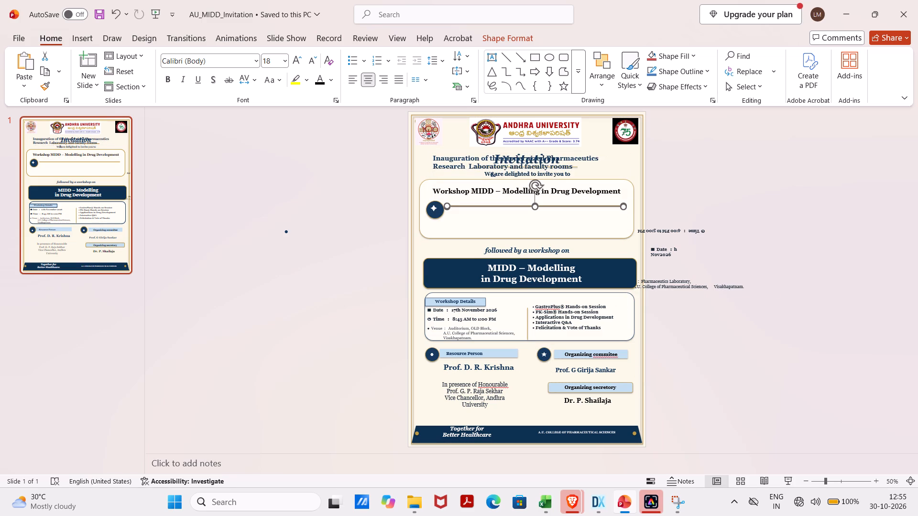
pyautogui.press('BackSpace')
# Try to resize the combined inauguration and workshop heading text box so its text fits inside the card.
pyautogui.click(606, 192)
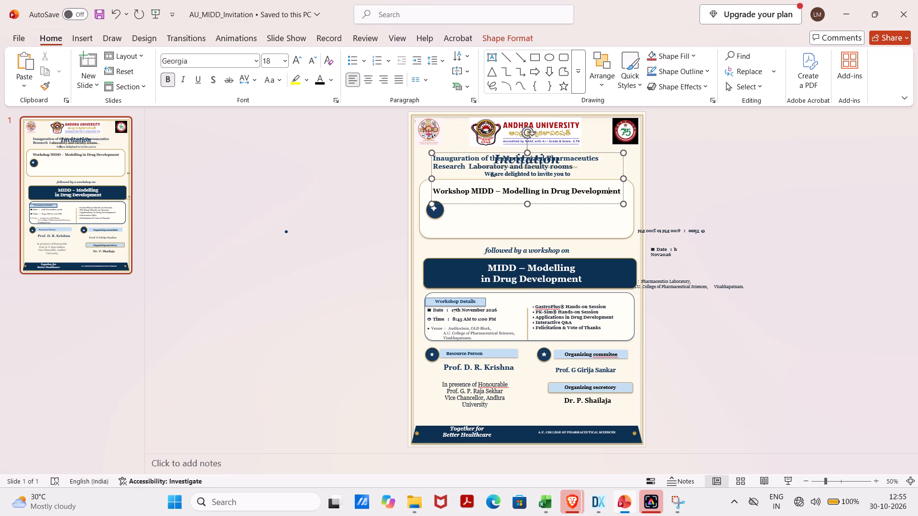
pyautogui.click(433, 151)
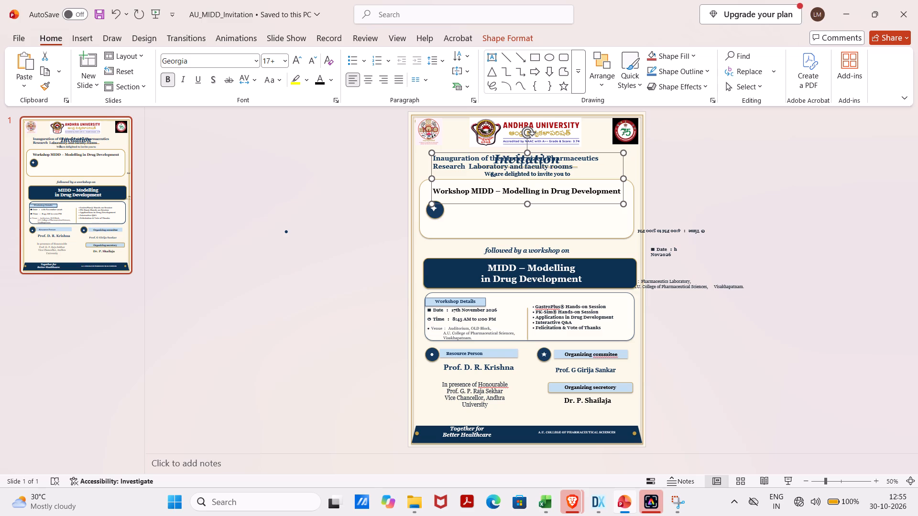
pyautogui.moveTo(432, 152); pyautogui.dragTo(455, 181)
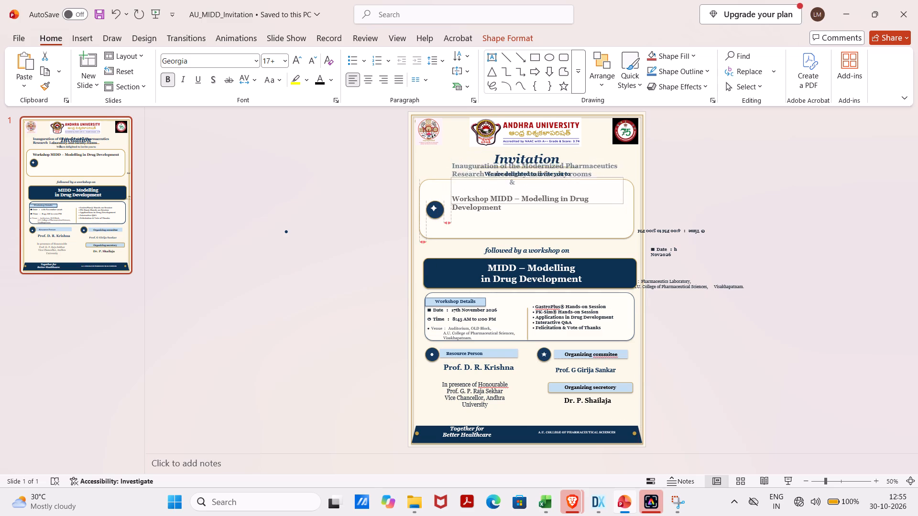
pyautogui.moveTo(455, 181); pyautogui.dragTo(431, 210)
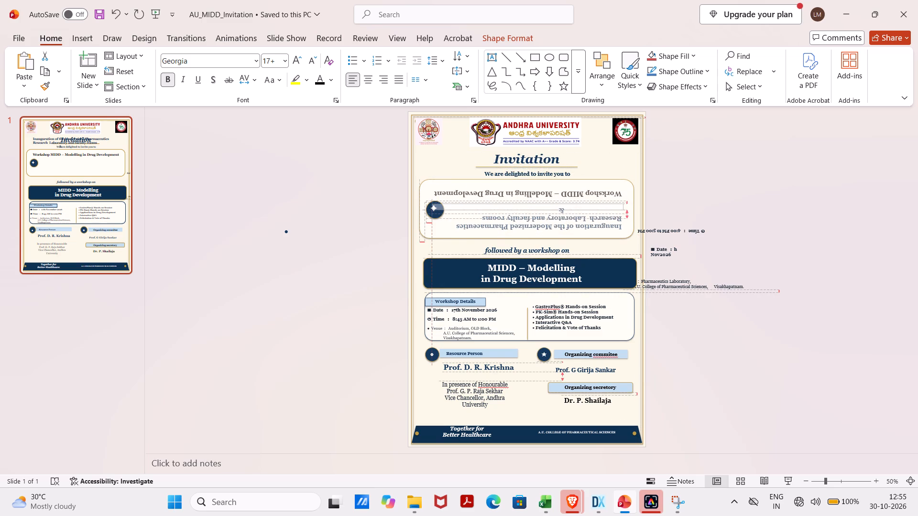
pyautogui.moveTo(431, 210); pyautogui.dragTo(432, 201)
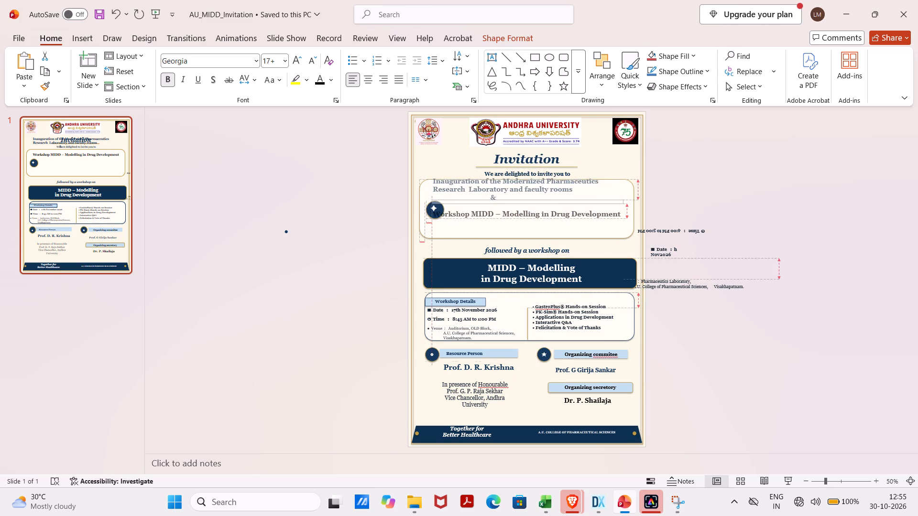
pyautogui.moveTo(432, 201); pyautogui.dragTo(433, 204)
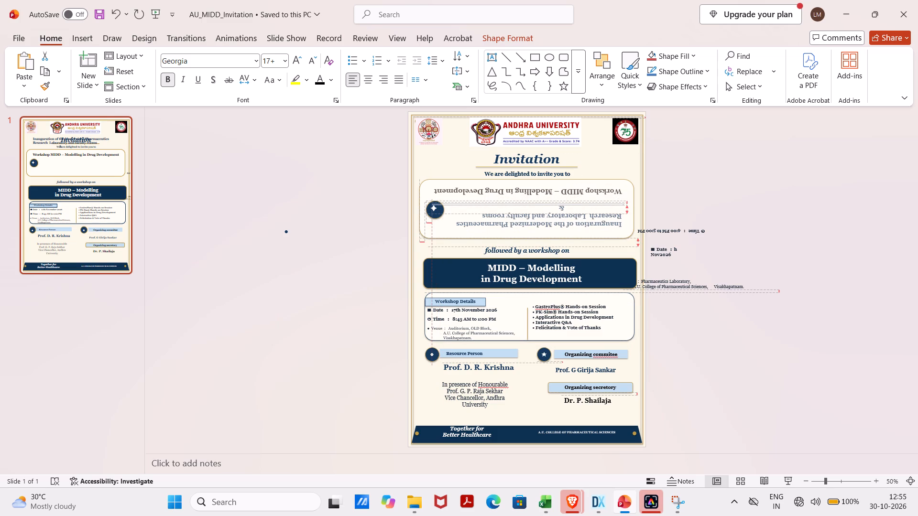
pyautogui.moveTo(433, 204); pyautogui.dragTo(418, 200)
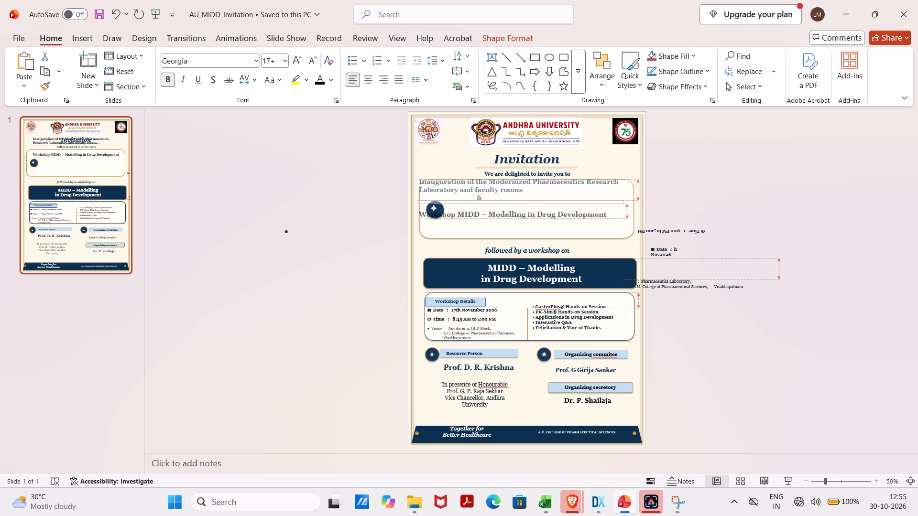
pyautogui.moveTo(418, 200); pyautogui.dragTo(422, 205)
# Resize the heading text box up out of the card, and delete the star and its dark circle from the card.
pyautogui.click(435, 210)
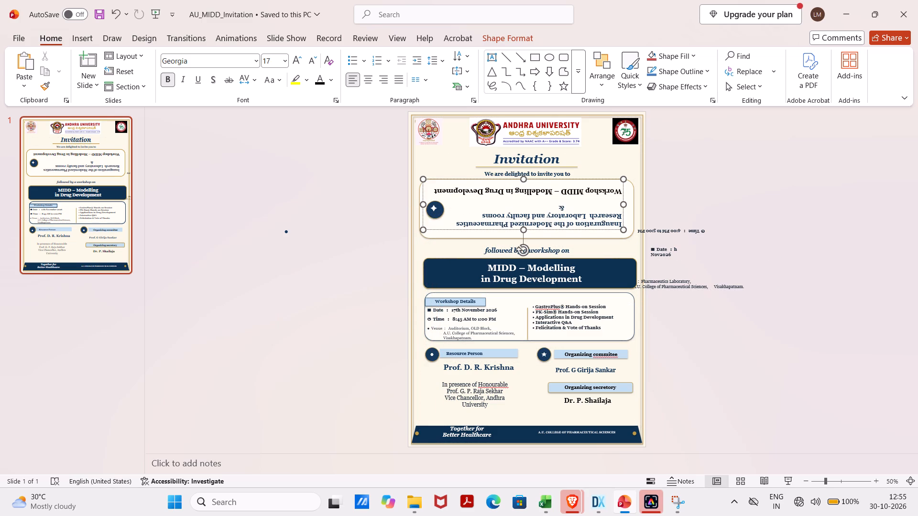
pyautogui.click(436, 207)
pyautogui.moveTo(423, 230); pyautogui.dragTo(434, 109)
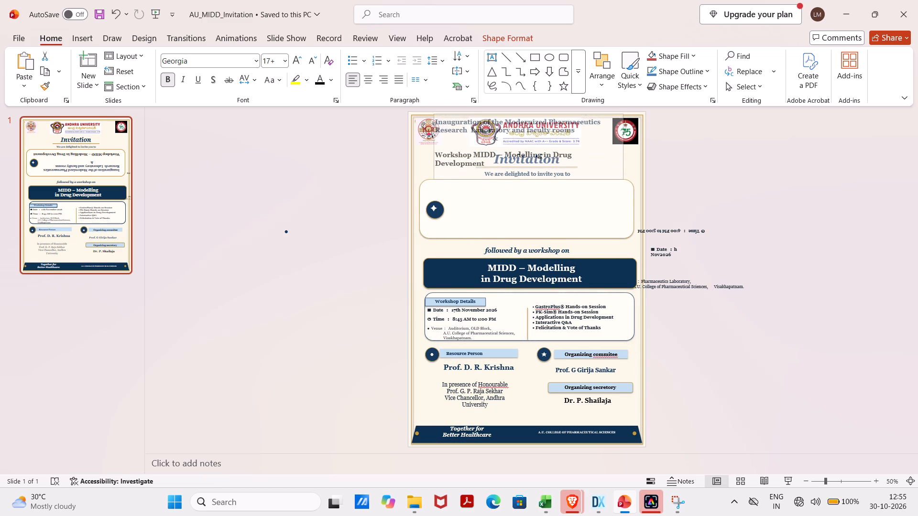
pyautogui.moveTo(434, 109); pyautogui.dragTo(435, 64)
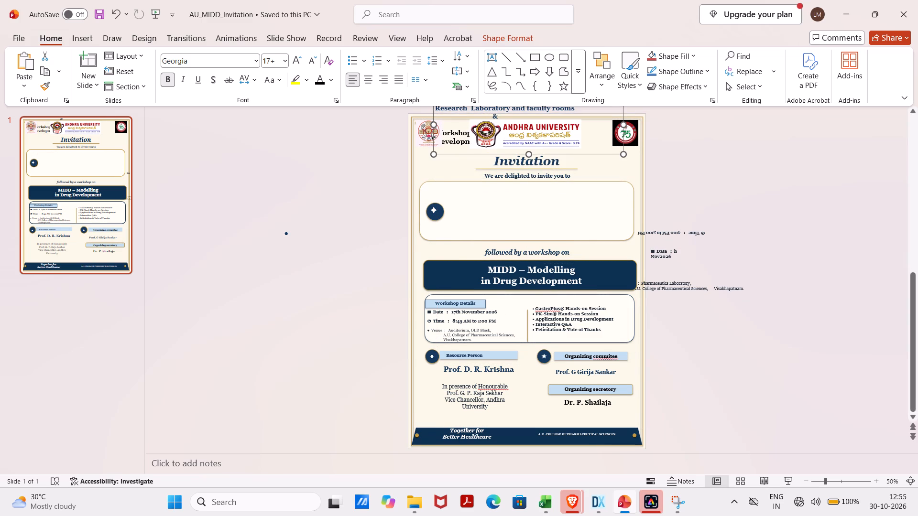
pyautogui.click(440, 206)
pyautogui.press('BackSpace')
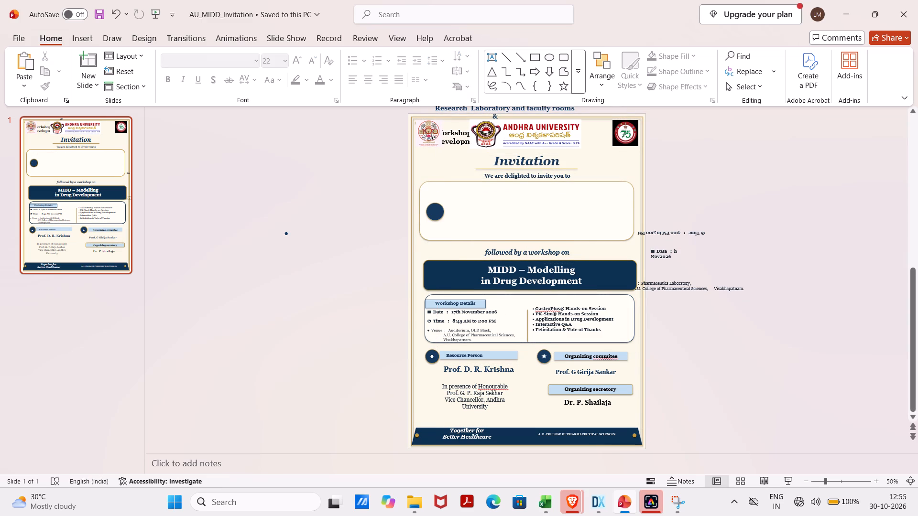
pyautogui.click(440, 206)
pyautogui.press('BackSpace')
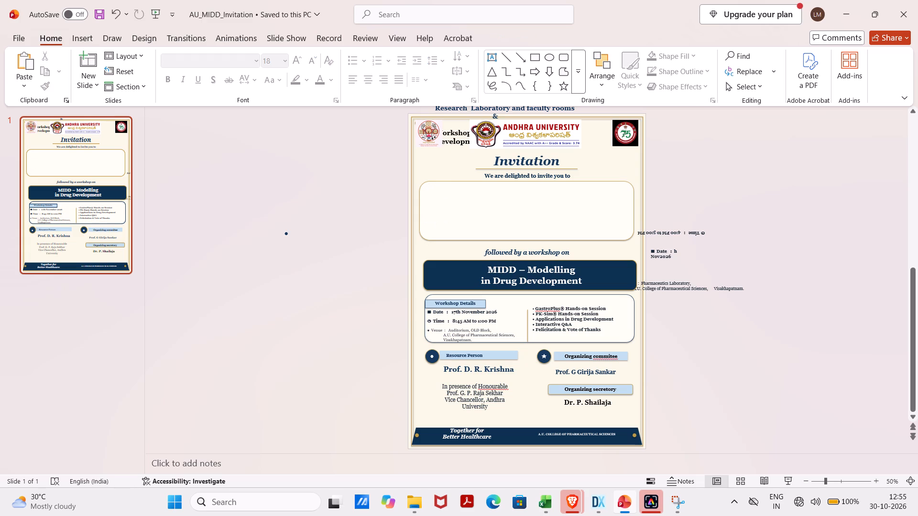
# Resize the combined heading text box until its text sits upright inside the empty card, below "We are delighted to invite you to".
pyautogui.click(459, 143)
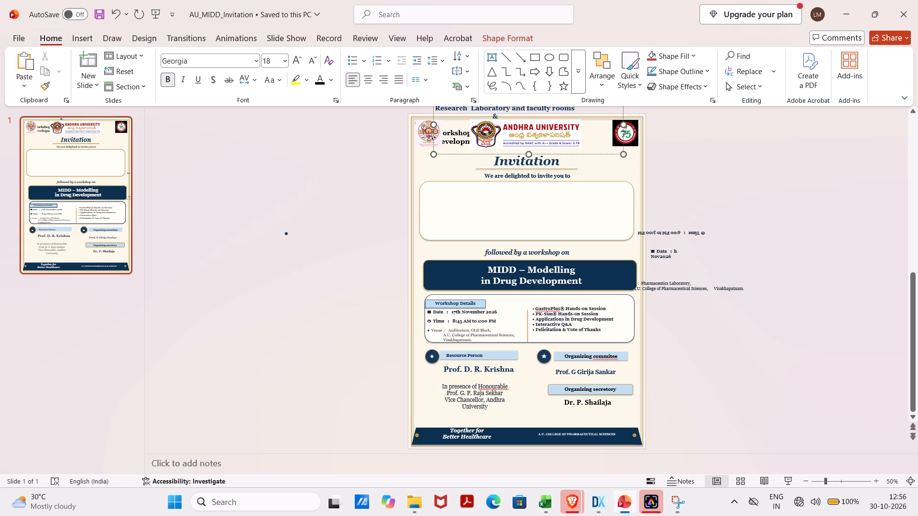
pyautogui.moveTo(439, 149); pyautogui.dragTo(447, 223)
pyautogui.click(453, 116)
pyautogui.moveTo(434, 127); pyautogui.dragTo(434, 129)
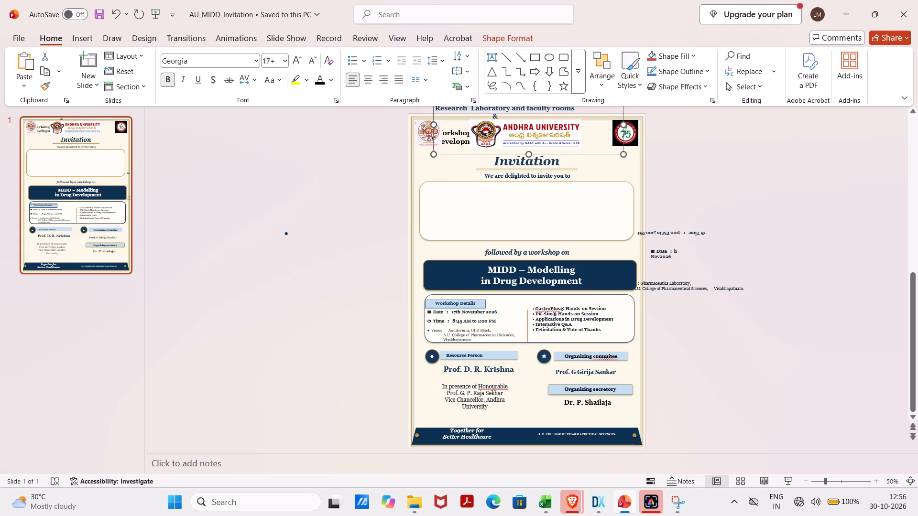
pyautogui.moveTo(434, 129); pyautogui.dragTo(459, 246)
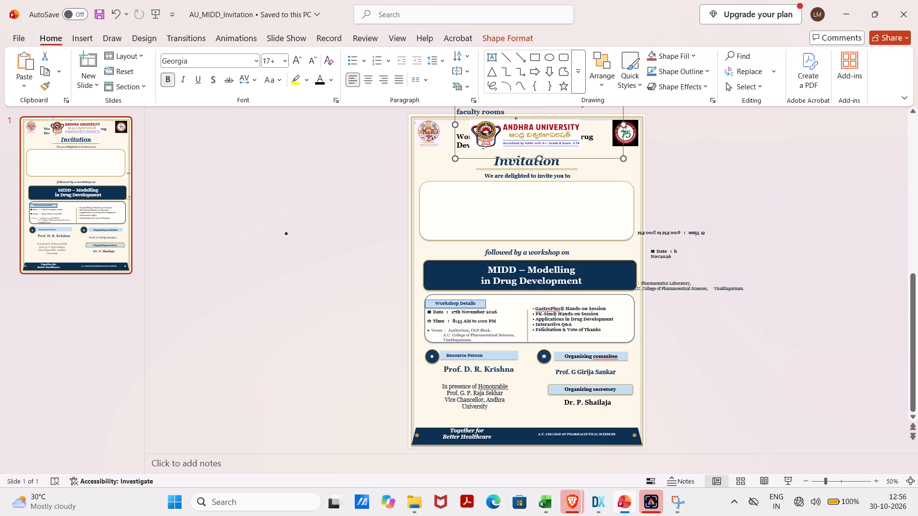
pyautogui.moveTo(624, 122); pyautogui.dragTo(634, 181)
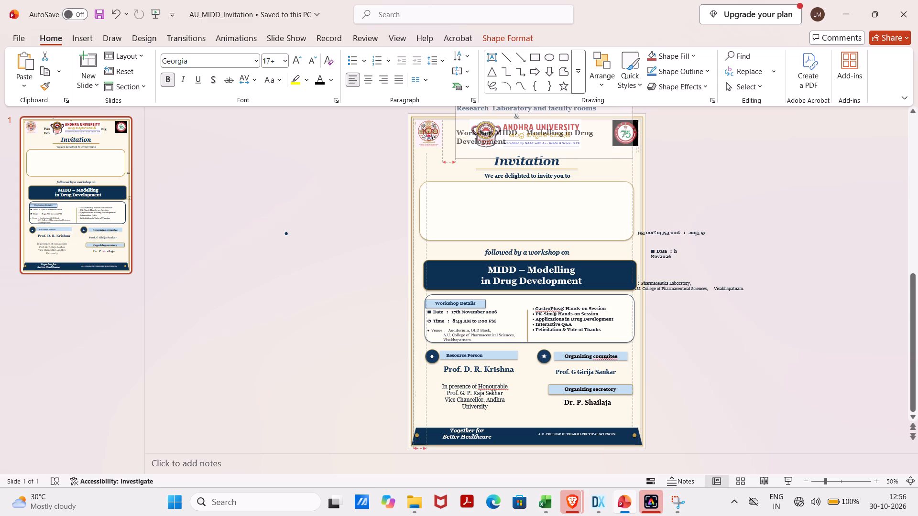
pyautogui.moveTo(634, 181); pyautogui.dragTo(634, 202)
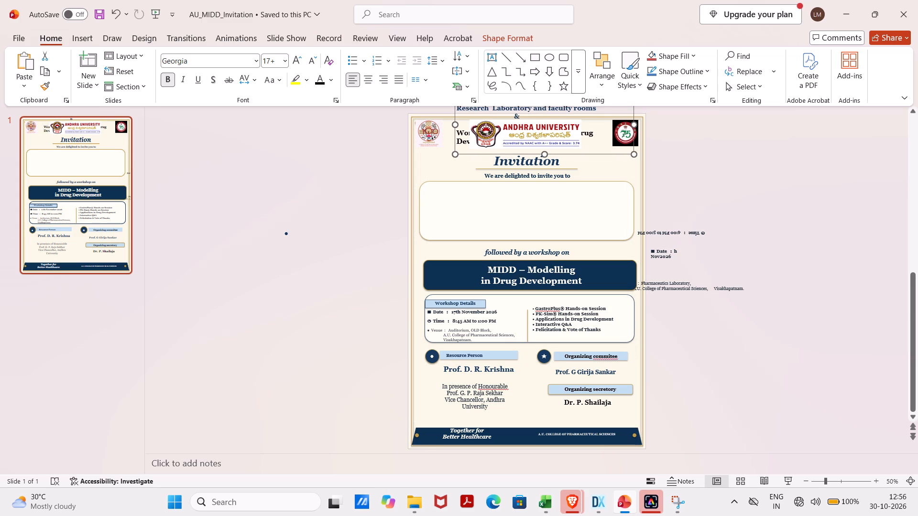
pyautogui.moveTo(455, 152); pyautogui.dragTo(430, 307)
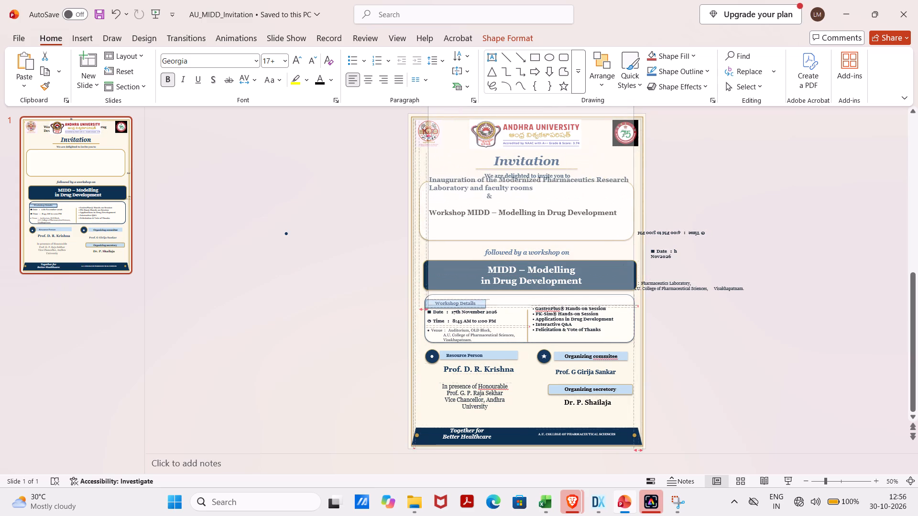
pyautogui.moveTo(430, 307); pyautogui.dragTo(432, 329)
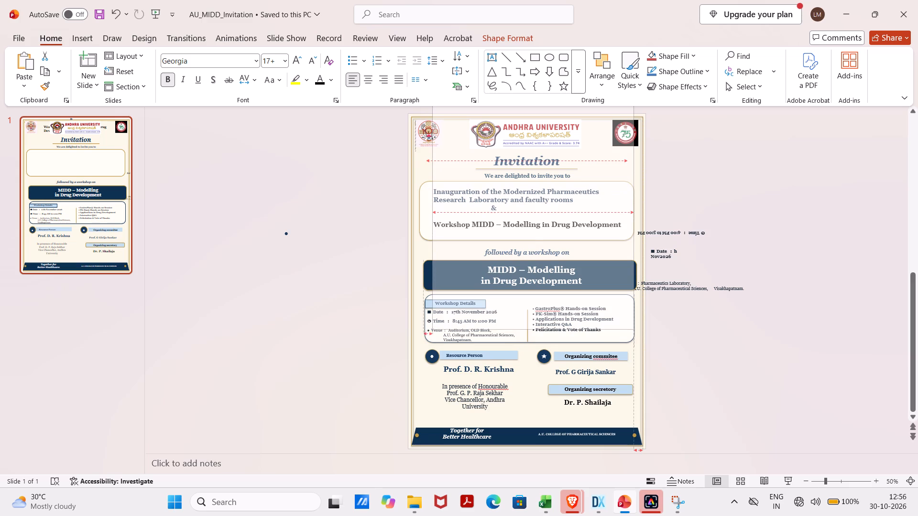
pyautogui.moveTo(432, 329); pyautogui.dragTo(432, 327)
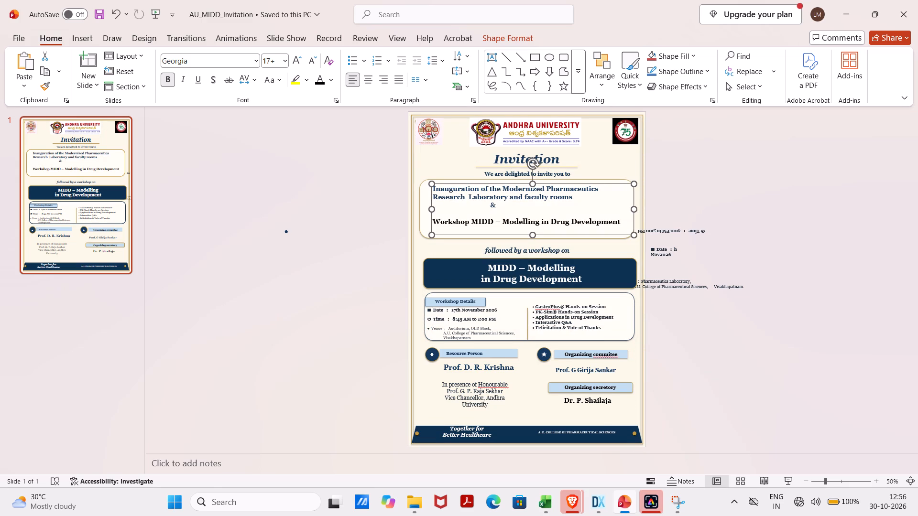
# Set the text "Inauguration of the Modernized Pharmaceutics Research Laboratory and faculty rooms" to font size 18.
pyautogui.moveTo(575, 197); pyautogui.dragTo(464, 197)
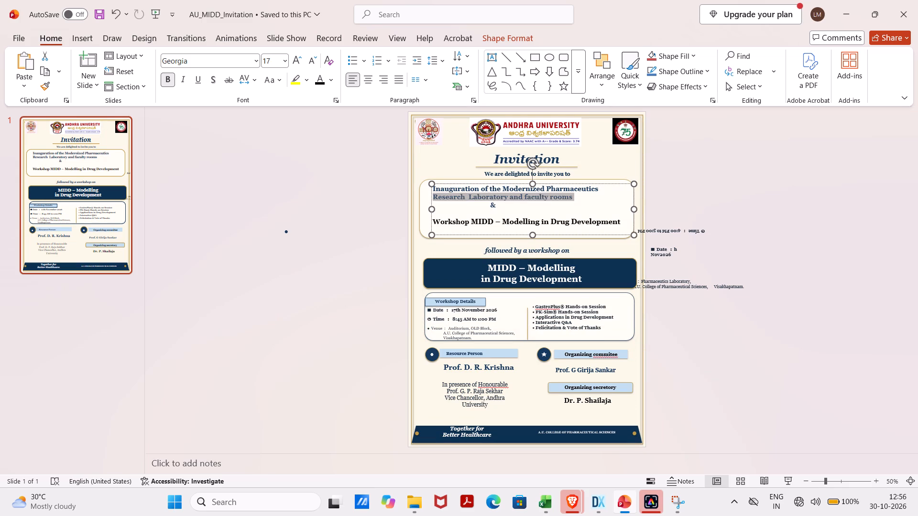
pyautogui.moveTo(464, 197); pyautogui.dragTo(437, 192)
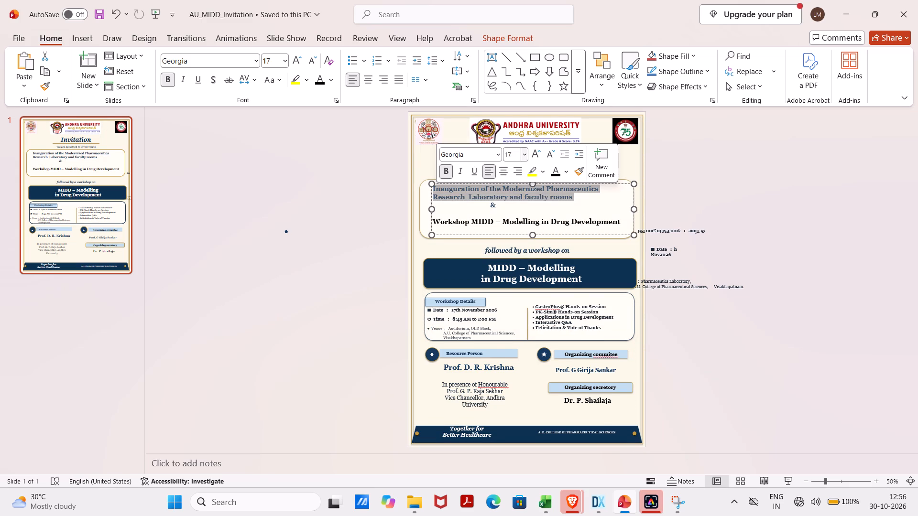
pyautogui.click(526, 153)
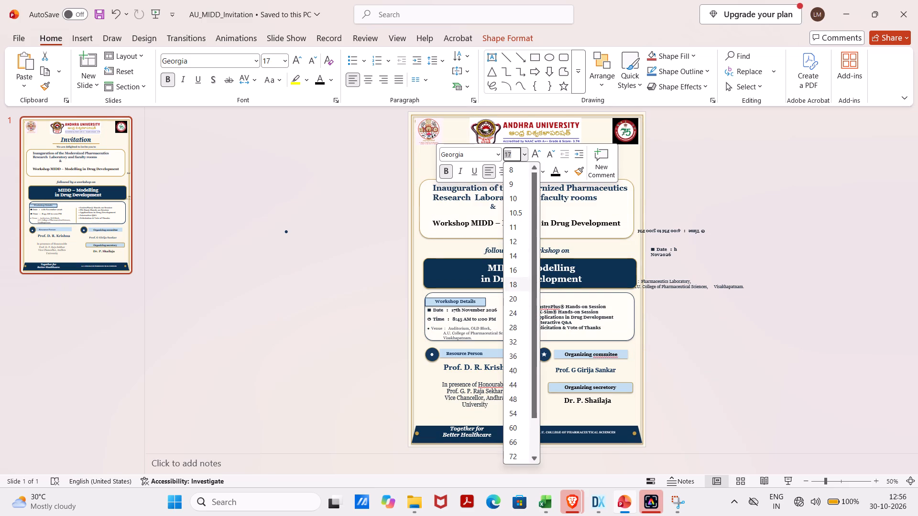
pyautogui.click(519, 285)
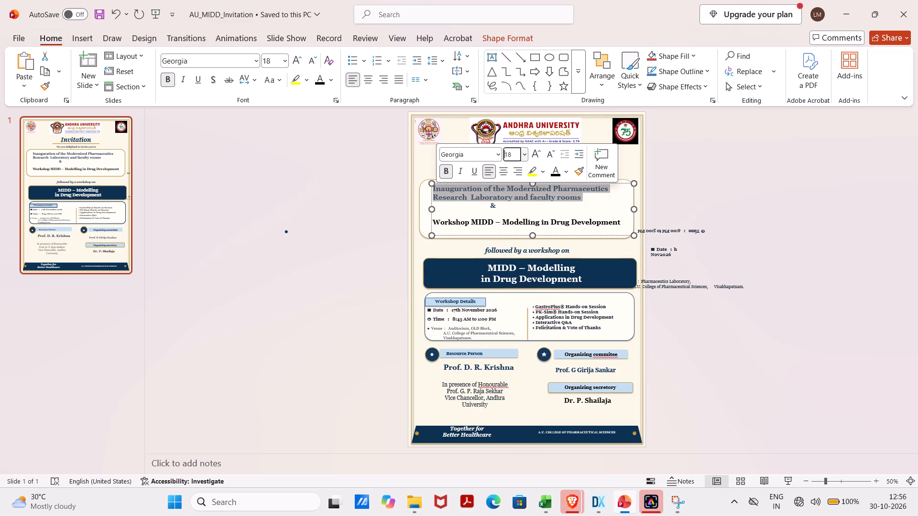
# Remove the blank line between "&" and "Workshop MIDD – Modelling in Drug Development" in the card heading.
pyautogui.click(517, 220)
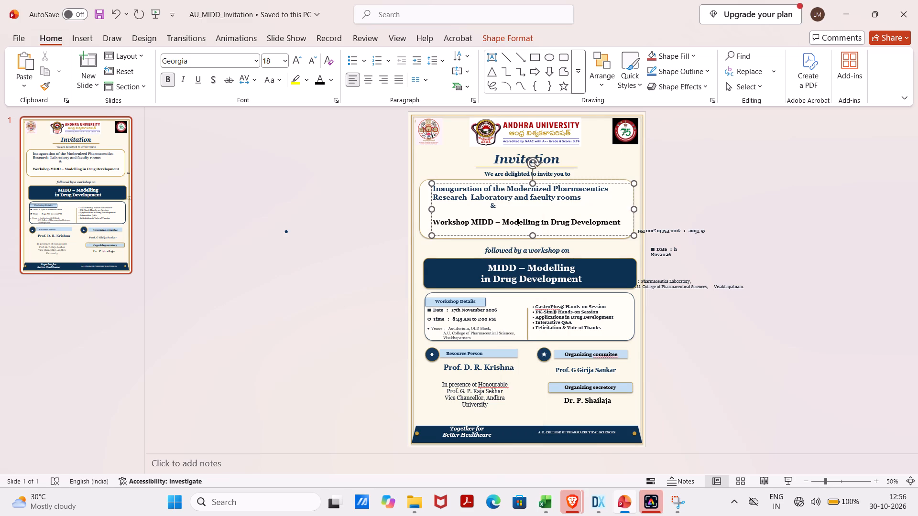
pyautogui.click(486, 208)
pyautogui.click(435, 226)
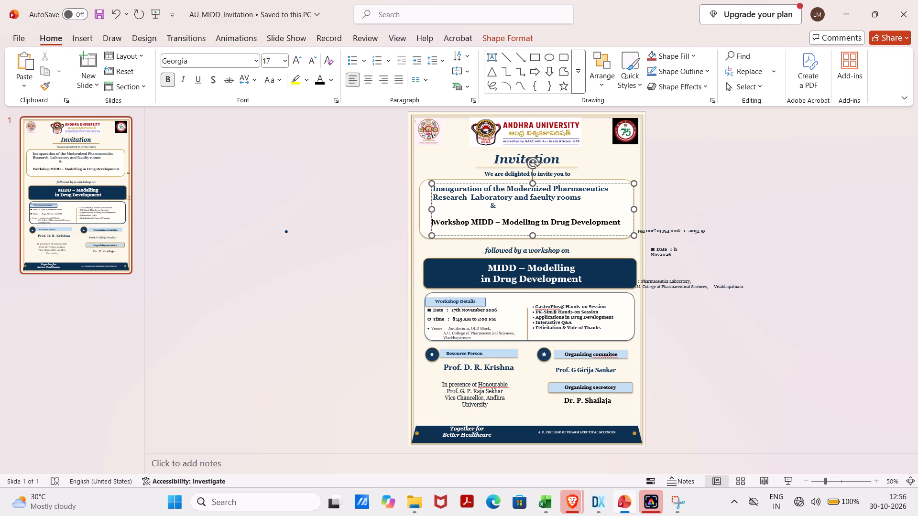
pyautogui.press('BackSpace')
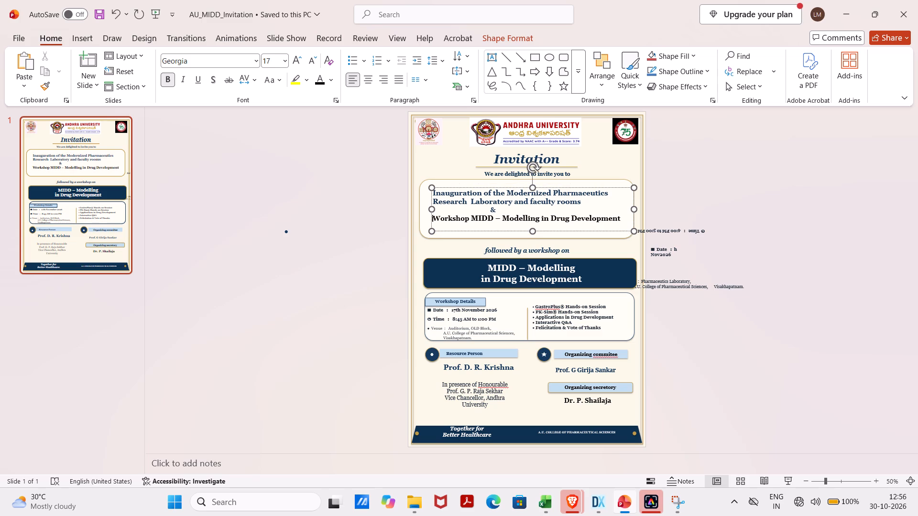
# Widen the card heading's text box slightly toward the card's left border.
pyautogui.moveTo(433, 189); pyautogui.dragTo(424, 186)
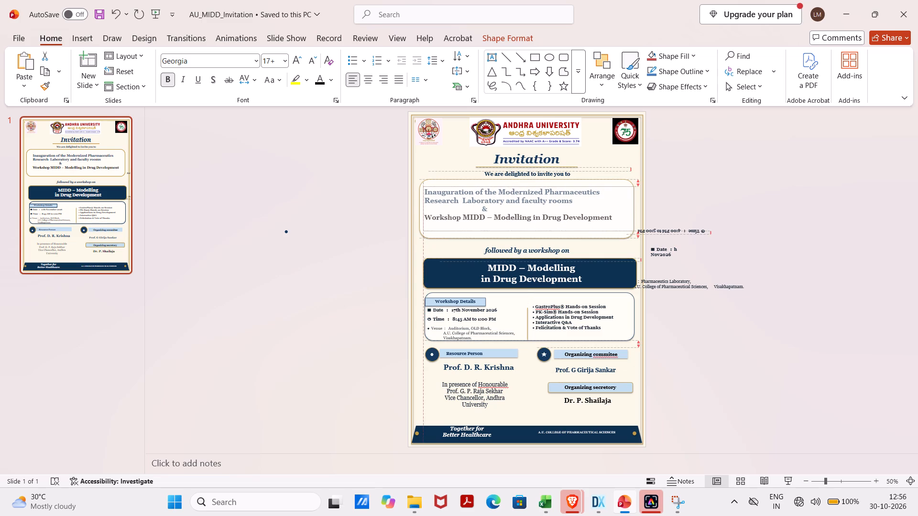
pyautogui.moveTo(424, 186); pyautogui.dragTo(425, 186)
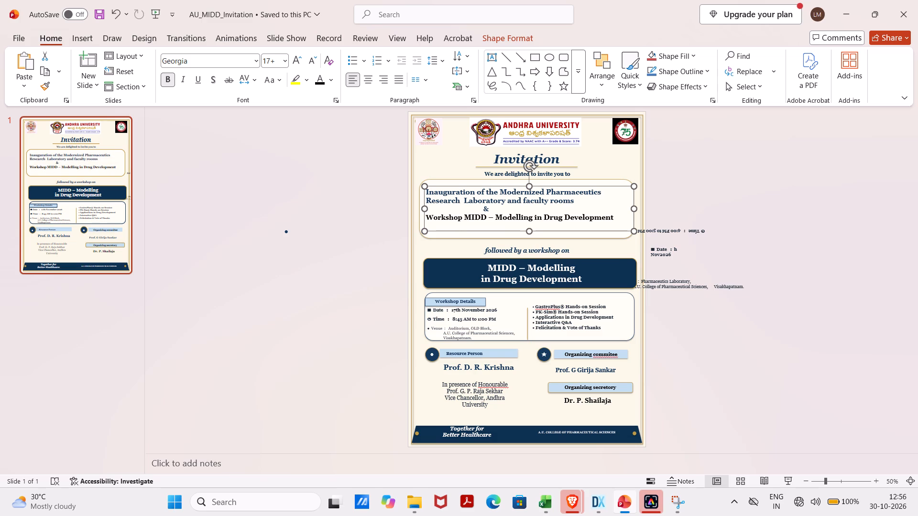
pyautogui.click(374, 272)
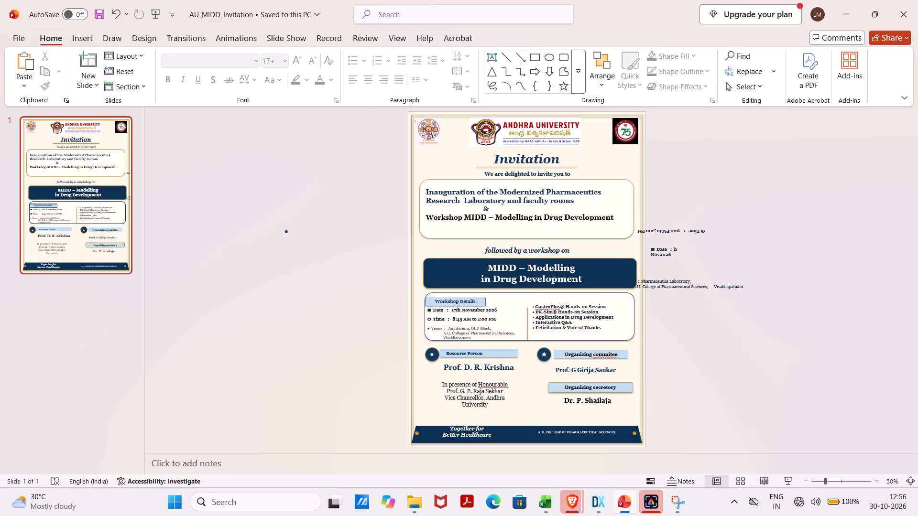
# Delete the "followed by a workshop on" text box below the heading card.
pyautogui.click(520, 214)
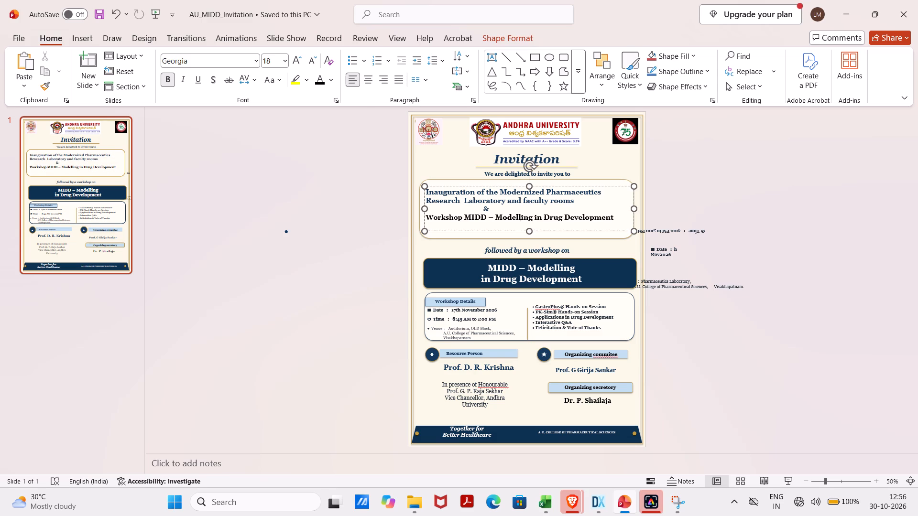
pyautogui.click(574, 250)
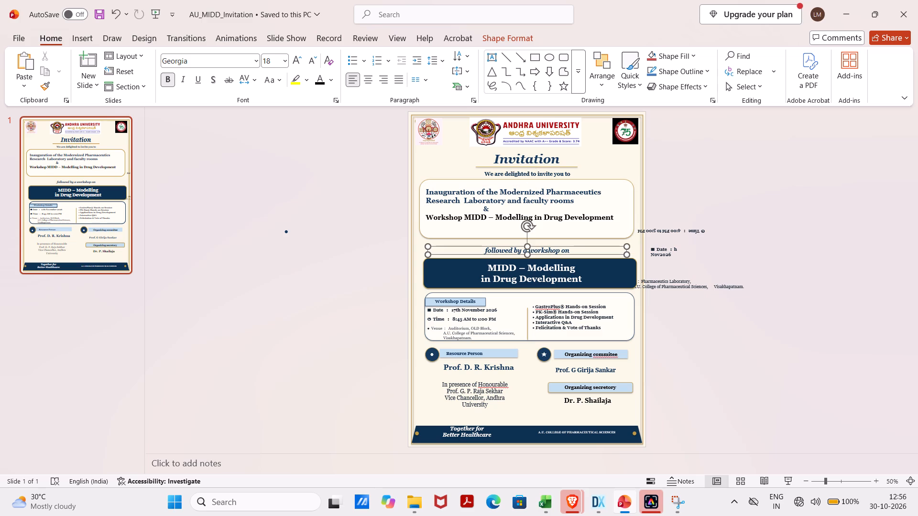
pyautogui.click(626, 244)
pyautogui.press('BackSpace')
# Resize the "MIDD – Modelling in Drug Development" text box so it sits off the slide's left side, leaving the navy banner empty.
pyautogui.click(599, 269)
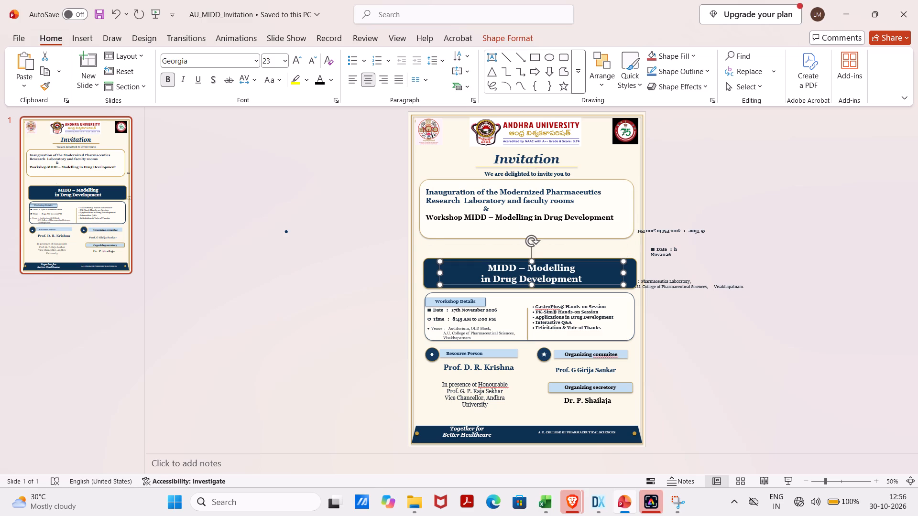
pyautogui.click(624, 262)
pyautogui.moveTo(438, 259); pyautogui.dragTo(235, 278)
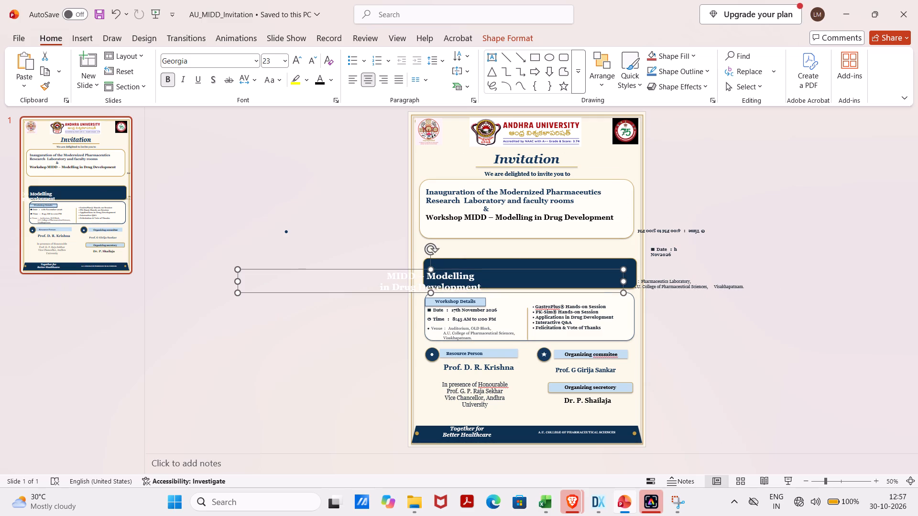
pyautogui.moveTo(624, 294); pyautogui.dragTo(385, 331)
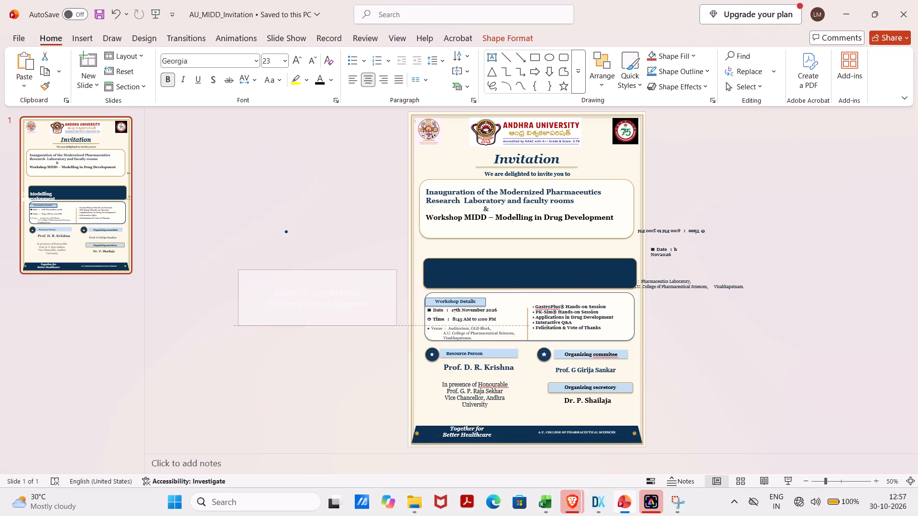
pyautogui.moveTo(385, 331); pyautogui.dragTo(334, 339)
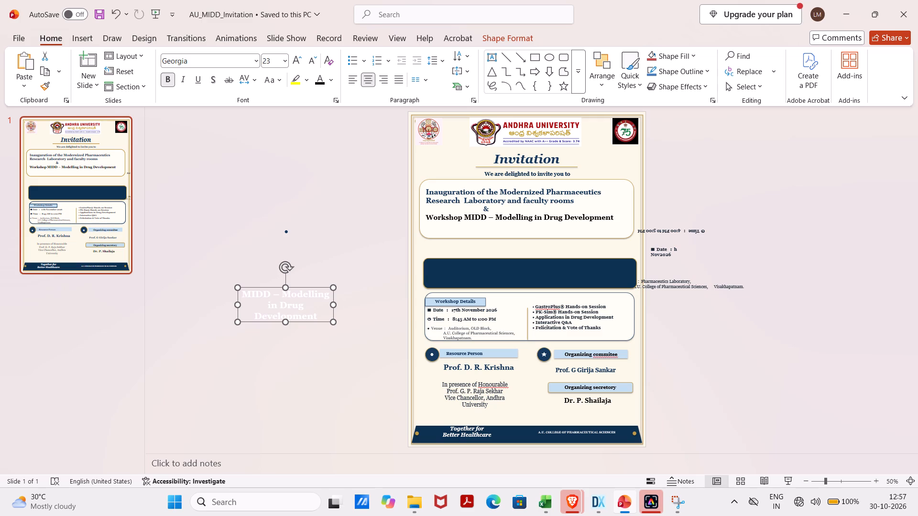
# Enlarge the empty navy banner up to just below the heading card and out to the card's left border.
pyautogui.click(555, 266)
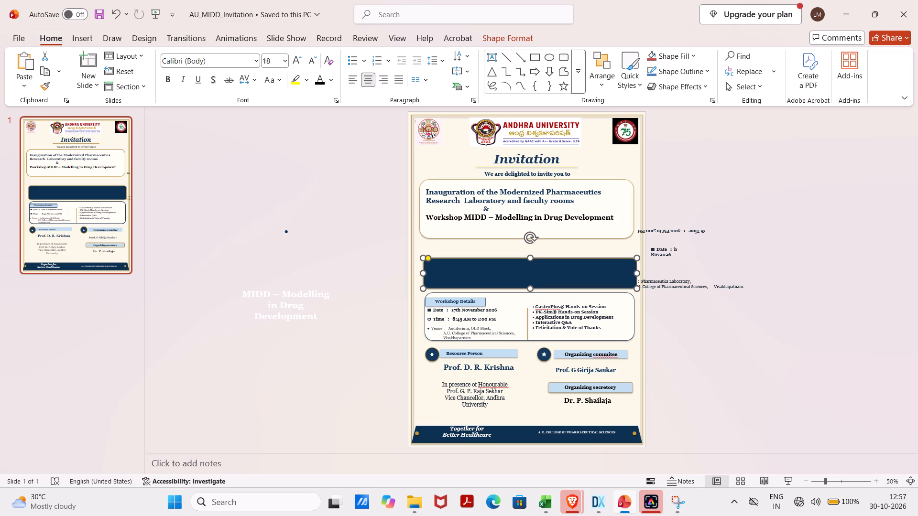
pyautogui.moveTo(428, 257); pyautogui.dragTo(419, 245)
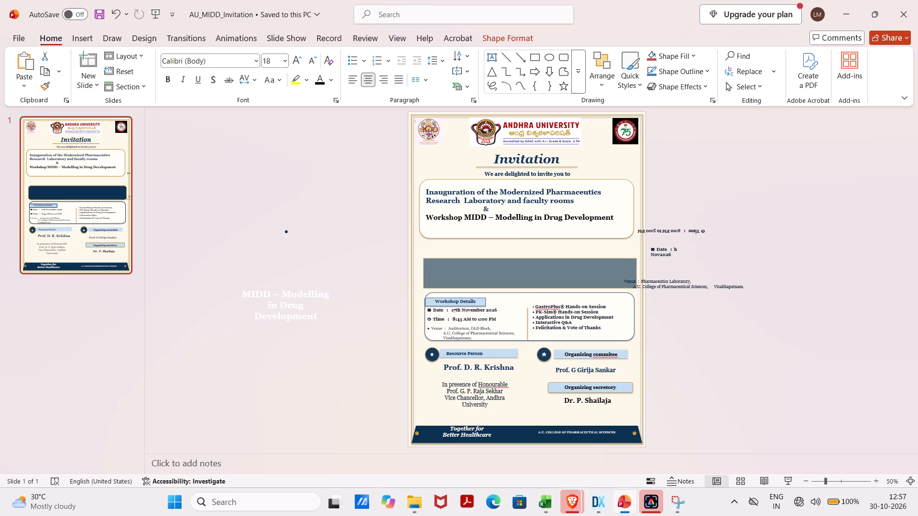
pyautogui.moveTo(419, 245); pyautogui.dragTo(430, 229)
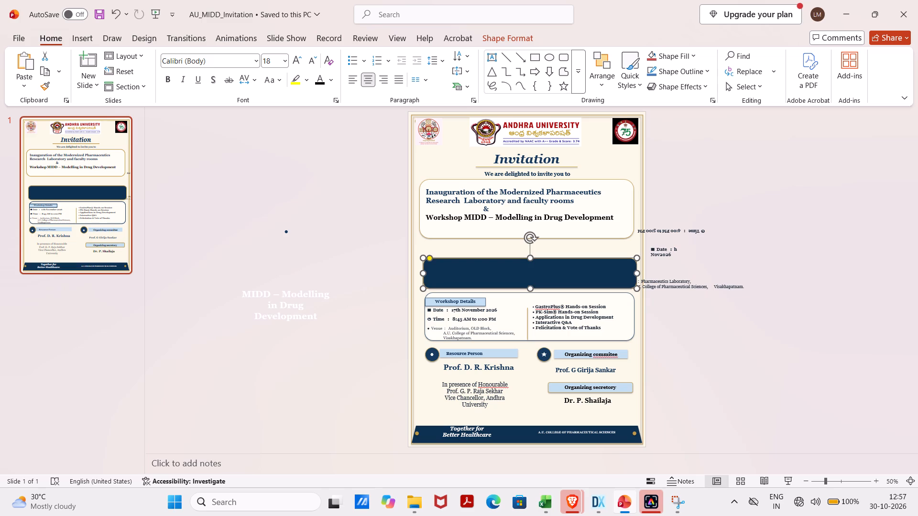
pyautogui.moveTo(422, 256); pyautogui.dragTo(420, 244)
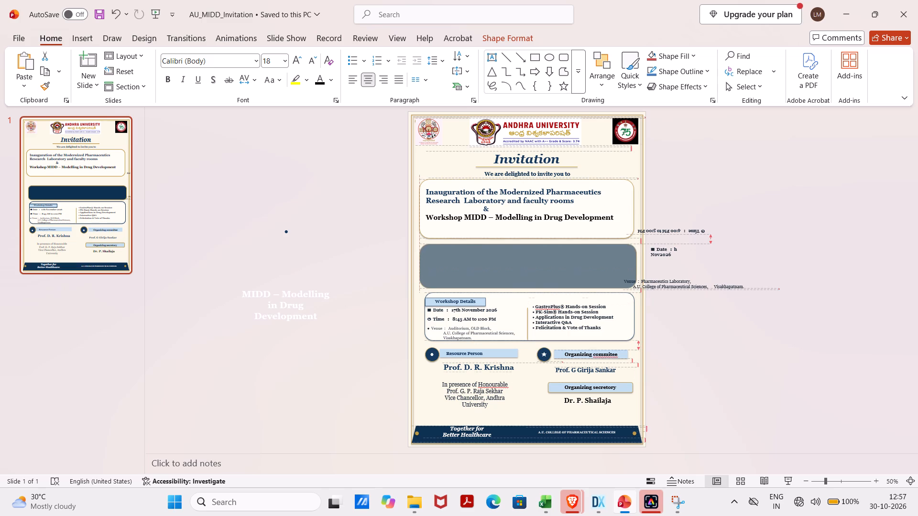
pyautogui.moveTo(420, 244); pyautogui.dragTo(417, 241)
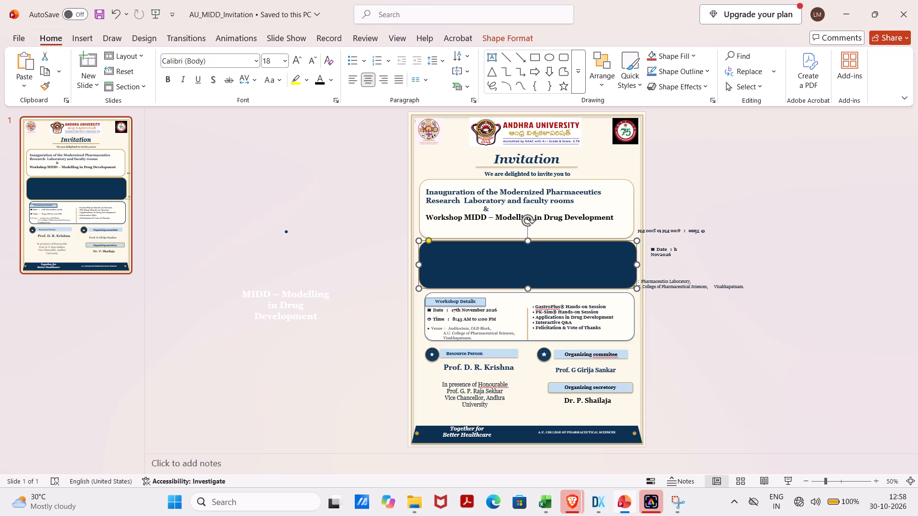
# Clear the leftover laboratory venue, date and time text boxes away from the slide's right edge by narrowing or shifting them outward.
pyautogui.click(655, 282)
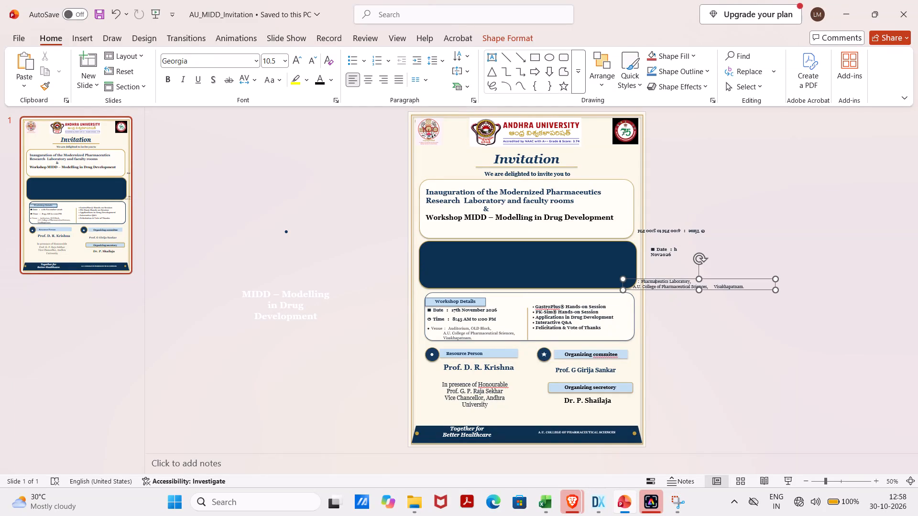
pyautogui.moveTo(622, 280); pyautogui.dragTo(666, 284)
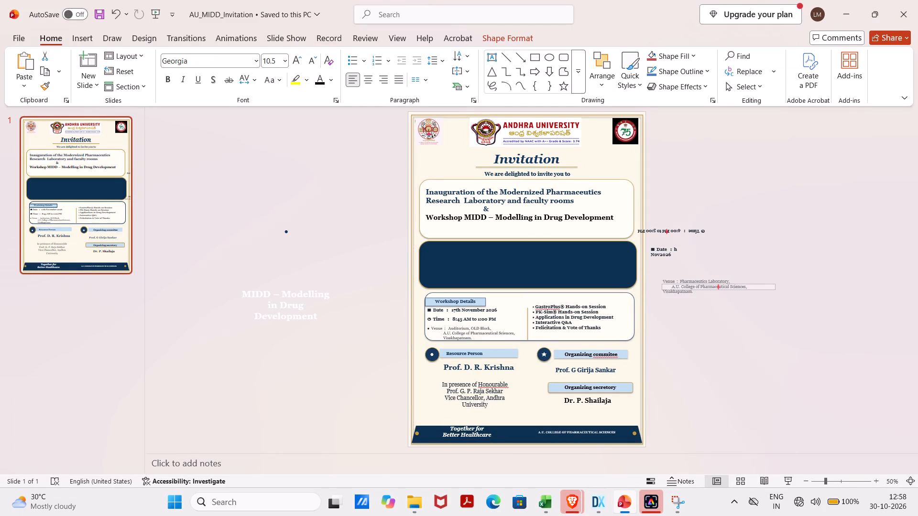
pyautogui.moveTo(666, 284); pyautogui.dragTo(674, 284)
pyautogui.click(653, 249)
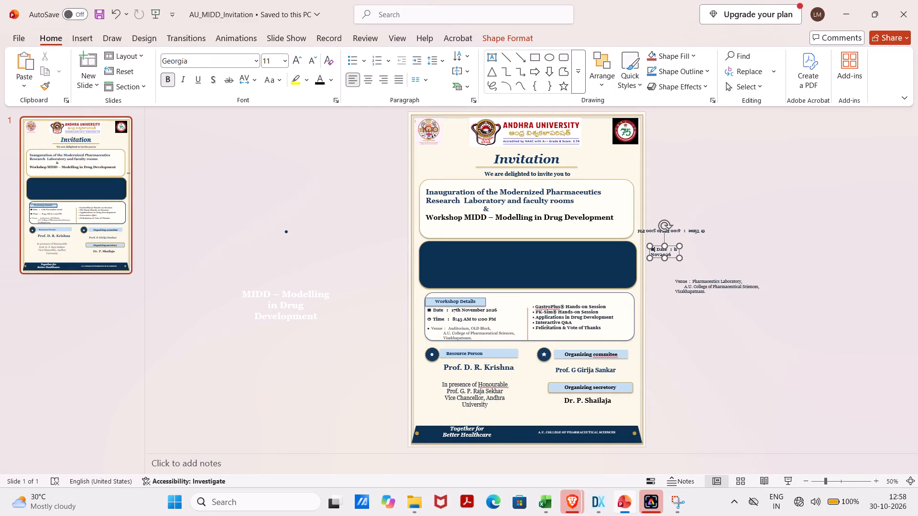
pyautogui.moveTo(650, 247); pyautogui.dragTo(680, 252)
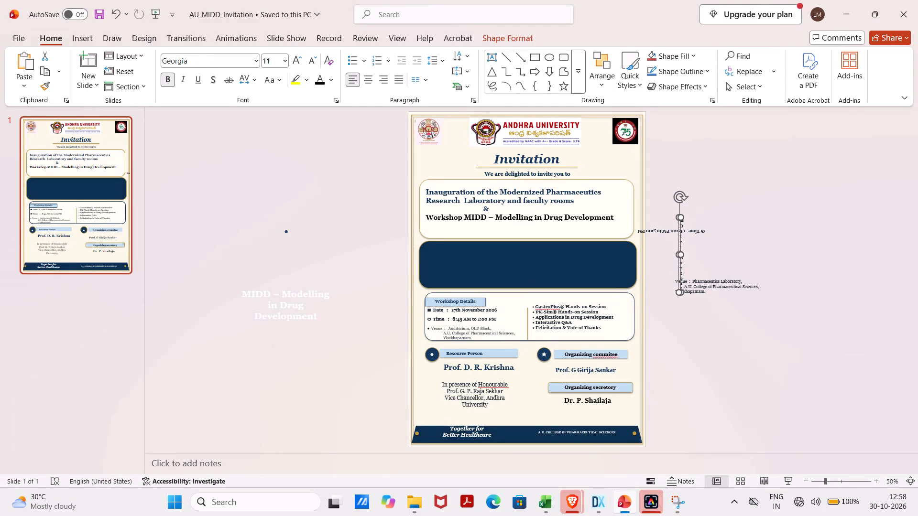
pyautogui.moveTo(650, 225); pyautogui.dragTo(708, 225)
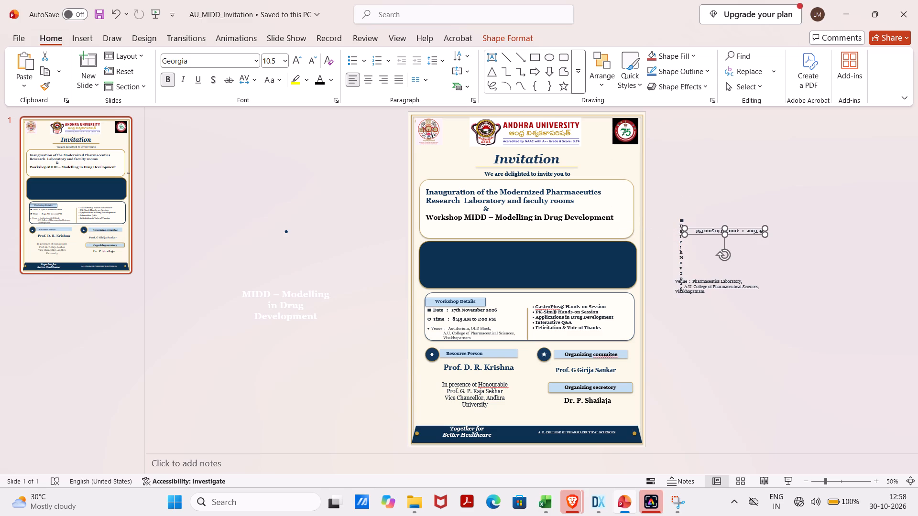
# Shift the "&" in the card heading further right with extra spaces so it sits nearer the middle.
pyautogui.click(577, 271)
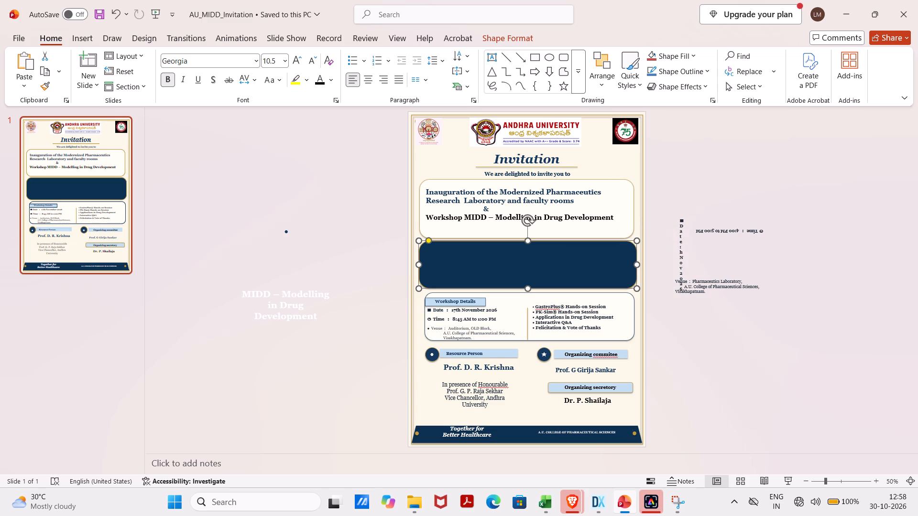
pyautogui.click(614, 219)
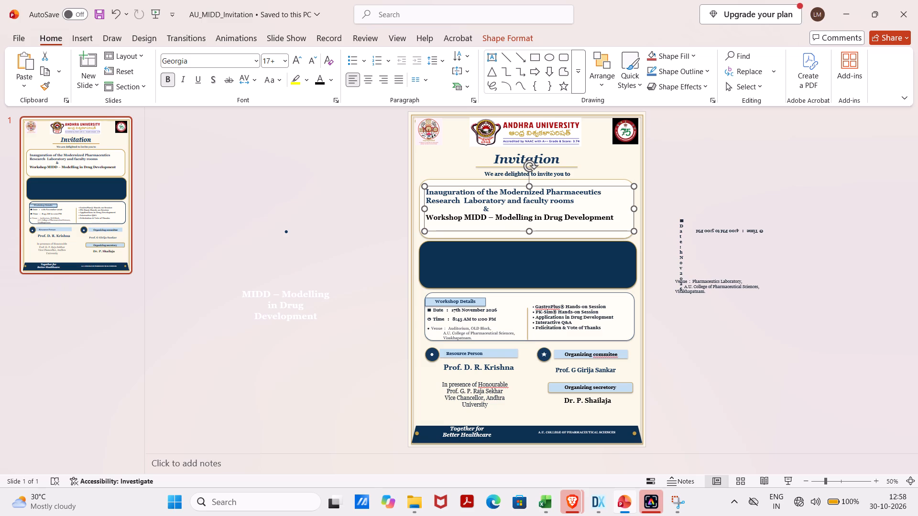
pyautogui.click(481, 203)
pyautogui.click(480, 211)
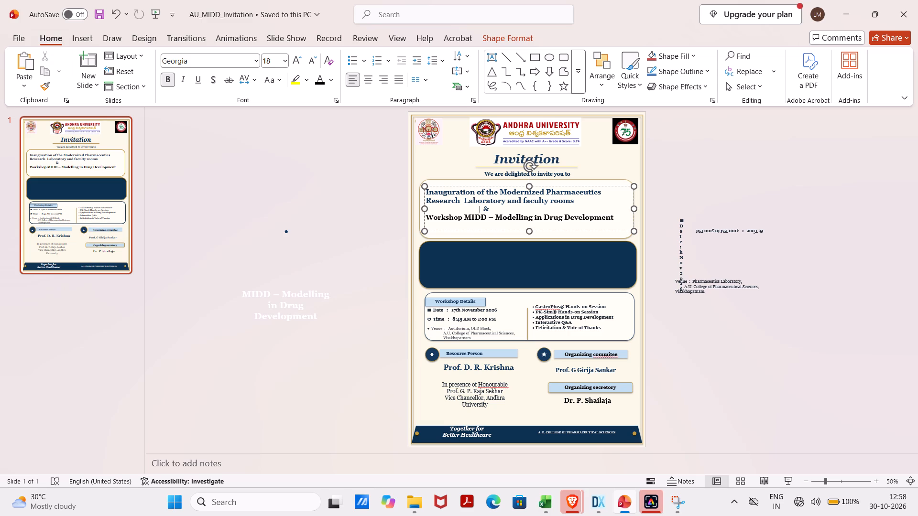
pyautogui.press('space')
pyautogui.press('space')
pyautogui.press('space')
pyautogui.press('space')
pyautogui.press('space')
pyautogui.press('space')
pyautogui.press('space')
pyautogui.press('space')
# Enter "Sponsored by" followed by the sponsoring professor's title and name in the navy banner.
pyautogui.click(560, 260)
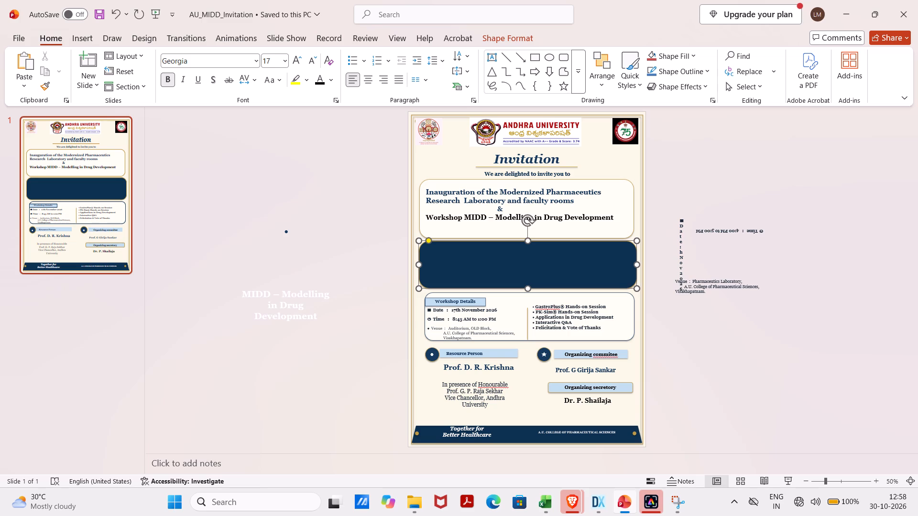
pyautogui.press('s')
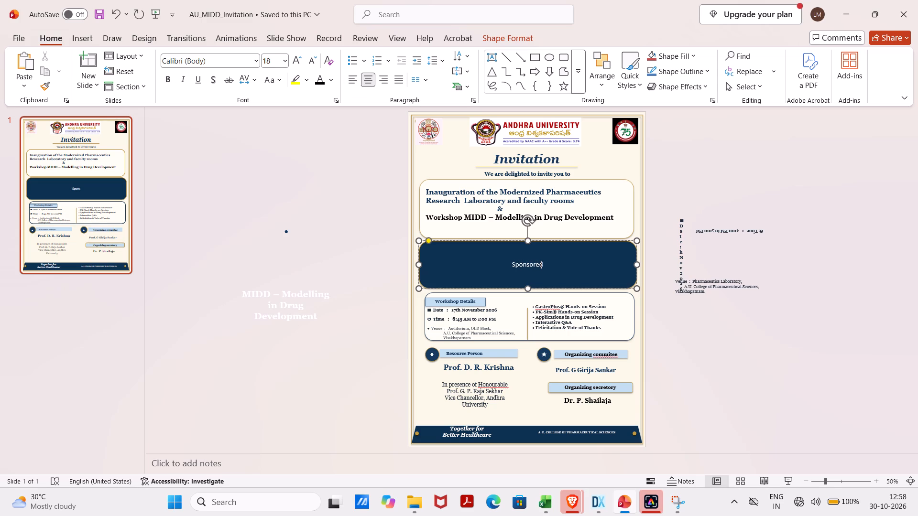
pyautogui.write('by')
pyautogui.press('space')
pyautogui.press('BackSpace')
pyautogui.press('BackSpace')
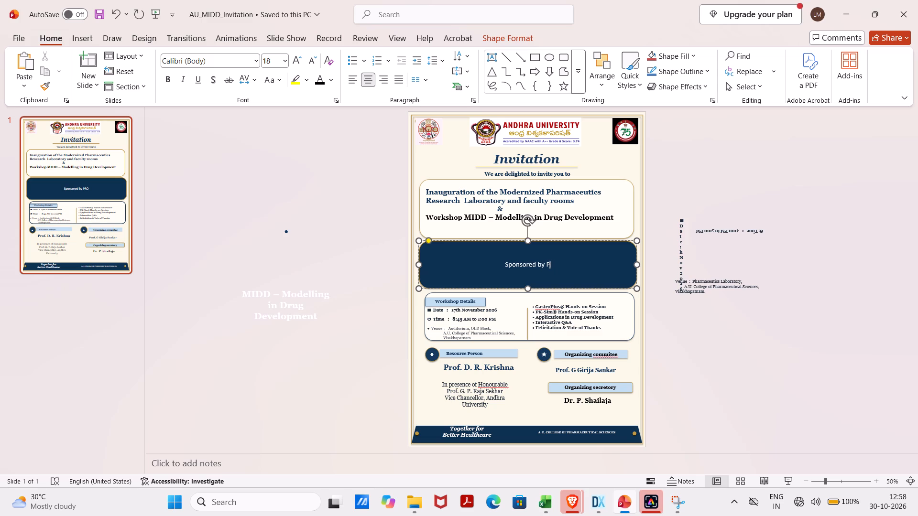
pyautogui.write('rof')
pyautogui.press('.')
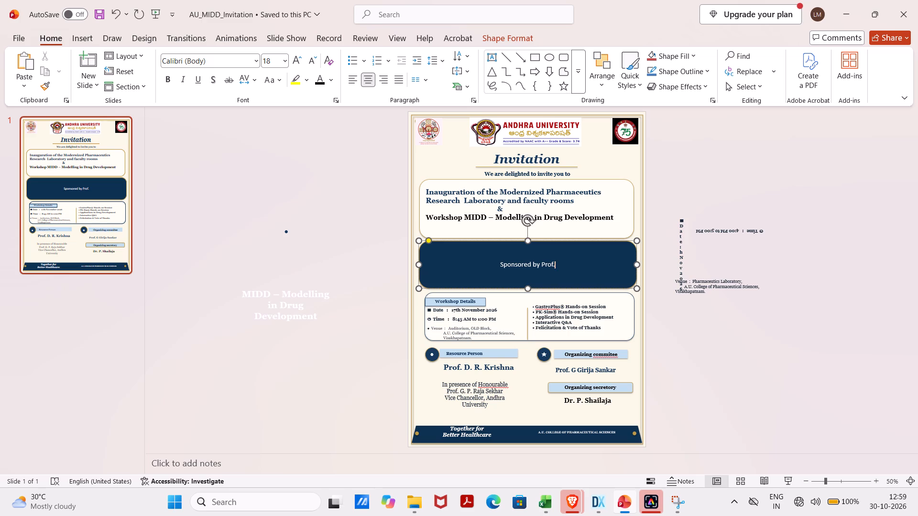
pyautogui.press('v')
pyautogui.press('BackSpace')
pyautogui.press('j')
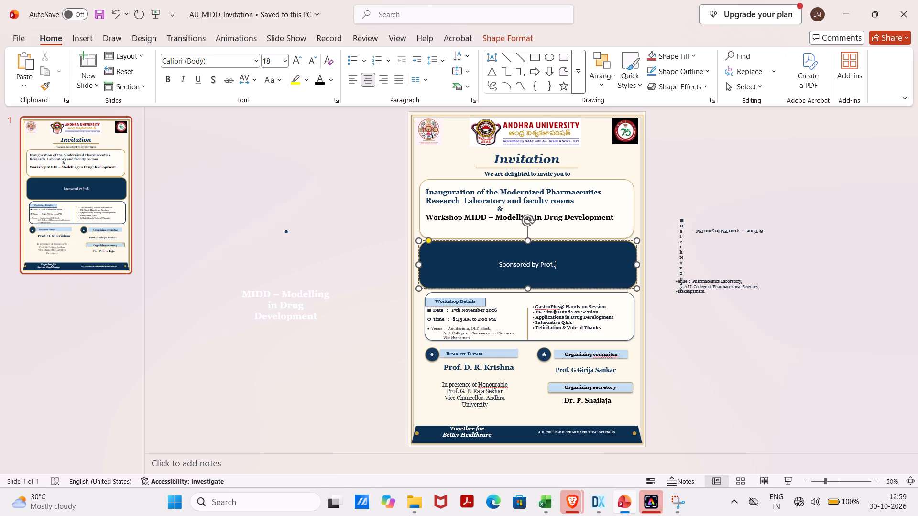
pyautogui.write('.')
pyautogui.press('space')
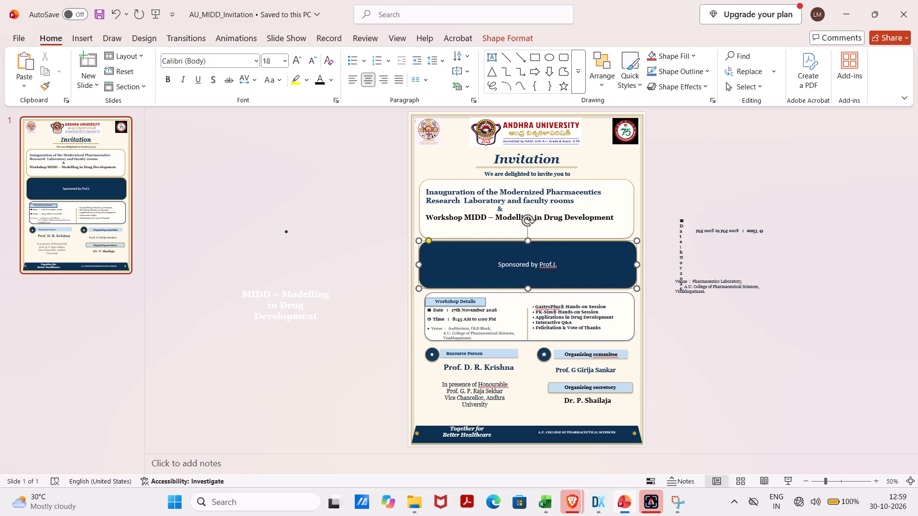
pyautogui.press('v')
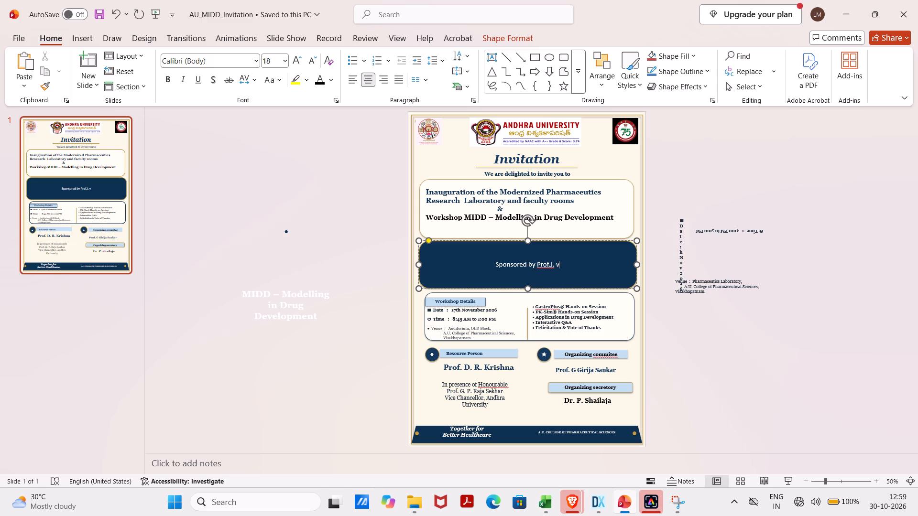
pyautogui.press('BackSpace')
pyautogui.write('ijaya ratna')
# Add a second line reading "In memory of" with trailing spaces below the sponsor's name in the navy banner.
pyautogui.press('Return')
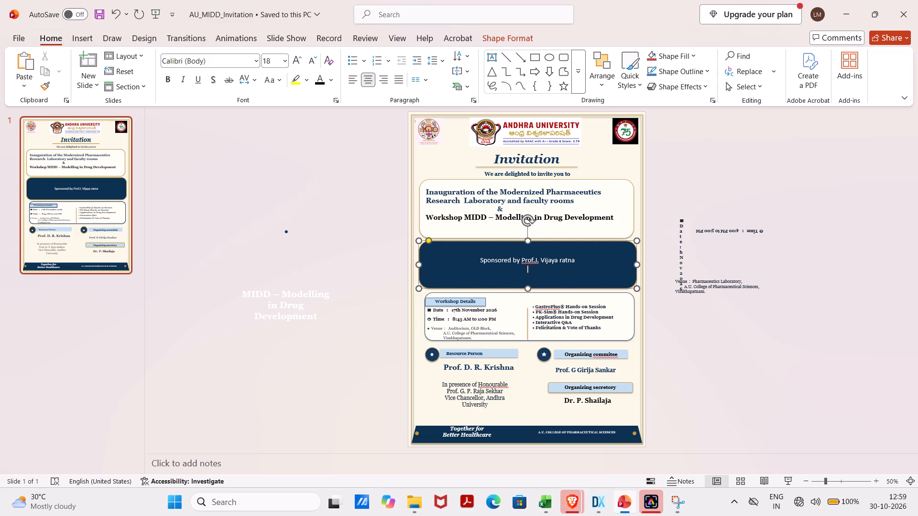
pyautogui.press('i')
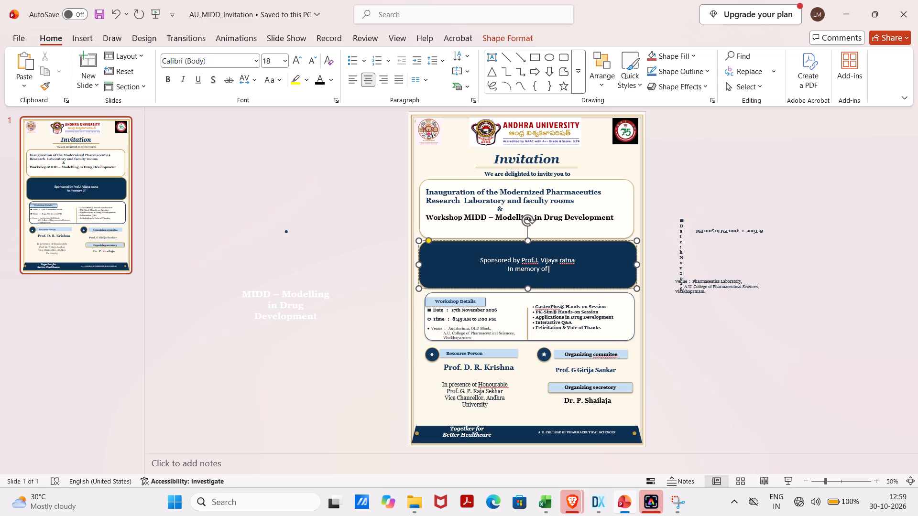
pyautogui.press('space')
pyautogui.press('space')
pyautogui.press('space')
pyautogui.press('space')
pyautogui.click(490, 261)
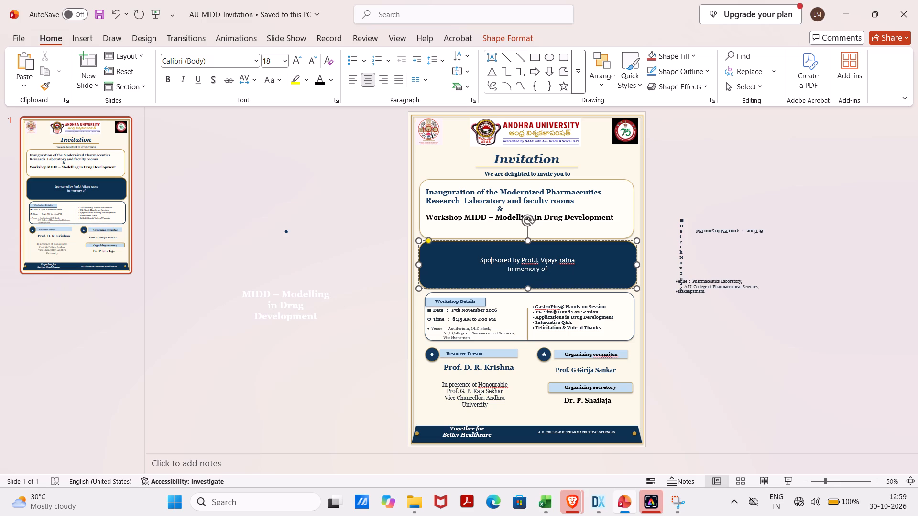
pyautogui.click(480, 261)
# Move the bulleted session list, starting with GastroPlus® Hands-on Session, out of the workshop details card and off the slide's right edge.
pyautogui.click(501, 331)
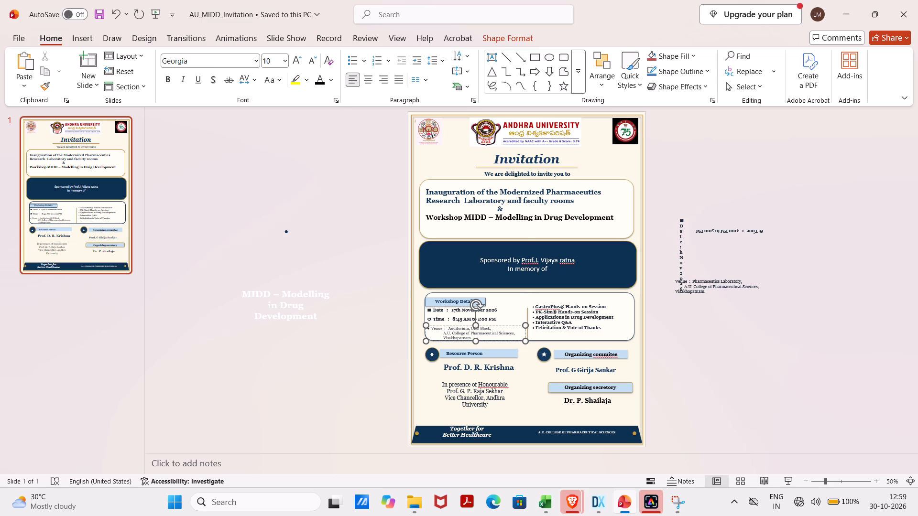
pyautogui.moveTo(534, 307); pyautogui.dragTo(566, 326)
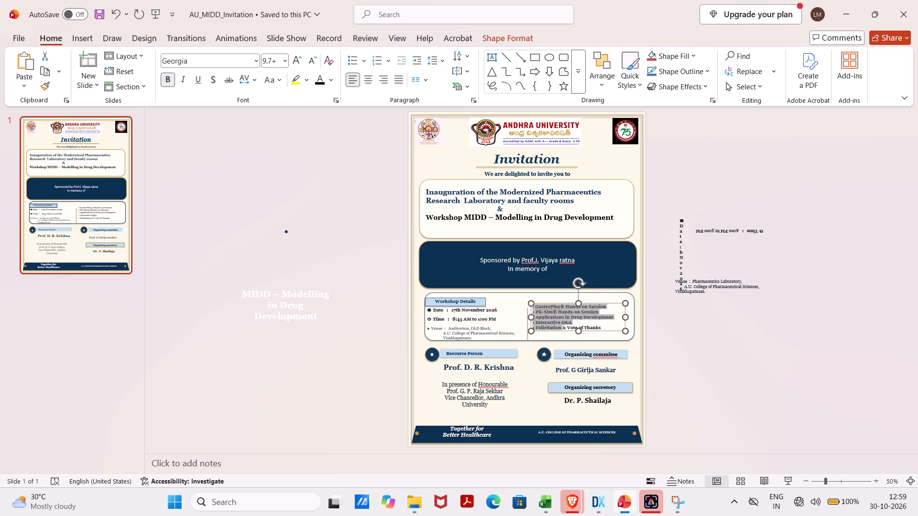
pyautogui.moveTo(566, 326); pyautogui.dragTo(567, 326)
pyautogui.moveTo(531, 304); pyautogui.dragTo(658, 363)
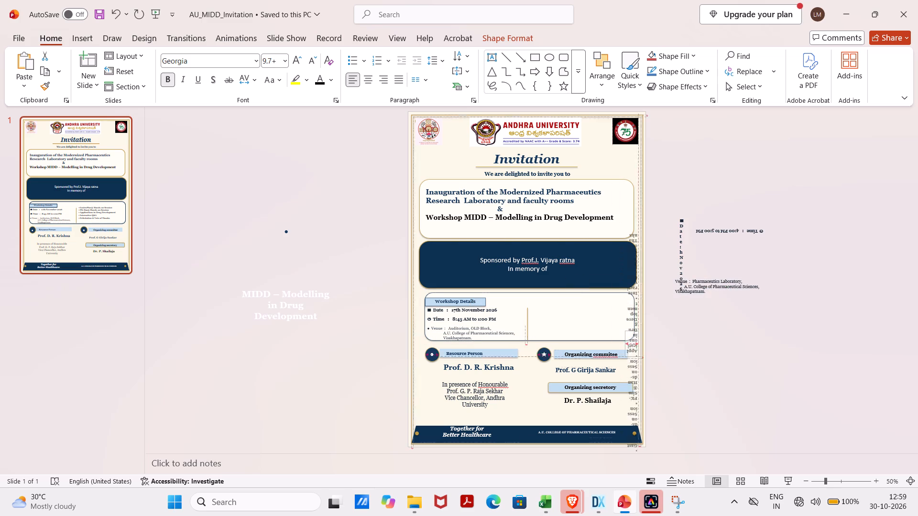
pyautogui.moveTo(658, 363); pyautogui.dragTo(740, 336)
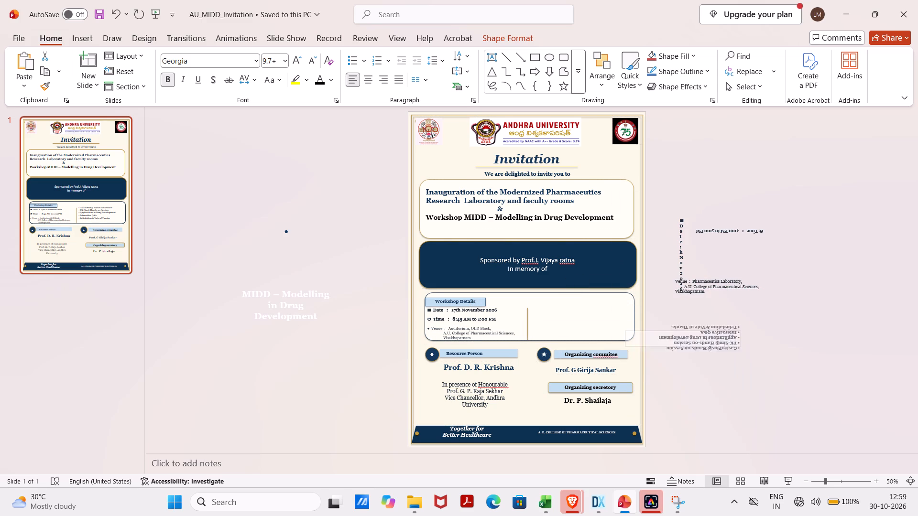
pyautogui.moveTo(740, 336); pyautogui.dragTo(759, 313)
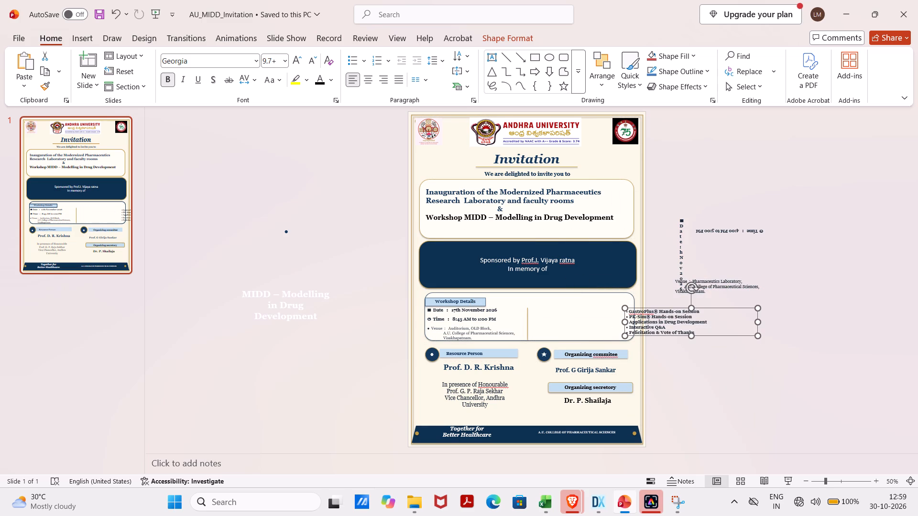
pyautogui.moveTo(625, 322); pyautogui.dragTo(667, 331)
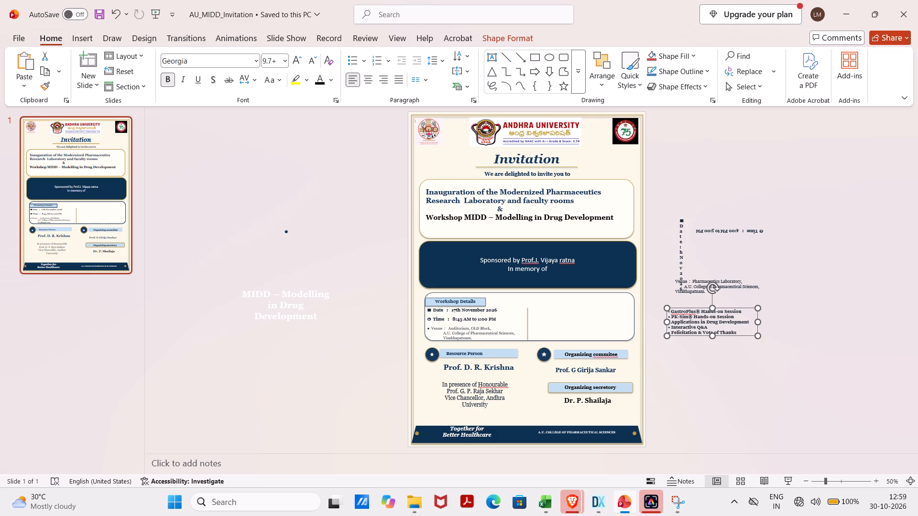
# Shift the "Workshop Details" heading text into the right half of the card and narrow its box to fit beside the divider.
pyautogui.click(439, 313)
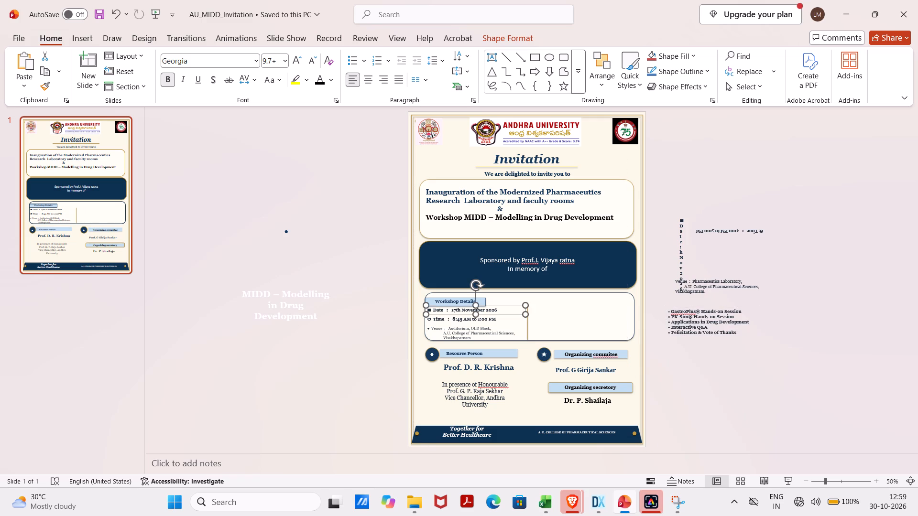
pyautogui.click(433, 301)
pyautogui.moveTo(427, 297); pyautogui.dragTo(616, 299)
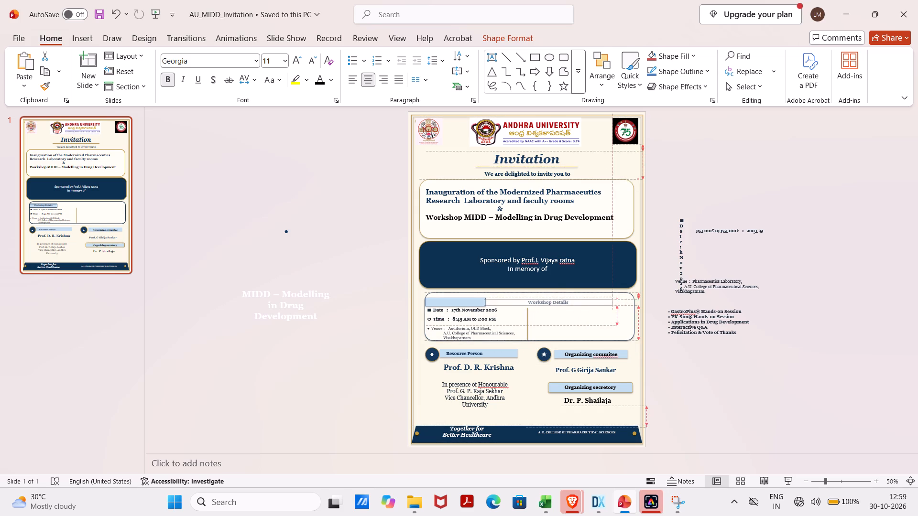
pyautogui.moveTo(616, 299); pyautogui.dragTo(629, 299)
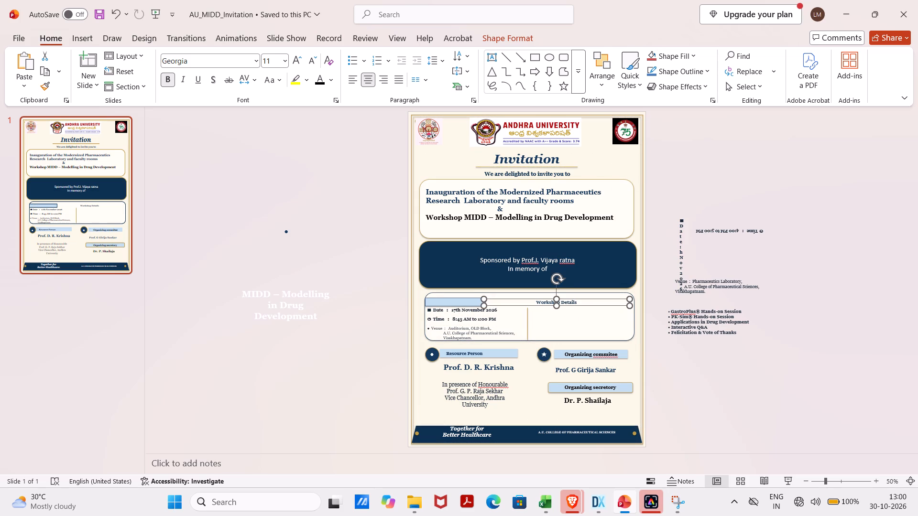
pyautogui.moveTo(486, 304); pyautogui.dragTo(530, 306)
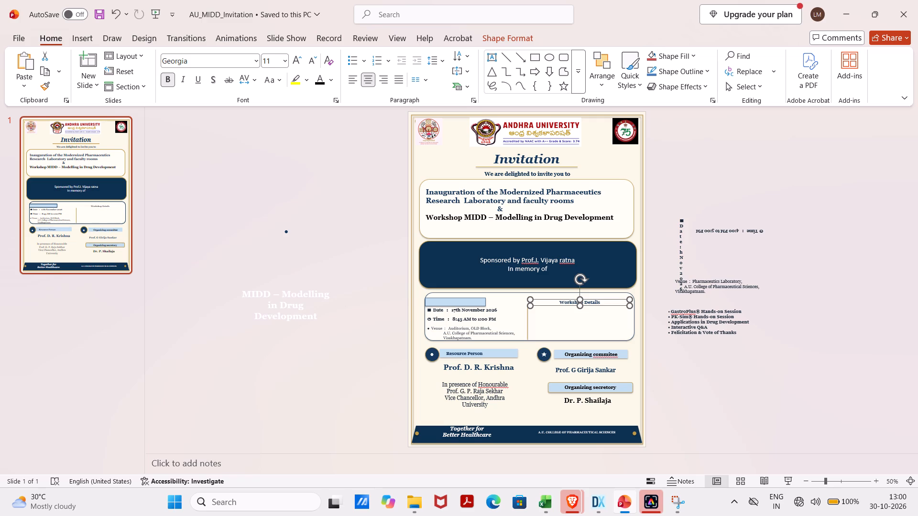
# Shift the workshop date, time and venue text boxes into the right half of the details card, beneath the Workshop Details heading.
pyautogui.click(453, 311)
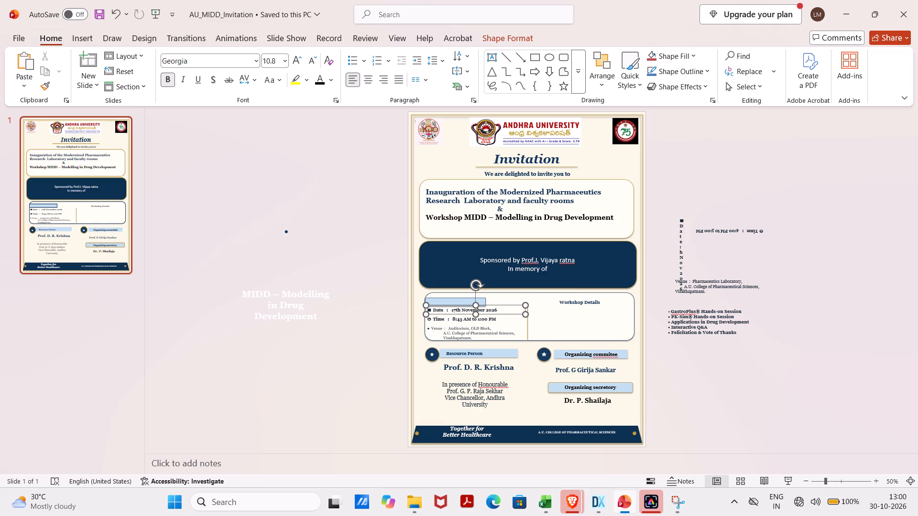
pyautogui.moveTo(427, 306); pyautogui.dragTo(642, 314)
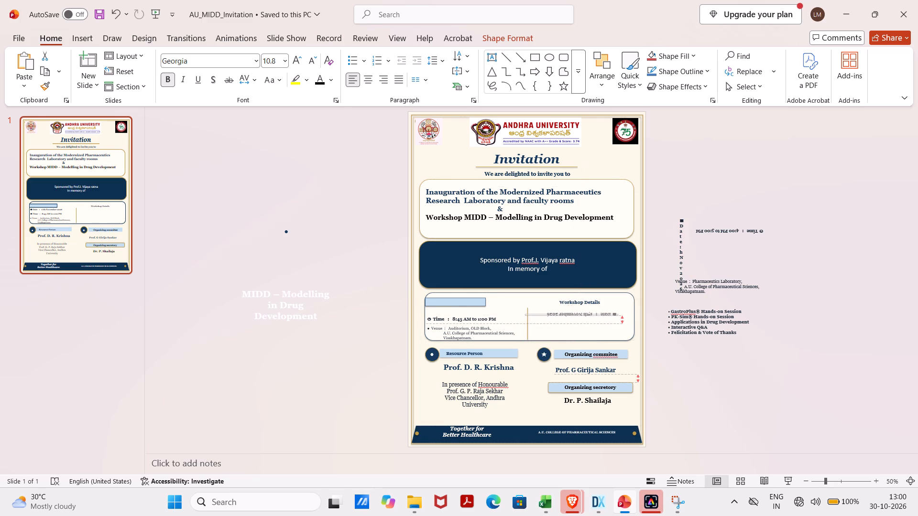
pyautogui.moveTo(642, 314); pyautogui.dragTo(733, 310)
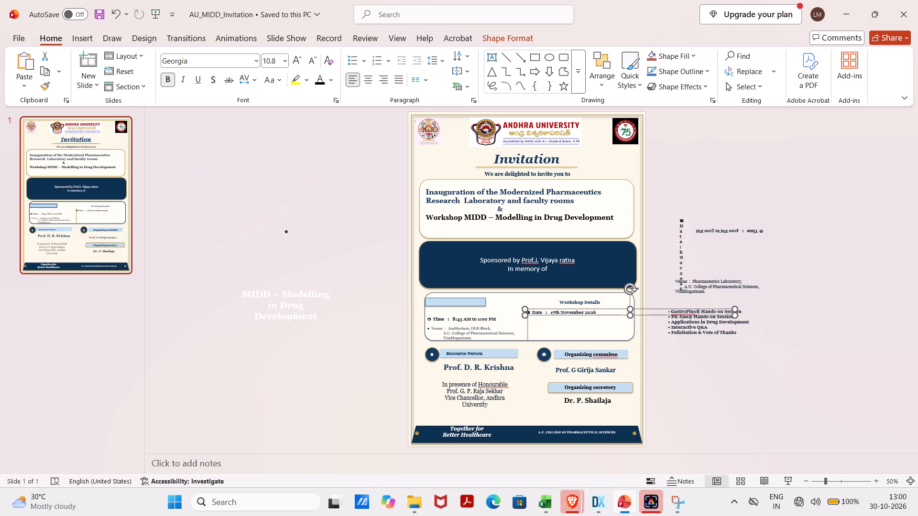
pyautogui.click(459, 322)
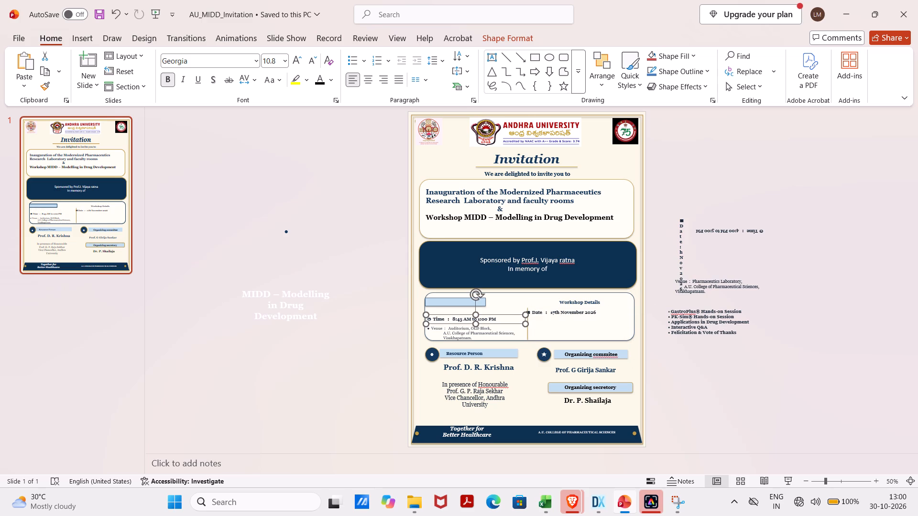
pyautogui.moveTo(428, 323); pyautogui.dragTo(601, 321)
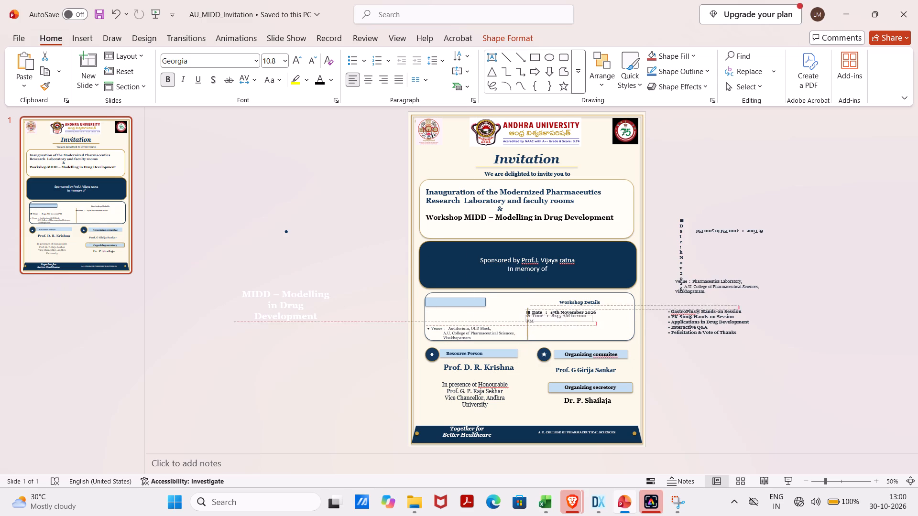
pyautogui.moveTo(601, 321); pyautogui.dragTo(641, 335)
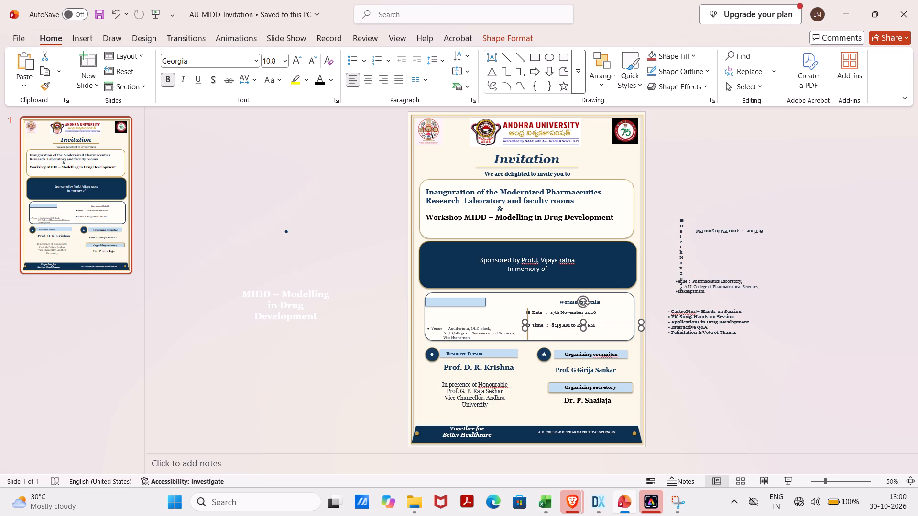
pyautogui.click(477, 340)
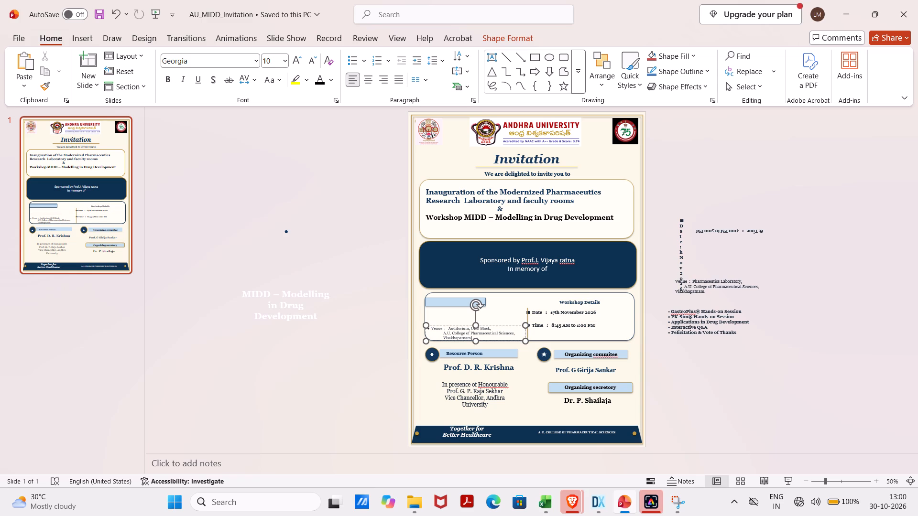
pyautogui.moveTo(428, 324); pyautogui.dragTo(654, 325)
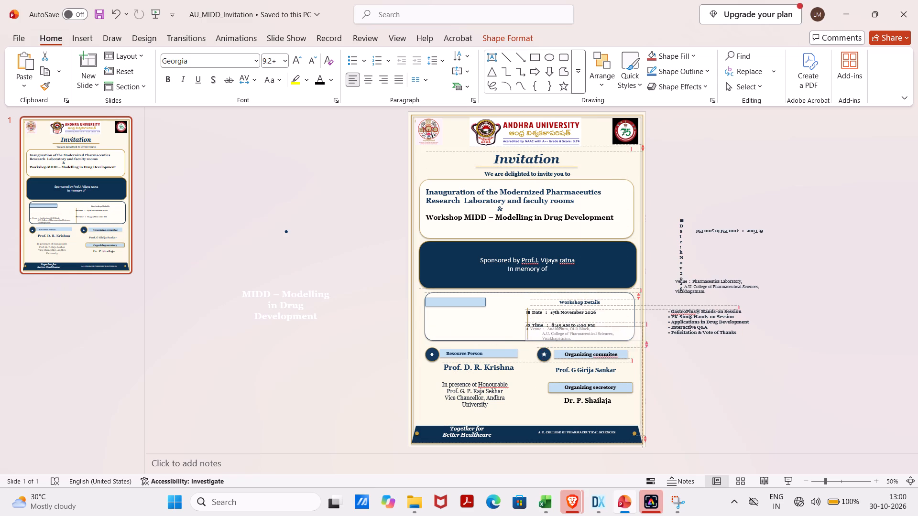
pyautogui.moveTo(654, 325); pyautogui.dragTo(678, 325)
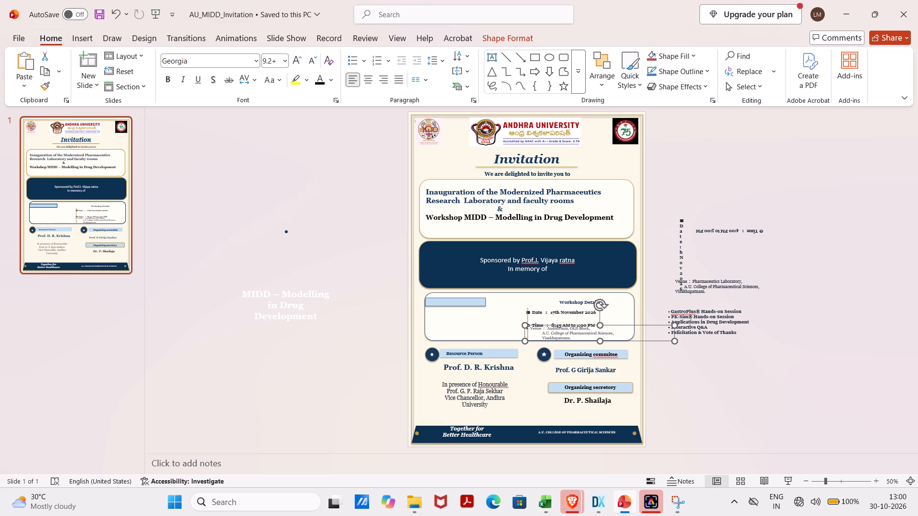
# Make the Vice Chancellor's name line bold in the "In presence of Honourable" text.
pyautogui.moveTo(504, 391); pyautogui.dragTo(449, 393)
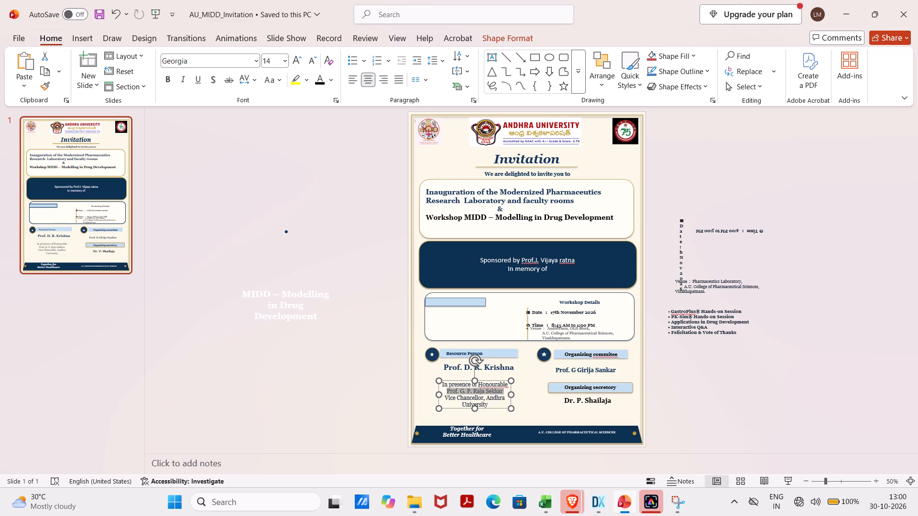
pyautogui.moveTo(449, 393); pyautogui.dragTo(448, 393)
pyautogui.click(455, 376)
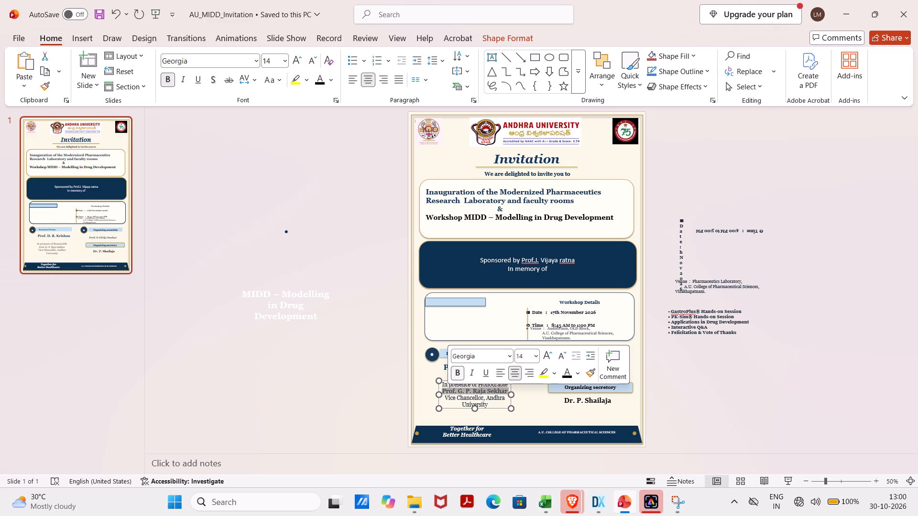
pyautogui.click(530, 409)
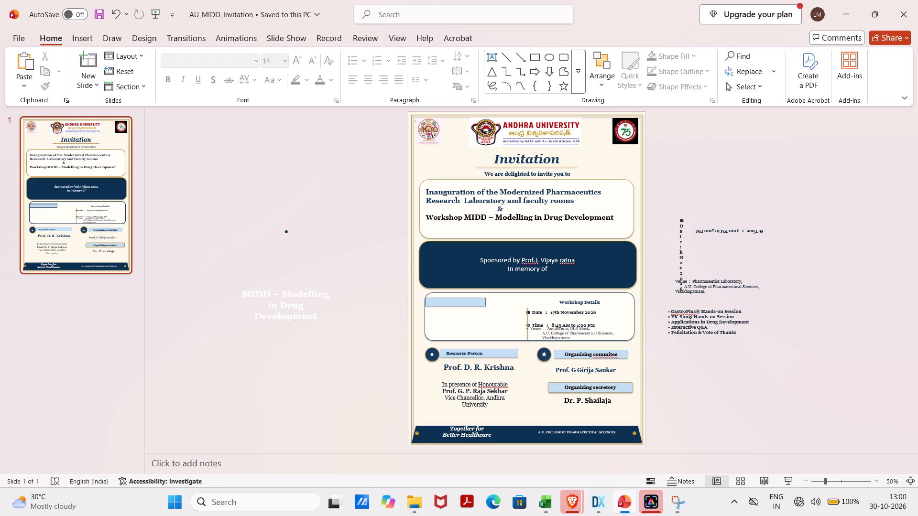
# Insert a period before the given name of the professor listed under the organizing committee heading.
pyautogui.click(579, 373)
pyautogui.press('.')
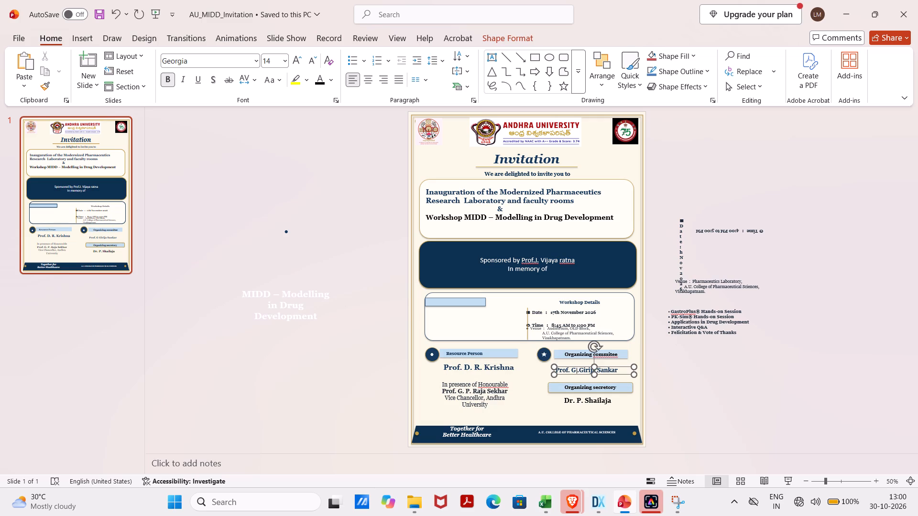
# Add the line "Principal AUCOPS" beneath the professor's name under the organizing committee heading.
pyautogui.click(625, 370)
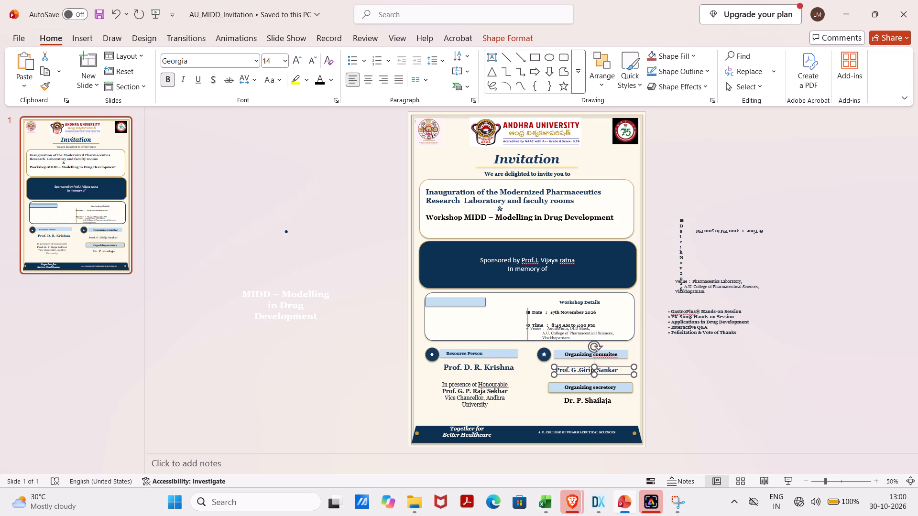
pyautogui.click(619, 371)
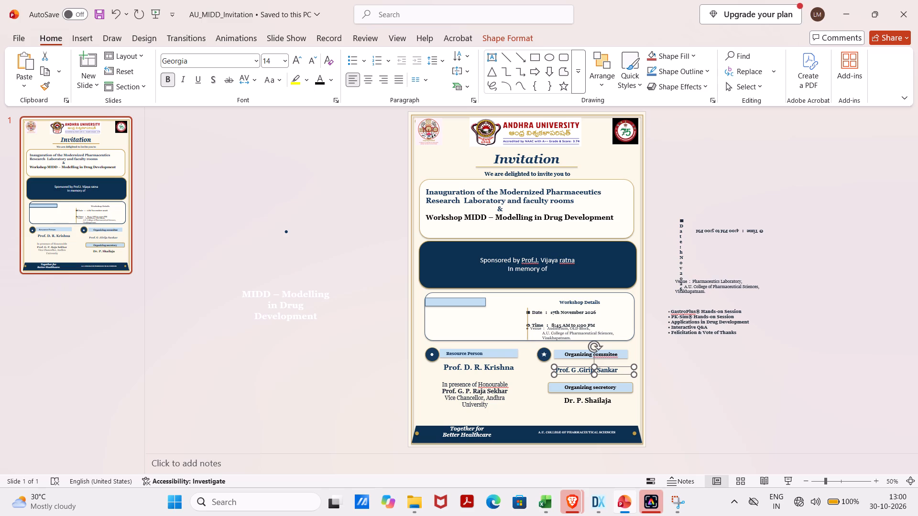
pyautogui.click(596, 385)
pyautogui.click(620, 371)
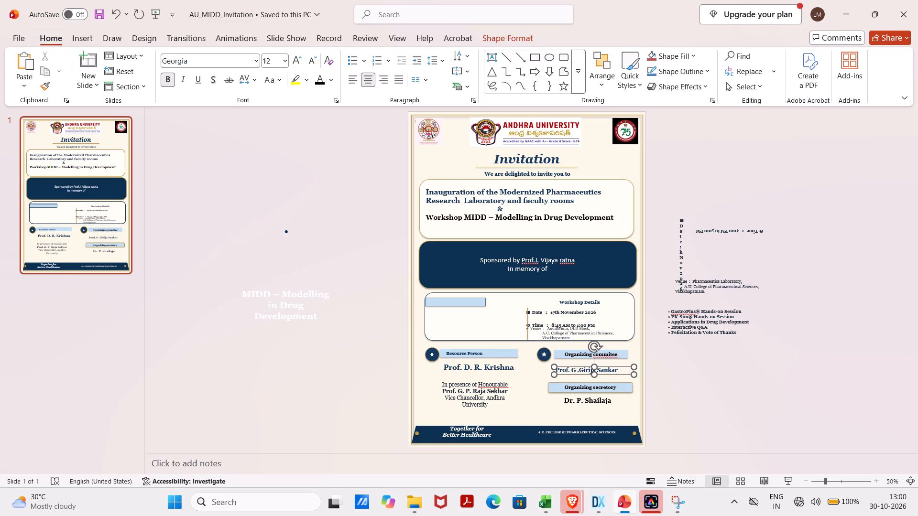
pyautogui.click(619, 371)
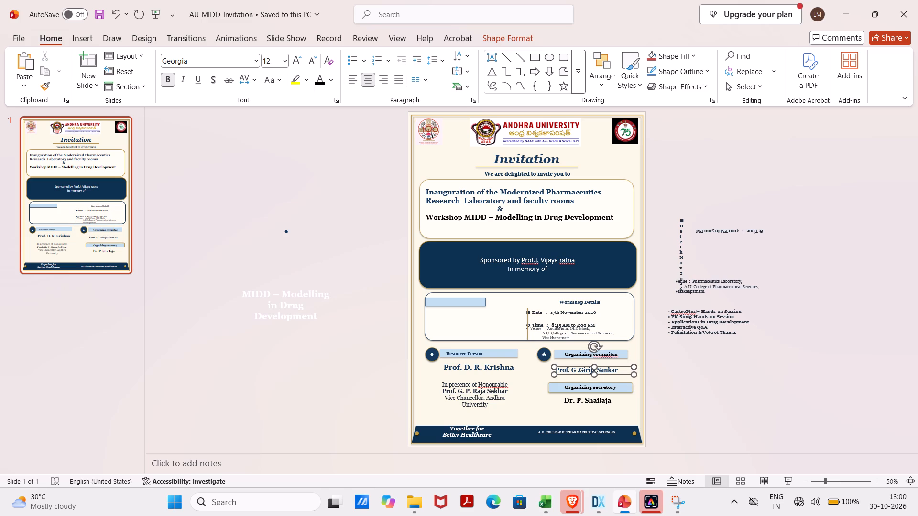
pyautogui.click(607, 369)
pyautogui.press('Right')
pyautogui.press('Right')
pyautogui.press('Right')
pyautogui.press('Right')
pyautogui.press('Return')
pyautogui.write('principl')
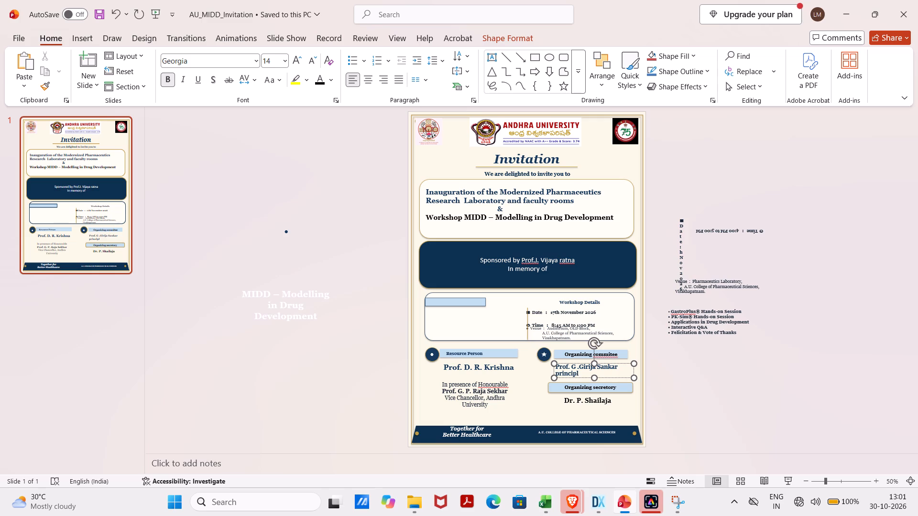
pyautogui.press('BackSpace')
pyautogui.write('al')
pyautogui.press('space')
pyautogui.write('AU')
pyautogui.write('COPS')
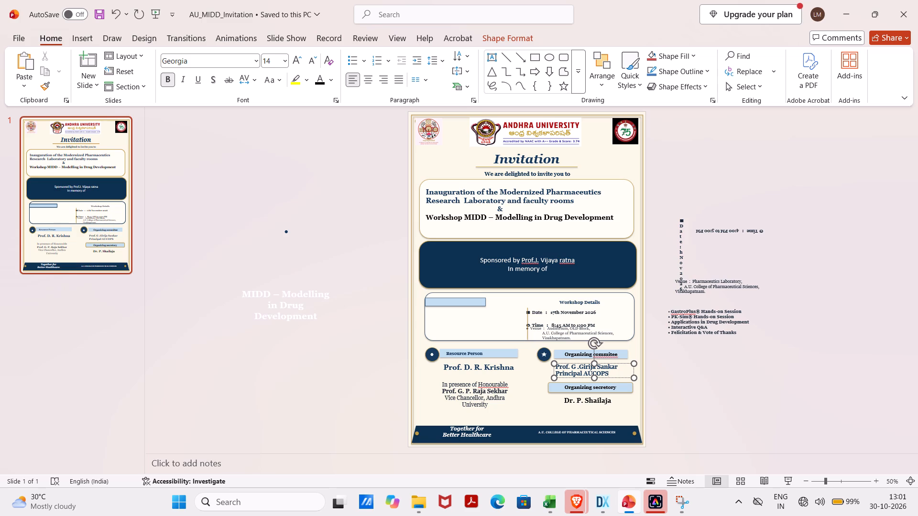
# Add the designation "Associate professor aucps" on a new line beneath the organizing secretary's name.
pyautogui.click(591, 402)
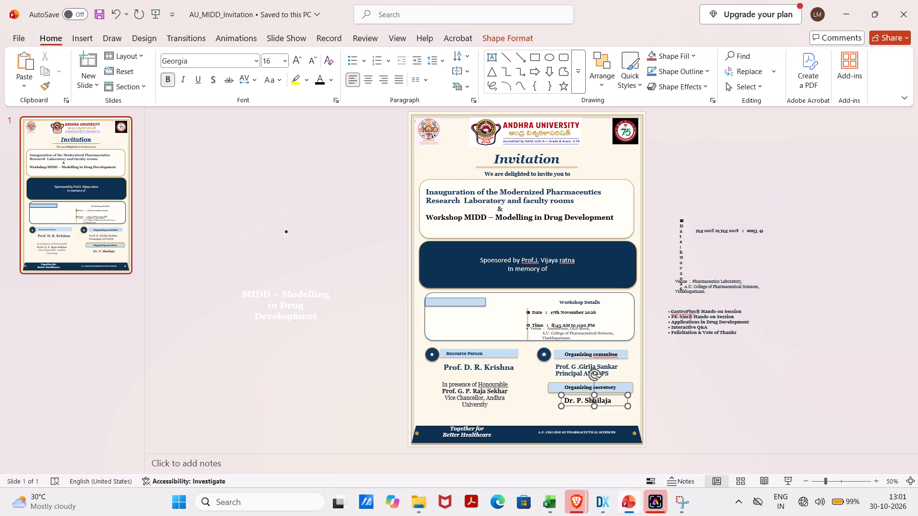
pyautogui.click(612, 402)
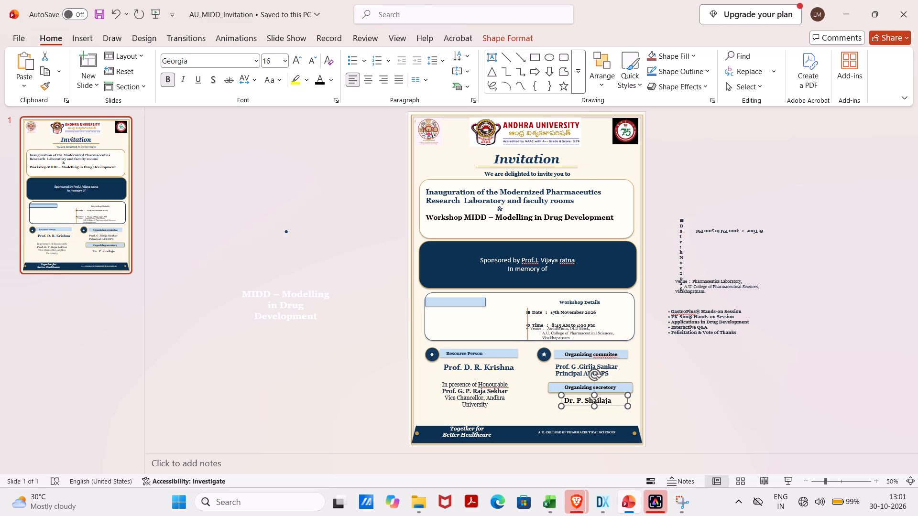
pyautogui.click(612, 402)
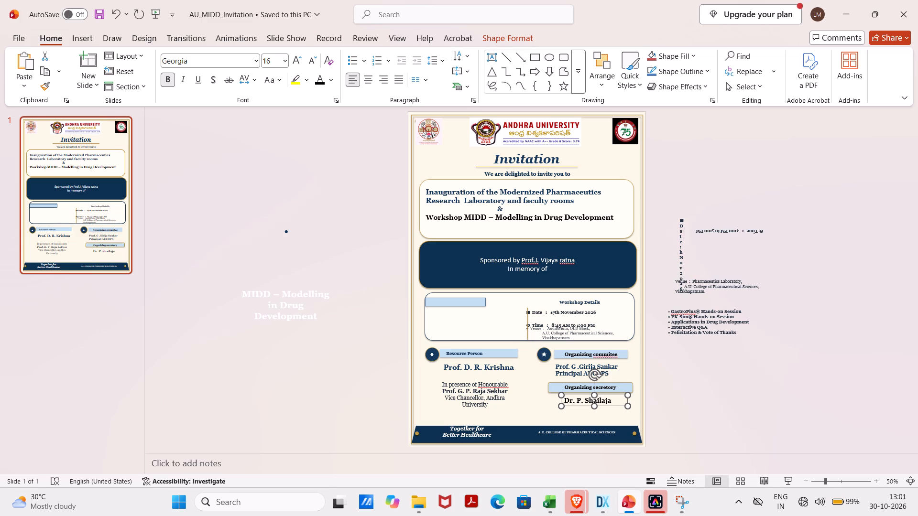
pyautogui.click(611, 403)
pyautogui.press('Return')
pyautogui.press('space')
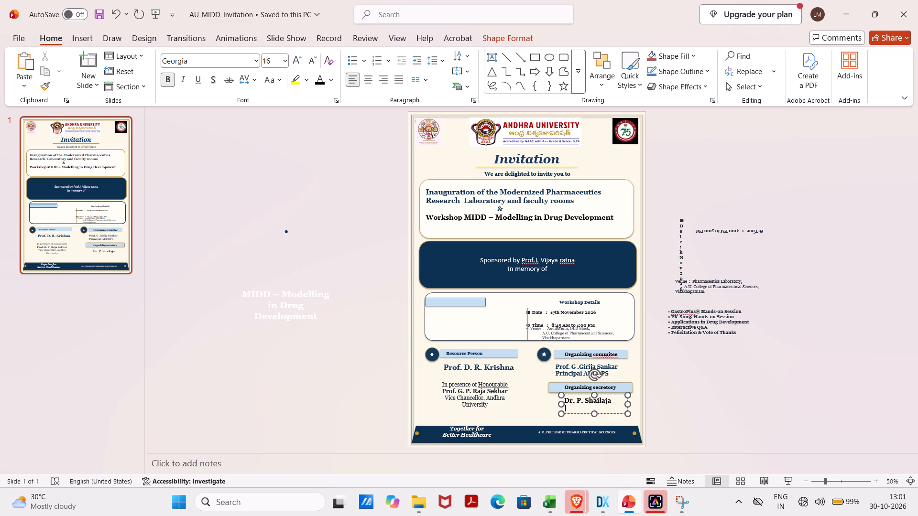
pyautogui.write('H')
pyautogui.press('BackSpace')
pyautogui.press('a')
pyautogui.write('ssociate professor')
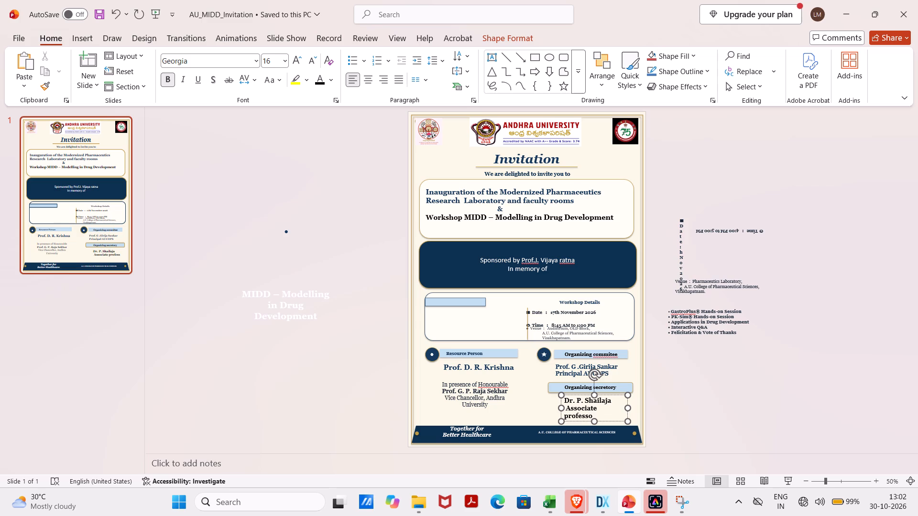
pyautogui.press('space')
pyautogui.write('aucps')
# Place the empty light-blue bar behind the "Workshop Details" heading and enlarge it leftward and downward to frame the text.
pyautogui.click(483, 302)
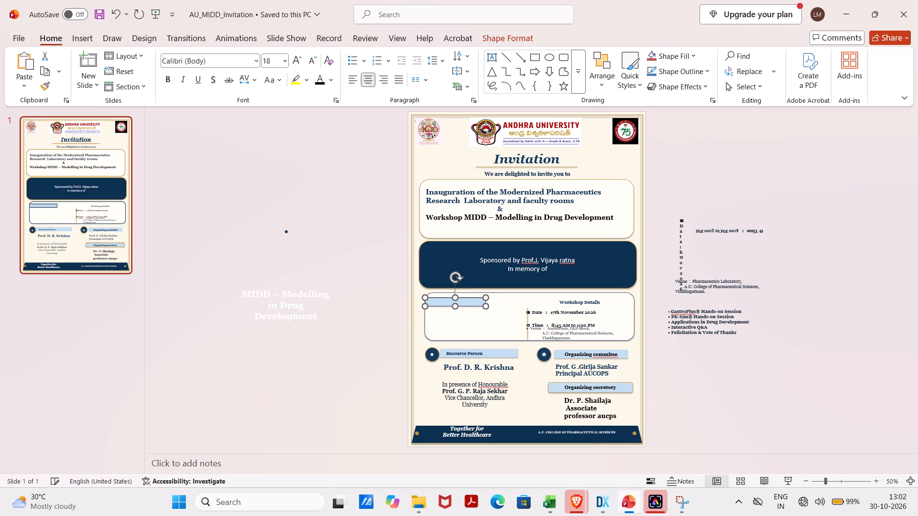
pyautogui.moveTo(484, 302); pyautogui.dragTo(506, 303)
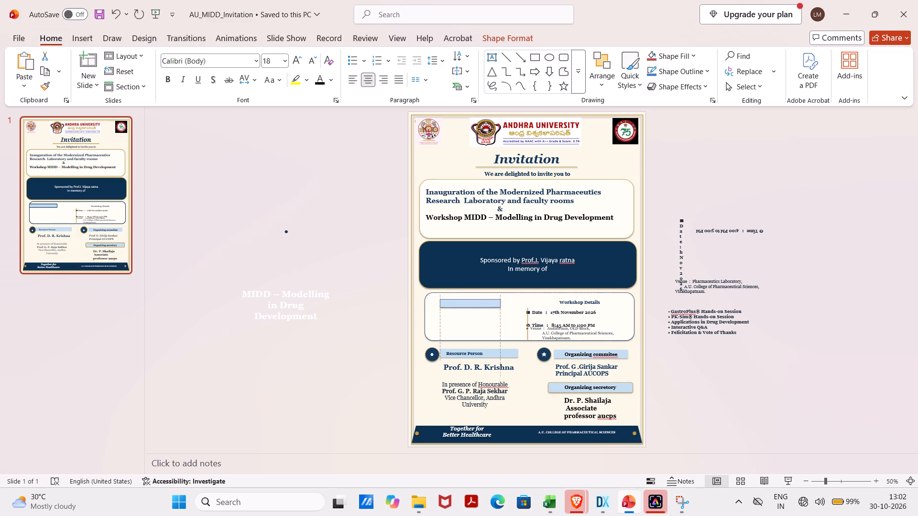
pyautogui.moveTo(506, 303); pyautogui.dragTo(616, 301)
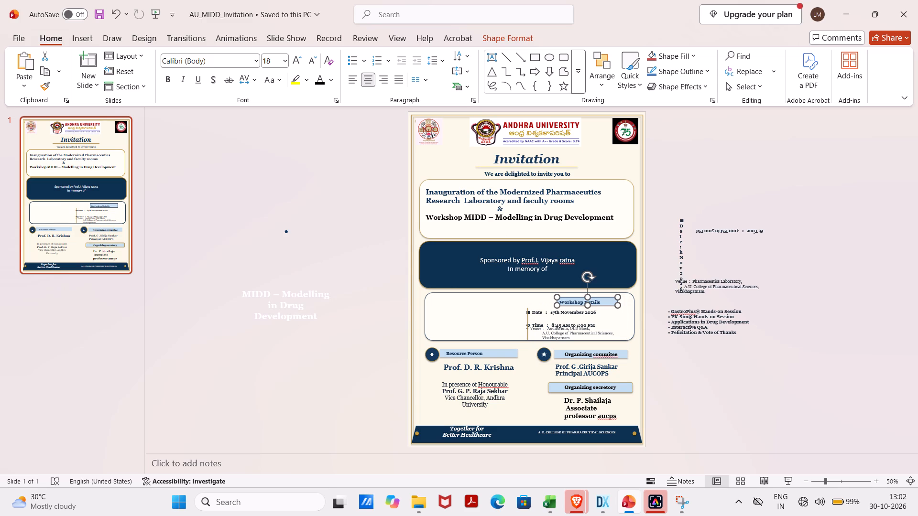
pyautogui.moveTo(559, 298); pyautogui.dragTo(546, 297)
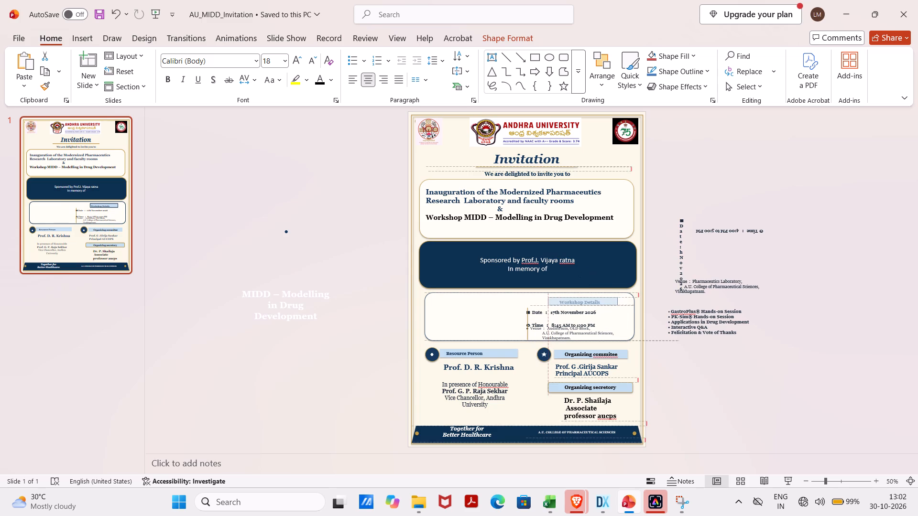
pyautogui.moveTo(546, 297); pyautogui.dragTo(546, 297)
pyautogui.moveTo(548, 302); pyautogui.dragTo(544, 301)
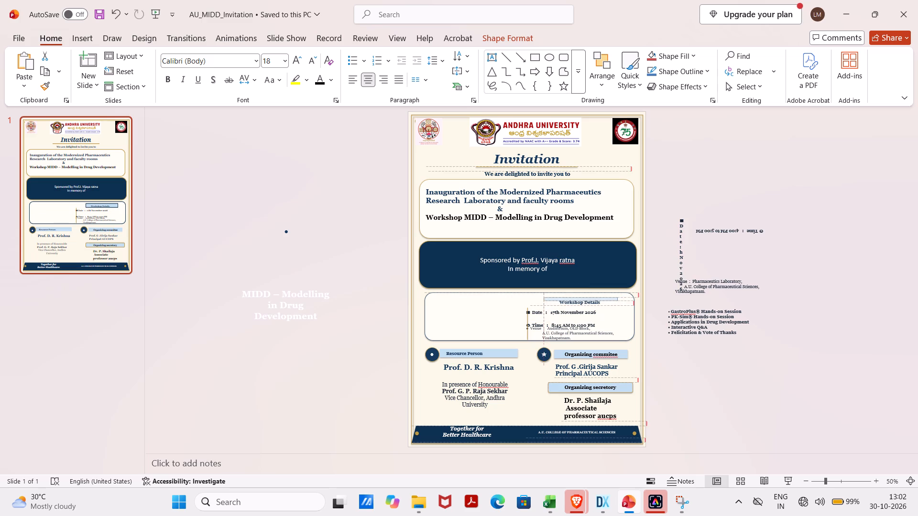
pyautogui.moveTo(544, 301); pyautogui.dragTo(545, 309)
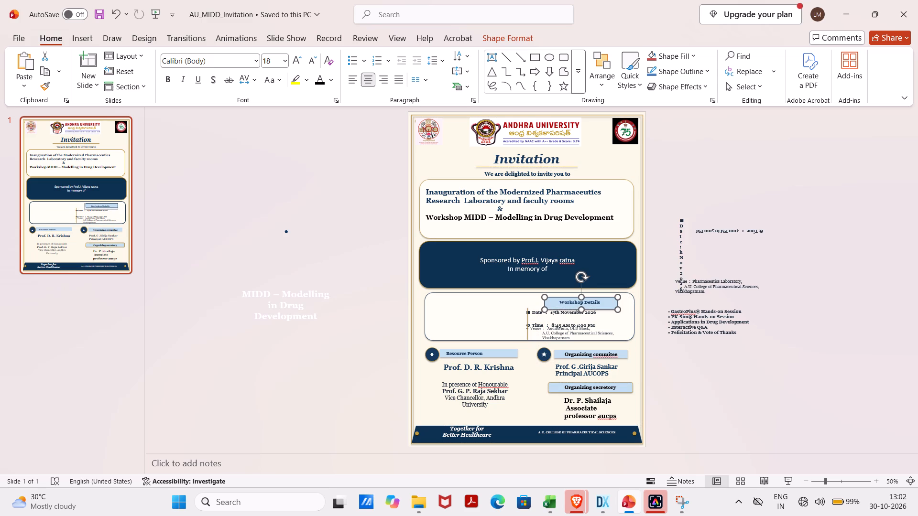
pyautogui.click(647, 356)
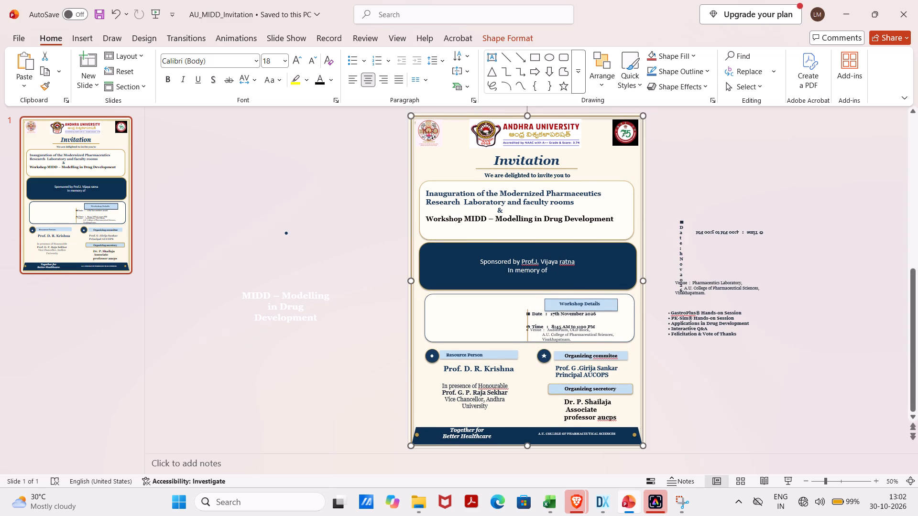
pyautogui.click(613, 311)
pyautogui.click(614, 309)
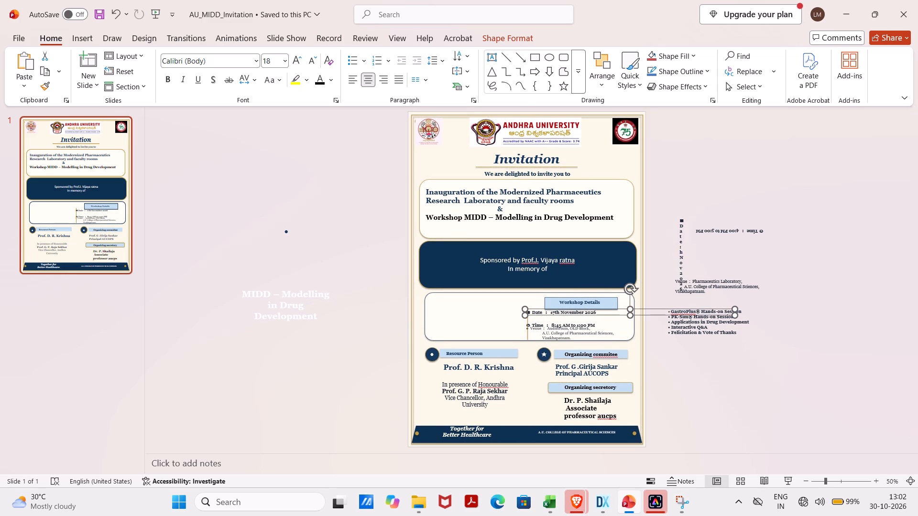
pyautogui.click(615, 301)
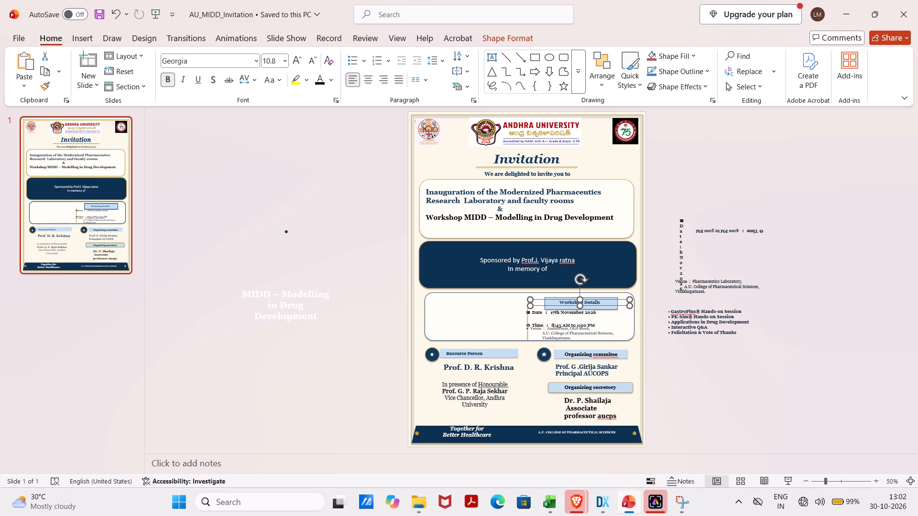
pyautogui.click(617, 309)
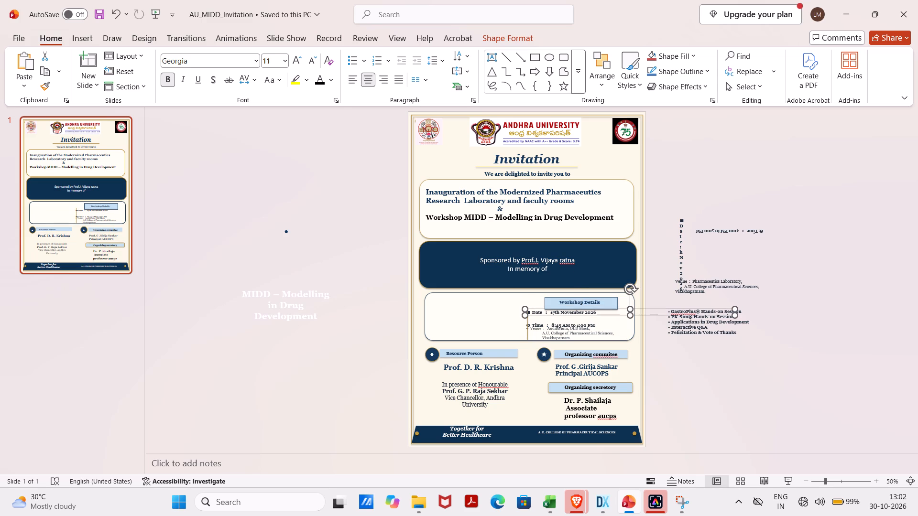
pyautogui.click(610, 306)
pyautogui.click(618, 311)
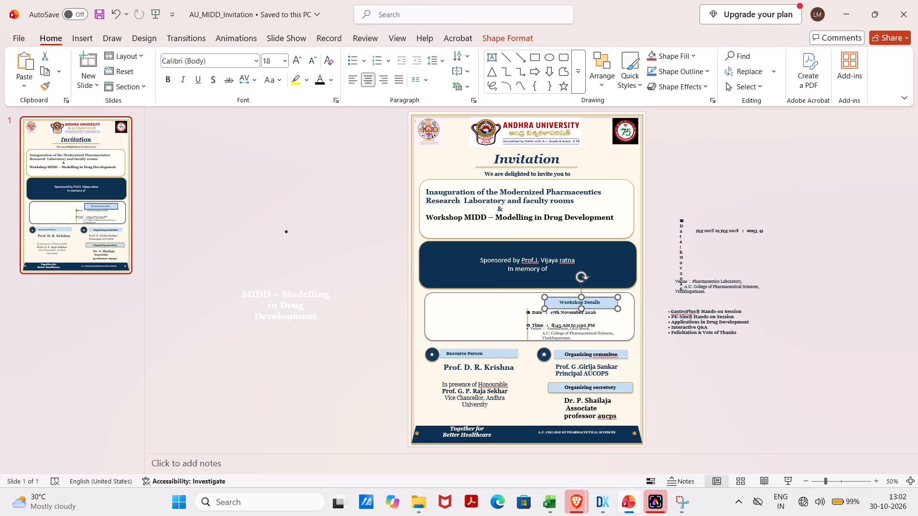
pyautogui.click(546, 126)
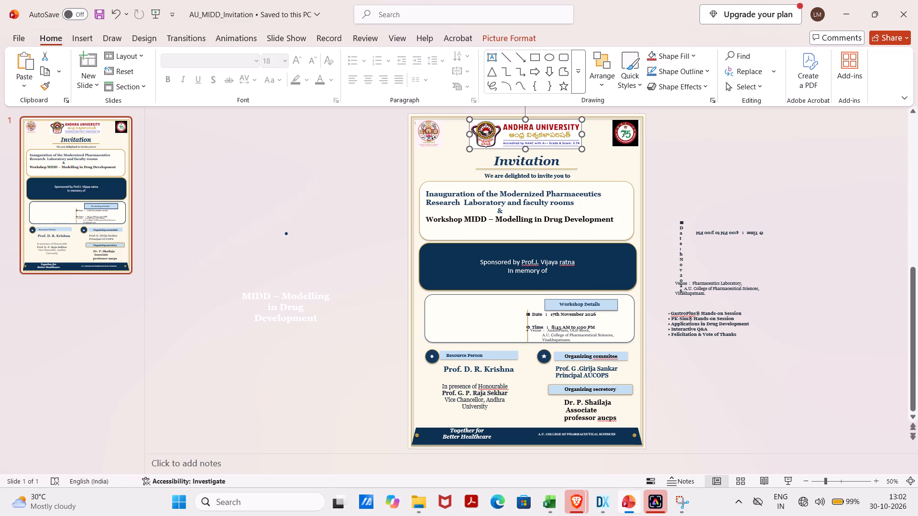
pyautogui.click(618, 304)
# Space out the workshop time and venue lines by shifting the venue text down and slightly right and raising the time line.
pyautogui.click(592, 322)
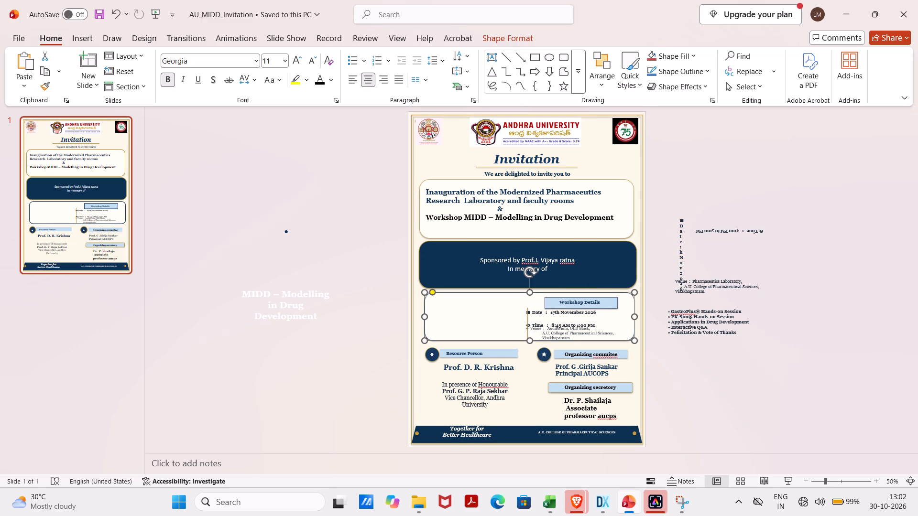
pyautogui.click(591, 326)
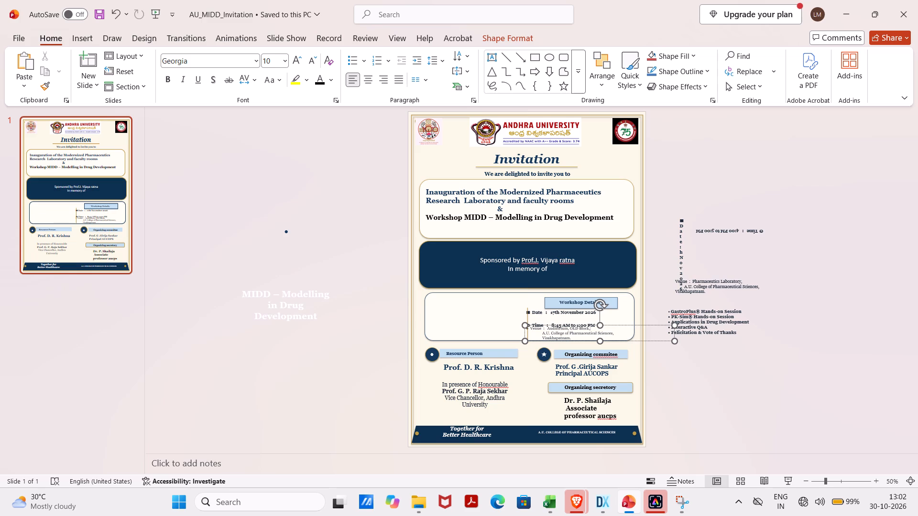
pyautogui.moveTo(525, 327); pyautogui.dragTo(534, 333)
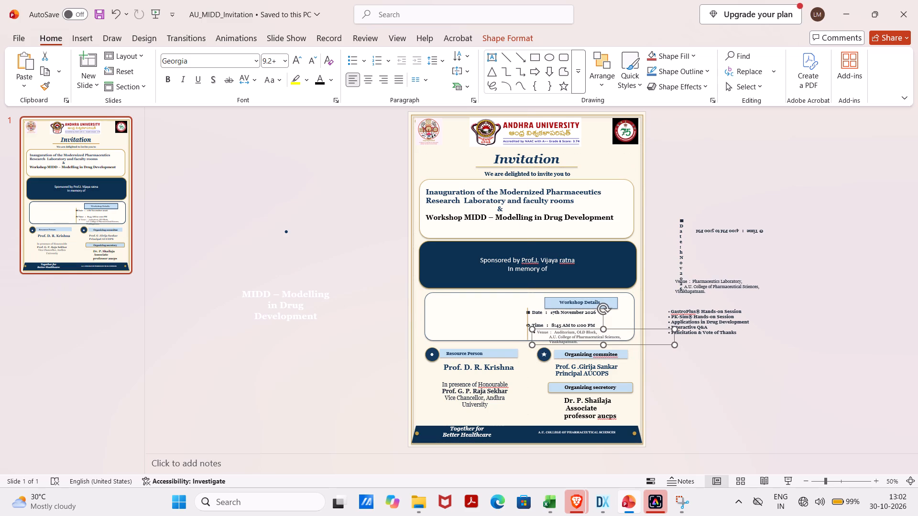
pyautogui.click(537, 324)
pyautogui.moveTo(525, 322); pyautogui.dragTo(526, 316)
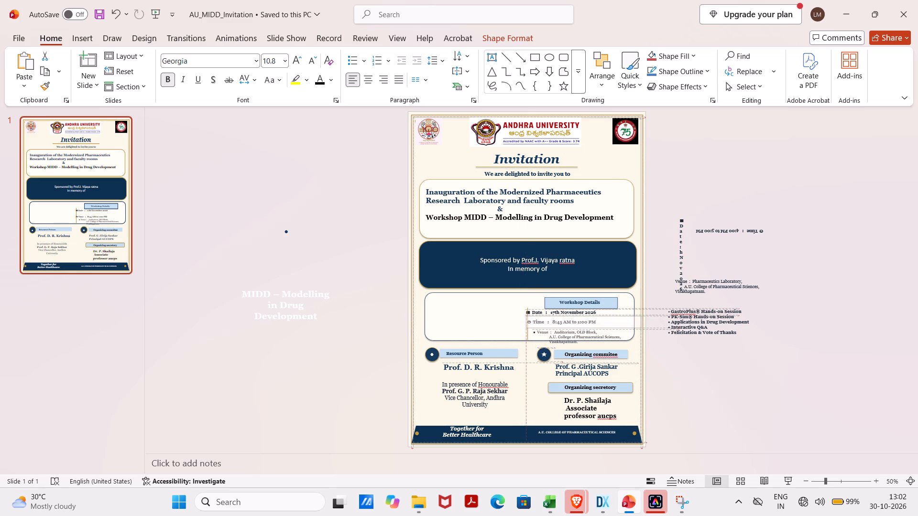
pyautogui.moveTo(526, 316); pyautogui.dragTo(526, 318)
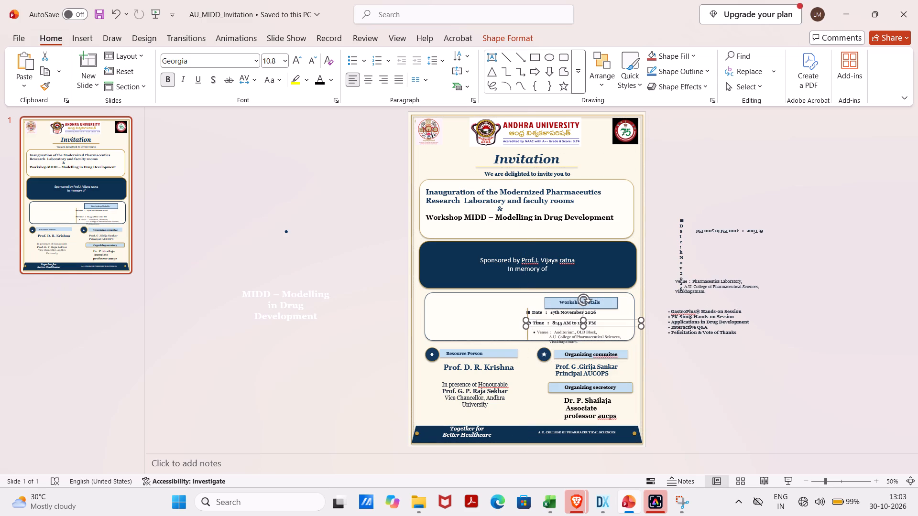
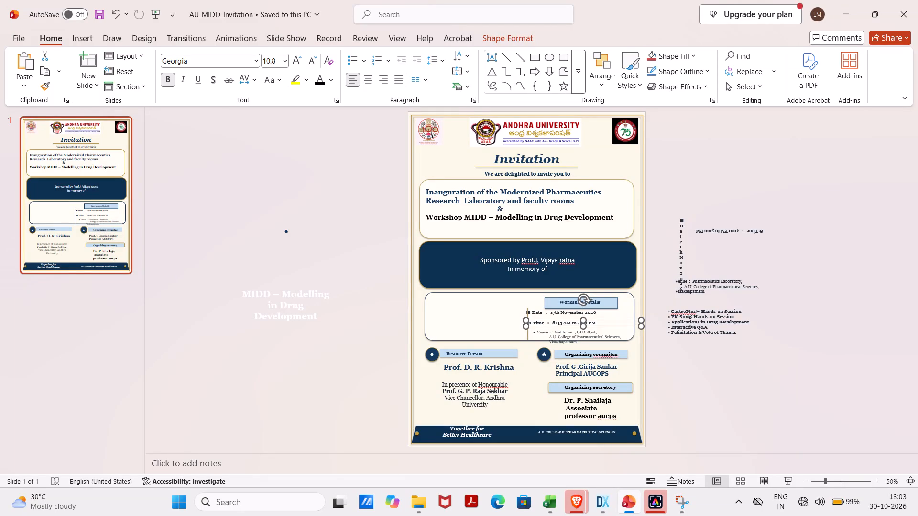
# Shift the auditorium venue text slightly left and up so it sits directly beneath the workshop time line.
pyautogui.click(565, 336)
pyautogui.moveTo(534, 327); pyautogui.dragTo(530, 325)
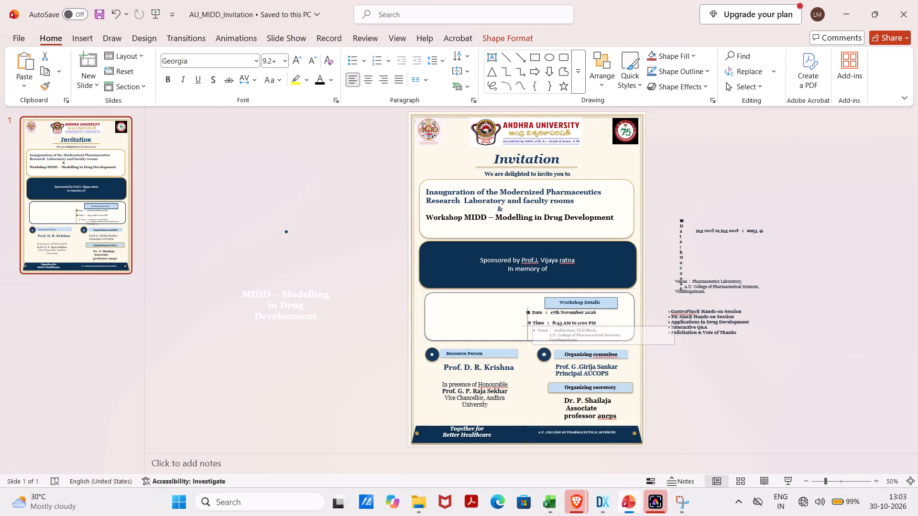
pyautogui.moveTo(530, 325); pyautogui.dragTo(527, 323)
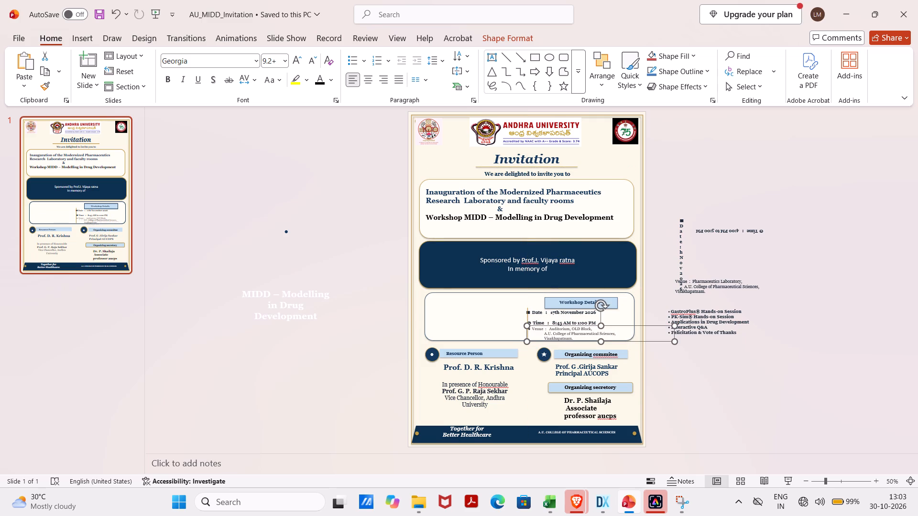
# Lower the rounded frame around the workshop details slightly so it encloses the whole venue text.
pyautogui.click(542, 320)
pyautogui.moveTo(535, 318); pyautogui.dragTo(535, 321)
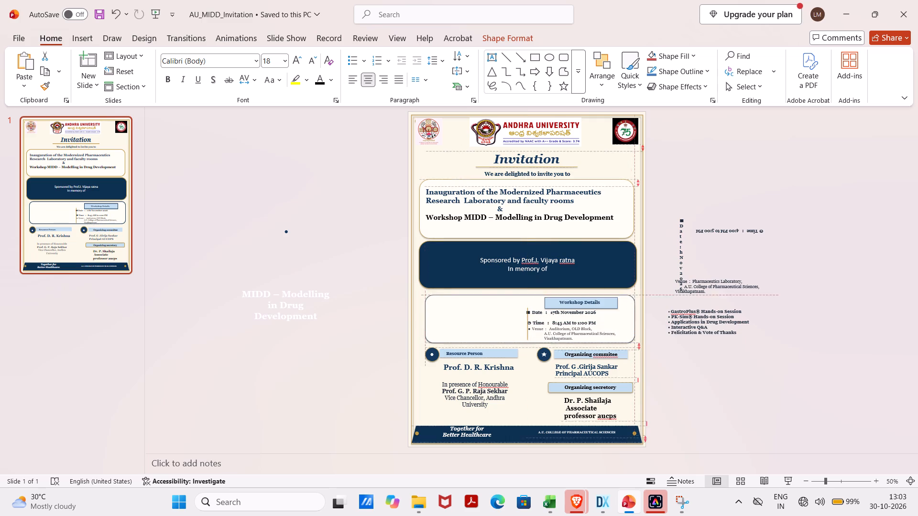
pyautogui.moveTo(535, 321); pyautogui.dragTo(535, 322)
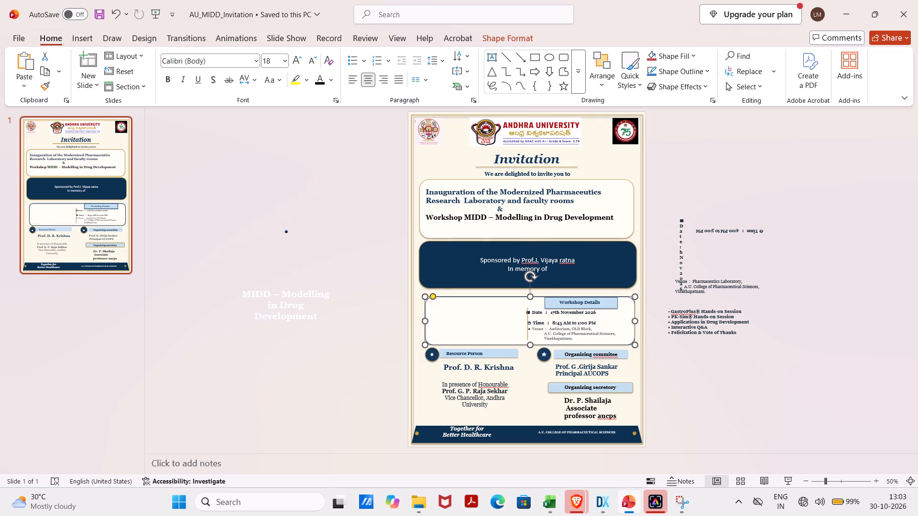
# Raise the workshop time line slightly to even out its spacing between the date line and the venue text.
pyautogui.click(539, 326)
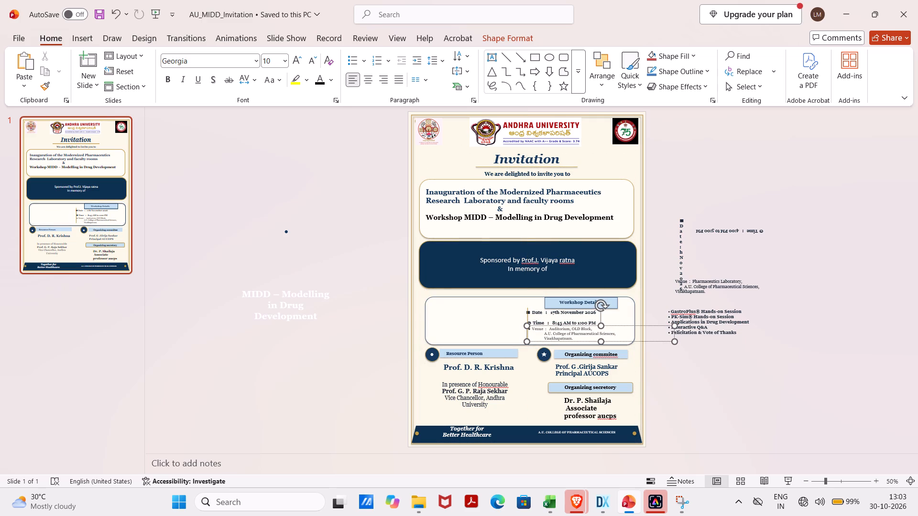
pyautogui.click(565, 322)
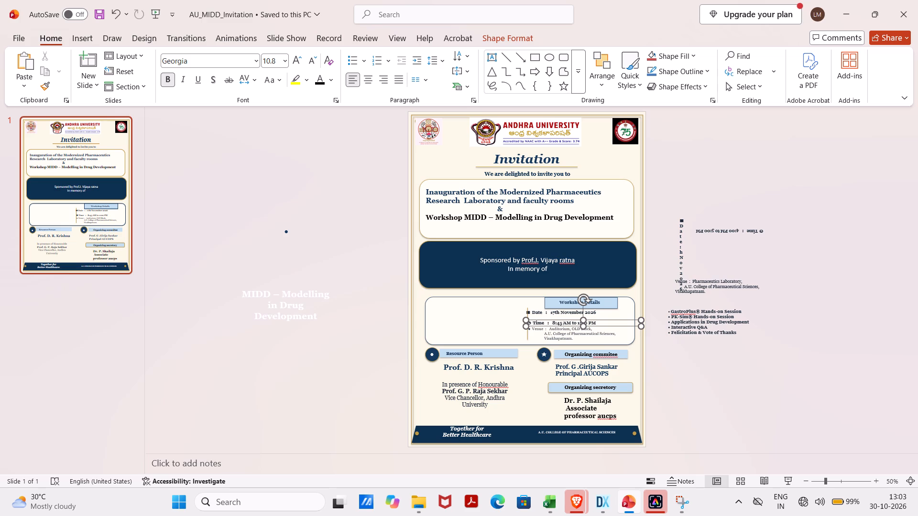
pyautogui.moveTo(527, 322); pyautogui.dragTo(528, 317)
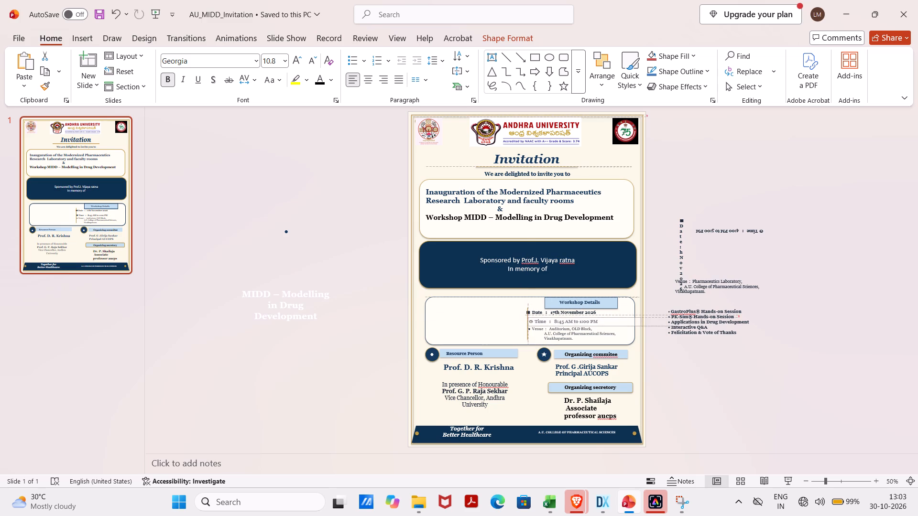
pyautogui.moveTo(528, 317); pyautogui.dragTo(527, 318)
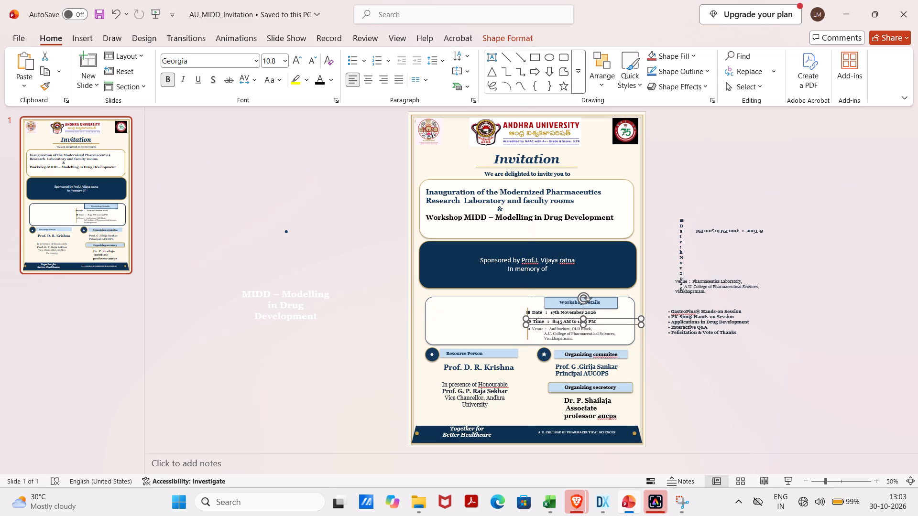
pyautogui.click(548, 338)
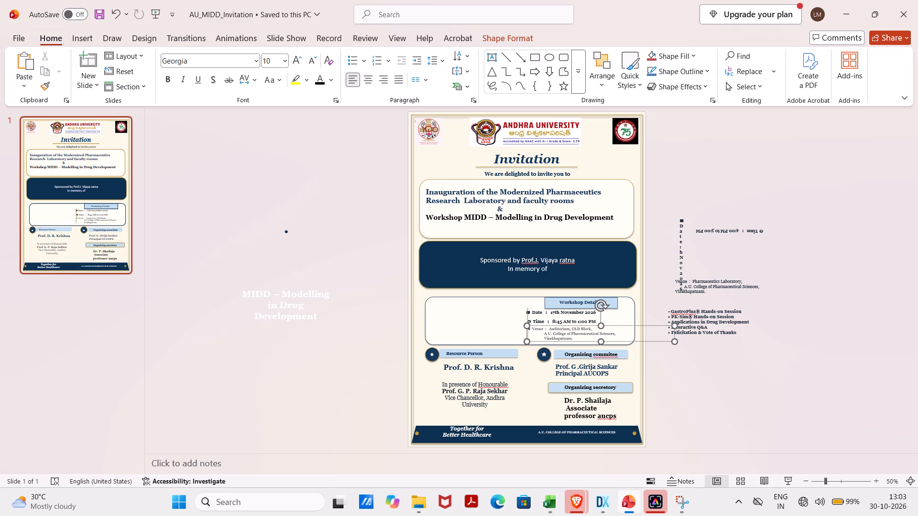
# Move the off-slide "Pharmaceutics Laboratory" venue text to the empty area left of the slide, below the MIDD title text.
pyautogui.click(734, 279)
pyautogui.moveTo(734, 279); pyautogui.dragTo(695, 295)
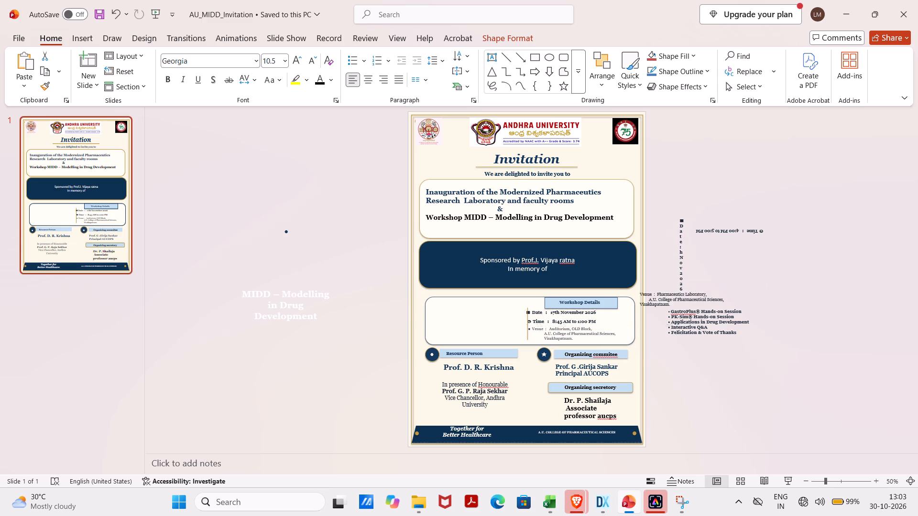
pyautogui.moveTo(695, 295); pyautogui.dragTo(496, 321)
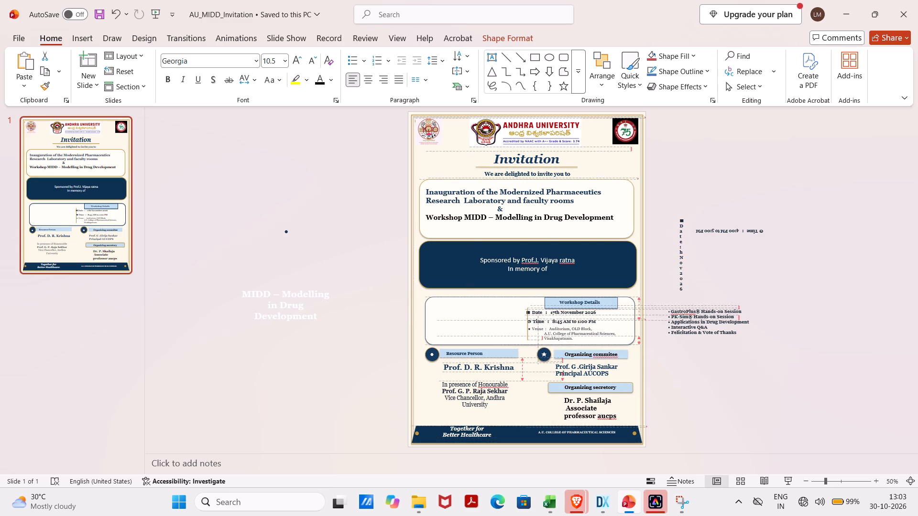
pyautogui.moveTo(496, 321); pyautogui.dragTo(376, 353)
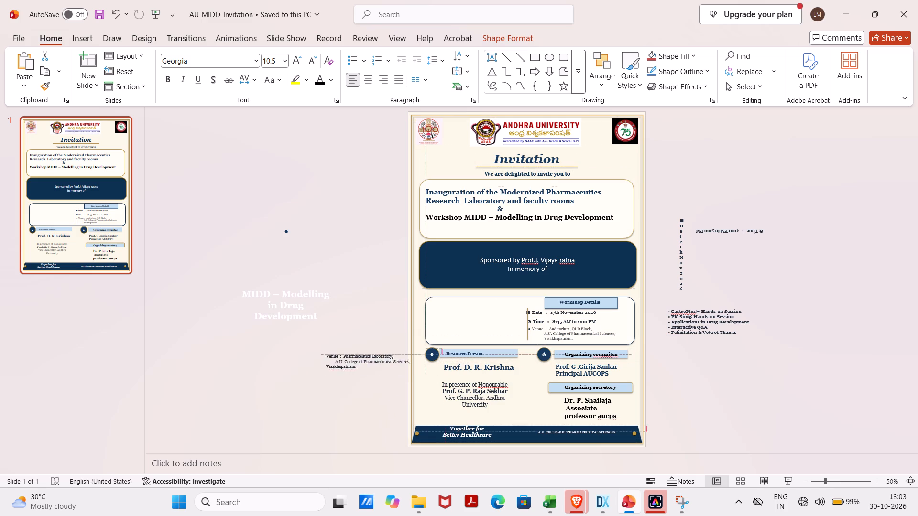
pyautogui.moveTo(376, 353); pyautogui.dragTo(328, 351)
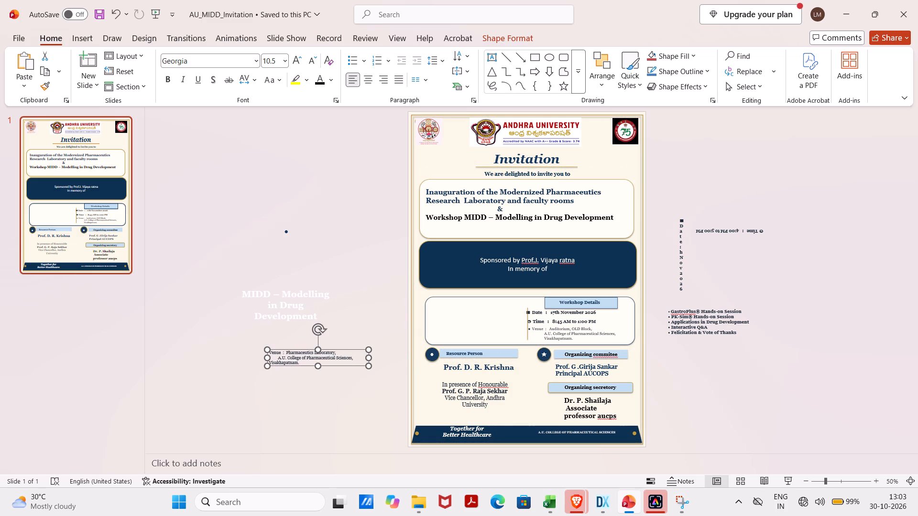
# Insert a small empty text box over the lower part of the navy sponsor banner.
pyautogui.click(95, 39)
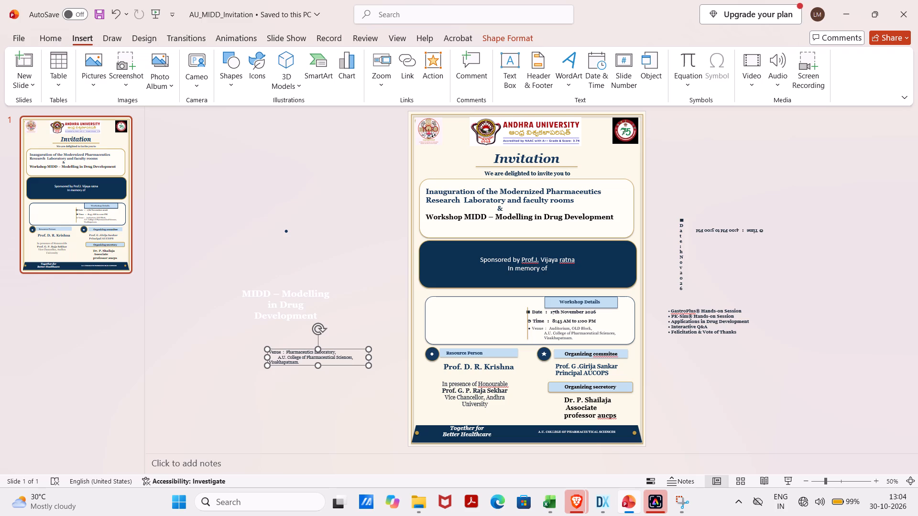
pyautogui.click(505, 94)
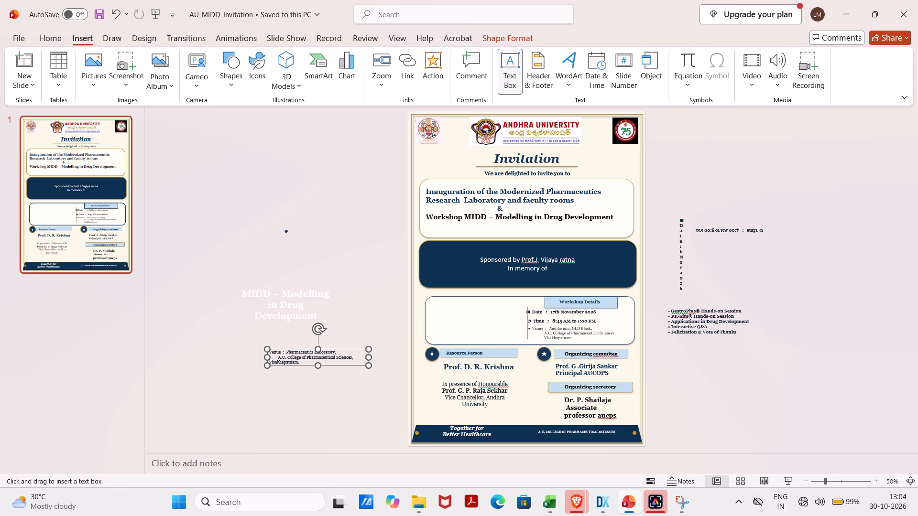
pyautogui.click(505, 94)
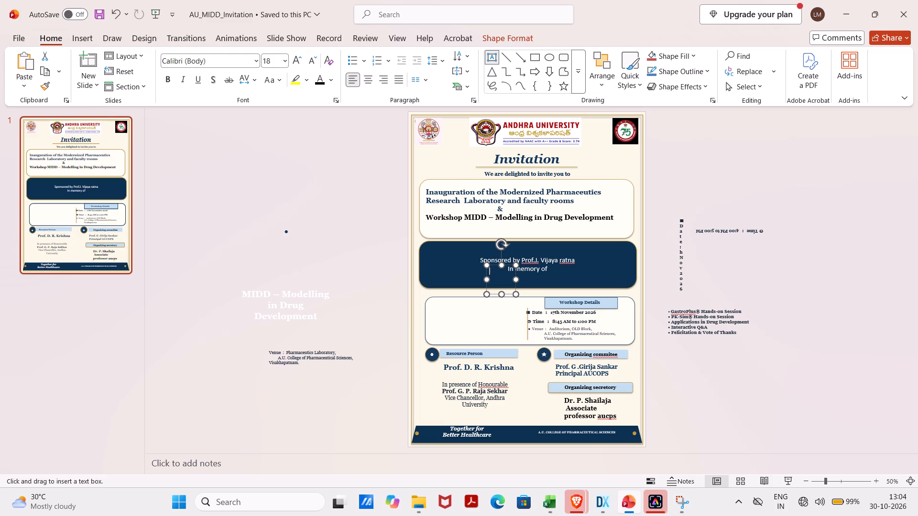
# Duplicate the "Pharmaceutics Laboratory" venue text box kept off the slide's left side.
pyautogui.moveTo(357, 365); pyautogui.dragTo(287, 359)
pyautogui.moveTo(287, 359); pyautogui.dragTo(285, 359)
pyautogui.click(268, 351)
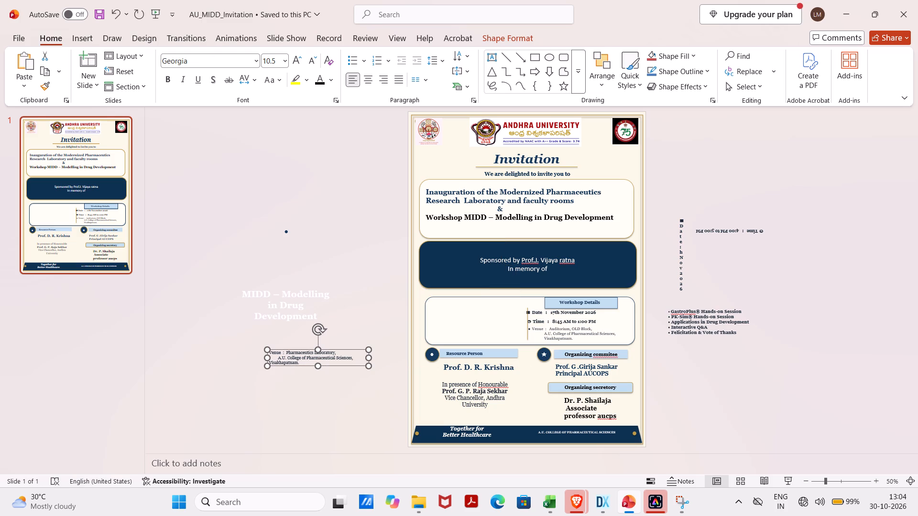
pyautogui.hotkey('ctrl', 'c')
pyautogui.click(465, 312)
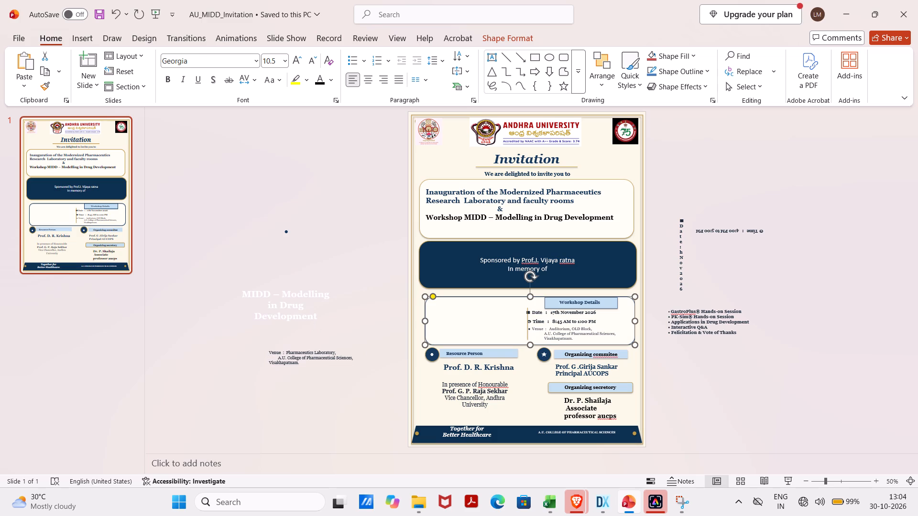
pyautogui.doubleClick(475, 316)
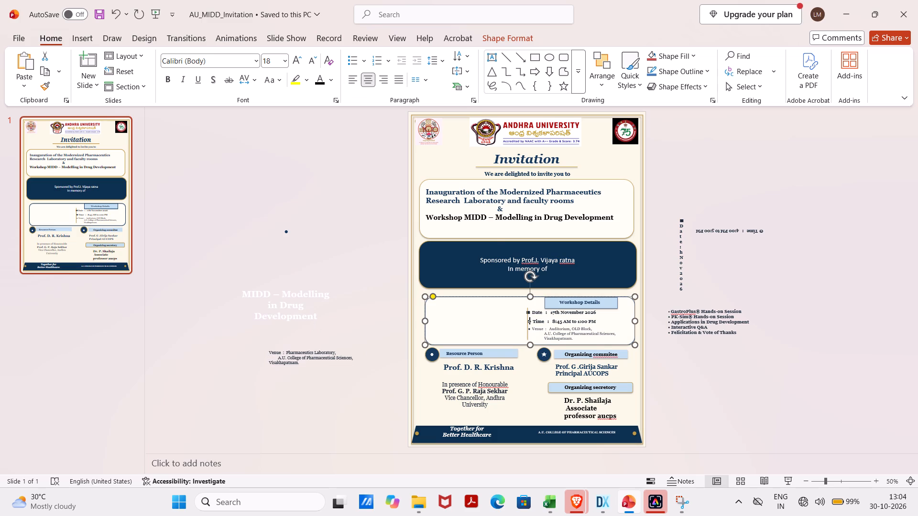
pyautogui.click(512, 265)
pyautogui.click(502, 277)
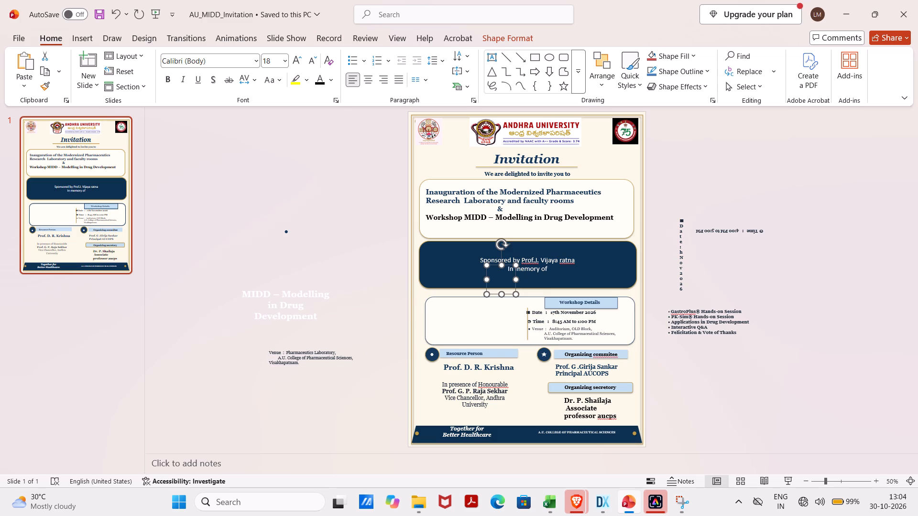
pyautogui.hotkey('ctrl', 'v')
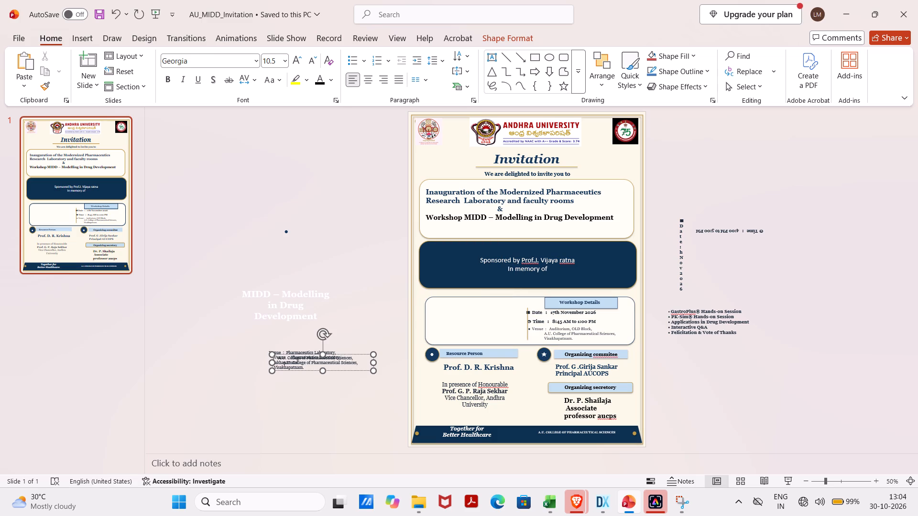
# Resize the duplicated "Pharmaceutics Laboratory" venue text box to fit three lines inside the left half of the workshop details frame.
pyautogui.moveTo(372, 362); pyautogui.dragTo(495, 319)
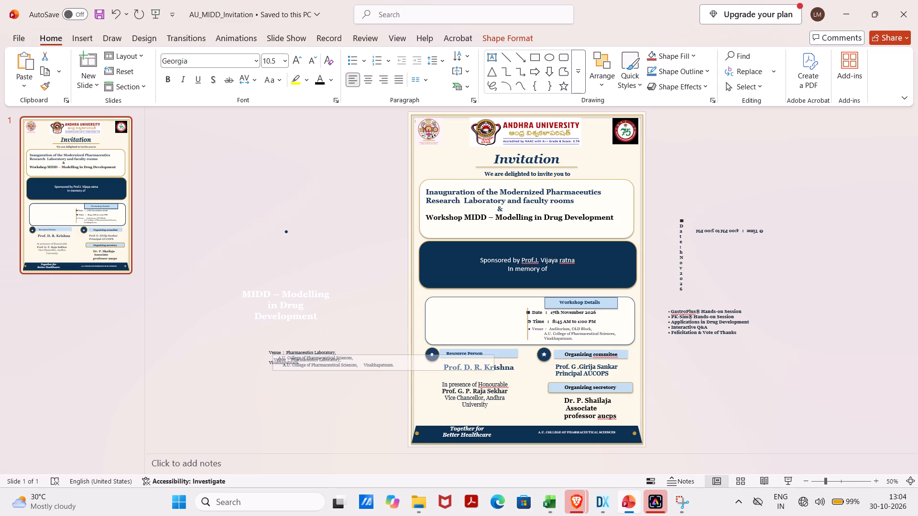
pyautogui.moveTo(495, 319); pyautogui.dragTo(496, 319)
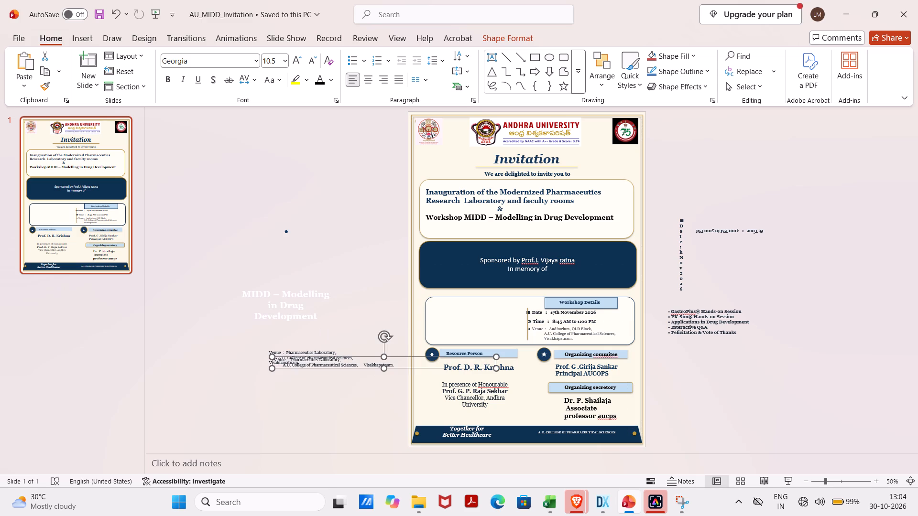
pyautogui.moveTo(274, 356); pyautogui.dragTo(433, 301)
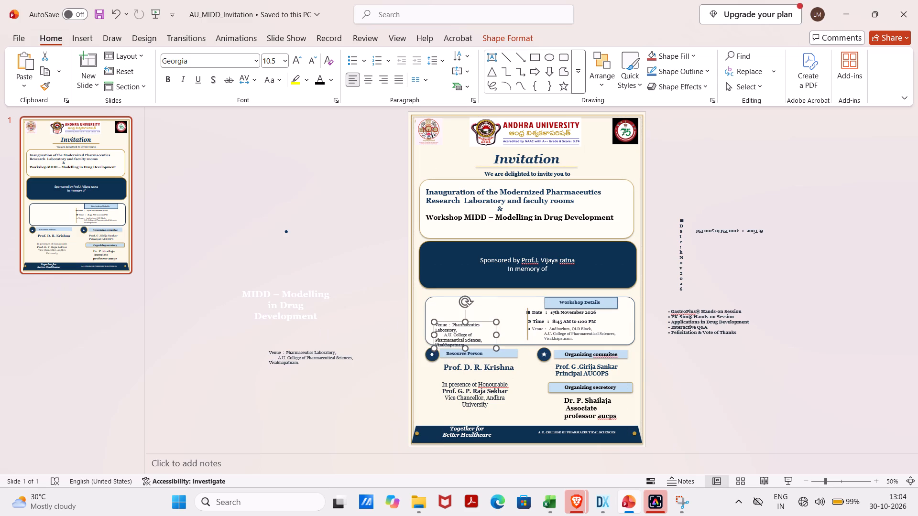
pyautogui.moveTo(498, 336); pyautogui.dragTo(520, 340)
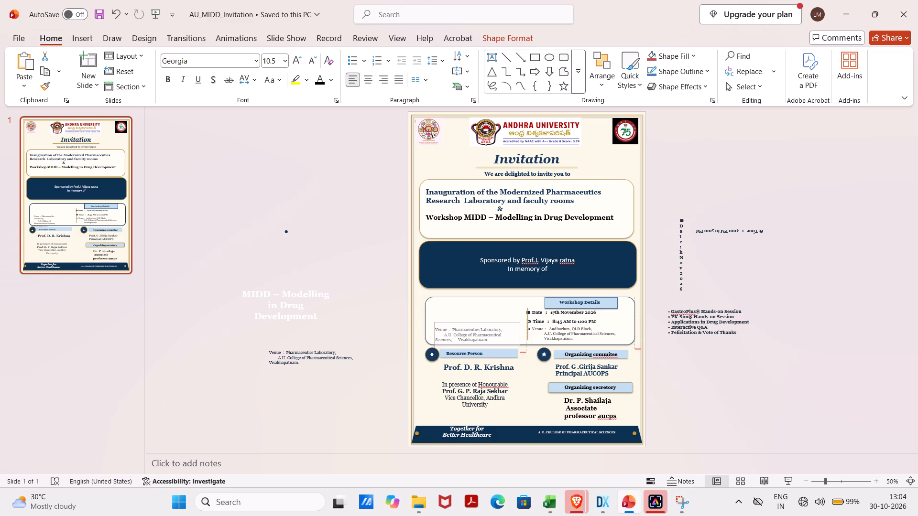
pyautogui.moveTo(520, 340); pyautogui.dragTo(522, 342)
pyautogui.moveTo(522, 342); pyautogui.dragTo(524, 342)
pyautogui.click(518, 309)
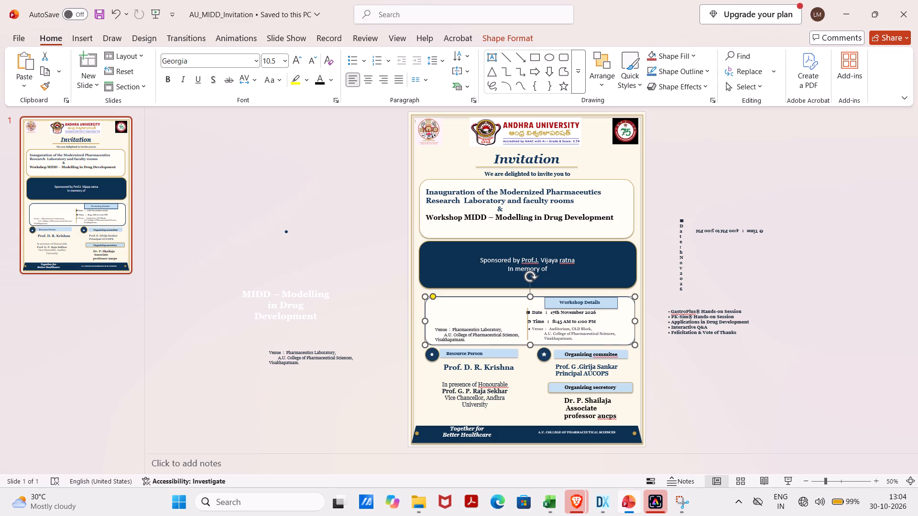
# Flip the upside-down "Time : 4:00 PM to 5:00 PM" line upright and position it above the vertical date text.
pyautogui.click(737, 225)
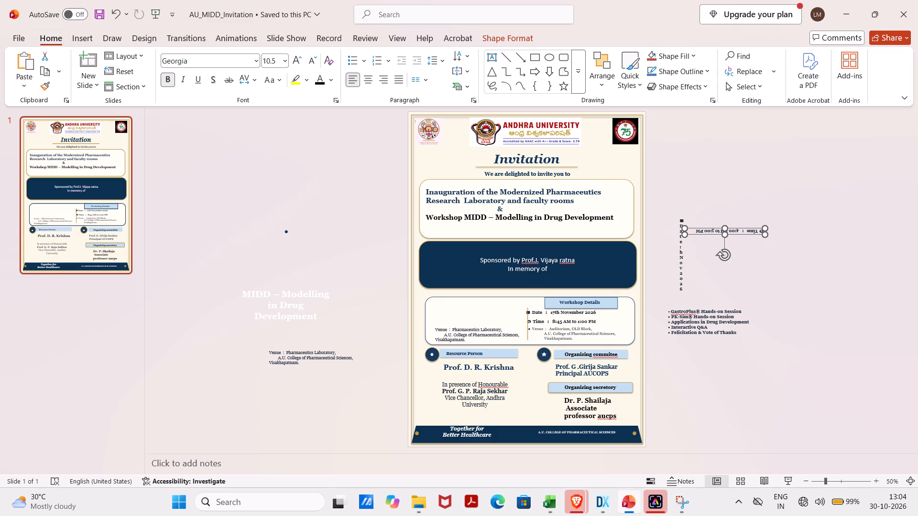
pyautogui.click(768, 235)
pyautogui.click(727, 228)
pyautogui.moveTo(723, 234); pyautogui.dragTo(748, 257)
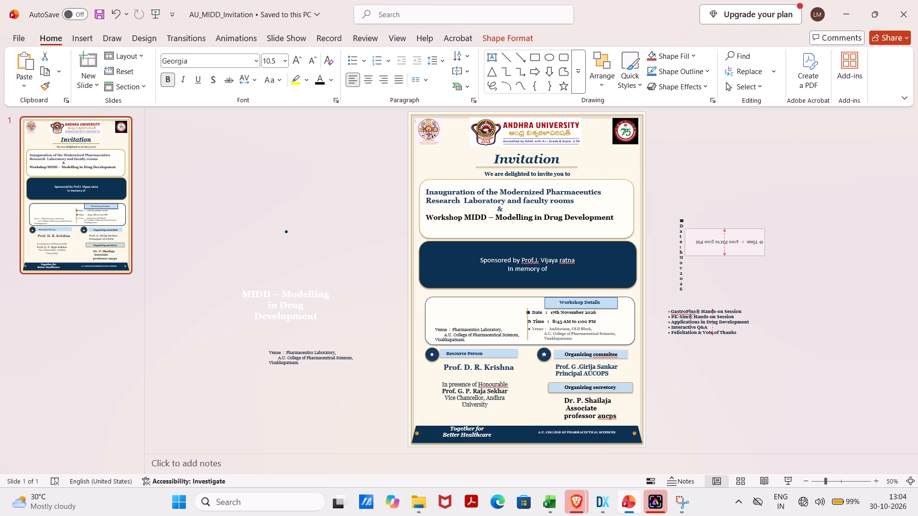
pyautogui.moveTo(748, 257); pyautogui.dragTo(690, 175)
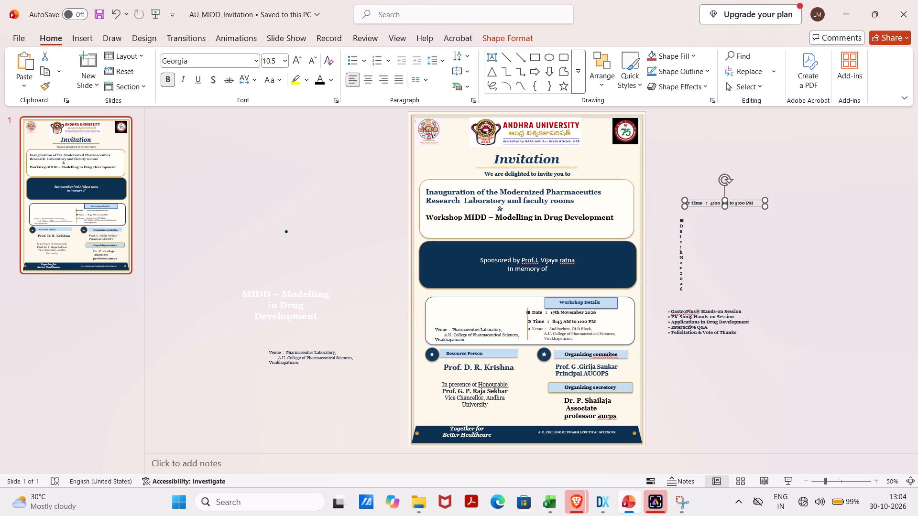
# Insert an "r" into "Modernized" in the inauguration heading, making it "Mordernized".
pyautogui.click(513, 193)
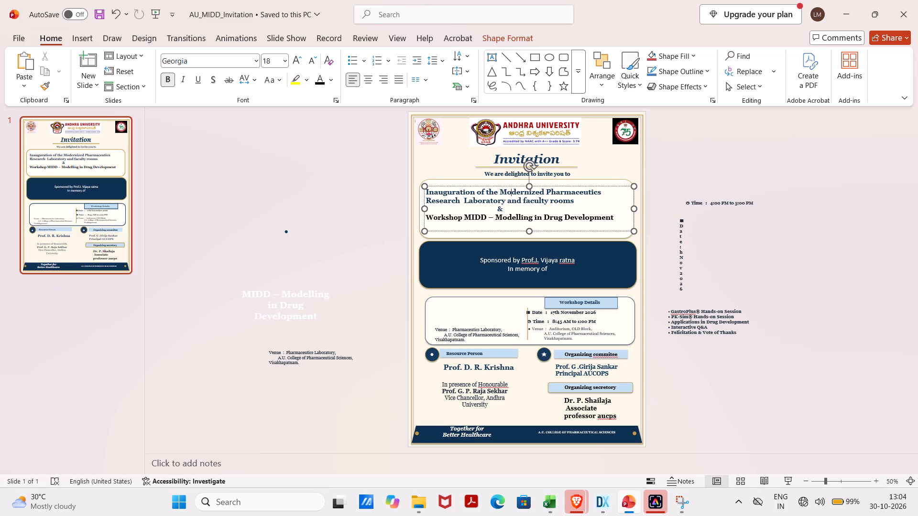
pyautogui.press('r')
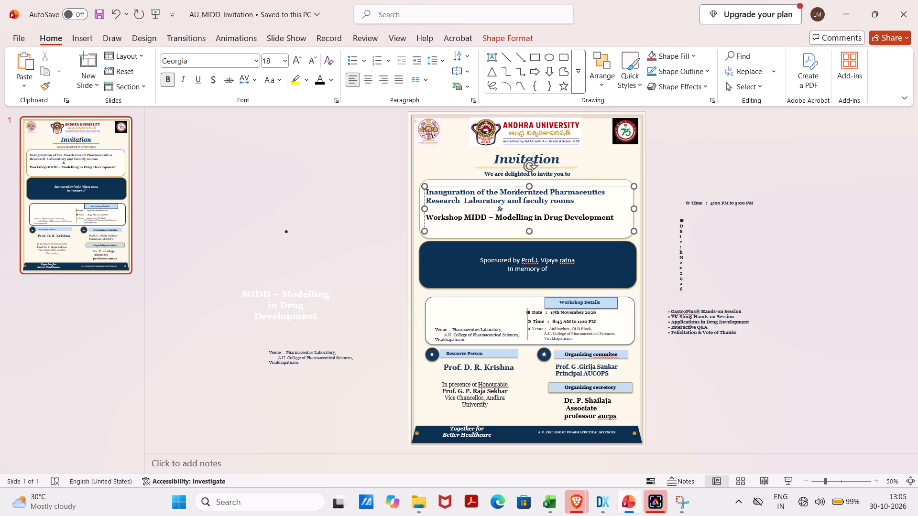
# Move the "Time : 4:00 PM to 5:00 PM" line off the slide, just left of the workshop details frame.
pyautogui.moveTo(759, 203); pyautogui.dragTo(562, 338)
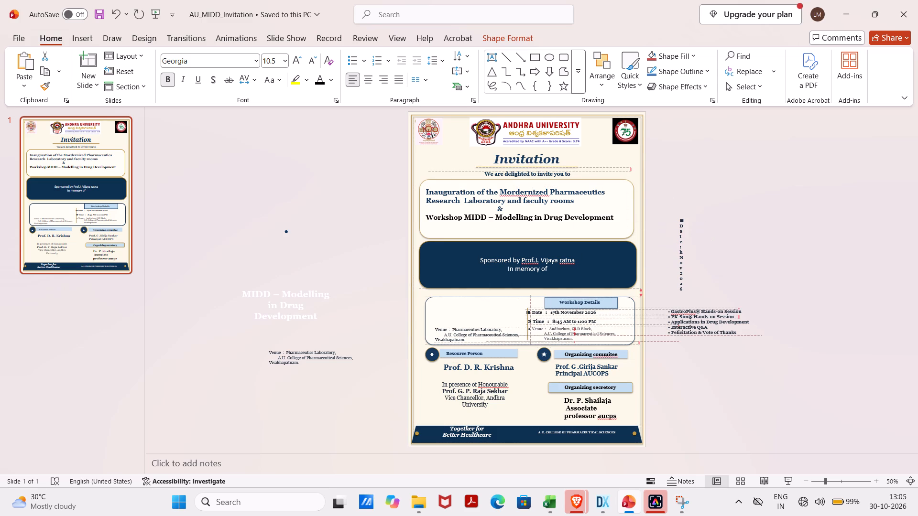
pyautogui.moveTo(562, 338); pyautogui.dragTo(414, 312)
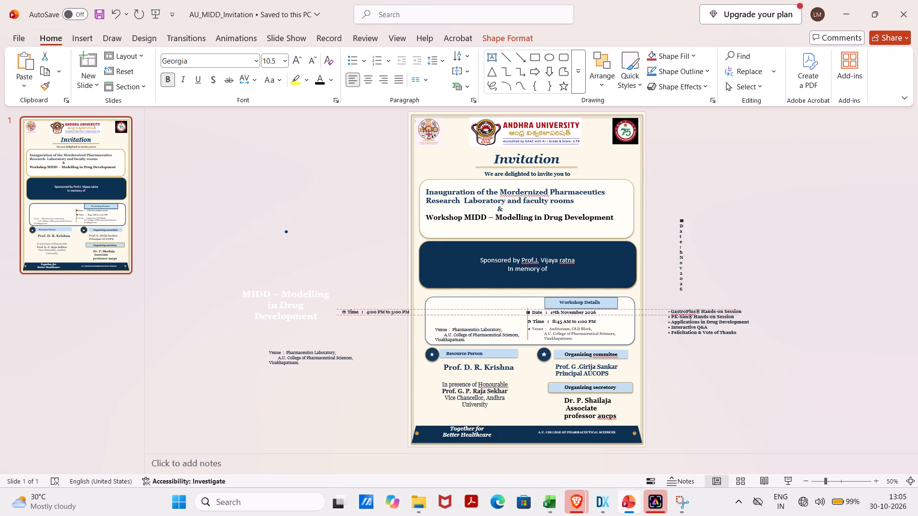
pyautogui.moveTo(414, 312); pyautogui.dragTo(406, 315)
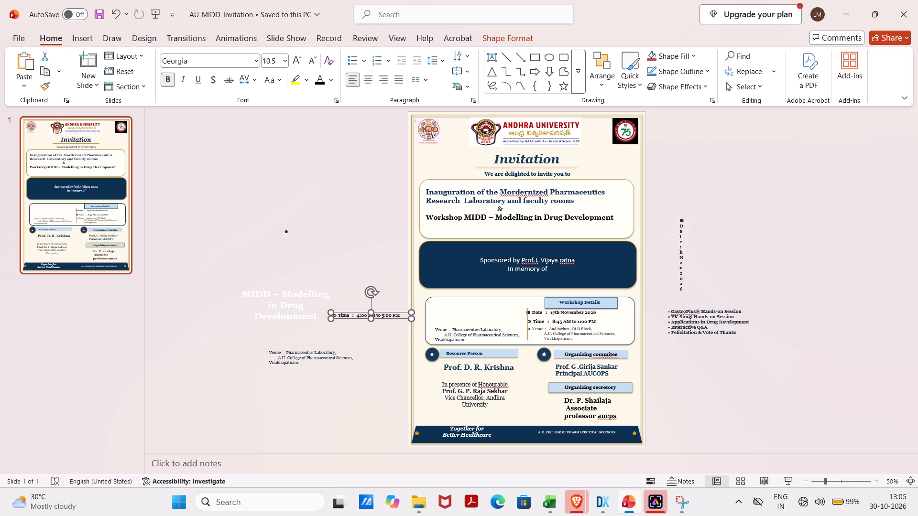
# Add "on" after "Workshop" in the heading and break the line so "MIDD – Modelling in Drug Development" starts on its own line.
pyautogui.click(464, 220)
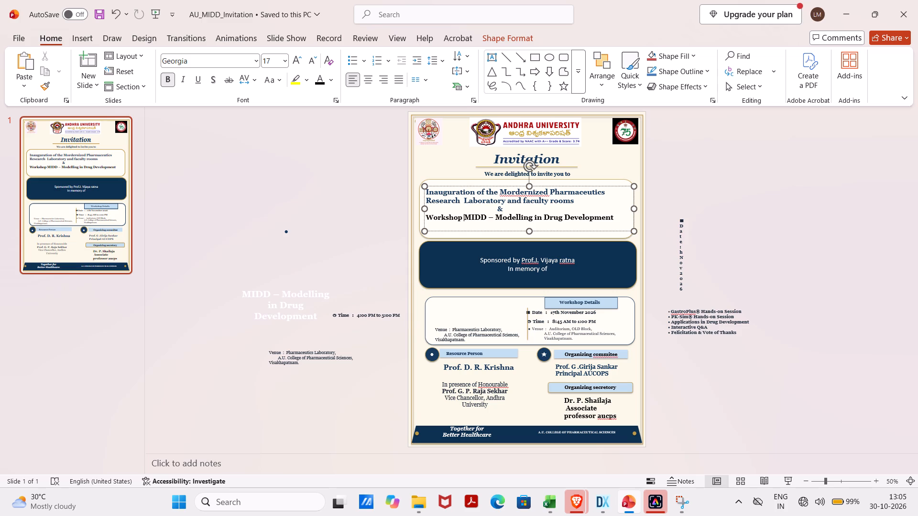
pyautogui.press('space')
pyautogui.write('on')
pyautogui.press('Return')
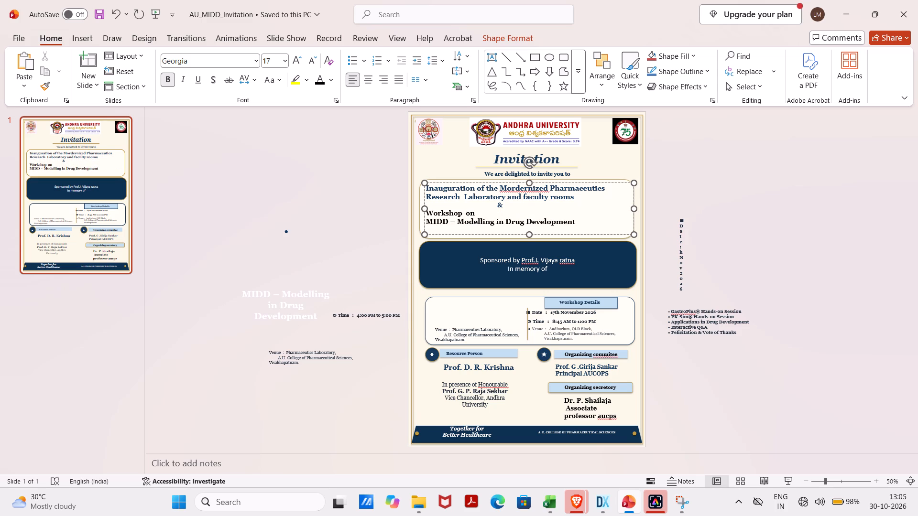
# Indent the "Workshop on" line with spaces until it sits roughly beneath the "&" in the heading.
pyautogui.click(428, 215)
pyautogui.press('space')
pyautogui.press('space')
pyautogui.press('space')
pyautogui.press('space')
pyautogui.press('space')
pyautogui.press('space')
pyautogui.press('space')
pyautogui.press('space')
pyautogui.press('space')
pyautogui.press('space')
pyautogui.press('space')
pyautogui.press('space')
pyautogui.press('space')
pyautogui.press('space')
pyautogui.press('space')
pyautogui.press('space')
pyautogui.press('space')
pyautogui.press('space')
pyautogui.press('space')
pyautogui.press('space')
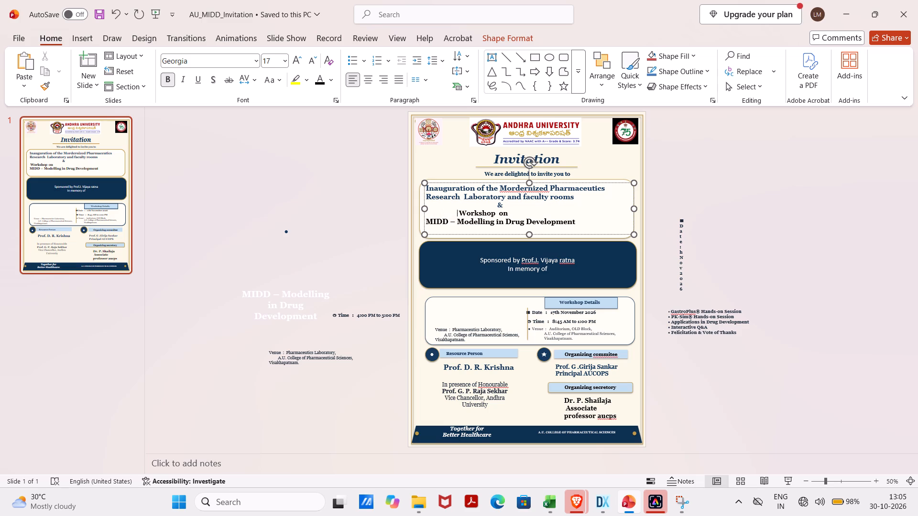
pyautogui.press('space')
pyautogui.press('space')
pyautogui.press('space')
pyautogui.press('space')
pyautogui.press('space')
pyautogui.press('space')
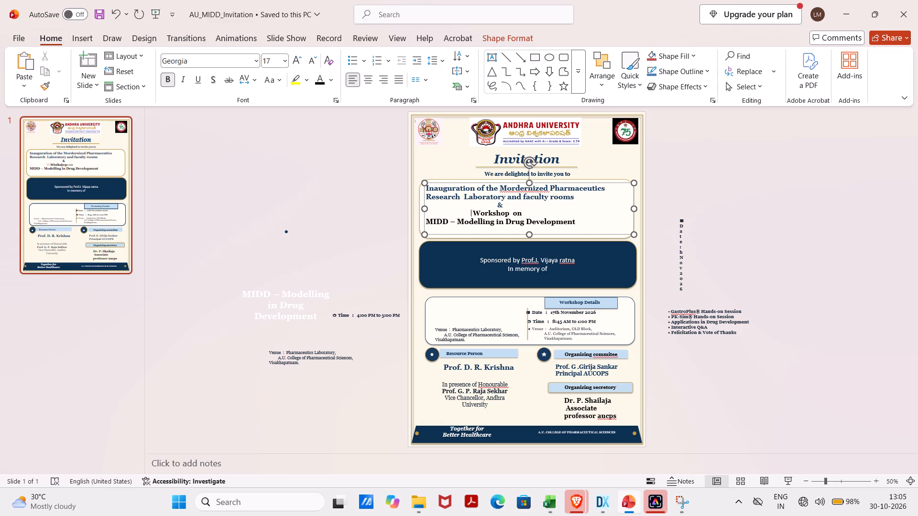
pyautogui.press('space')
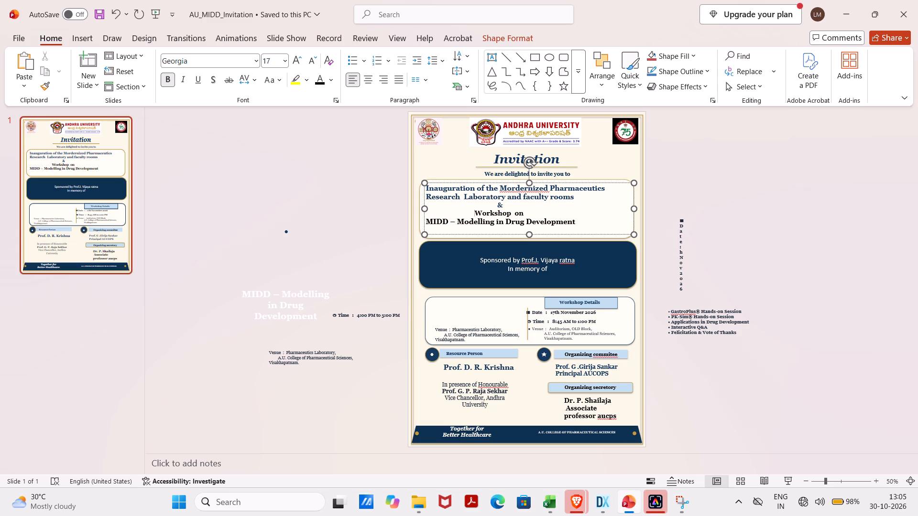
# Indent the "MIDD – Modelling in Drug Development" line with spaces towards the centre of the heading box.
pyautogui.click(427, 224)
pyautogui.press('space')
pyautogui.press('space')
pyautogui.press('space')
pyautogui.press('space')
pyautogui.press('space')
pyautogui.press('space')
pyautogui.press('space')
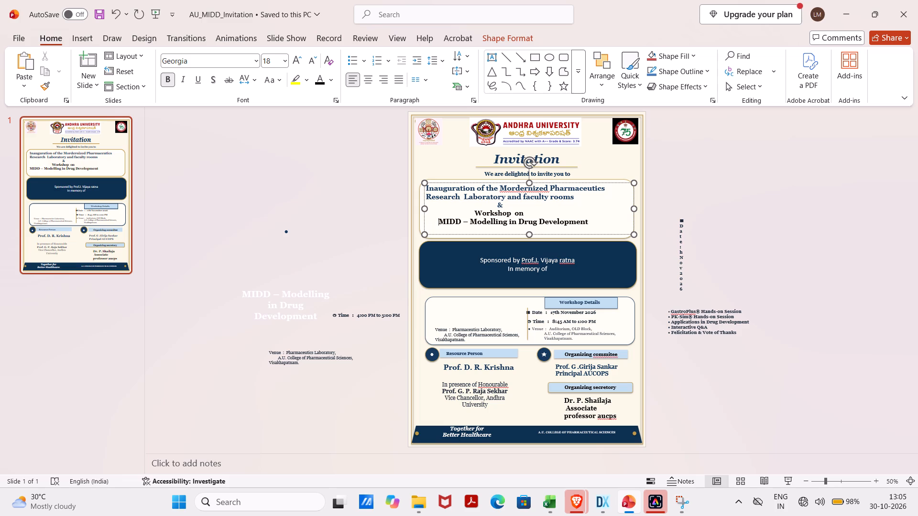
# Indent the "Inauguration of the Mordernized Pharmaceutics" line with spaces so it sits farther right in the heading box.
pyautogui.click(426, 191)
pyautogui.press('space')
pyautogui.press('space')
pyautogui.press('space')
pyautogui.press('space')
pyautogui.press('space')
pyautogui.press('space')
pyautogui.press('space')
pyautogui.press('space')
pyautogui.press('space')
pyautogui.press('space')
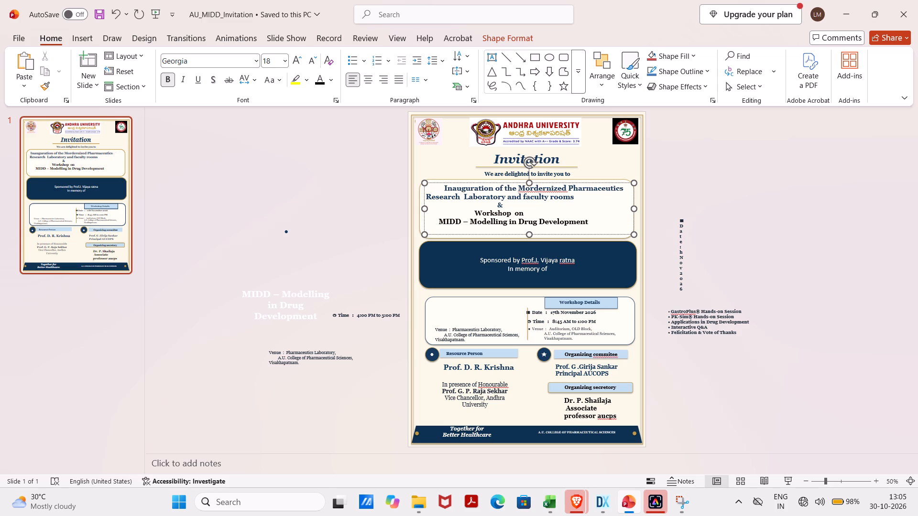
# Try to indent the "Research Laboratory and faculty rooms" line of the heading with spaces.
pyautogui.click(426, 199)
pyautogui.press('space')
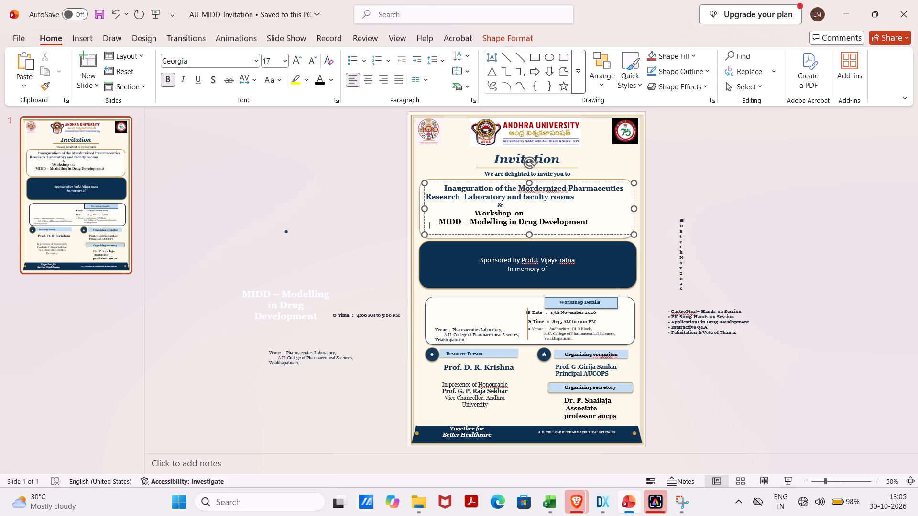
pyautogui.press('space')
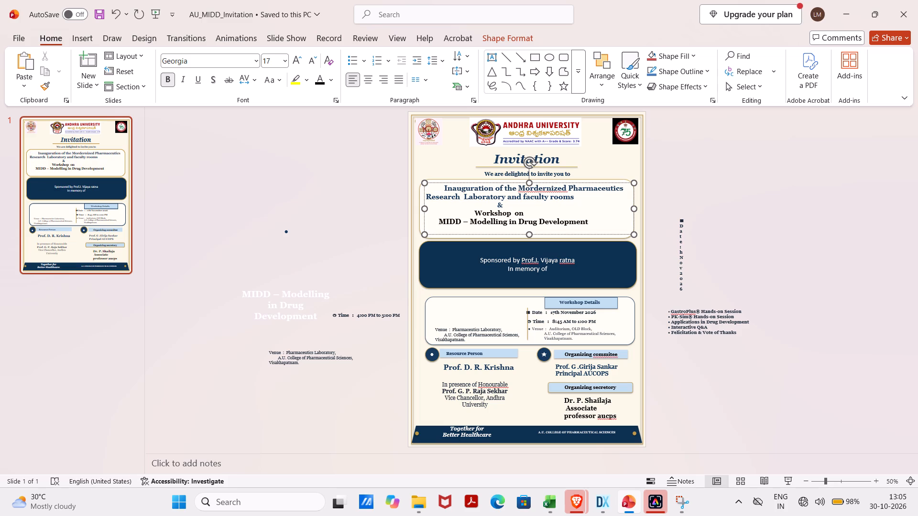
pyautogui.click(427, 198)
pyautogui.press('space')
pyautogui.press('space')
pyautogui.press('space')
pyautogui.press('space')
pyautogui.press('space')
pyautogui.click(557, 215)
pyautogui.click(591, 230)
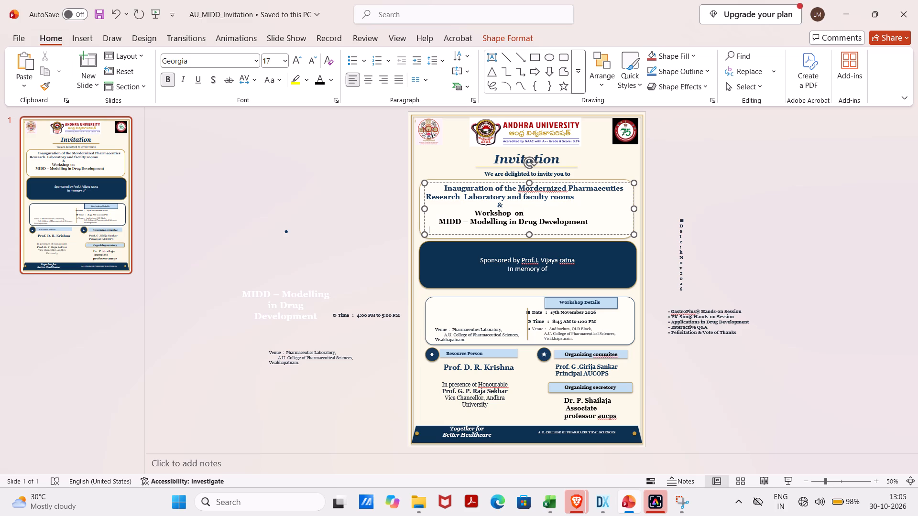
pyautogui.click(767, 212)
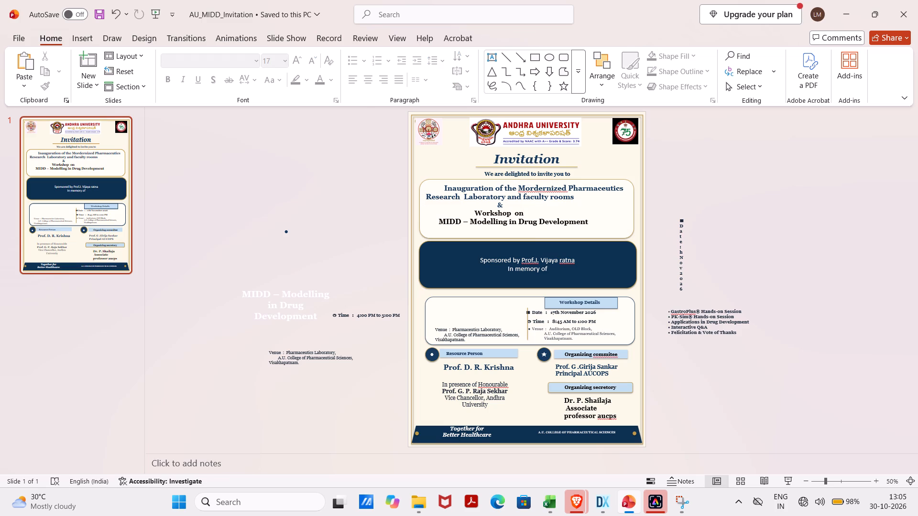
# Shift the "&" in the heading rightward with spaces to centre it in the box.
pyautogui.click(498, 208)
pyautogui.press('space')
pyautogui.press('space')
pyautogui.press('space')
pyautogui.press('space')
pyautogui.press('space')
pyautogui.press('space')
pyautogui.press('space')
pyautogui.press('space')
pyautogui.press('space')
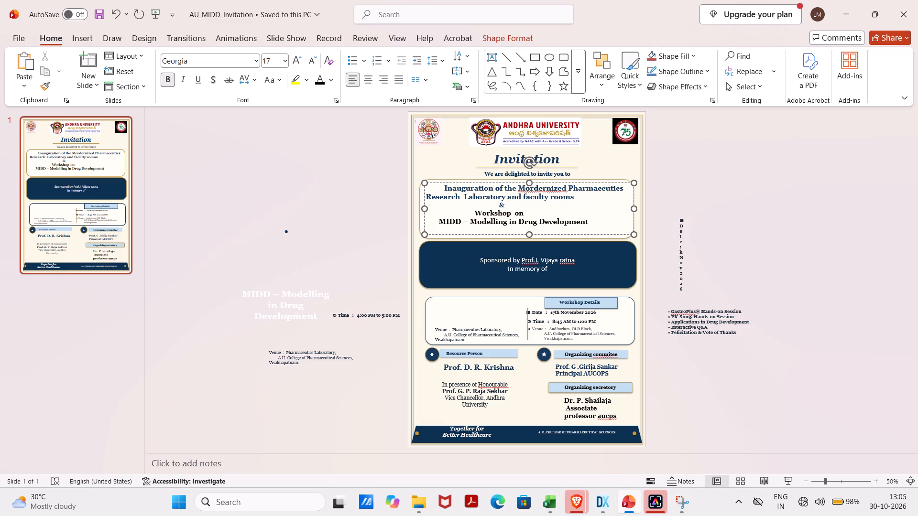
pyautogui.press('space')
pyautogui.press('space')
pyautogui.press('space')
pyautogui.press('space')
pyautogui.press('space')
# Add more spaces before "Workshop on" to centre it beneath the "&".
pyautogui.click(471, 213)
pyautogui.press('space')
pyautogui.press('space')
pyautogui.press('space')
pyautogui.press('space')
pyautogui.press('space')
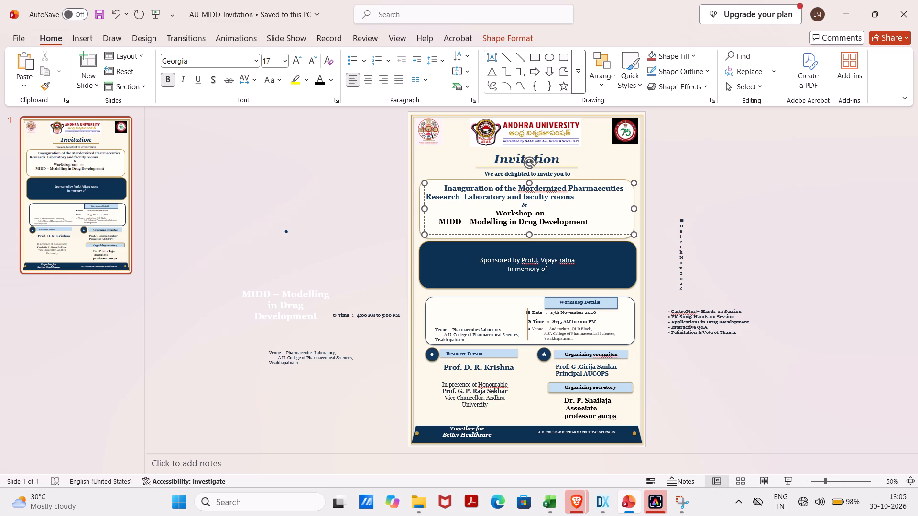
pyautogui.press('space')
pyautogui.press('space')
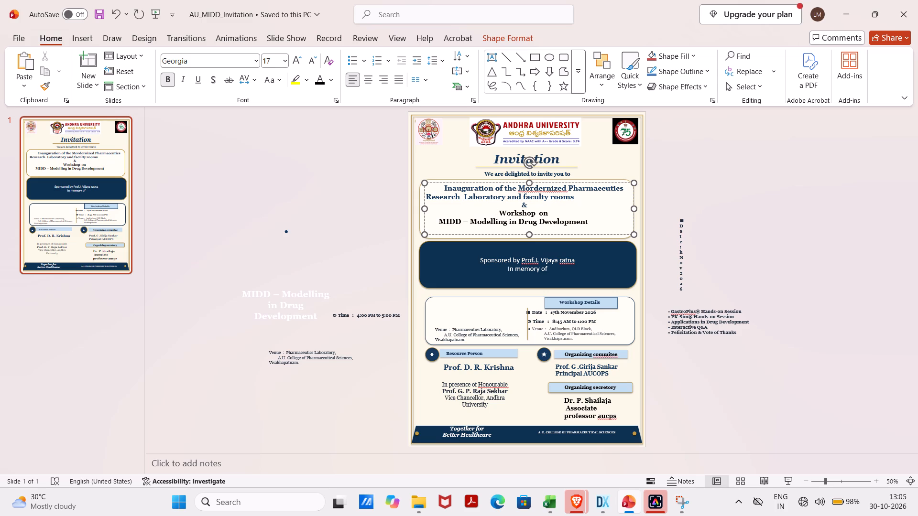
# Add more spaces before "MIDD – Modelling in Drug Development" to centre it beneath "Workshop on".
pyautogui.click(437, 222)
pyautogui.press('space')
pyautogui.press('space')
pyautogui.press('space')
pyautogui.press('space')
pyautogui.press('space')
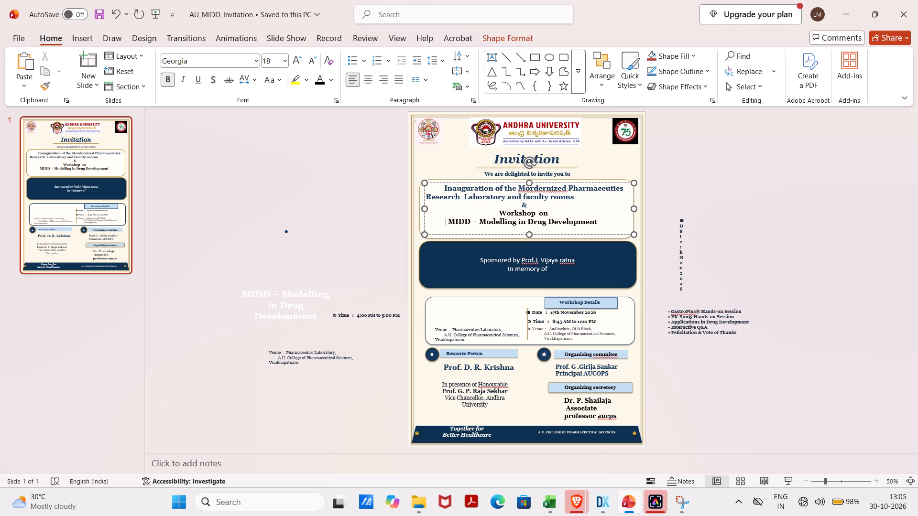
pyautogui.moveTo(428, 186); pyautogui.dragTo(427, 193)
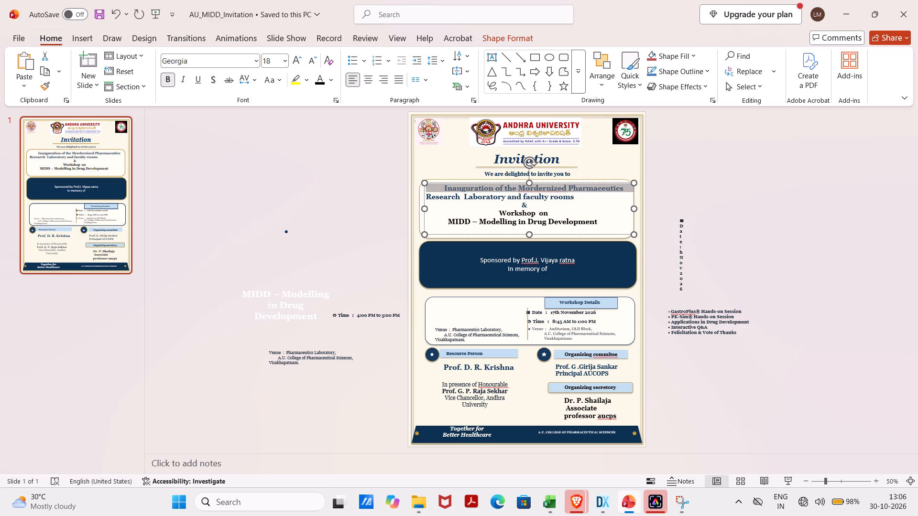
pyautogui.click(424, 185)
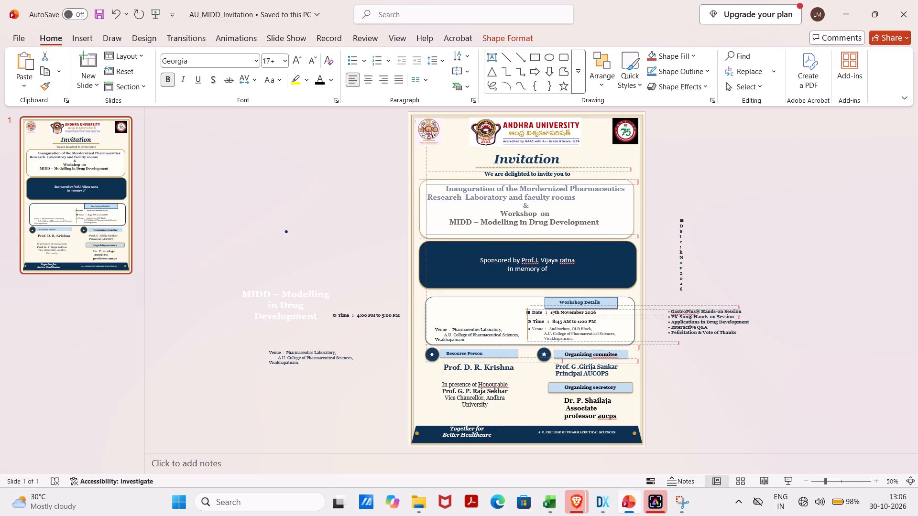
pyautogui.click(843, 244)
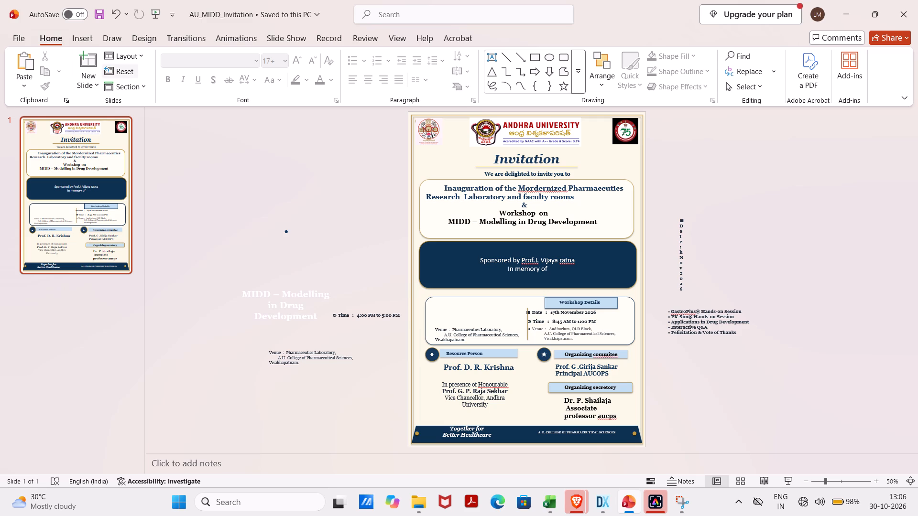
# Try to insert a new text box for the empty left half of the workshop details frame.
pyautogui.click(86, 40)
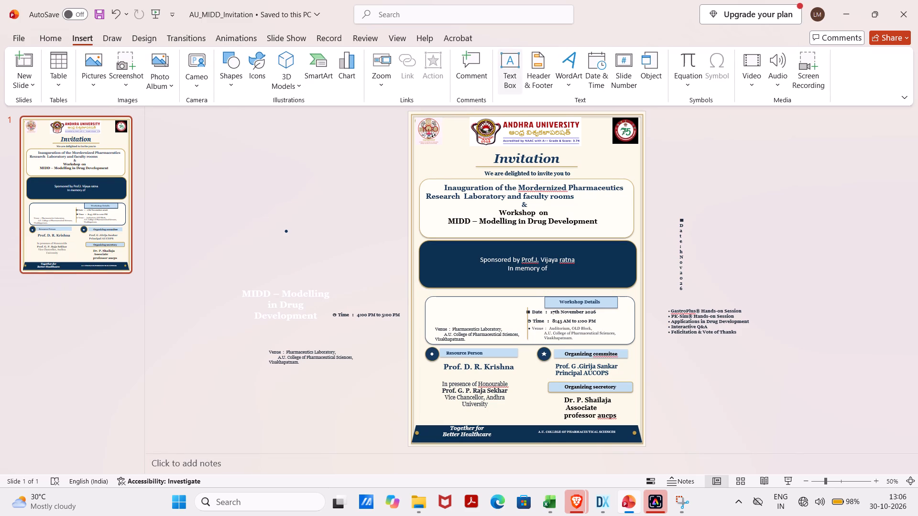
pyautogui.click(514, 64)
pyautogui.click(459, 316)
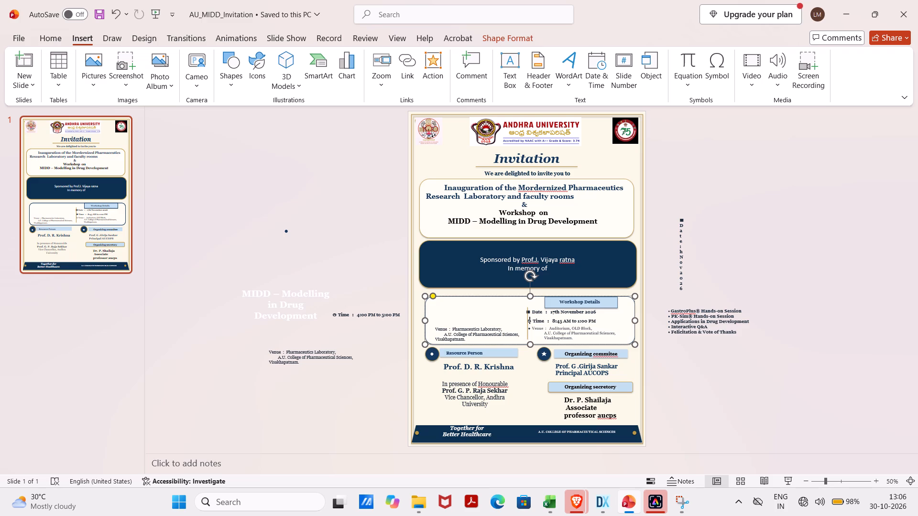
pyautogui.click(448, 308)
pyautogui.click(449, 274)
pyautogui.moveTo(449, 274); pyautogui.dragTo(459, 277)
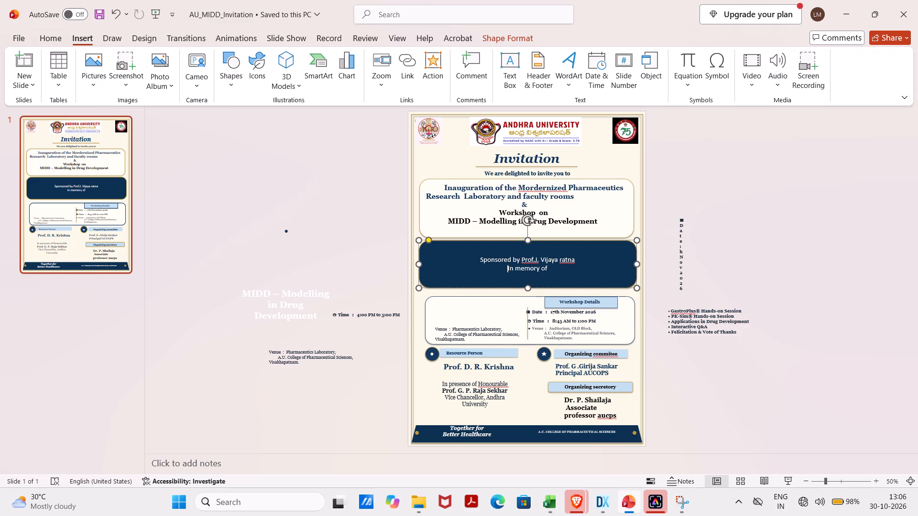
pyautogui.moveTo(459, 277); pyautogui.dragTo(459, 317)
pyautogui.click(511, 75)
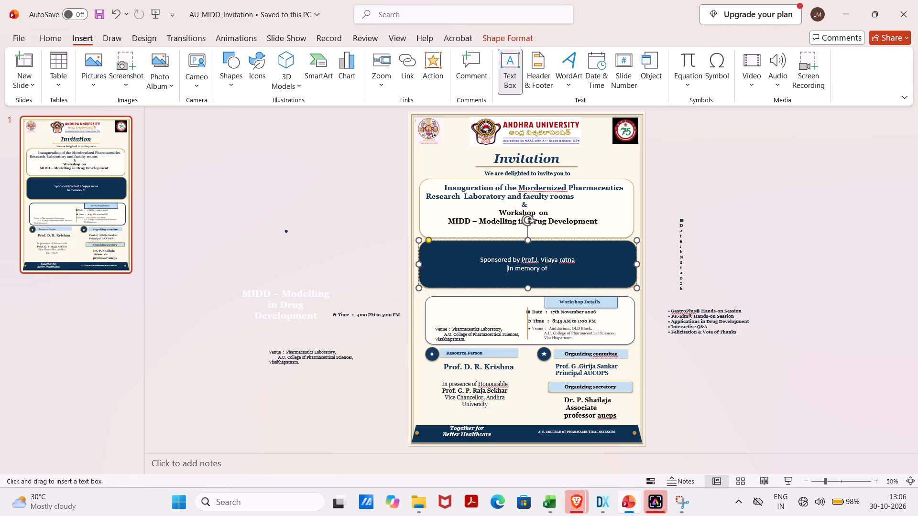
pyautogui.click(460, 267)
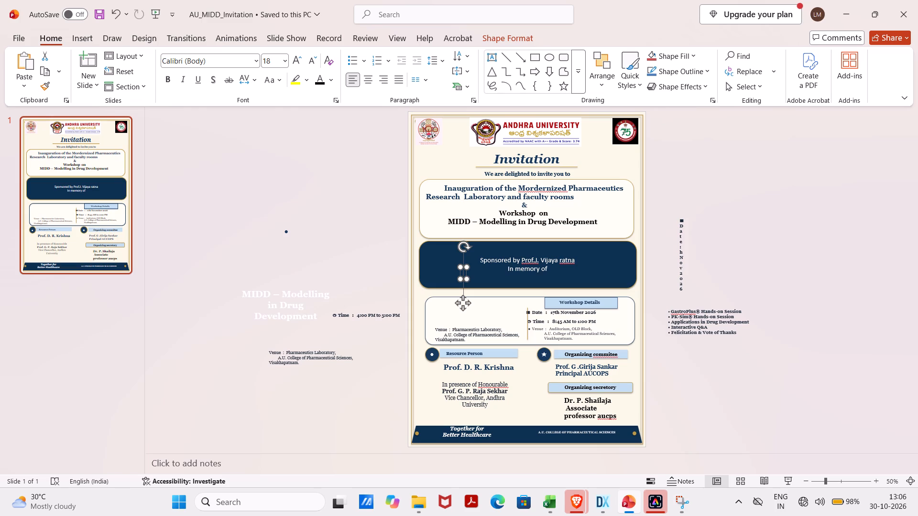
# Copy the off-slide "Time : 4:00 PM to 5:00 PM" text and paste it over the text of the dark blue sponsor box.
pyautogui.moveTo(399, 313); pyautogui.dragTo(386, 315)
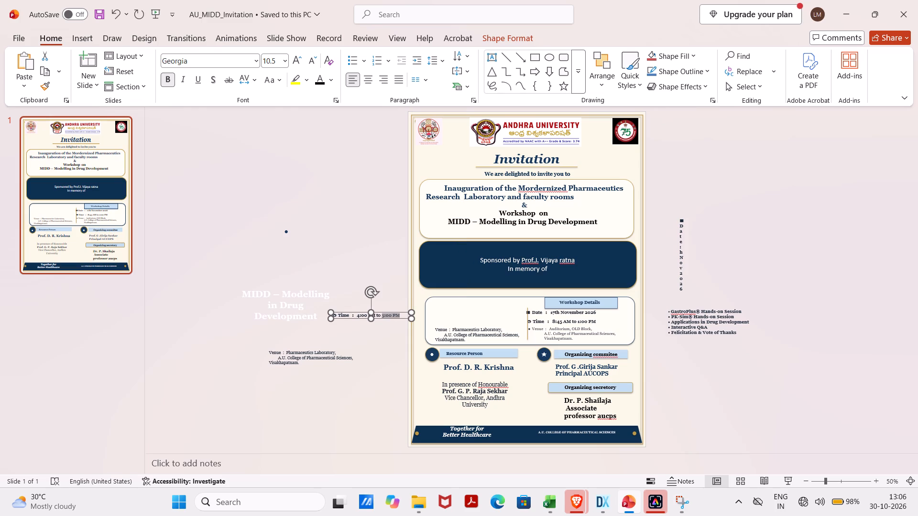
pyautogui.moveTo(386, 315); pyautogui.dragTo(338, 314)
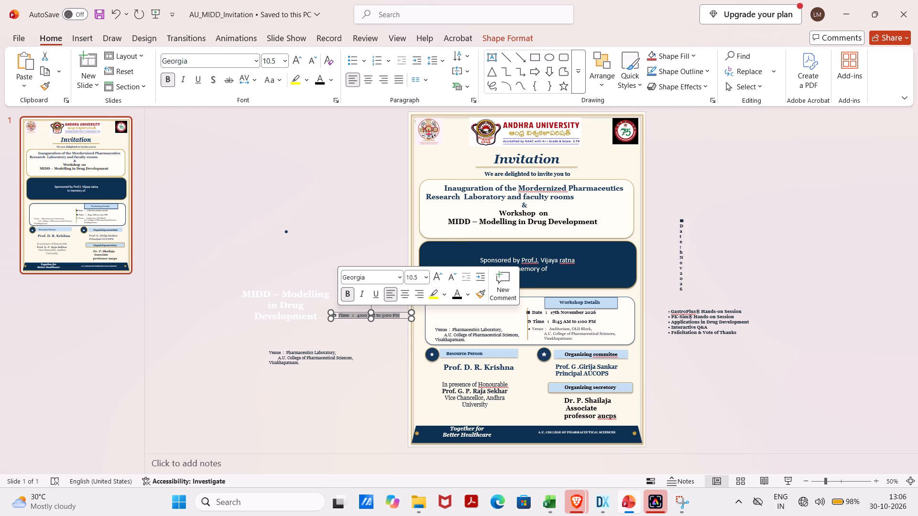
pyautogui.hotkey('ctrl', 'c')
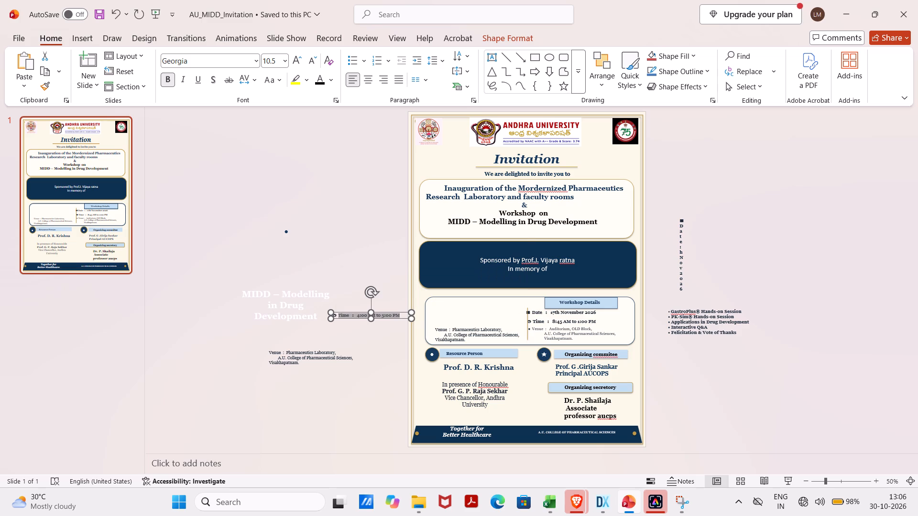
pyautogui.click(455, 276)
pyautogui.doubleClick(474, 272)
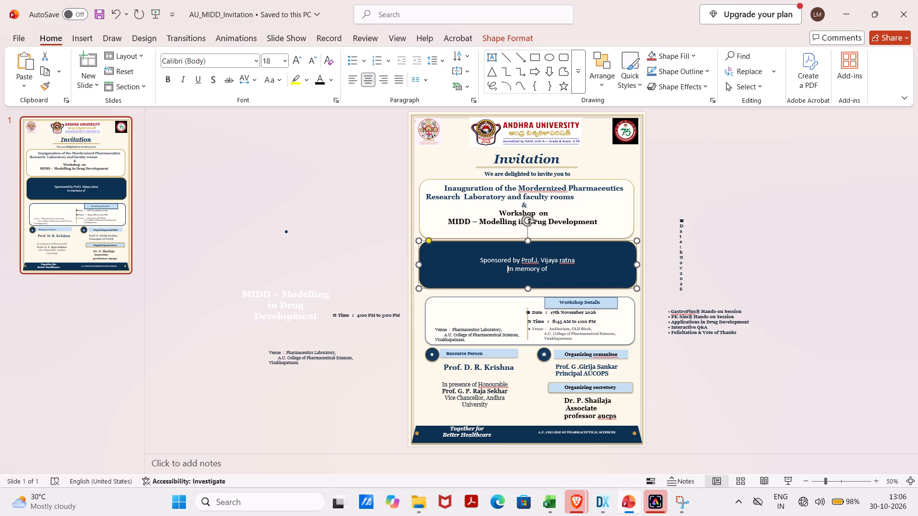
pyautogui.doubleClick(467, 312)
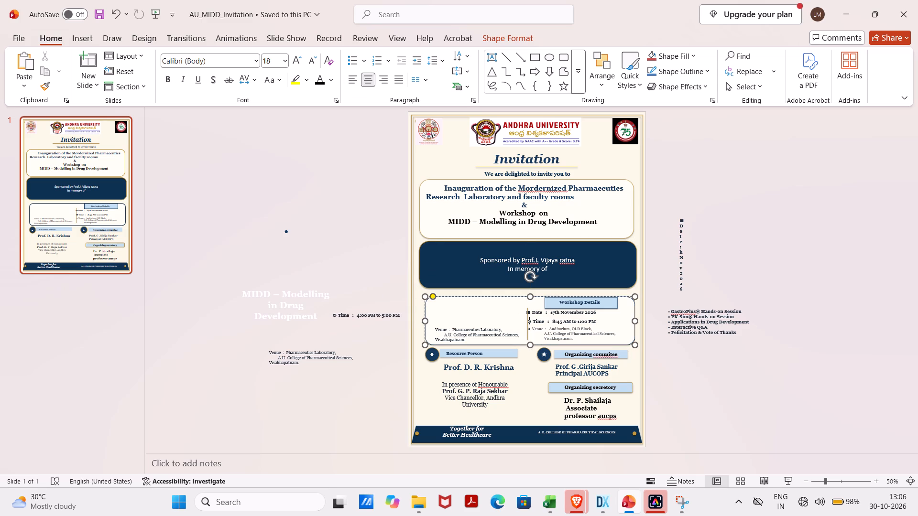
pyautogui.tripleClick(447, 258)
pyautogui.rightClick(447, 258)
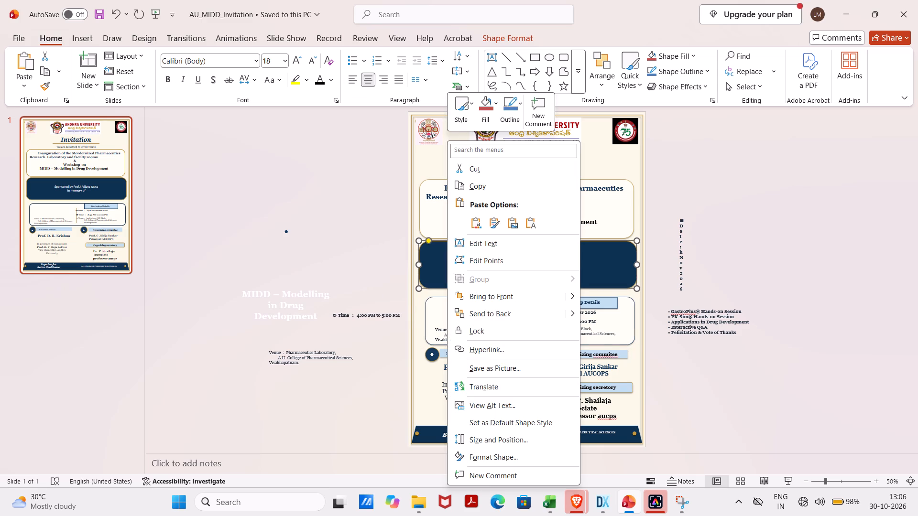
pyautogui.click(374, 343)
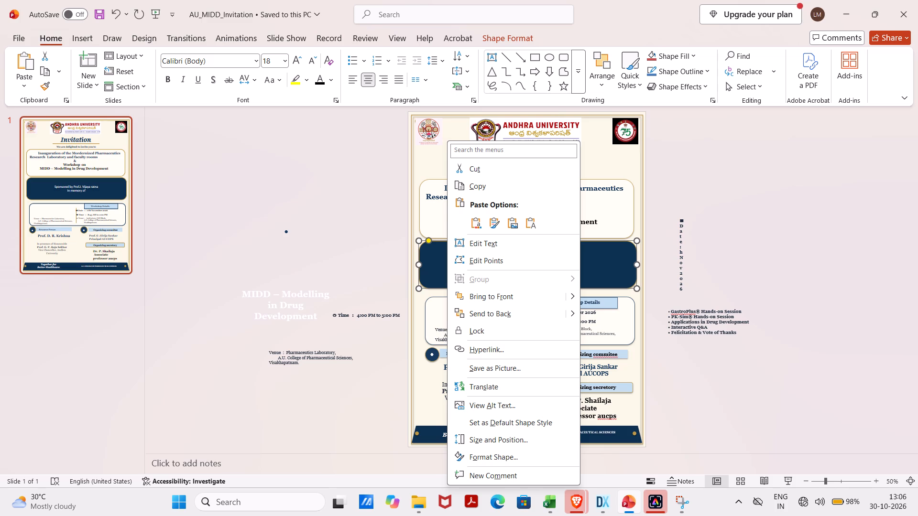
pyautogui.hotkey('ctrl', 'v')
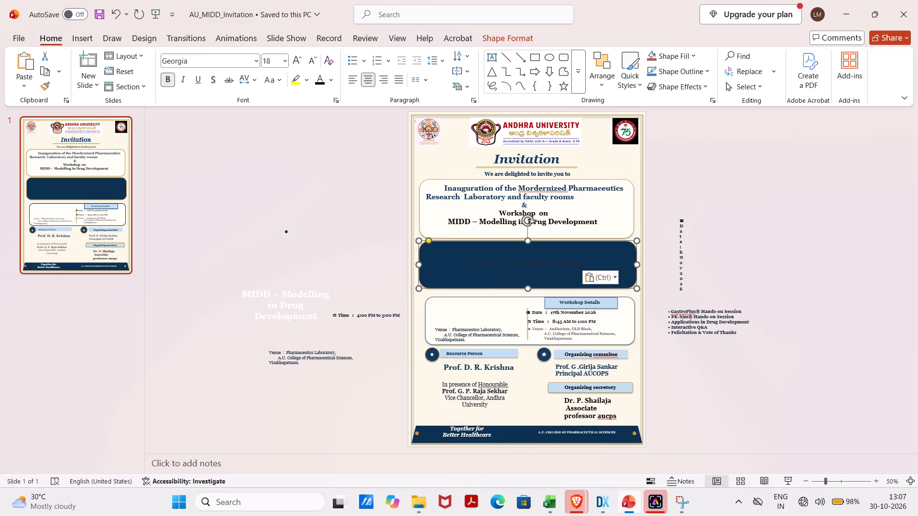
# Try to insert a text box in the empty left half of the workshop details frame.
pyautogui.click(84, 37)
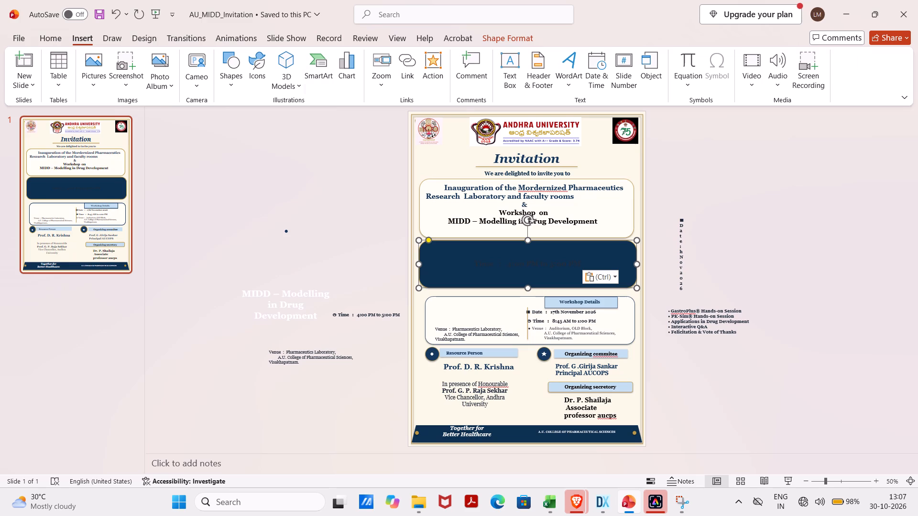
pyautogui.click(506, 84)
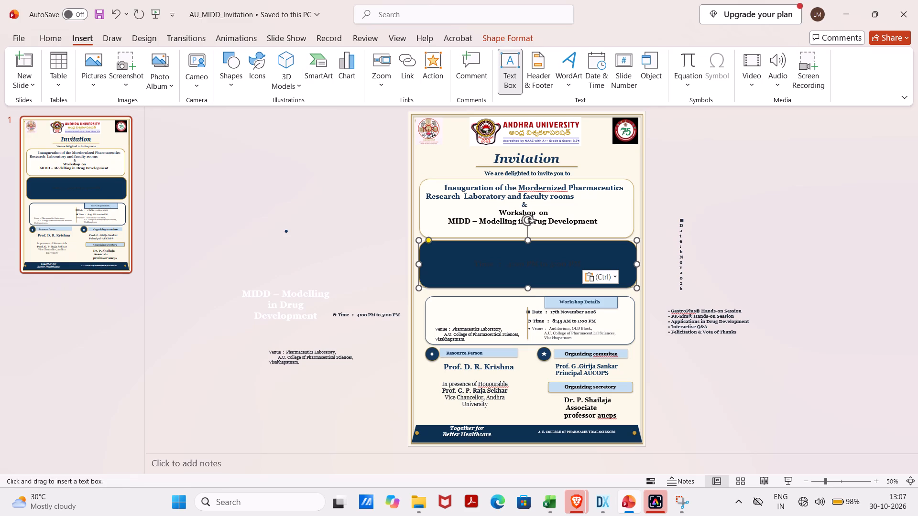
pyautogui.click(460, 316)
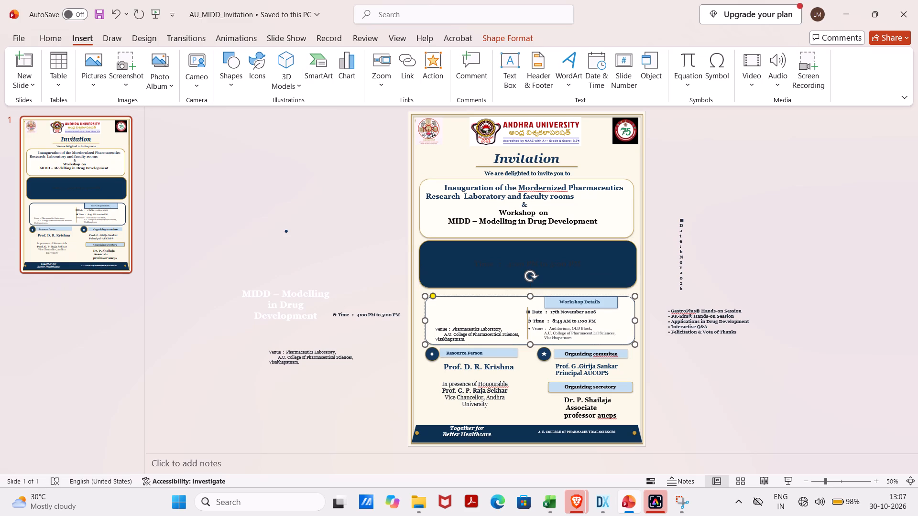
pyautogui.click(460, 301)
# Reposition the original "Time : 4:00 PM to 5:00 PM" text box off the slide, slightly further from the slide's left edge.
pyautogui.moveTo(400, 315); pyautogui.dragTo(481, 317)
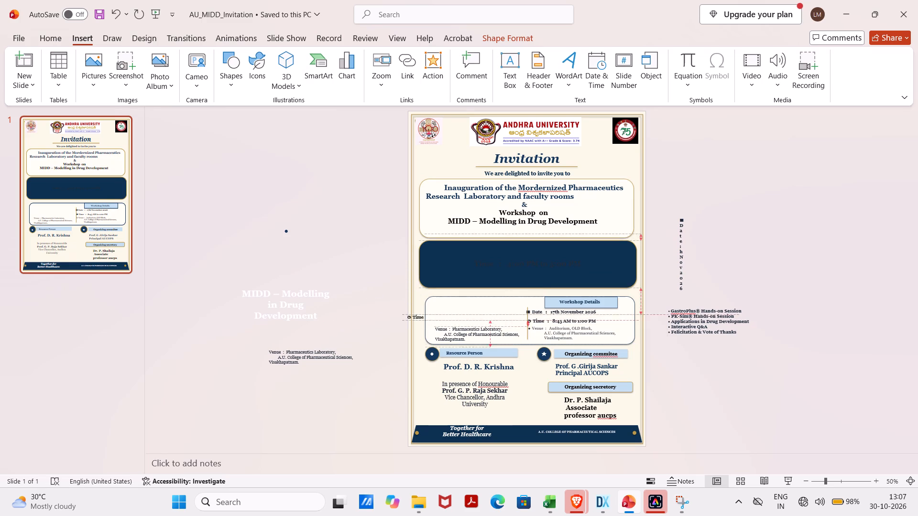
pyautogui.moveTo(481, 317); pyautogui.dragTo(382, 318)
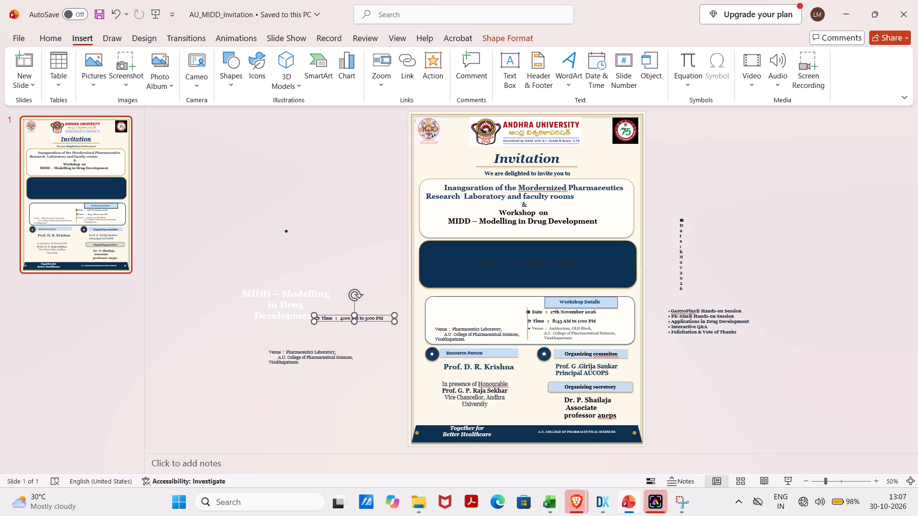
pyautogui.click(383, 318)
pyautogui.doubleClick(379, 341)
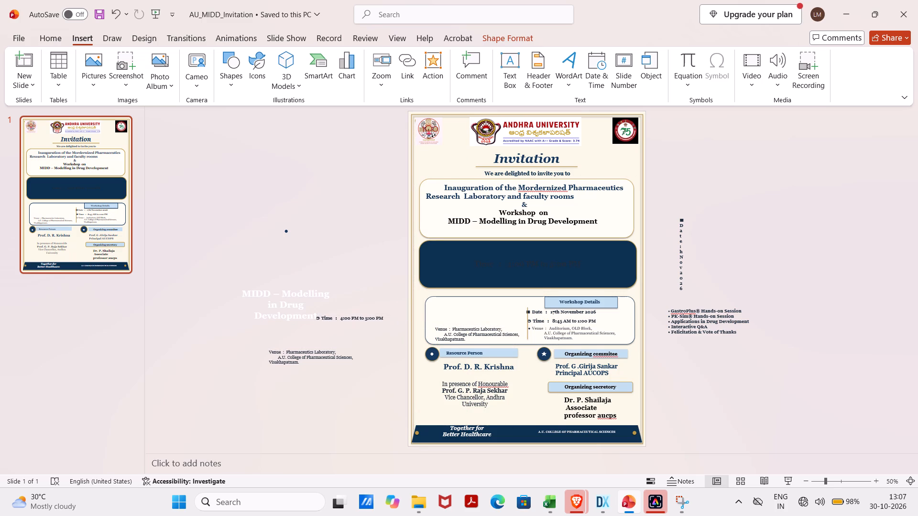
# Copy the off-slide "Time : 4:00 PM to 5:00 PM" text into a new text box just outside the slide's left edge.
pyautogui.click(360, 317)
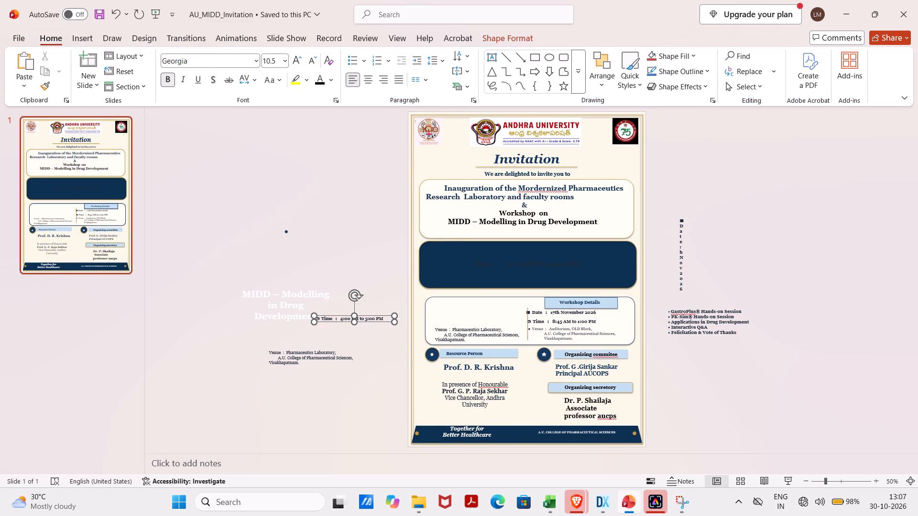
pyautogui.moveTo(381, 320); pyautogui.dragTo(371, 320)
pyautogui.moveTo(371, 320); pyautogui.dragTo(316, 319)
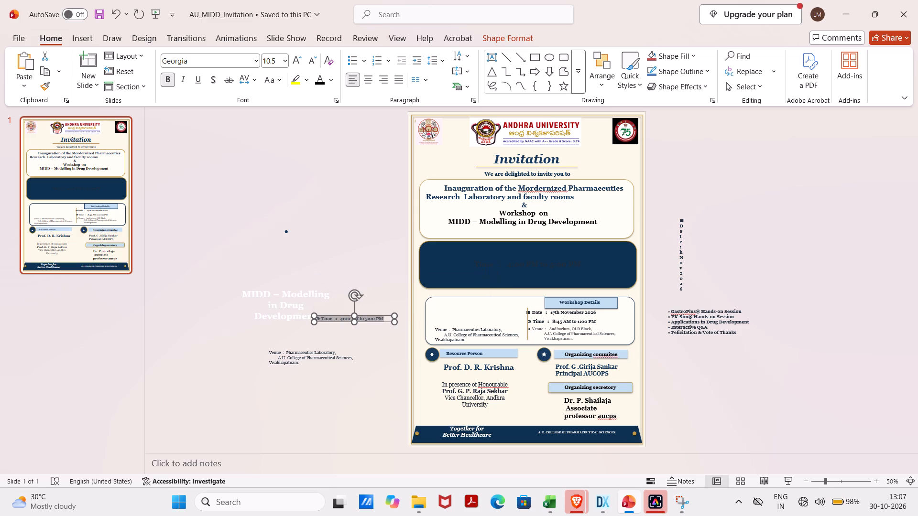
pyautogui.hotkey('ctrl', 'c')
pyautogui.click(372, 353)
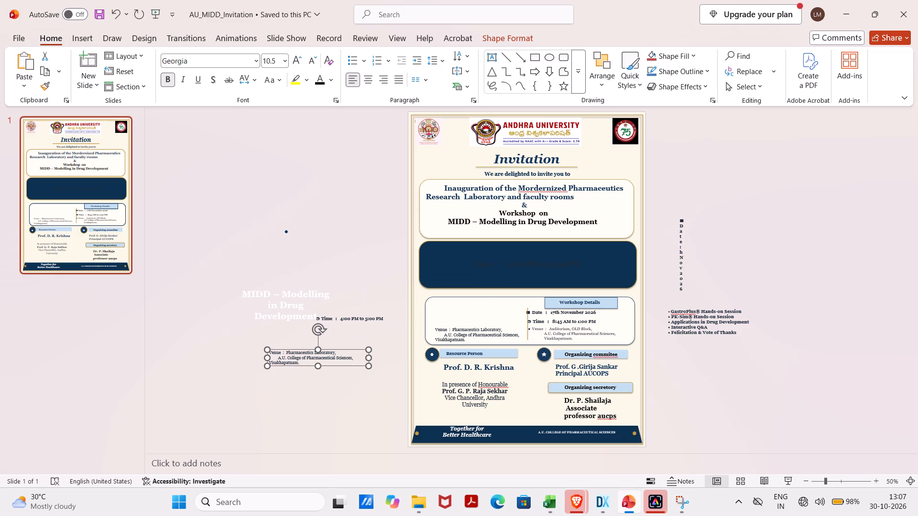
pyautogui.click(382, 347)
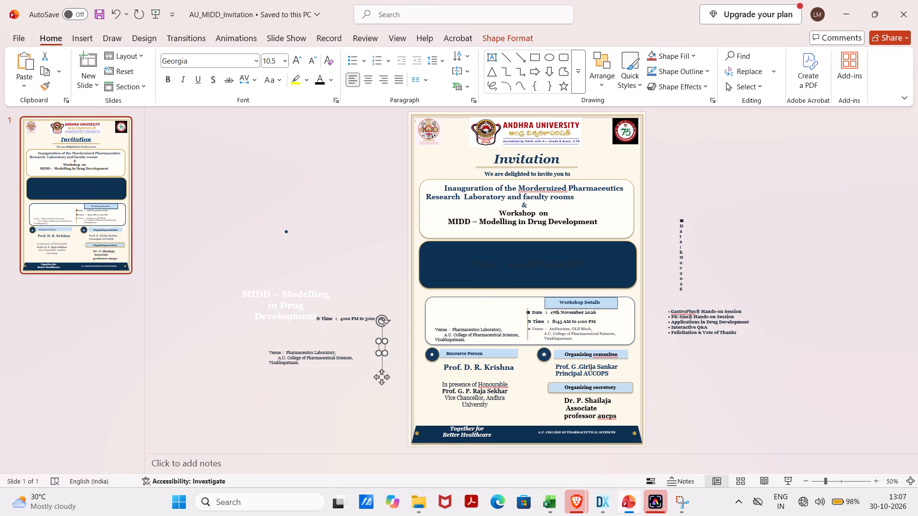
pyautogui.hotkey('ctrl', 'v')
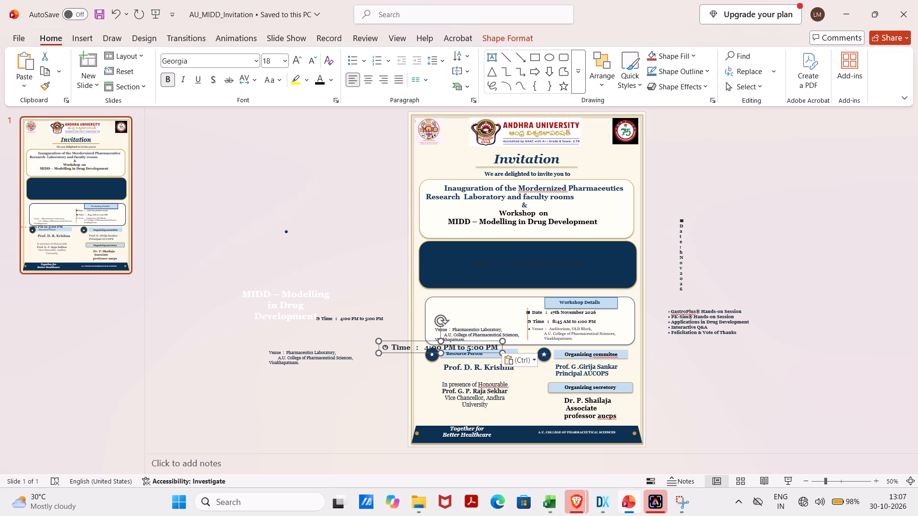
# Resize the pasted time text box so it sits upright in the left half of the workshop details frame, above the venue.
pyautogui.moveTo(381, 354); pyautogui.dragTo(426, 287)
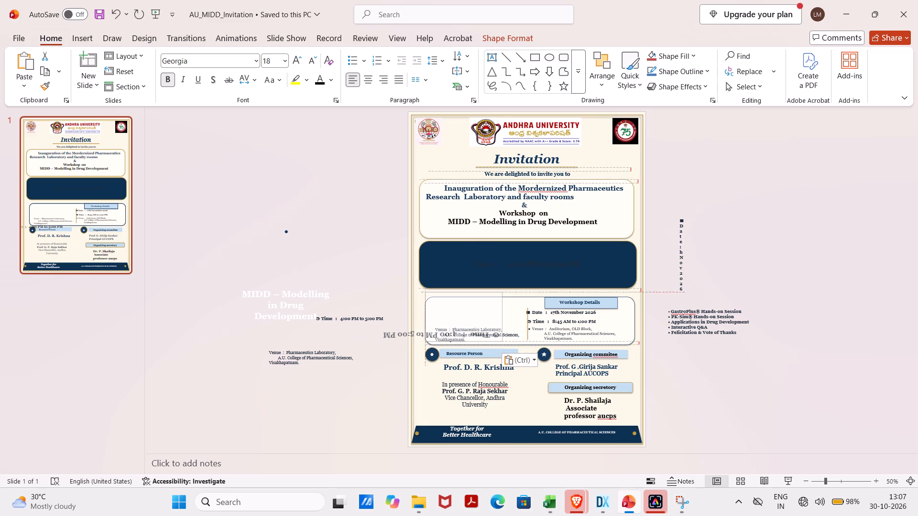
pyautogui.moveTo(426, 287); pyautogui.dragTo(426, 307)
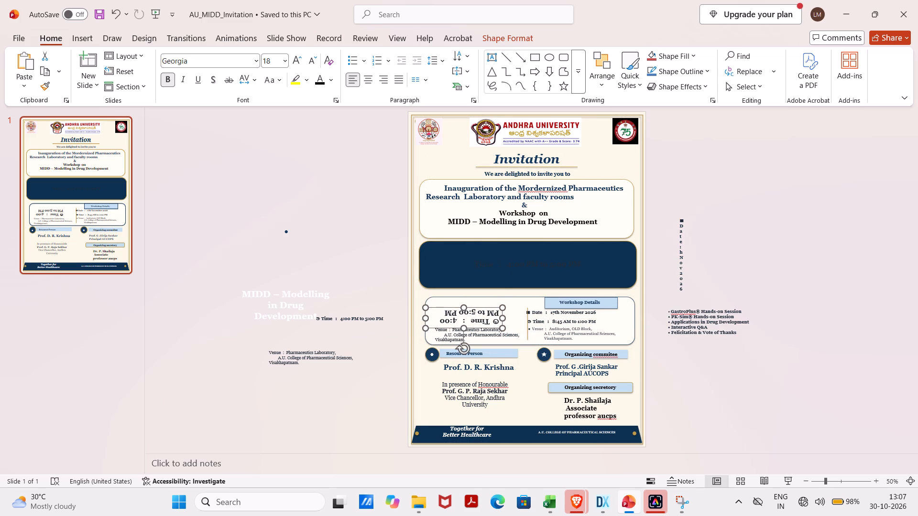
pyautogui.moveTo(503, 329); pyautogui.dragTo(502, 307)
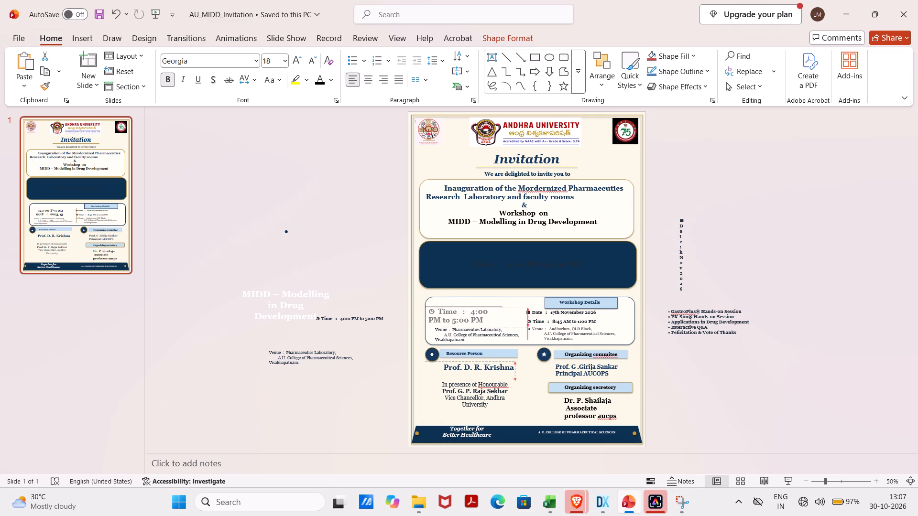
pyautogui.moveTo(502, 307); pyautogui.dragTo(503, 332)
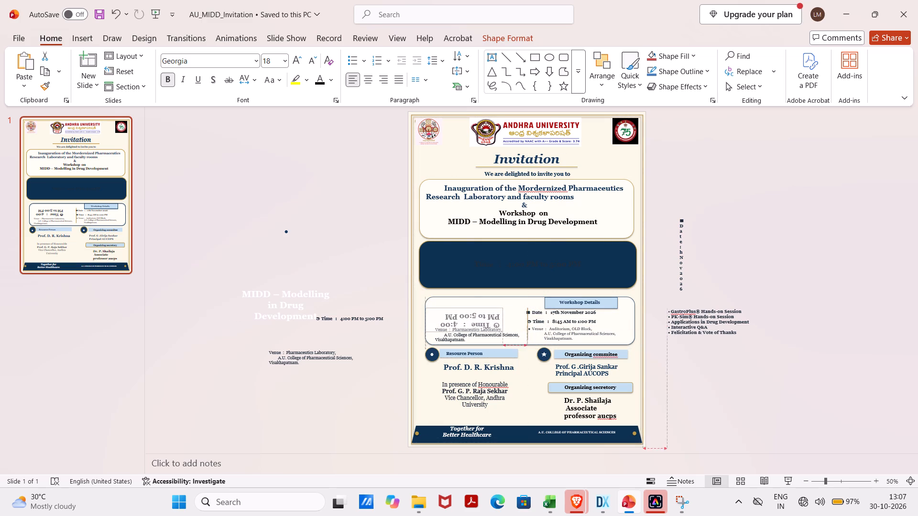
pyautogui.moveTo(503, 332); pyautogui.dragTo(545, 344)
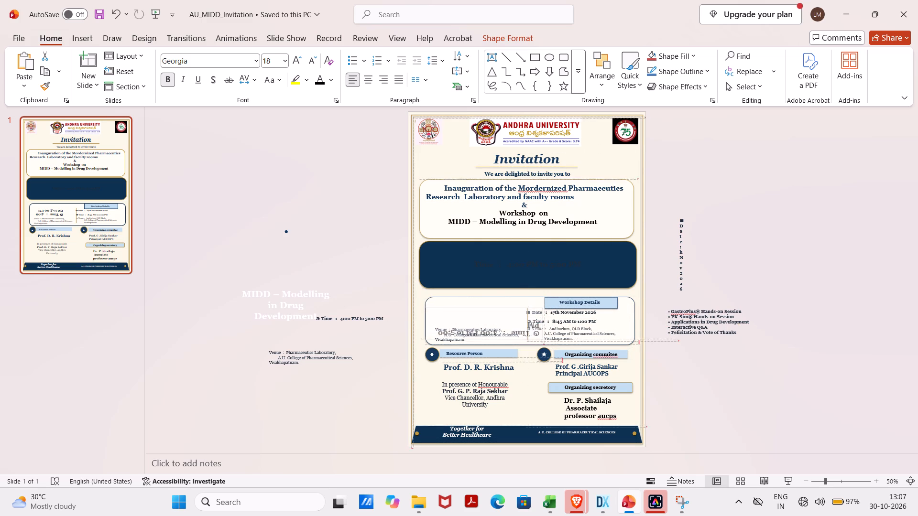
pyautogui.moveTo(545, 344); pyautogui.dragTo(463, 336)
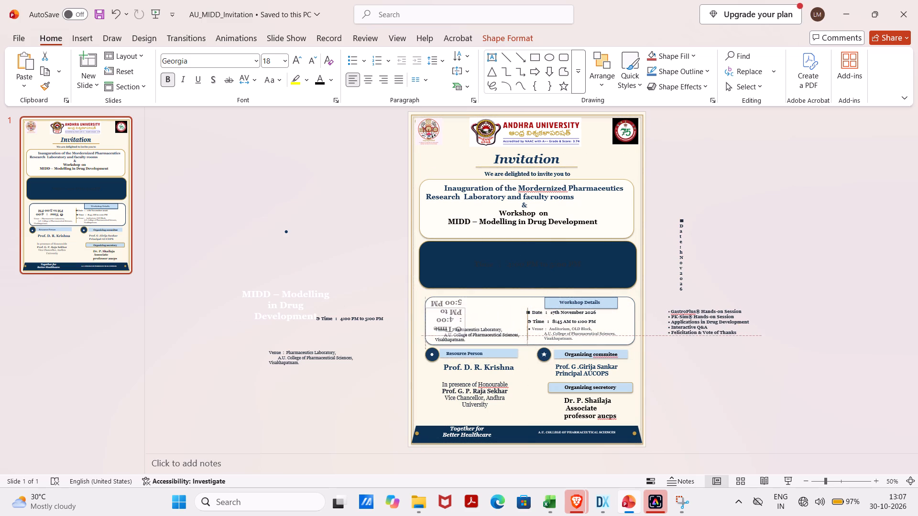
pyautogui.moveTo(463, 336); pyautogui.dragTo(555, 311)
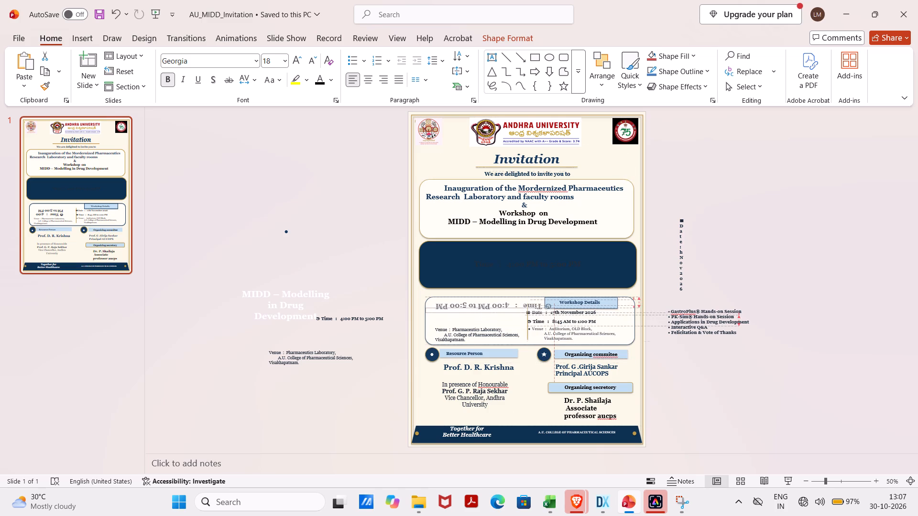
pyautogui.moveTo(555, 311); pyautogui.dragTo(543, 301)
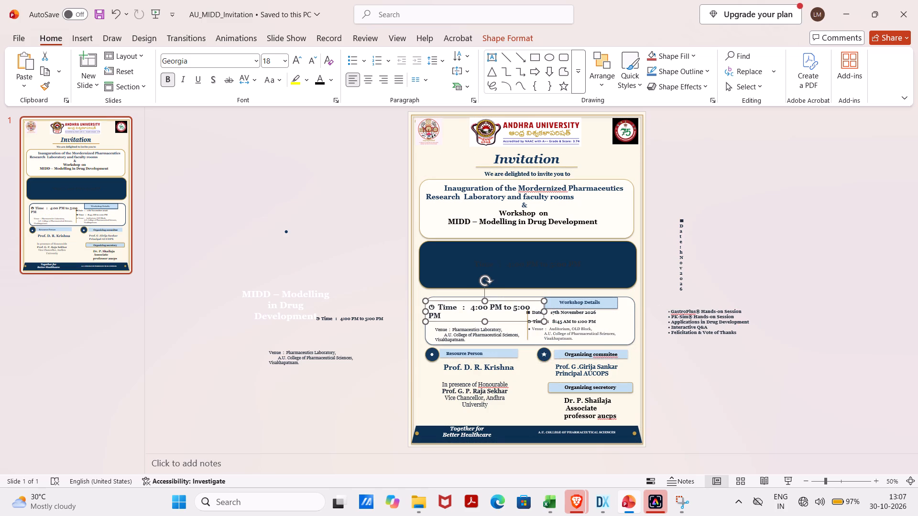
# Set the pasted "Time : 4:00 PM to 5:00 PM" text to font size 14.
pyautogui.moveTo(466, 315); pyautogui.dragTo(433, 308)
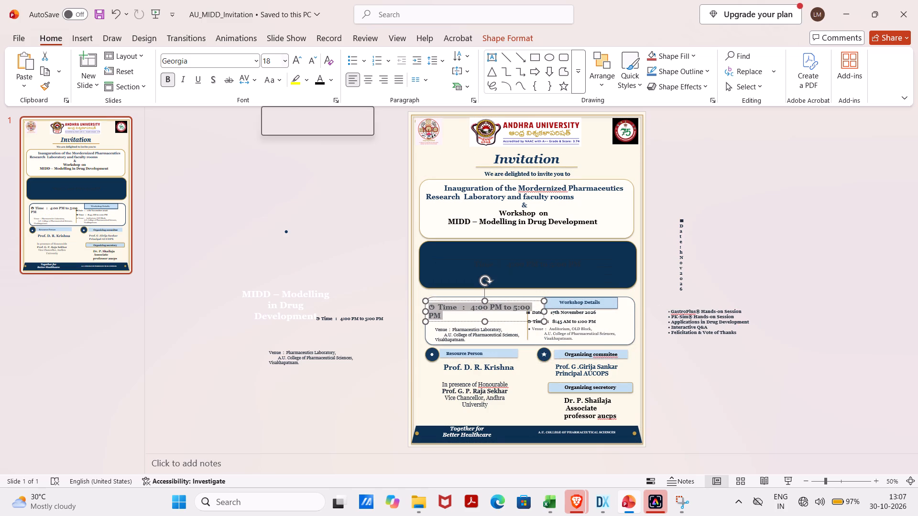
pyautogui.click(295, 224)
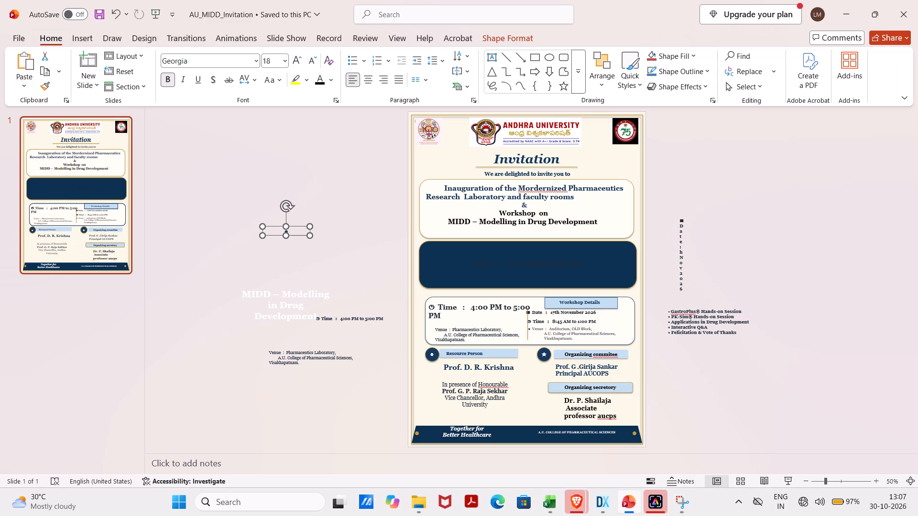
pyautogui.moveTo(449, 313); pyautogui.dragTo(441, 307)
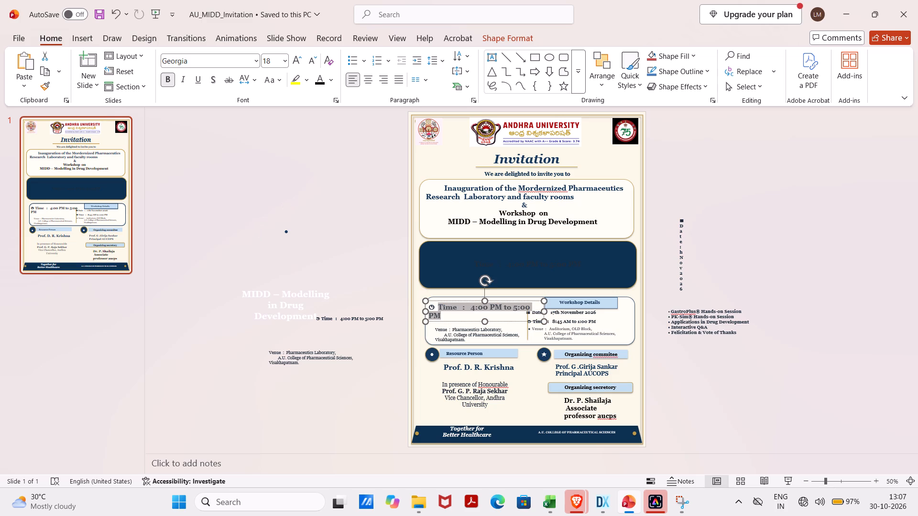
pyautogui.moveTo(441, 307); pyautogui.dragTo(440, 307)
pyautogui.click(283, 55)
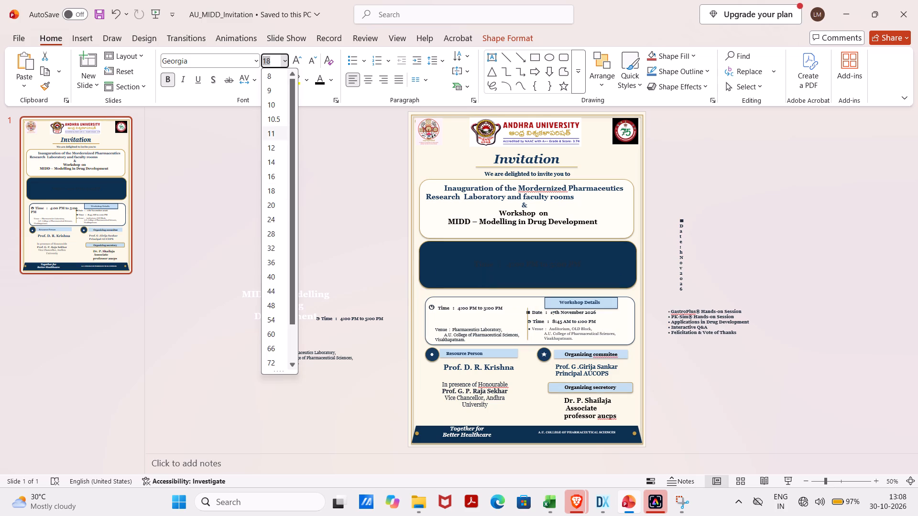
pyautogui.click(281, 162)
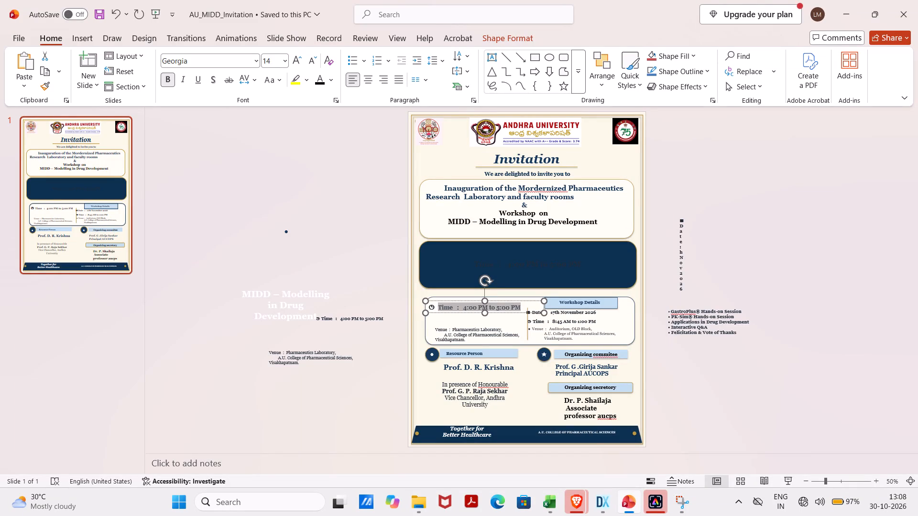
# Move the pasted time text box down to just above the Pharmaceutics Laboratory venue, level with the workshop's time line.
pyautogui.moveTo(430, 302); pyautogui.dragTo(429, 315)
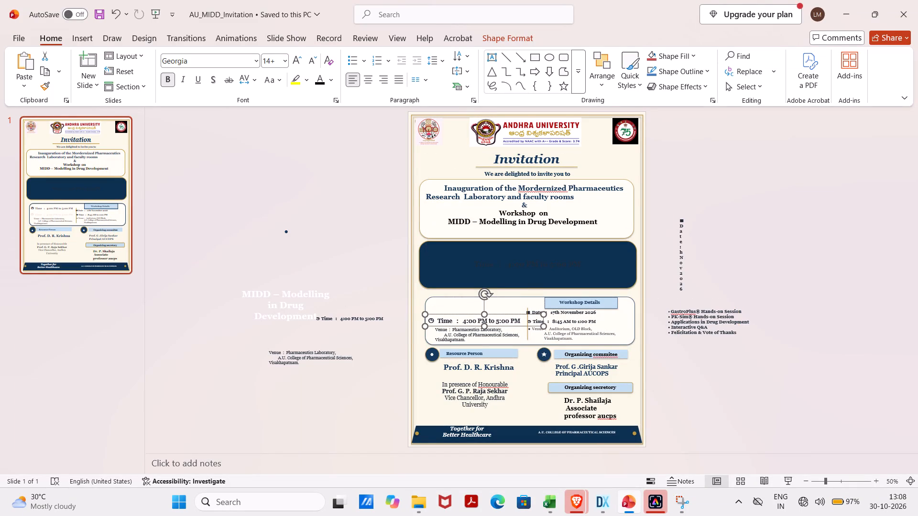
# Undo the recent edits back to the point where the sponsor dedication in the navy box still has its white text.
pyautogui.doubleClick(471, 259)
pyautogui.click(471, 259)
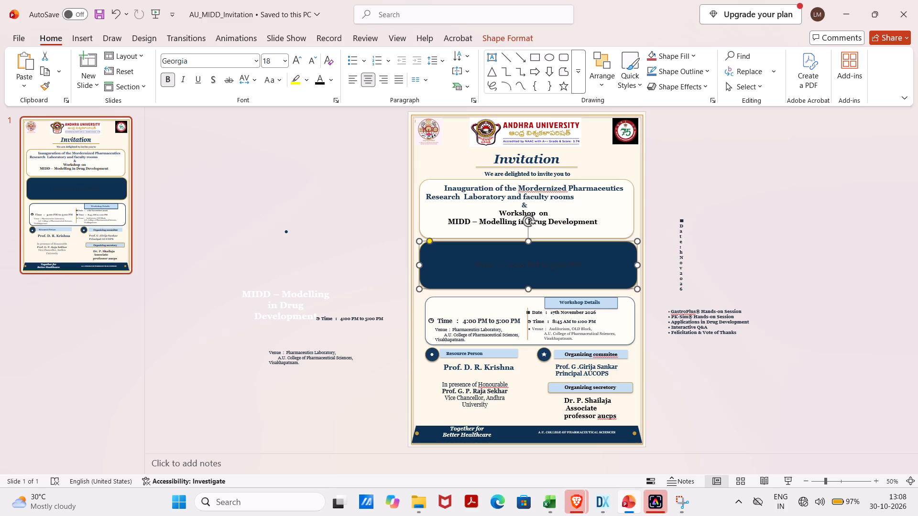
pyautogui.click(117, 15)
pyautogui.click(117, 15)
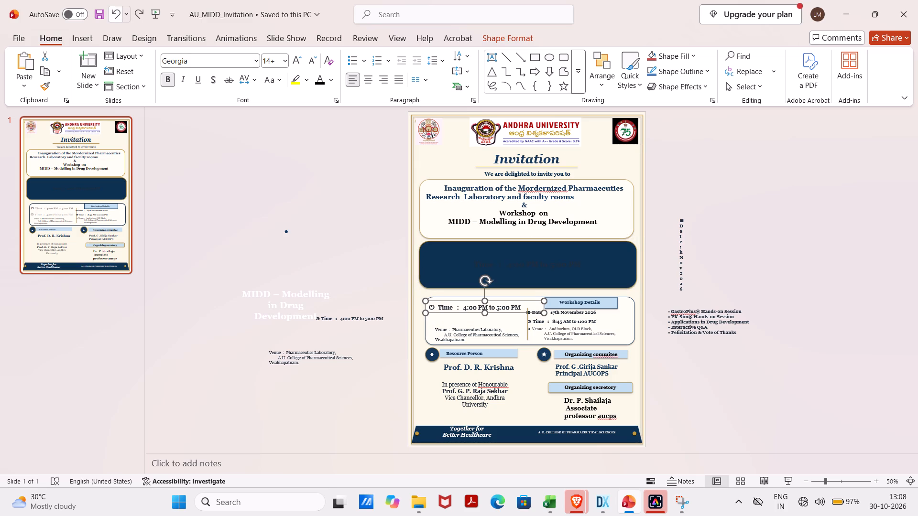
pyautogui.click(117, 15)
pyautogui.click(117, 15)
pyautogui.click(117, 15)
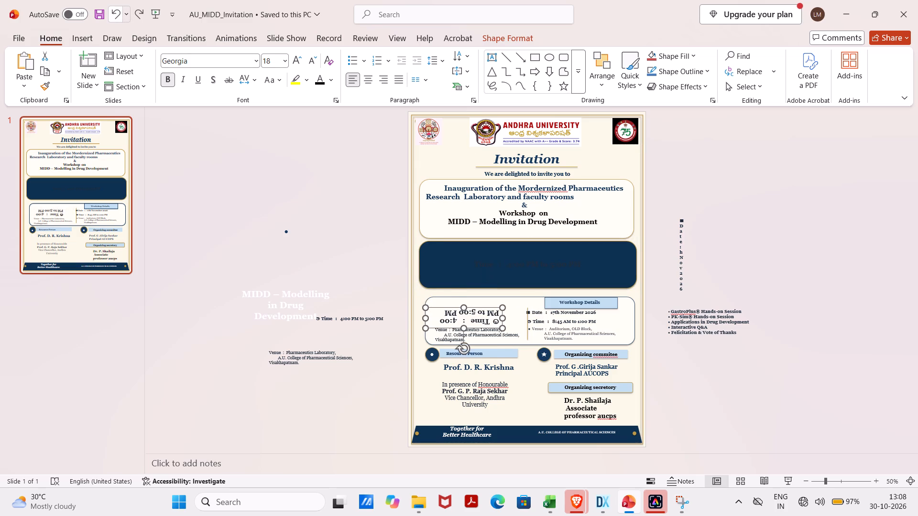
pyautogui.click(117, 15)
pyautogui.click(117, 15)
pyautogui.click(117, 15)
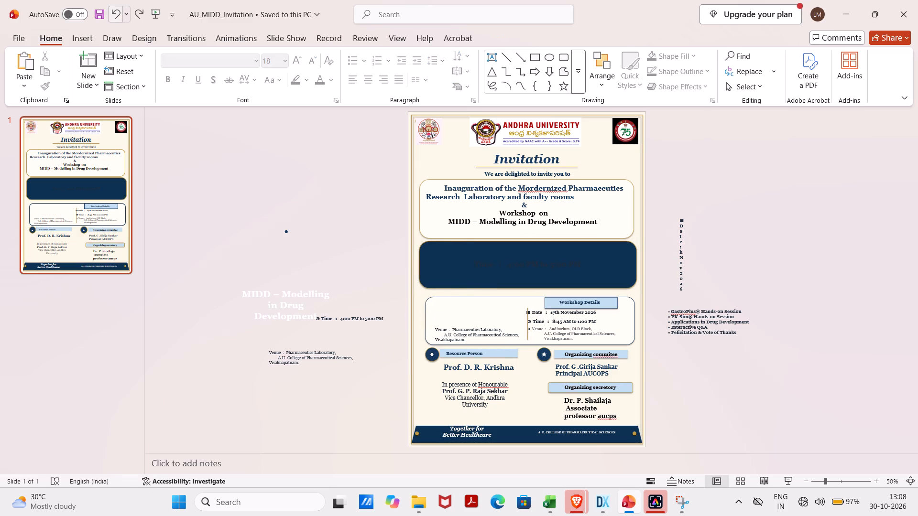
pyautogui.click(117, 15)
pyautogui.click(117, 15)
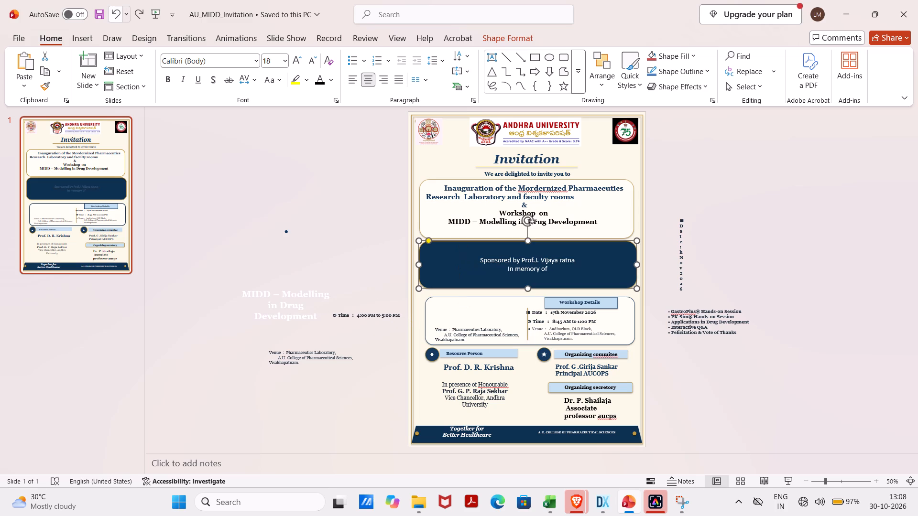
pyautogui.click(117, 15)
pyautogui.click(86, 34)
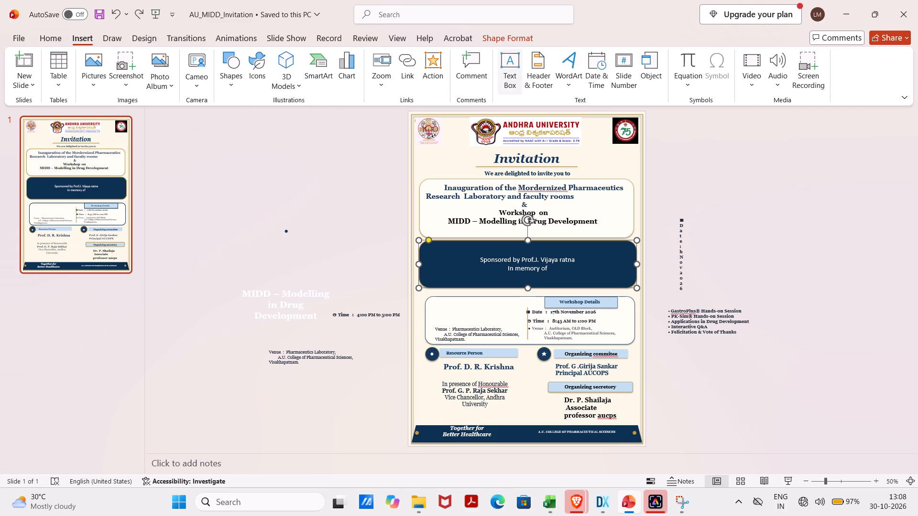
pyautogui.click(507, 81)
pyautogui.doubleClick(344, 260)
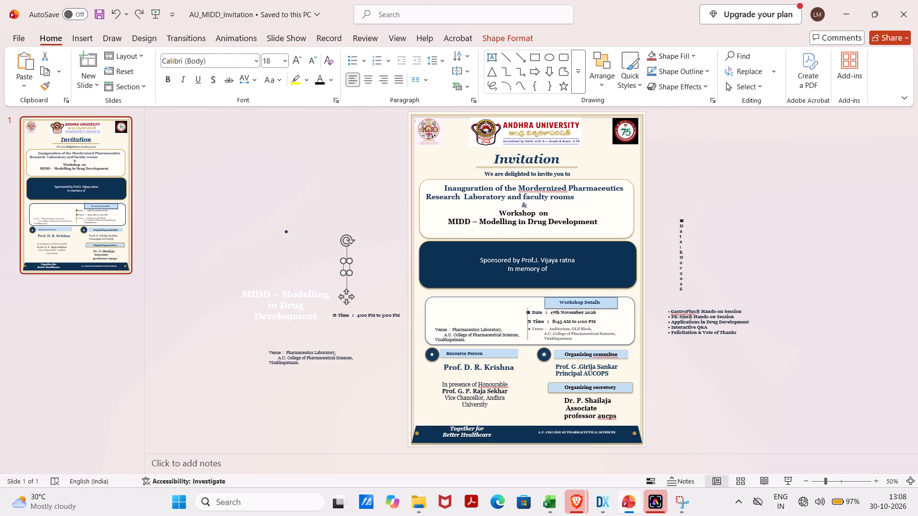
# Copy the off-slide "Time : 4:00 PM to 5:00 PM" text and paste it as a separate text box overlapping the slide's left edge.
pyautogui.moveTo(399, 318); pyautogui.dragTo(332, 318)
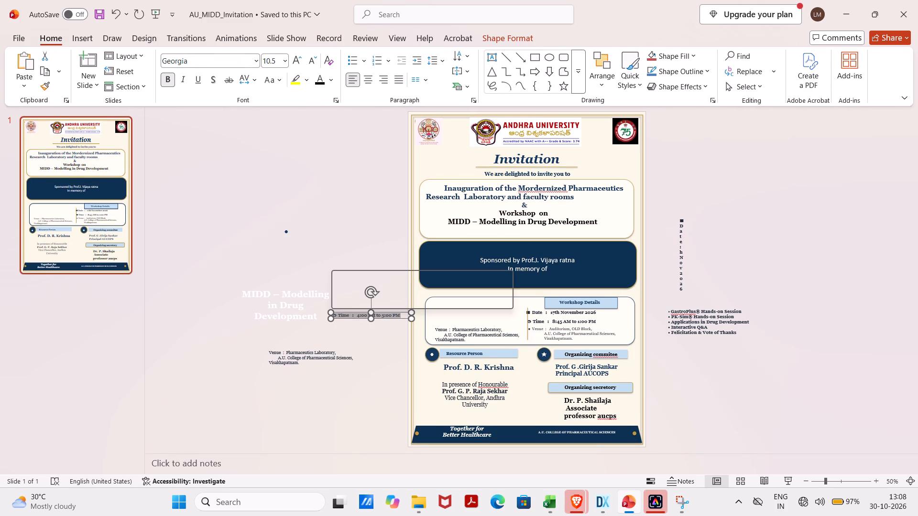
pyautogui.hotkey('ctrl', 'c')
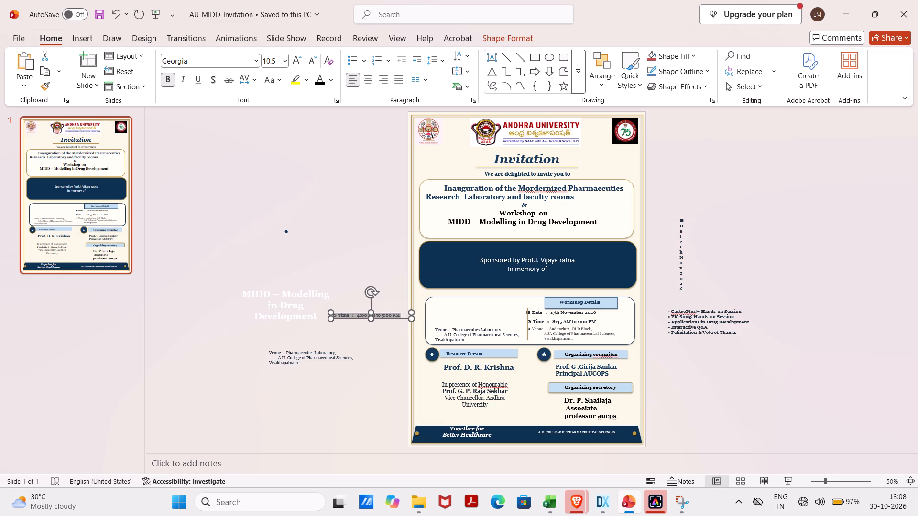
pyautogui.click(355, 285)
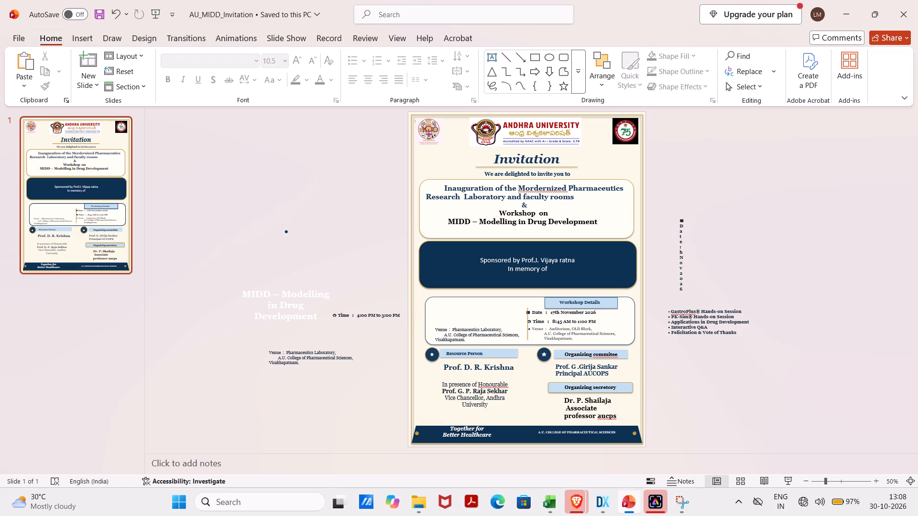
pyautogui.click(361, 300)
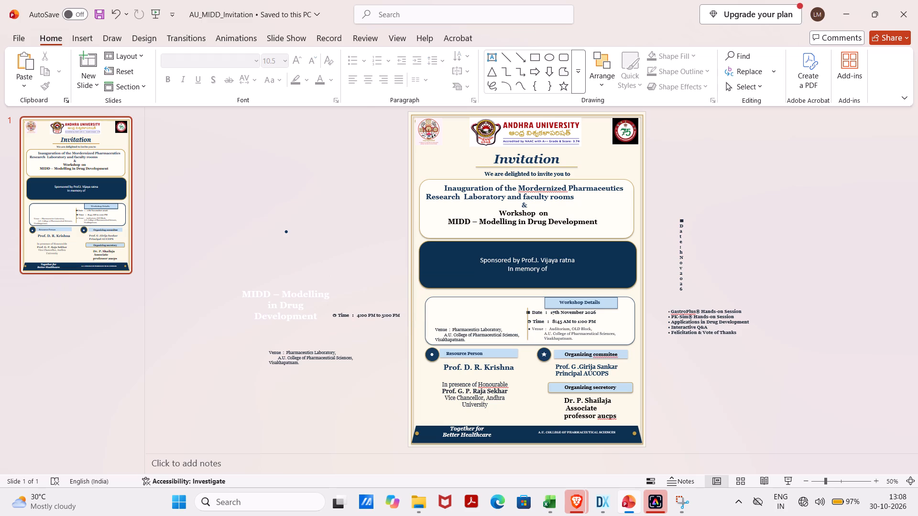
pyautogui.click(358, 294)
pyautogui.tripleClick(362, 277)
pyautogui.hotkey('ctrl', 'v')
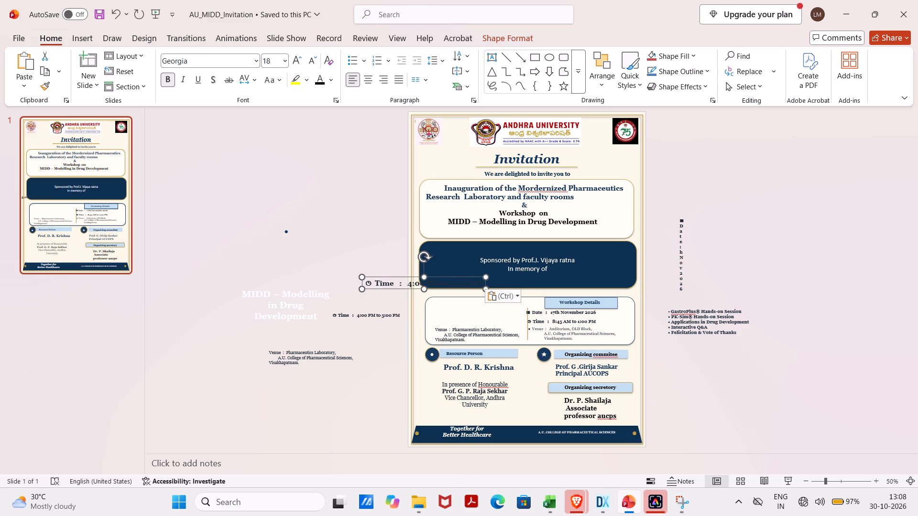
# Move and widen the pasted time text box so it sits upright across the left half of the workshop details frame.
pyautogui.moveTo(362, 276); pyautogui.dragTo(426, 316)
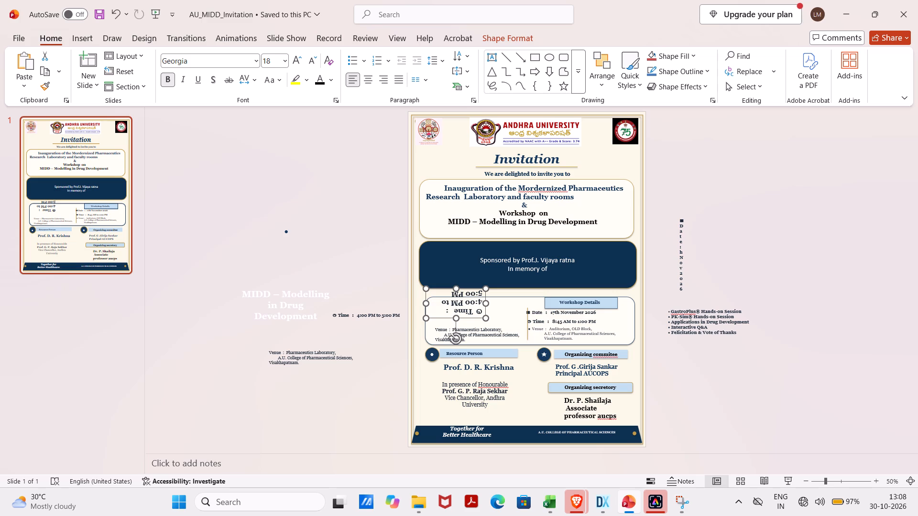
pyautogui.moveTo(486, 290); pyautogui.dragTo(498, 322)
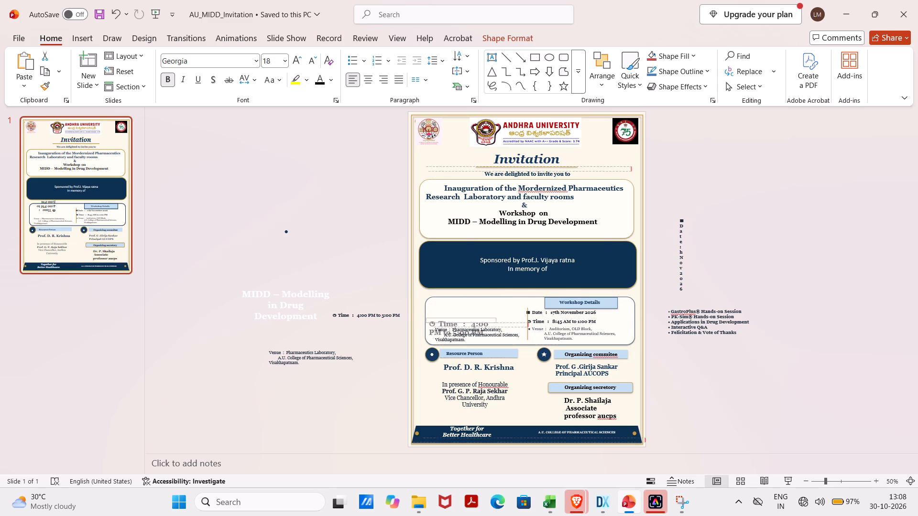
pyautogui.moveTo(498, 322); pyautogui.dragTo(525, 322)
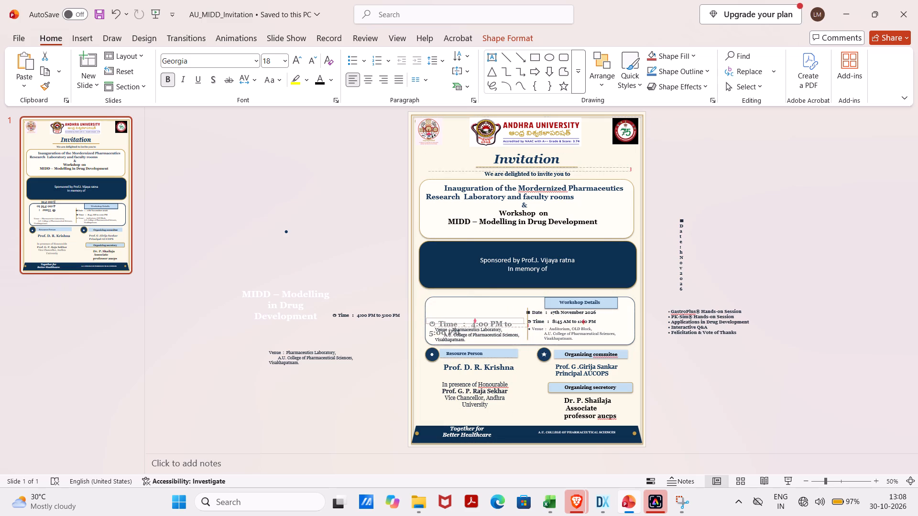
pyautogui.moveTo(525, 322); pyautogui.dragTo(525, 322)
pyautogui.moveTo(509, 323); pyautogui.dragTo(460, 326)
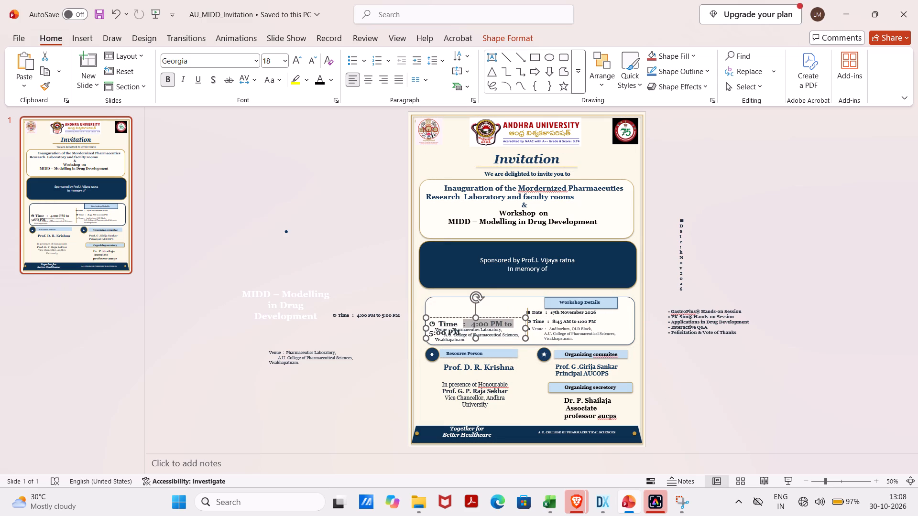
pyautogui.moveTo(460, 326); pyautogui.dragTo(436, 326)
pyautogui.moveTo(436, 326); pyautogui.dragTo(430, 322)
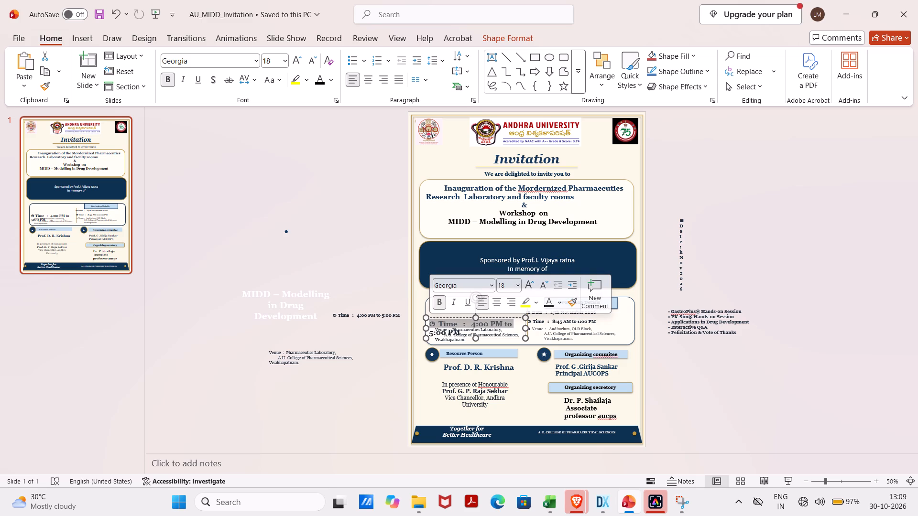
pyautogui.moveTo(463, 328); pyautogui.dragTo(442, 327)
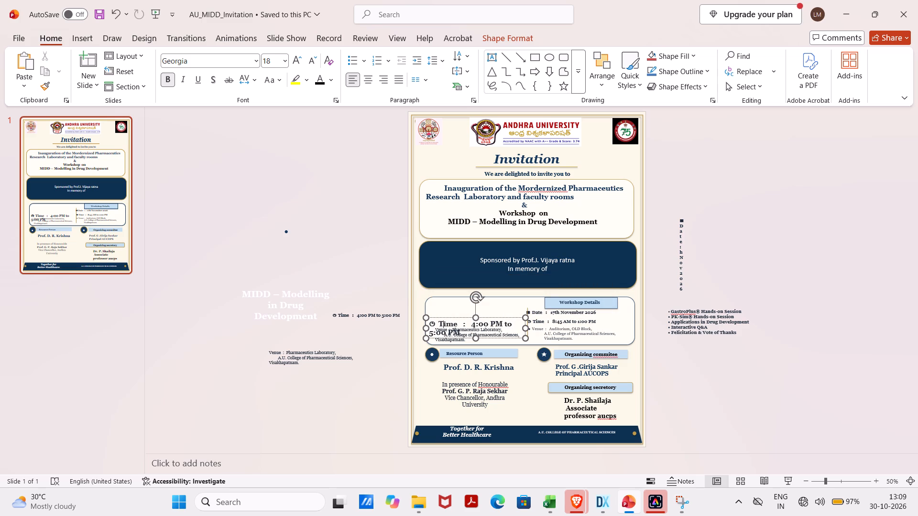
pyautogui.moveTo(426, 321); pyautogui.dragTo(417, 314)
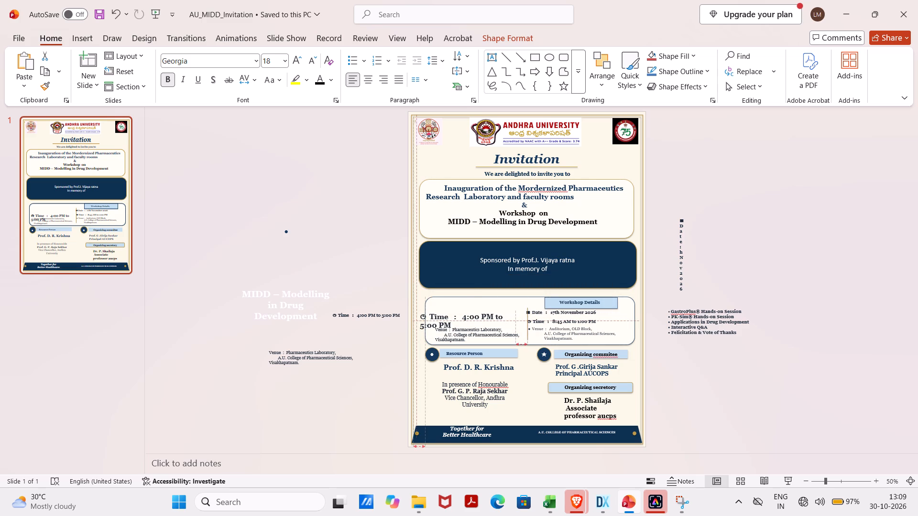
pyautogui.moveTo(517, 331); pyautogui.dragTo(526, 326)
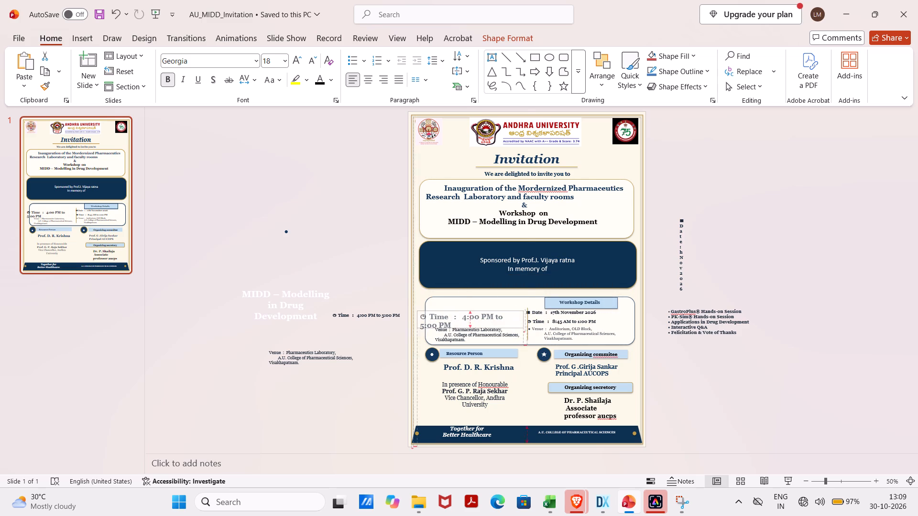
pyautogui.moveTo(526, 326); pyautogui.dragTo(530, 327)
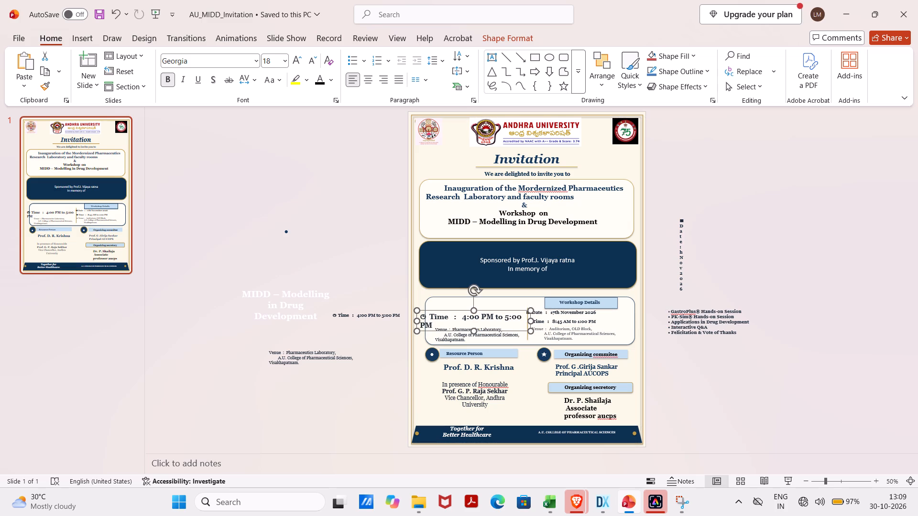
# Set the pasted "Time : 4:00 PM to 5:00 PM" text to font size 14.
pyautogui.moveTo(432, 327); pyautogui.dragTo(424, 318)
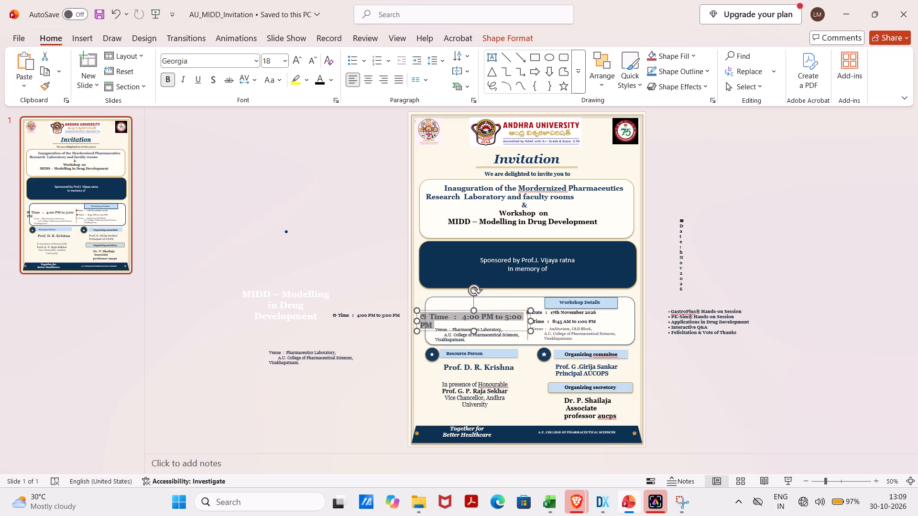
pyautogui.click(284, 64)
pyautogui.click(280, 162)
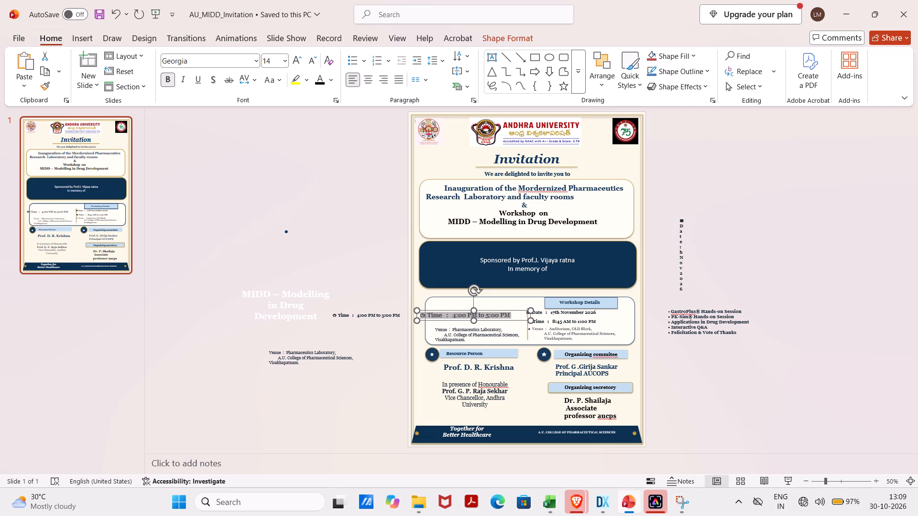
# Move the time text box to just above the Pharmaceutics Laboratory venue, roughly level with the workshop's time line.
pyautogui.moveTo(417, 309); pyautogui.dragTo(431, 317)
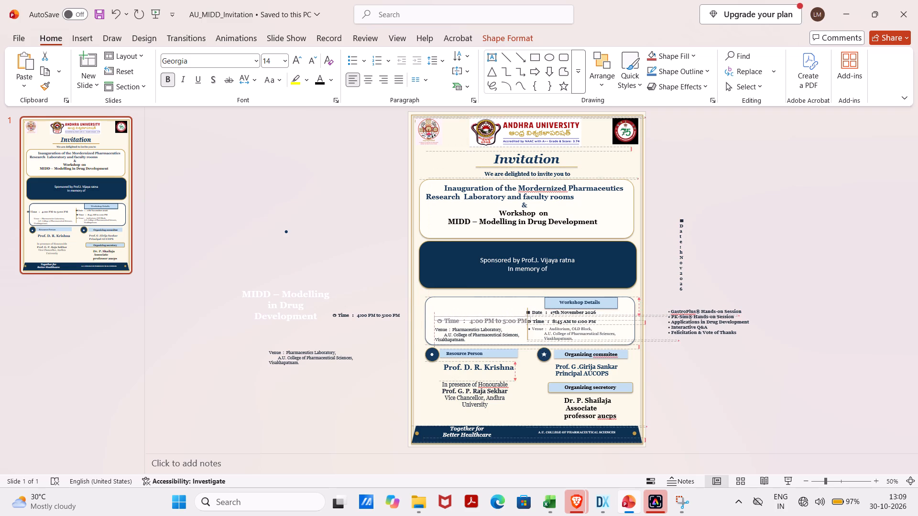
pyautogui.moveTo(431, 317); pyautogui.dragTo(427, 318)
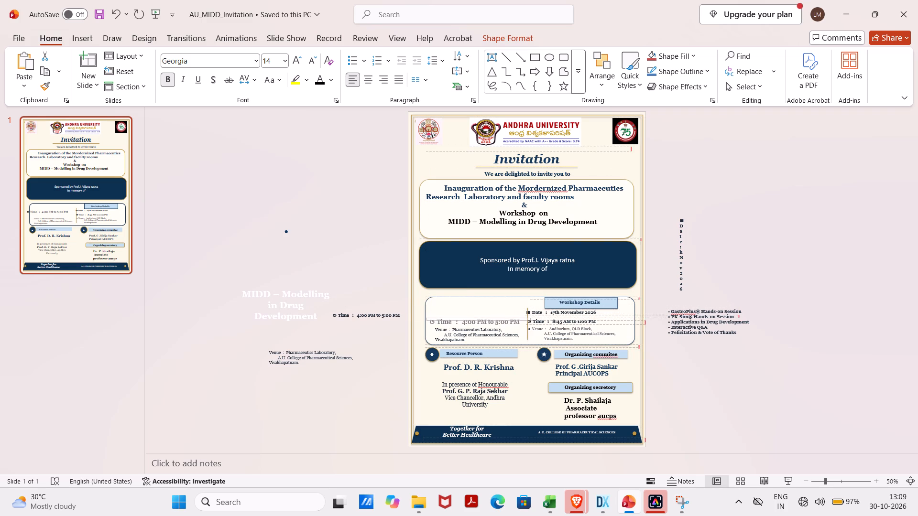
pyautogui.moveTo(427, 318); pyautogui.dragTo(426, 319)
pyautogui.click(388, 351)
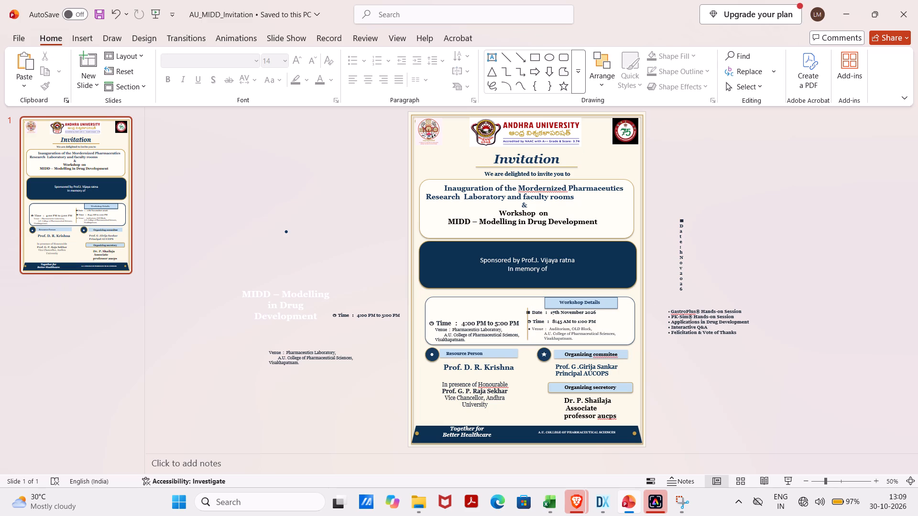
# Insert "date :16th November" as its own line above "Time : 4:00 PM to 5:00 PM" in the inauguration time text box.
pyautogui.click(465, 309)
pyautogui.click(458, 330)
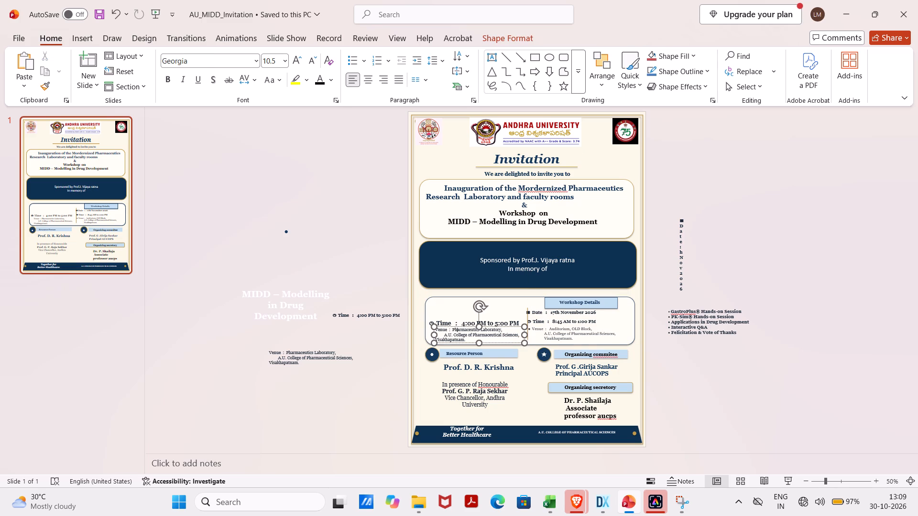
pyautogui.click(443, 322)
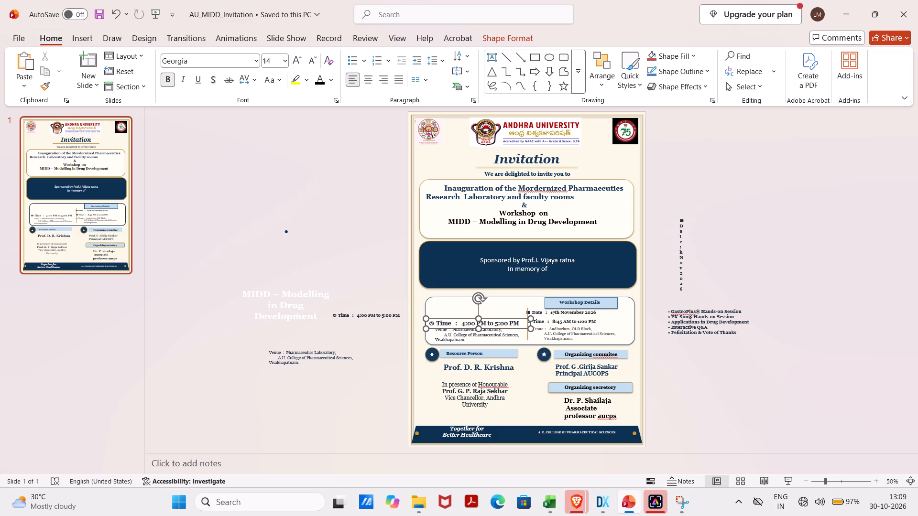
pyautogui.click(437, 322)
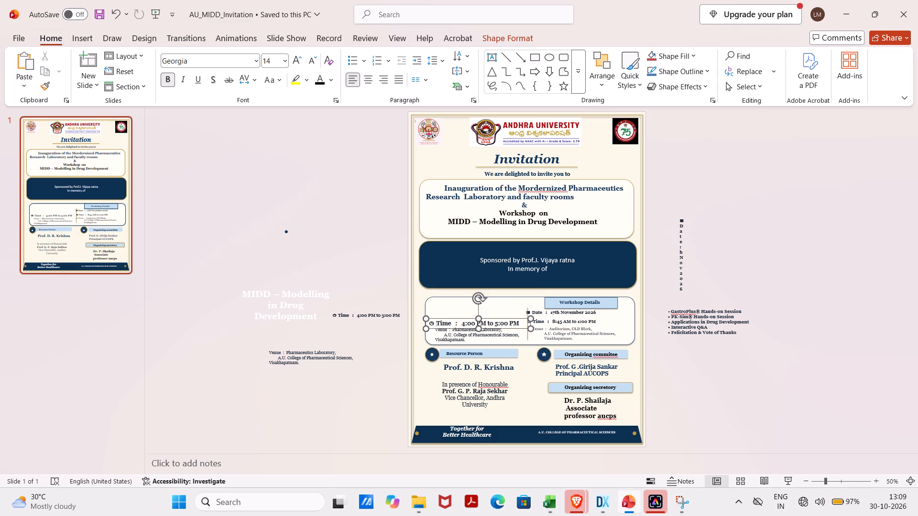
pyautogui.click(436, 323)
pyautogui.write('date')
pyautogui.press('space')
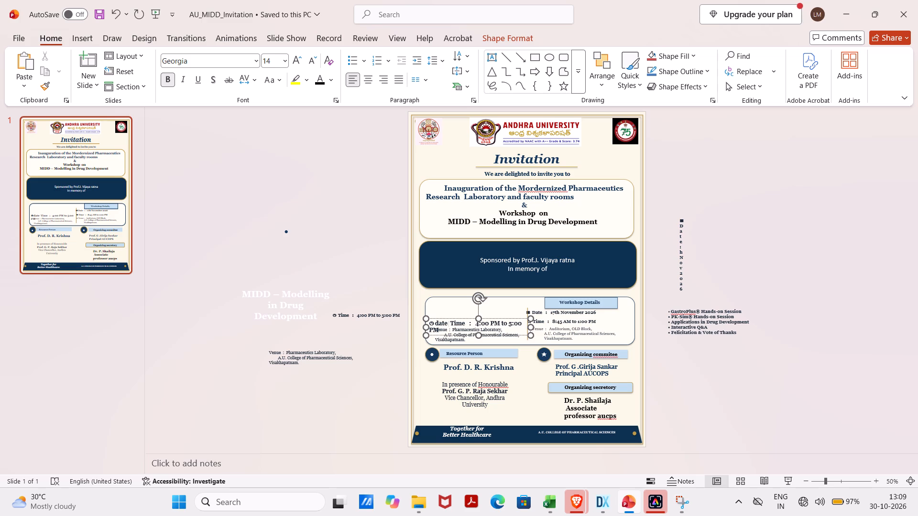
pyautogui.hotkey('shift', ':')
pyautogui.write('16')
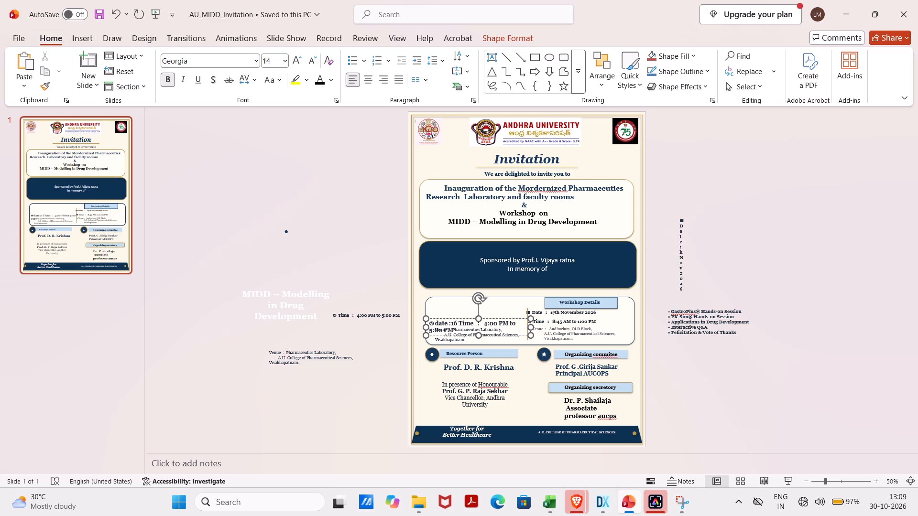
pyautogui.write('th')
pyautogui.press('space')
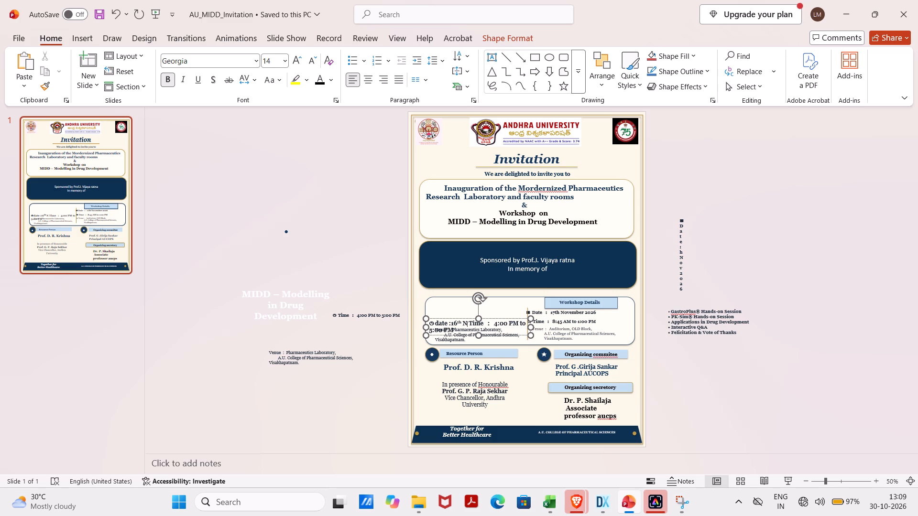
pyautogui.write('oven')
pyautogui.press('BackSpace')
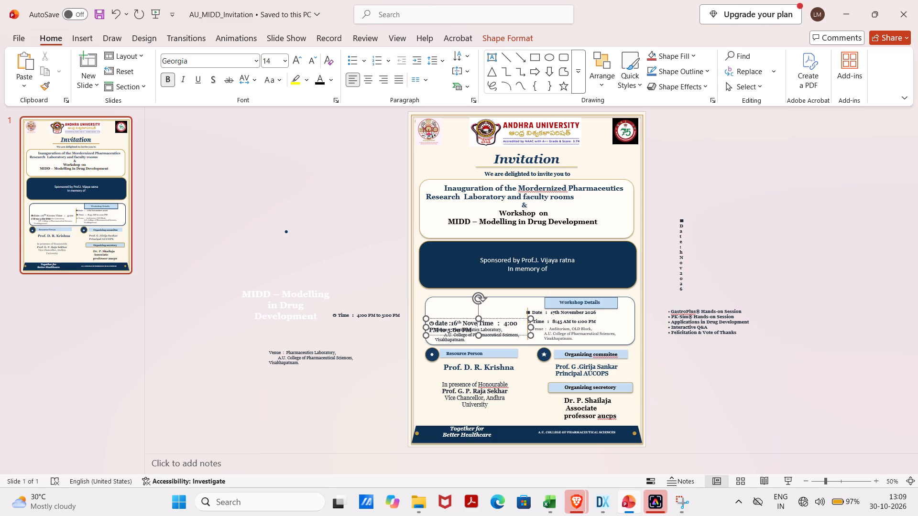
pyautogui.write('mber')
pyautogui.press('Return')
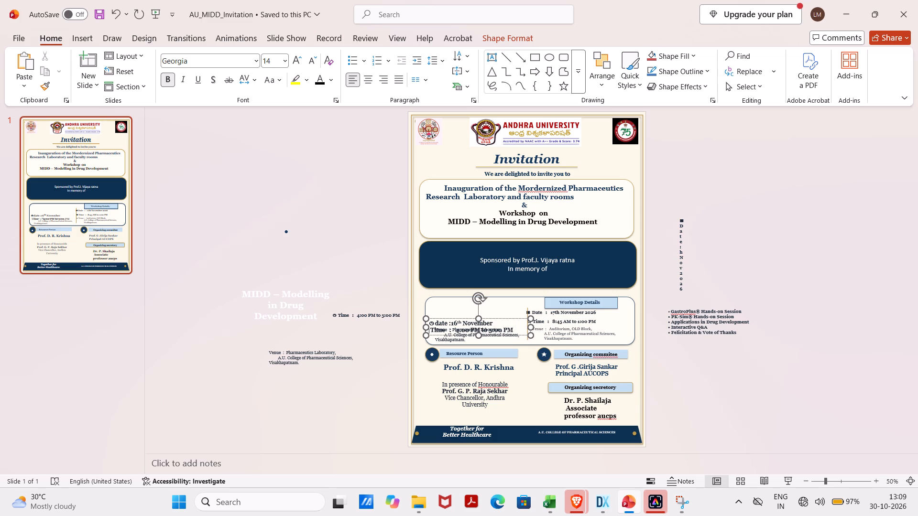
# Move the date and time text box up within the details frame so it clears the Pharmaceutics Laboratory venue text.
pyautogui.moveTo(428, 320); pyautogui.dragTo(432, 308)
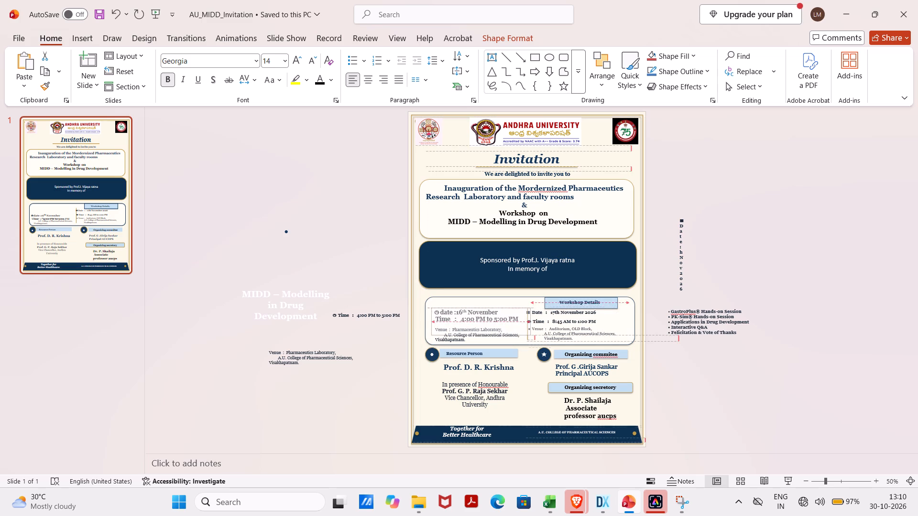
pyautogui.moveTo(432, 308); pyautogui.dragTo(432, 309)
# Capitalise the first letter of "date" in the inauguration date line so it reads "Date".
pyautogui.click(445, 317)
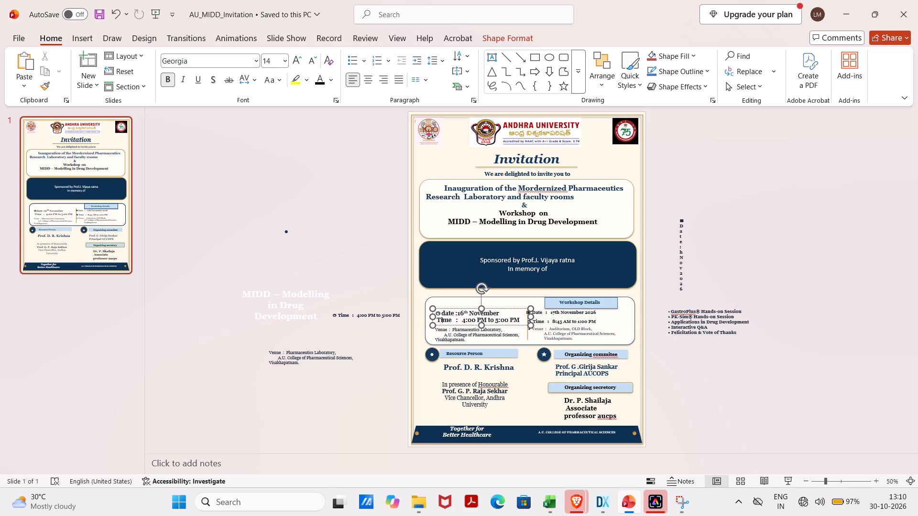
pyautogui.click(445, 315)
pyautogui.press('BackSpace')
pyautogui.press('d')
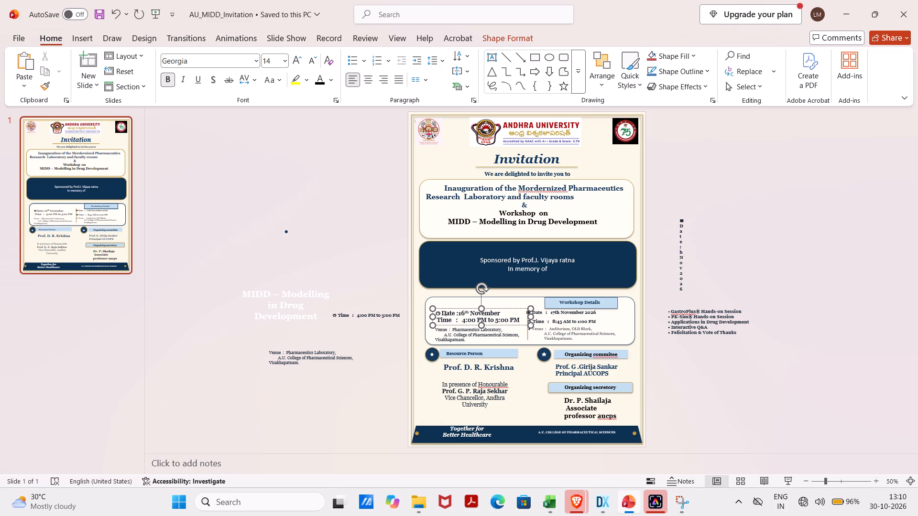
# Set both lines of the inauguration date and time text to font size 12.
pyautogui.click(519, 321)
pyautogui.click(550, 321)
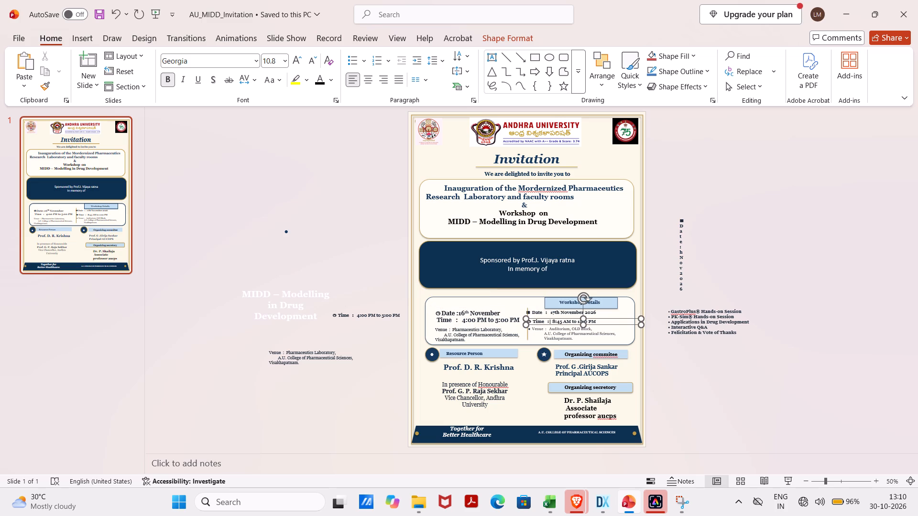
pyautogui.click(524, 321)
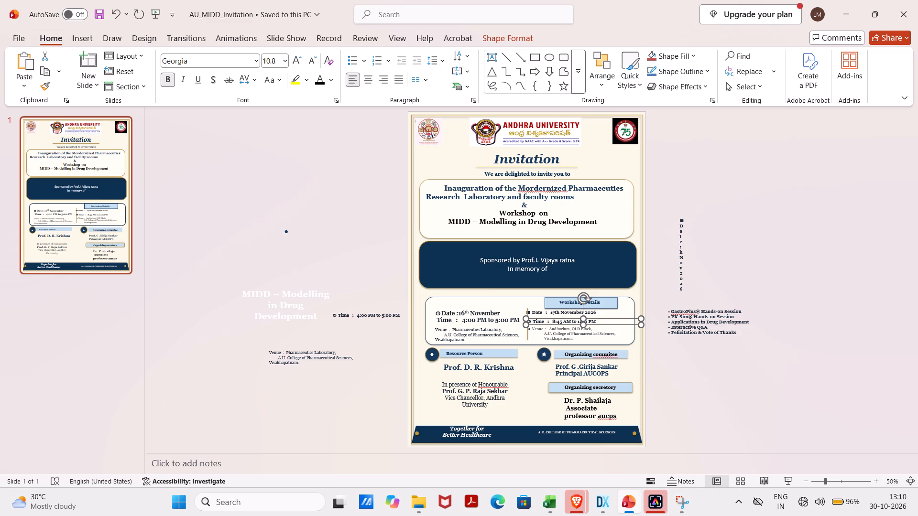
pyautogui.click(517, 322)
pyautogui.click(523, 322)
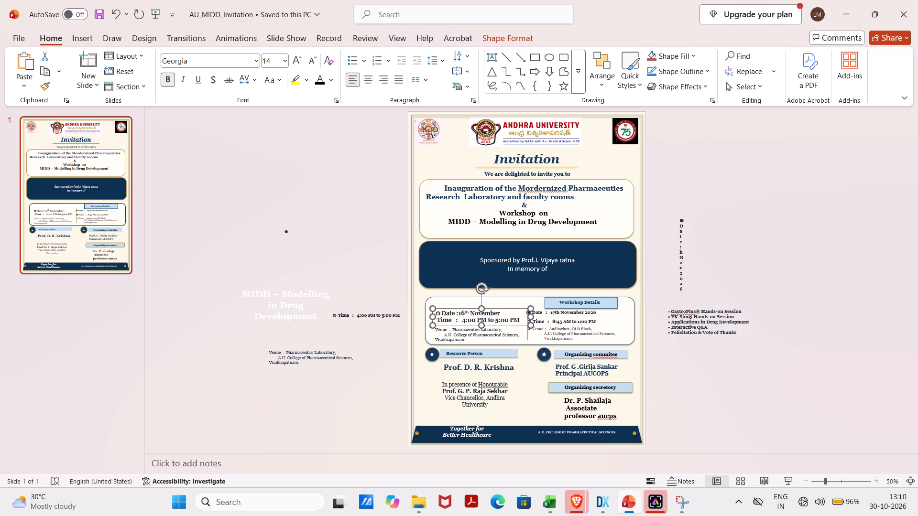
pyautogui.click(522, 321)
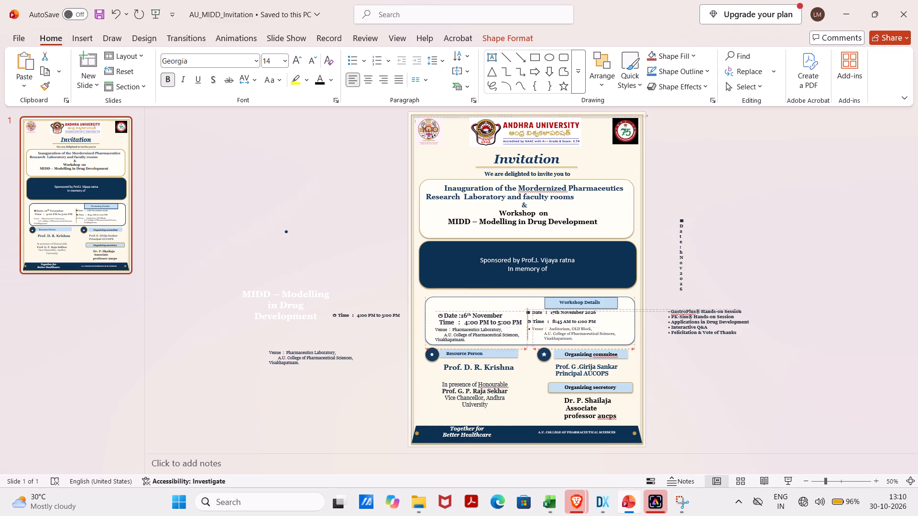
pyautogui.moveTo(520, 321); pyautogui.dragTo(426, 316)
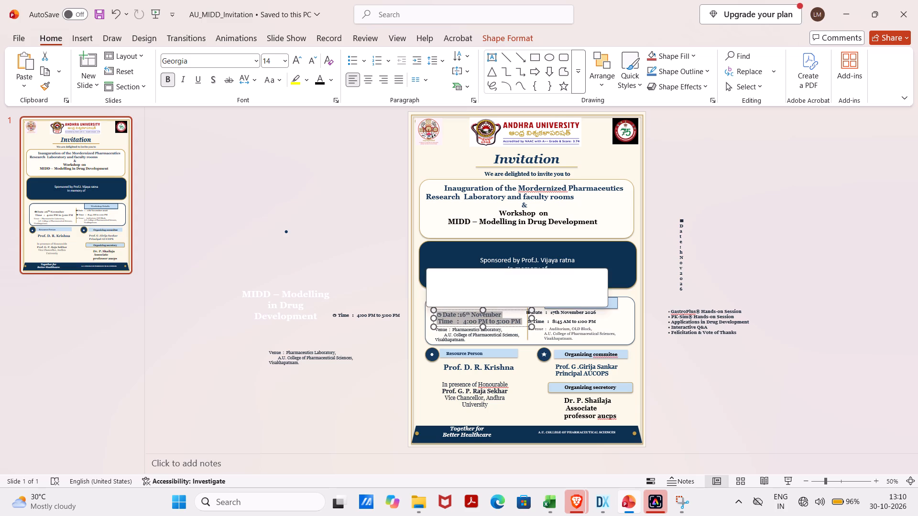
pyautogui.click(285, 65)
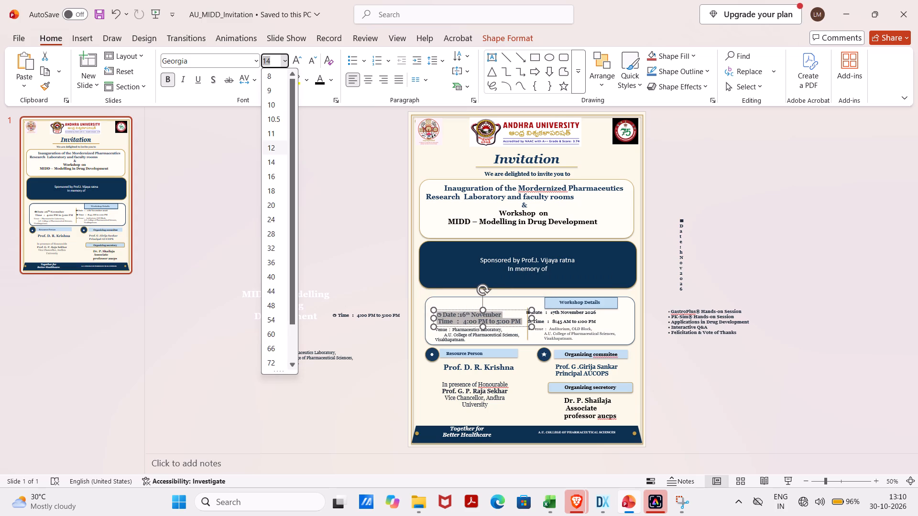
pyautogui.click(281, 151)
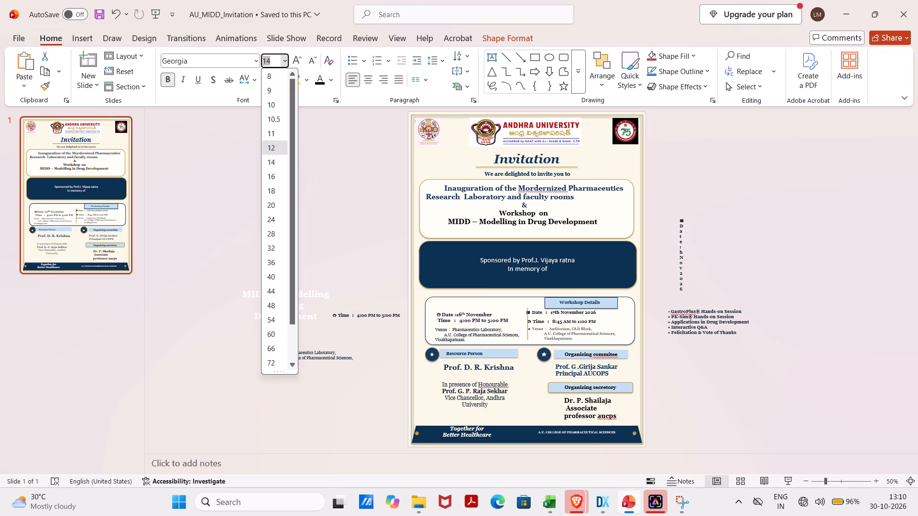
# Nudge the date and time text box slightly down so it sits just above the Pharmaceutics Laboratory venue.
pyautogui.click(441, 313)
pyautogui.click(434, 312)
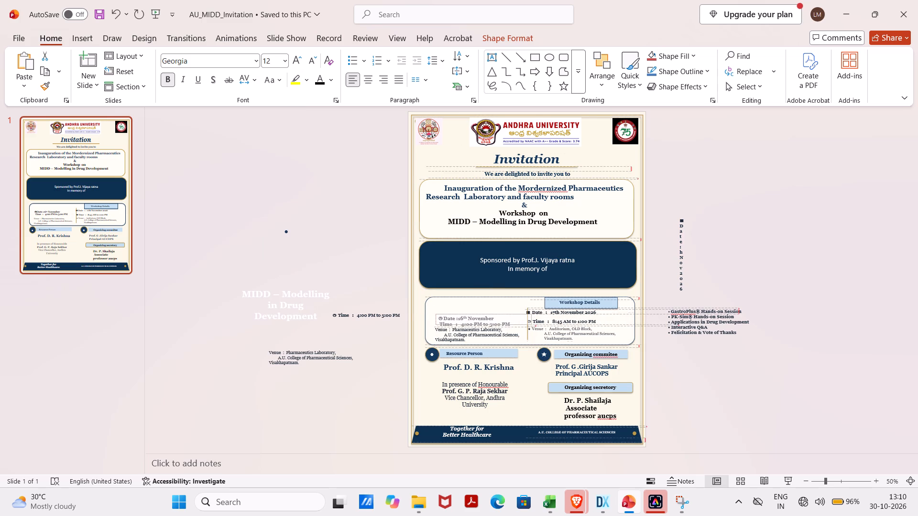
pyautogui.click(390, 362)
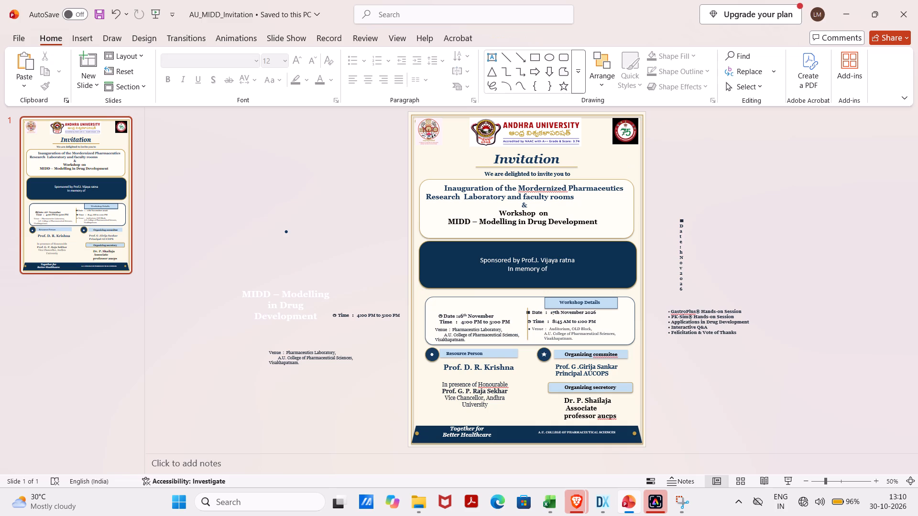
# Widen the light-blue bar behind "Workshop Details" across to the inauguration side of the frame and make it slightly shorter in height.
pyautogui.click(620, 384)
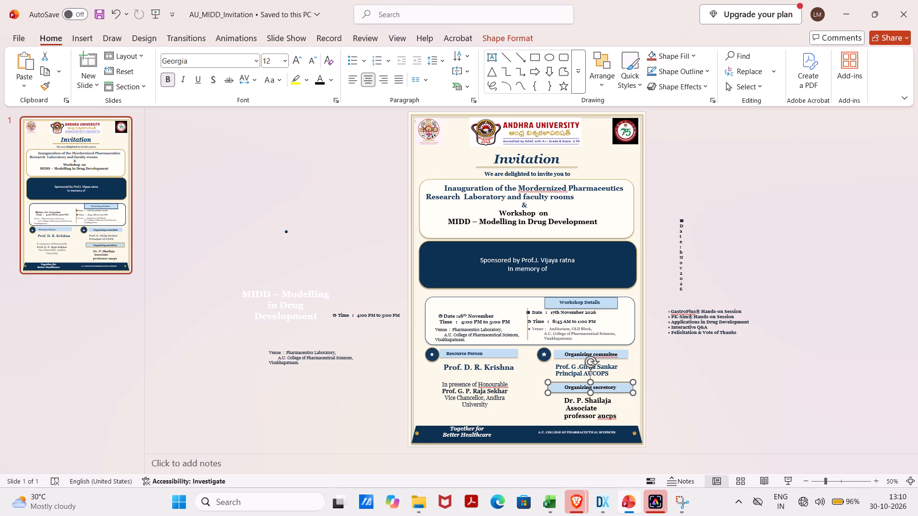
pyautogui.click(616, 311)
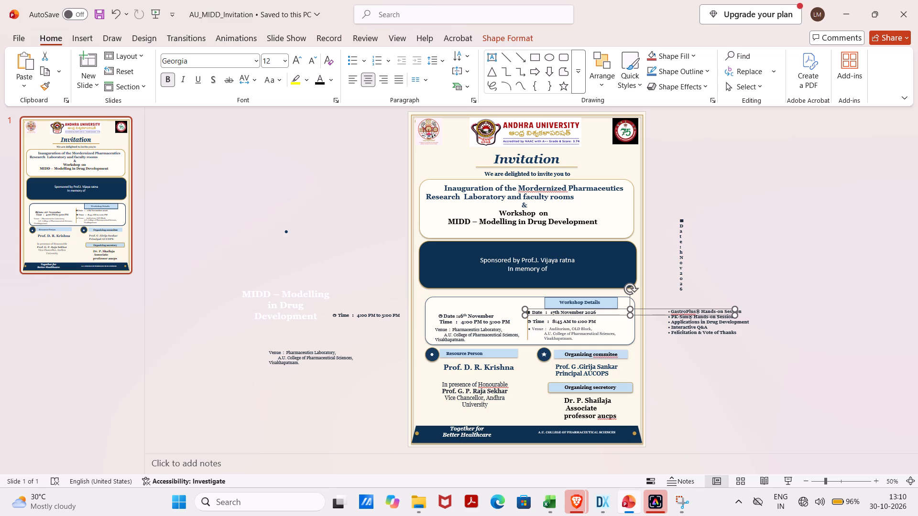
pyautogui.click(545, 301)
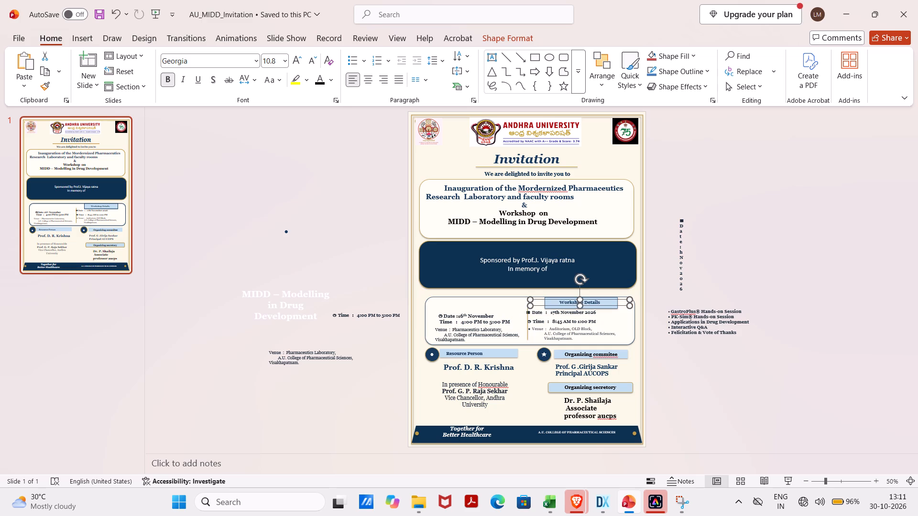
pyautogui.click(554, 309)
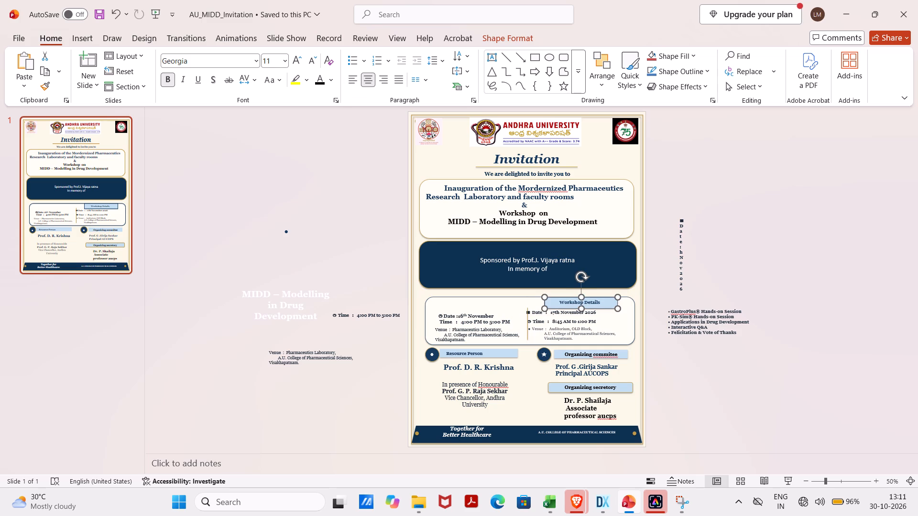
pyautogui.moveTo(546, 309); pyautogui.dragTo(461, 317)
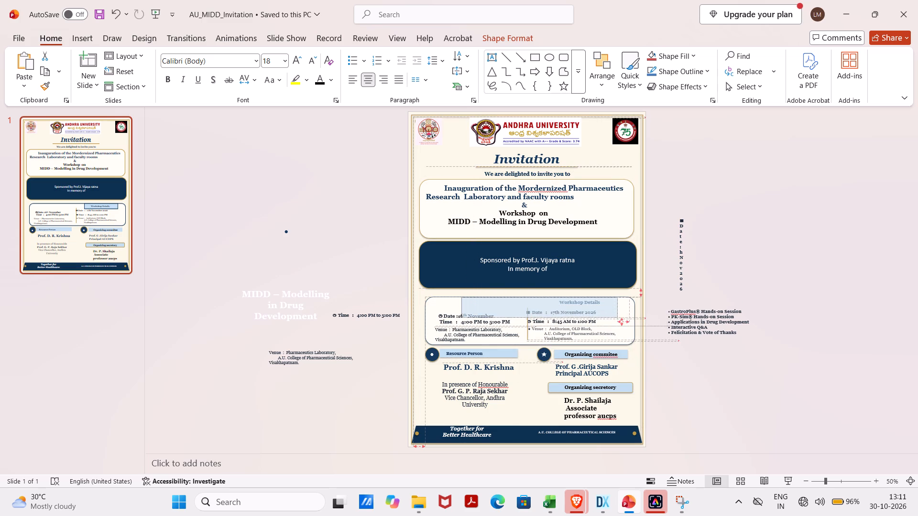
pyautogui.moveTo(461, 317); pyautogui.dragTo(436, 310)
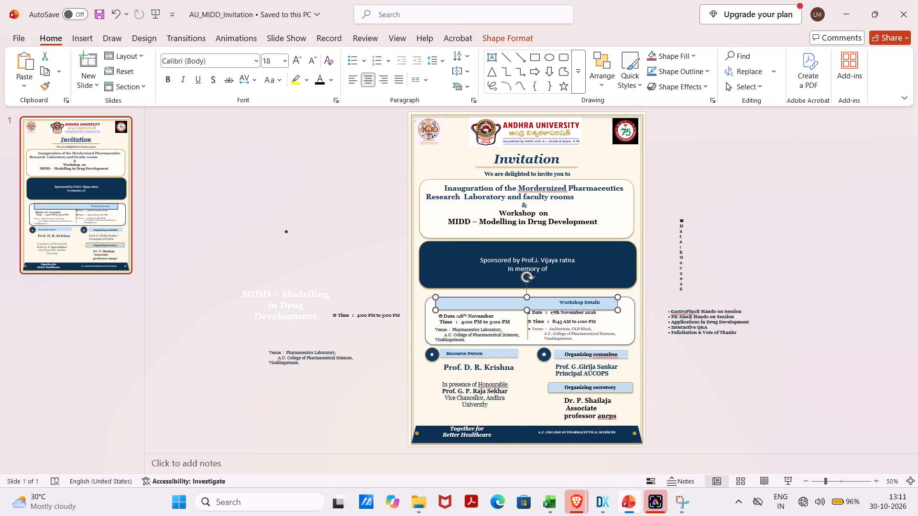
pyautogui.click(526, 312)
pyautogui.moveTo(526, 311); pyautogui.dragTo(526, 306)
pyautogui.click(702, 371)
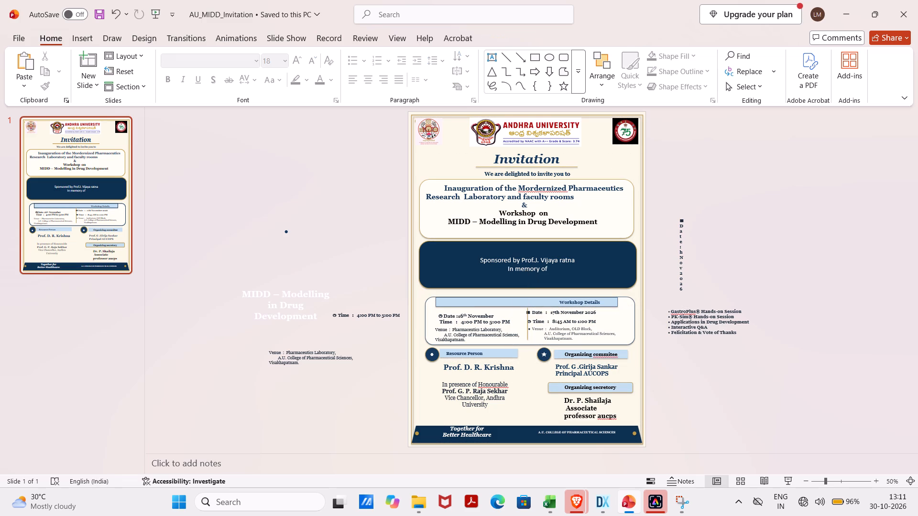
# Add the heading "Inauguration details" with trailing spaces inside the light-blue bar that carries "Workshop Details".
pyautogui.click(465, 302)
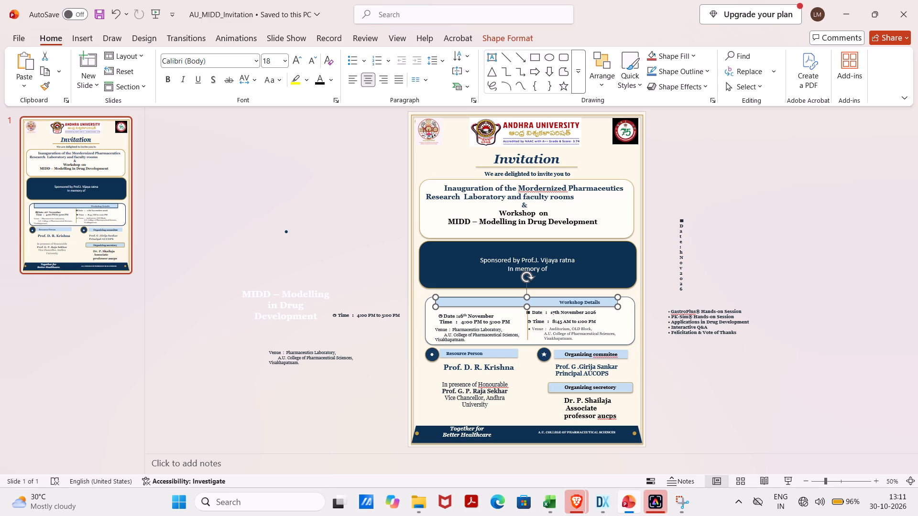
pyautogui.press('i')
pyautogui.write('na')
pyautogui.write('ug')
pyautogui.write('uration')
pyautogui.press('space')
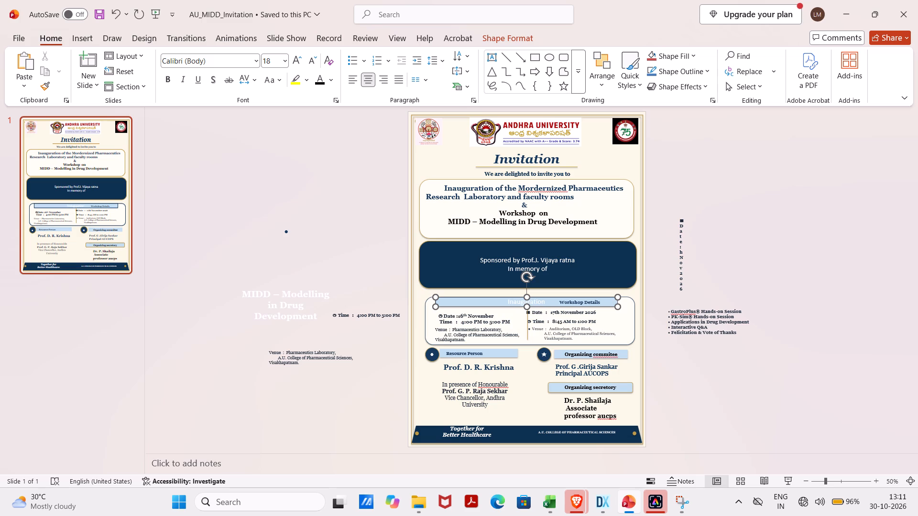
pyautogui.write('details')
pyautogui.press('space')
pyautogui.press('space')
pyautogui.press('space')
pyautogui.press('space')
pyautogui.press('space')
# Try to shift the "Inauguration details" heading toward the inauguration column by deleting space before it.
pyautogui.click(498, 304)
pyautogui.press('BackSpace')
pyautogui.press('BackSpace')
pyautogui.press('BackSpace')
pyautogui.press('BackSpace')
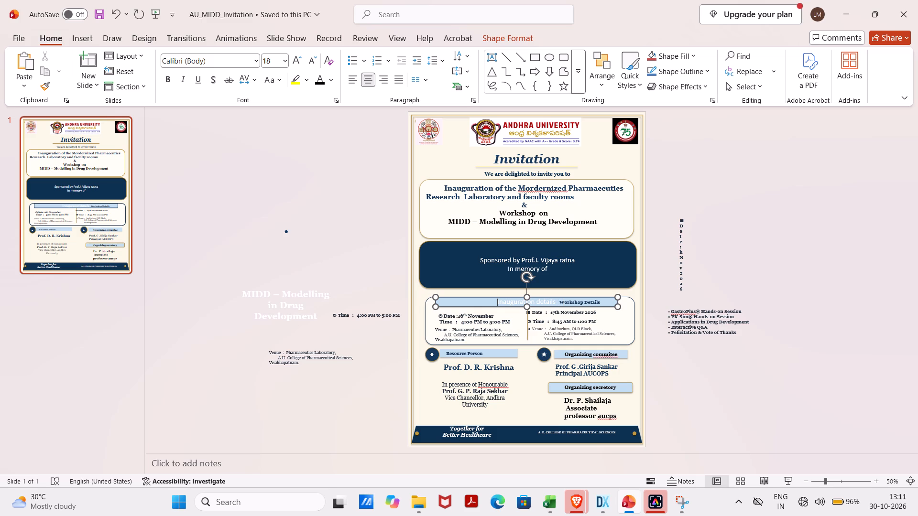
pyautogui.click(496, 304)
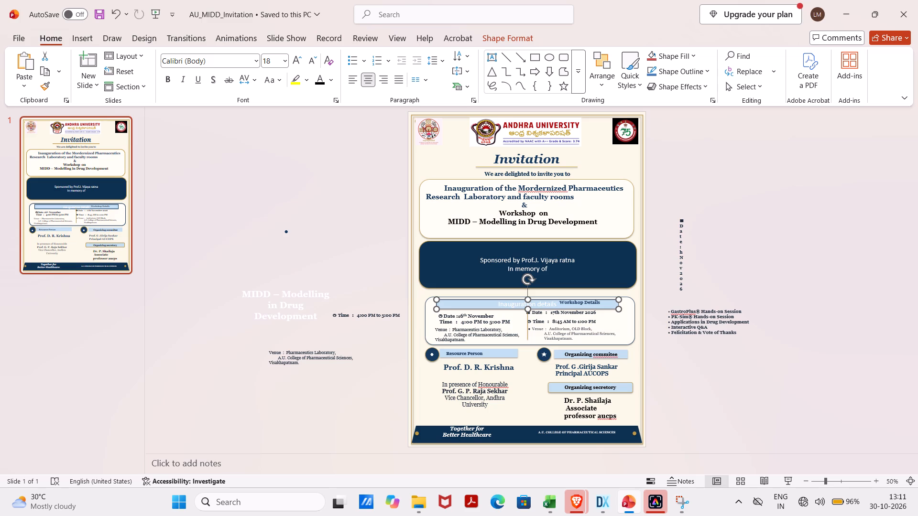
# Set the font colour of the "Inauguration details" heading to black.
pyautogui.moveTo(558, 305); pyautogui.dragTo(510, 310)
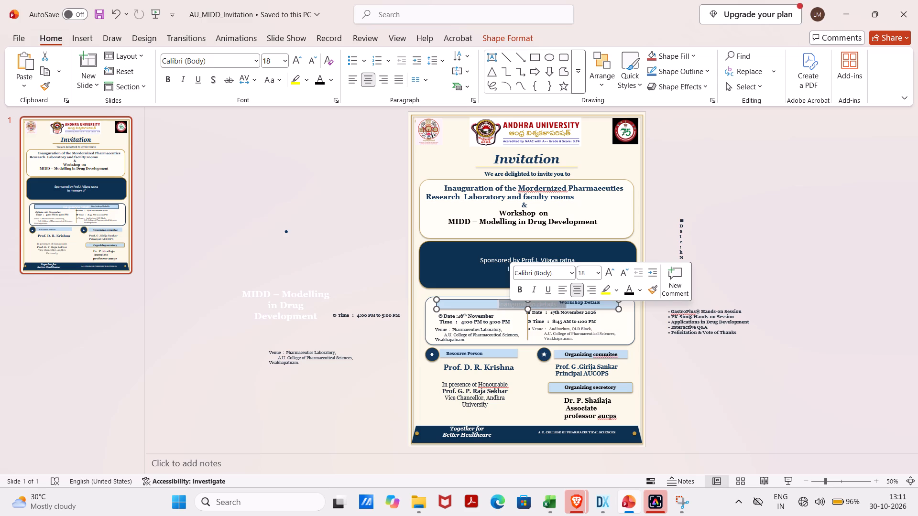
pyautogui.click(633, 290)
pyautogui.click(641, 290)
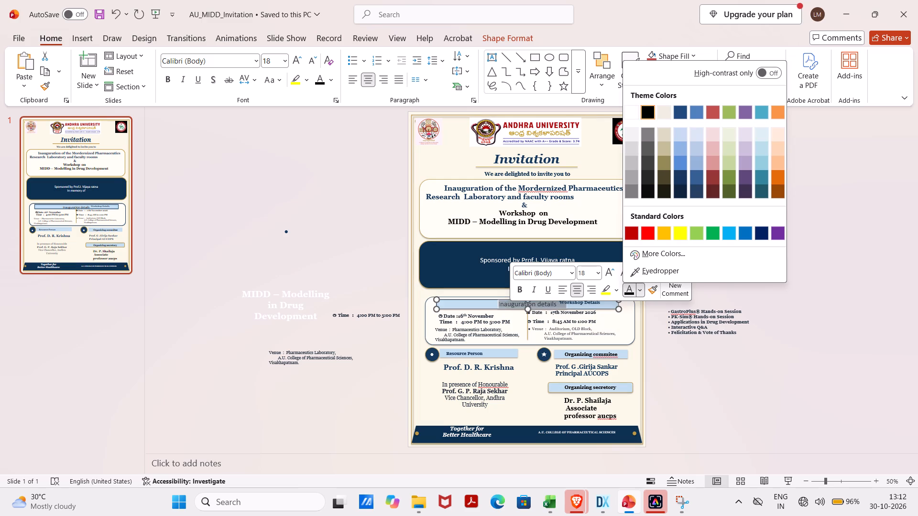
pyautogui.click(646, 112)
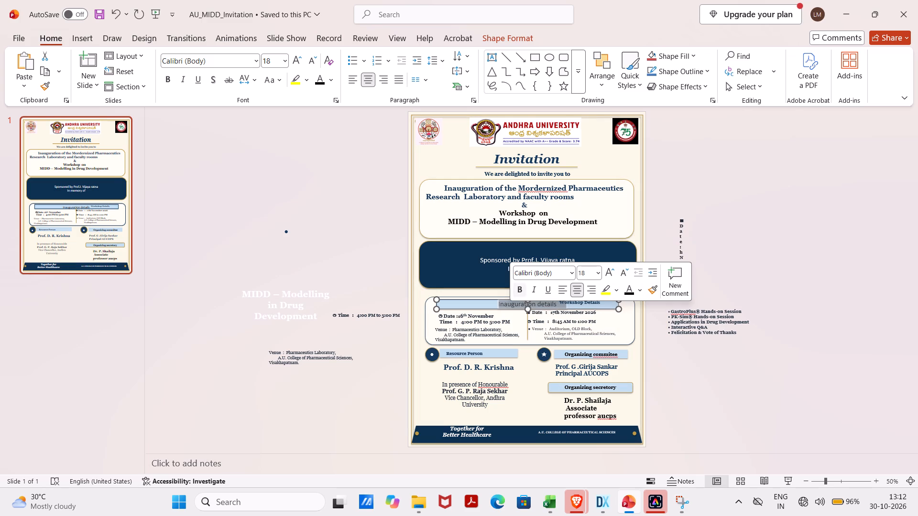
# Format the "Inauguration details" heading in bold Georgia.
pyautogui.click(523, 289)
pyautogui.click(569, 273)
pyautogui.click(547, 268)
pyautogui.press('BackSpace')
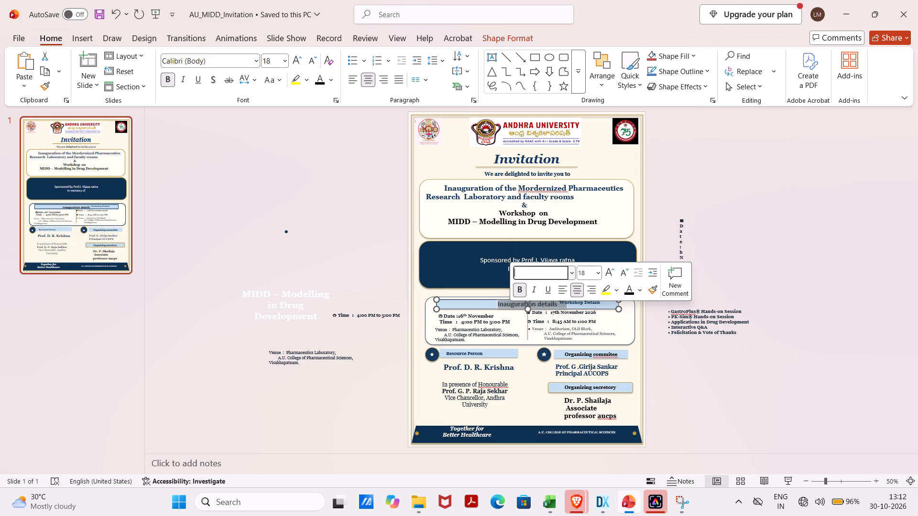
pyautogui.press('BackSpace')
pyautogui.press('BackSpace')
pyautogui.write('geo')
pyautogui.moveTo(528, 279); pyautogui.dragTo(520, 291)
pyautogui.click(520, 291)
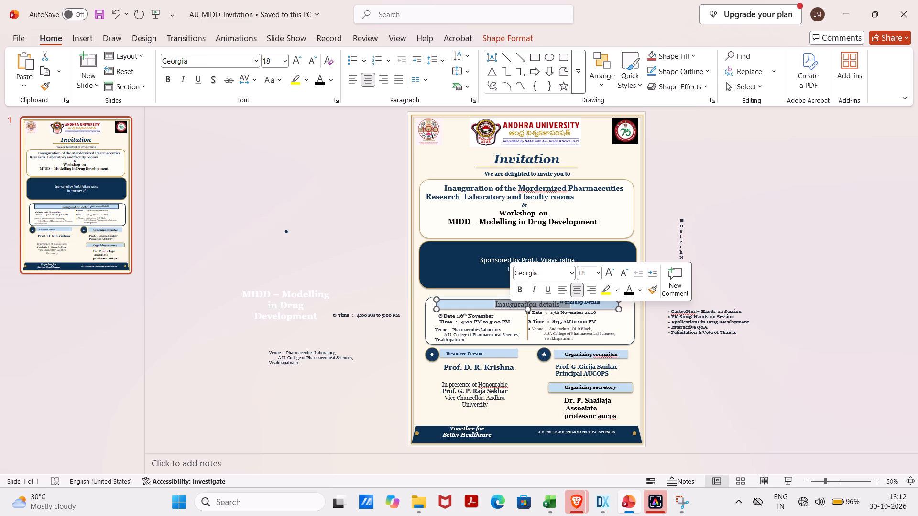
pyautogui.click(597, 278)
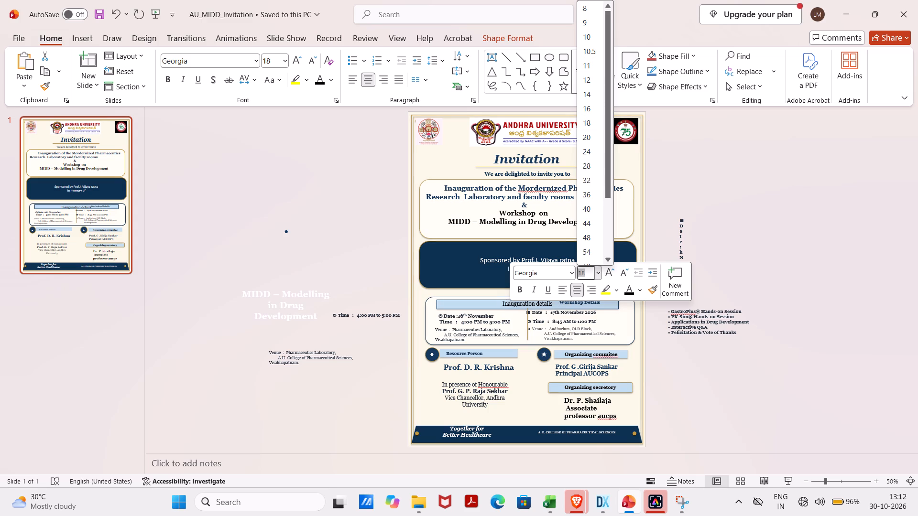
pyautogui.click(521, 289)
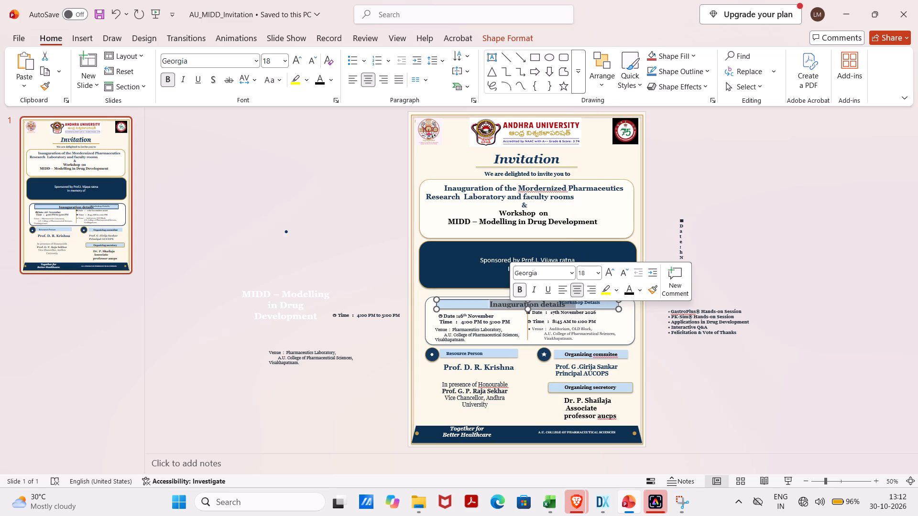
# Set the "Inauguration details" heading to font size 14.
pyautogui.click(597, 271)
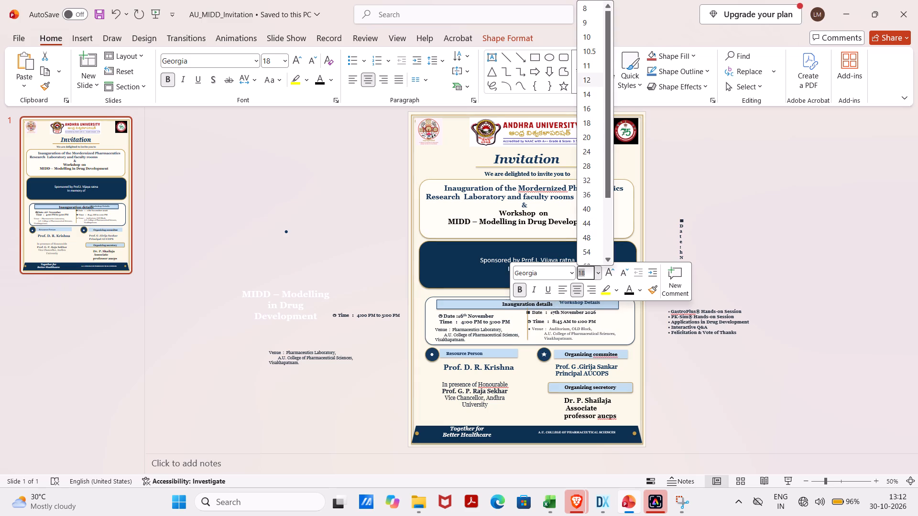
pyautogui.click(590, 87)
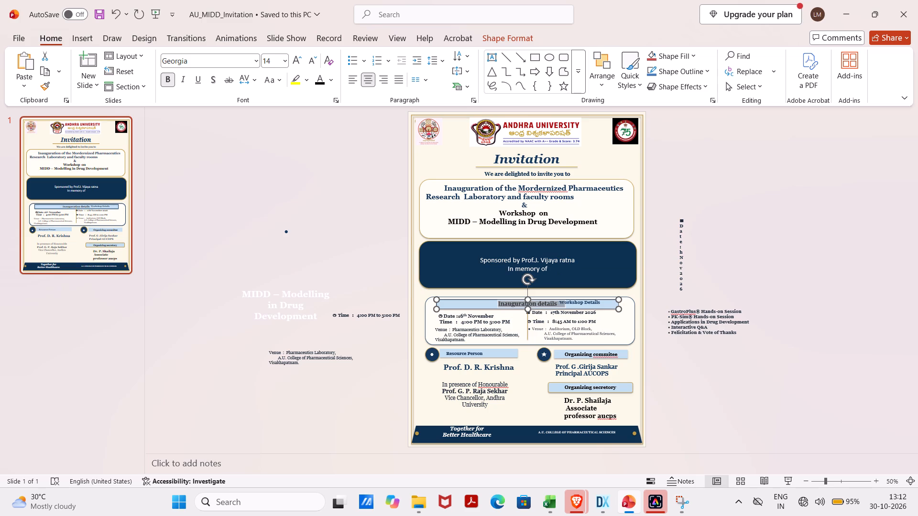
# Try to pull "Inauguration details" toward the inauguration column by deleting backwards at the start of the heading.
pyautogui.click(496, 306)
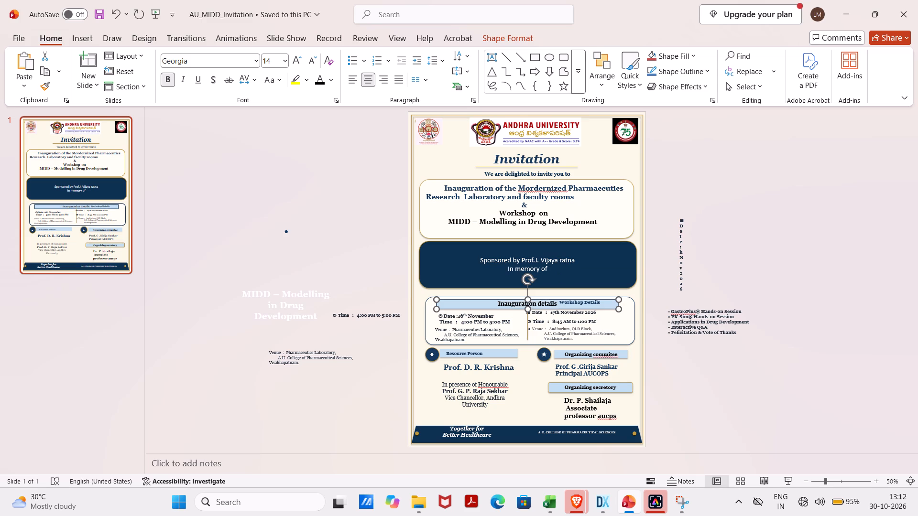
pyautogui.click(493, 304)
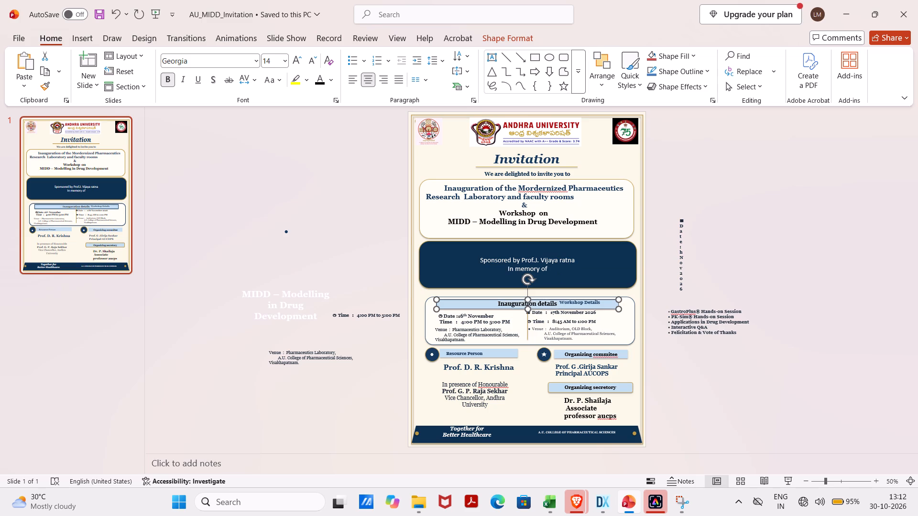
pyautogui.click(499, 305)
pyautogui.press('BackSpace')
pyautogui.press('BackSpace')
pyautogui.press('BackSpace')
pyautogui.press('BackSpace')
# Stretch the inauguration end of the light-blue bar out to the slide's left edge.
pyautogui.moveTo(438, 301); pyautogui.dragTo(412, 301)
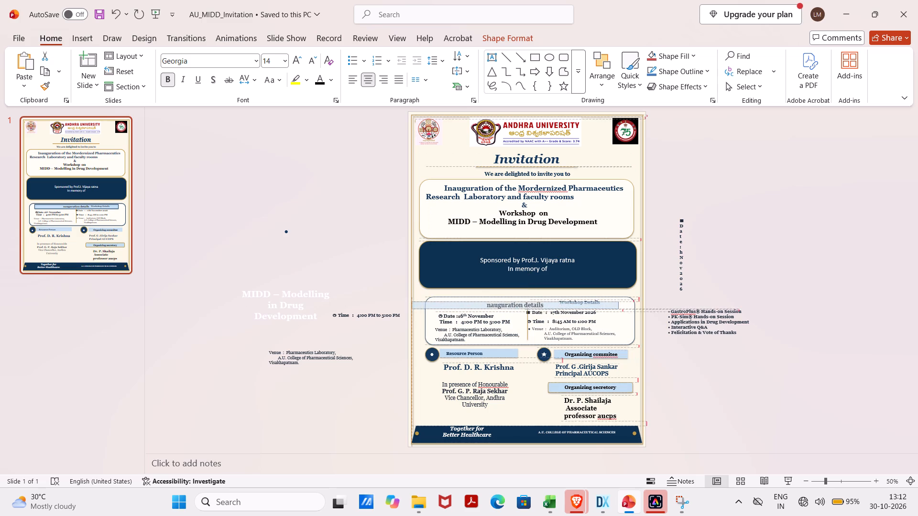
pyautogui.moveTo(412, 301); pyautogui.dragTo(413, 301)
# Restore the missing initial "I" of the heading so it reads "Inauguration details".
pyautogui.click(486, 308)
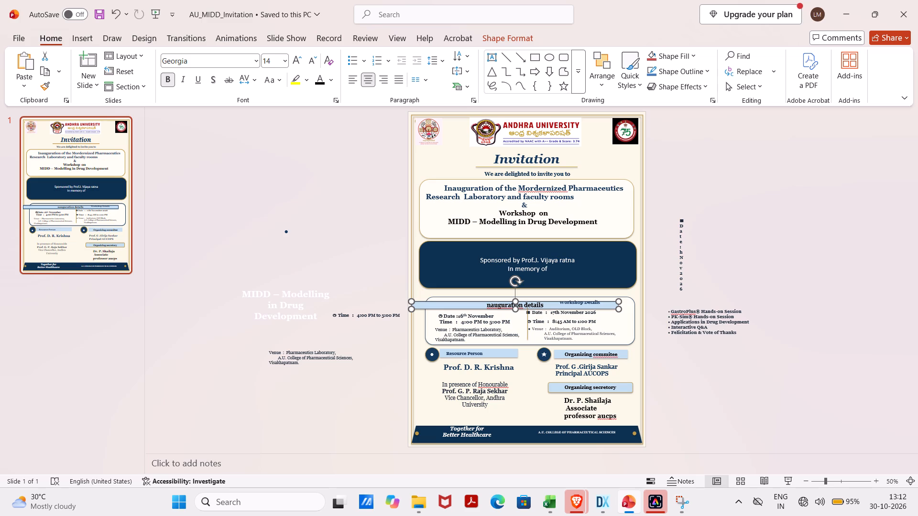
pyautogui.click(487, 307)
pyautogui.press('i')
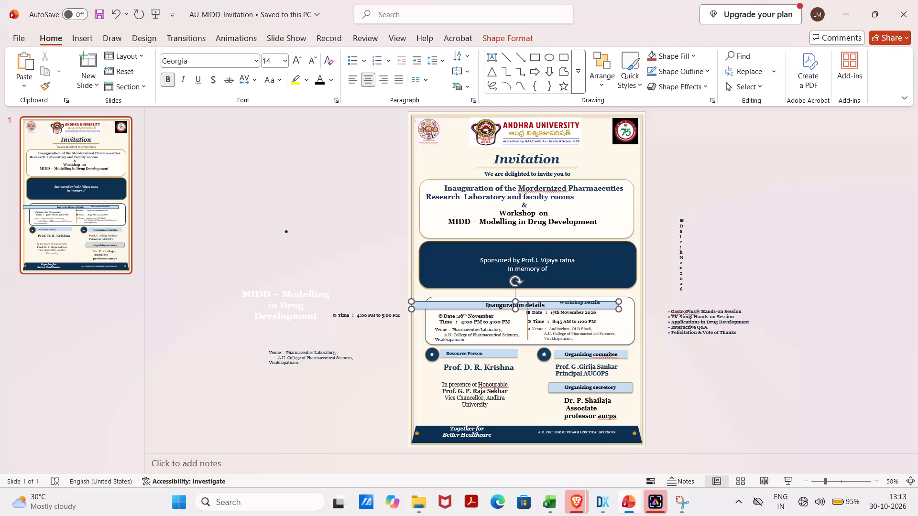
# Stretch the light-blue bar well past the slide's left edge so "Inauguration details" sits above the inauguration date, clear of "Workshop Details".
pyautogui.moveTo(412, 302); pyautogui.dragTo(478, 297)
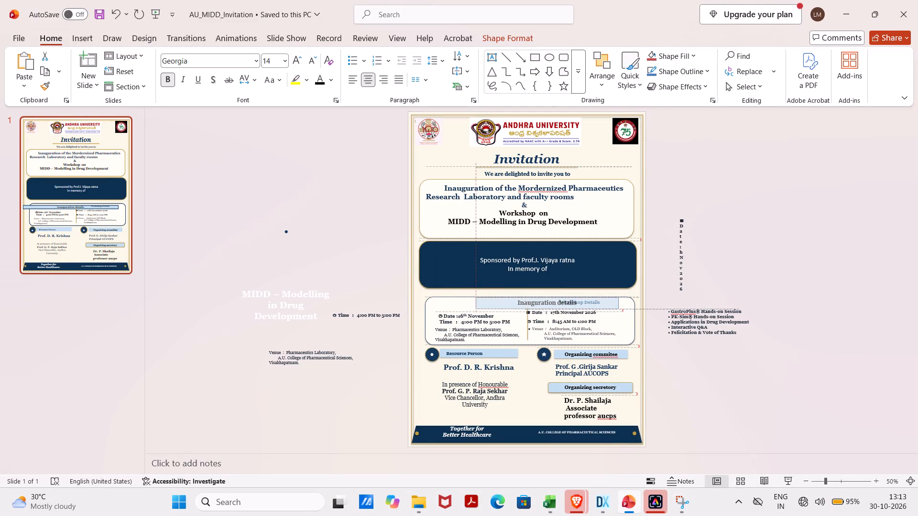
pyautogui.moveTo(478, 297); pyautogui.dragTo(349, 299)
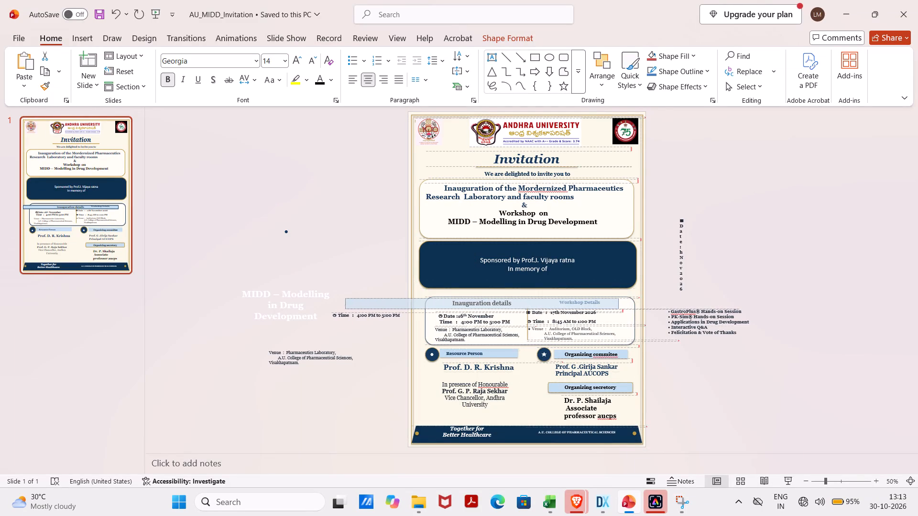
pyautogui.moveTo(349, 299); pyautogui.dragTo(353, 300)
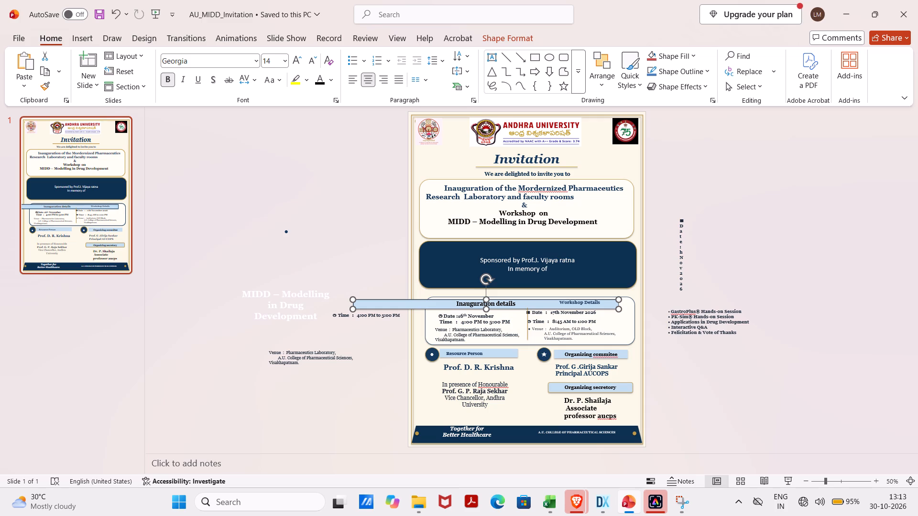
# Pull the workshop end of the light-blue bar slightly inward, keeping the bar's height, and deselect the bar.
pyautogui.moveTo(620, 309); pyautogui.dragTo(636, 316)
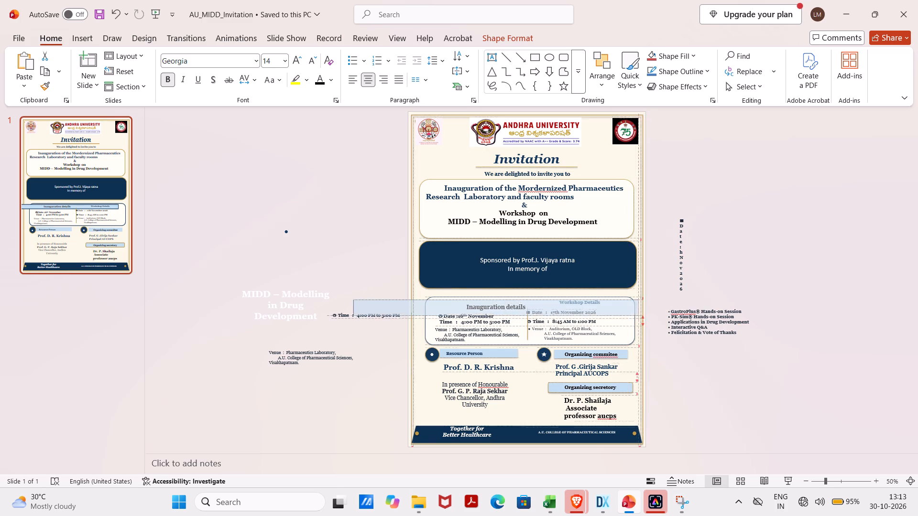
pyautogui.moveTo(636, 316); pyautogui.dragTo(614, 312)
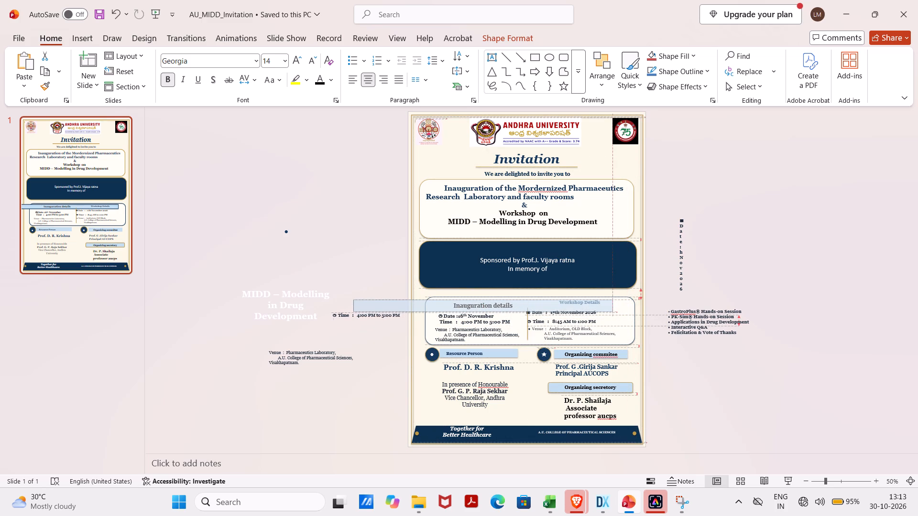
pyautogui.moveTo(614, 312); pyautogui.dragTo(613, 309)
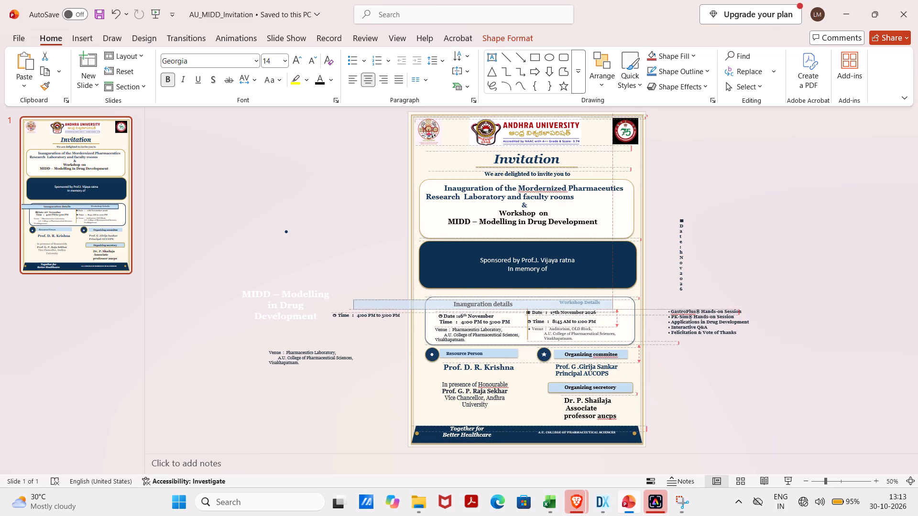
pyautogui.moveTo(613, 309); pyautogui.dragTo(614, 308)
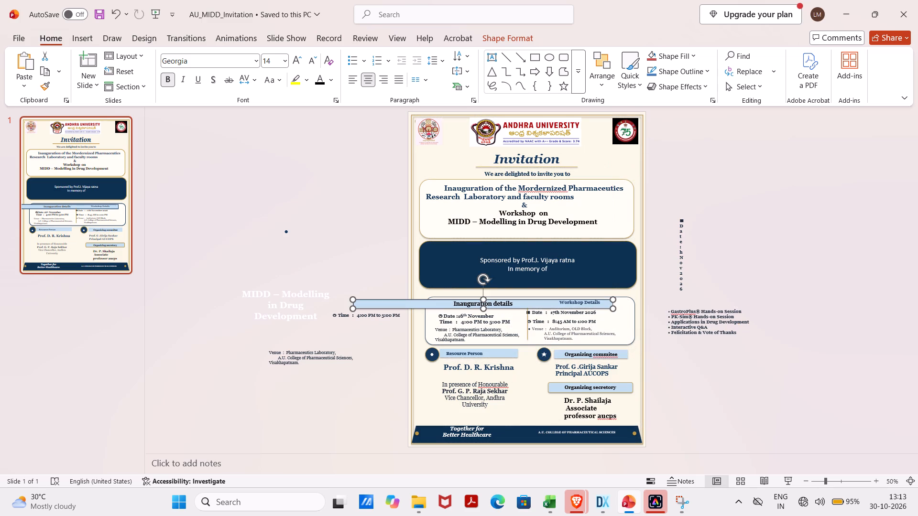
pyautogui.click(665, 334)
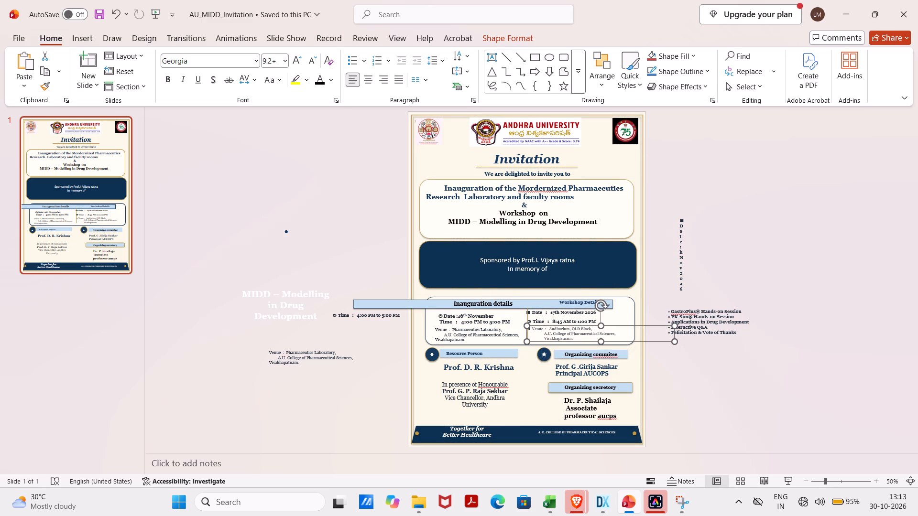
# Set the "Workshop Details" heading to 14 pt and nudge it slightly toward "Inauguration details" on the light-blue bar.
pyautogui.click(585, 304)
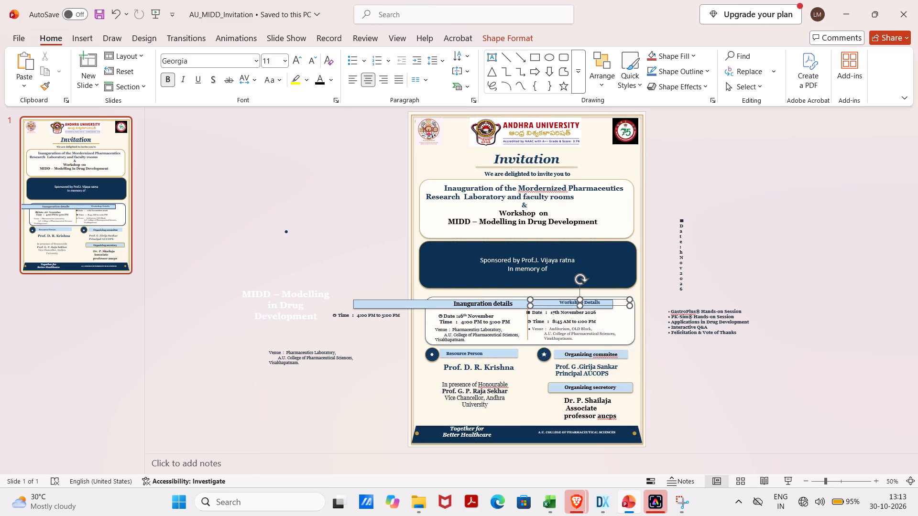
pyautogui.click(286, 61)
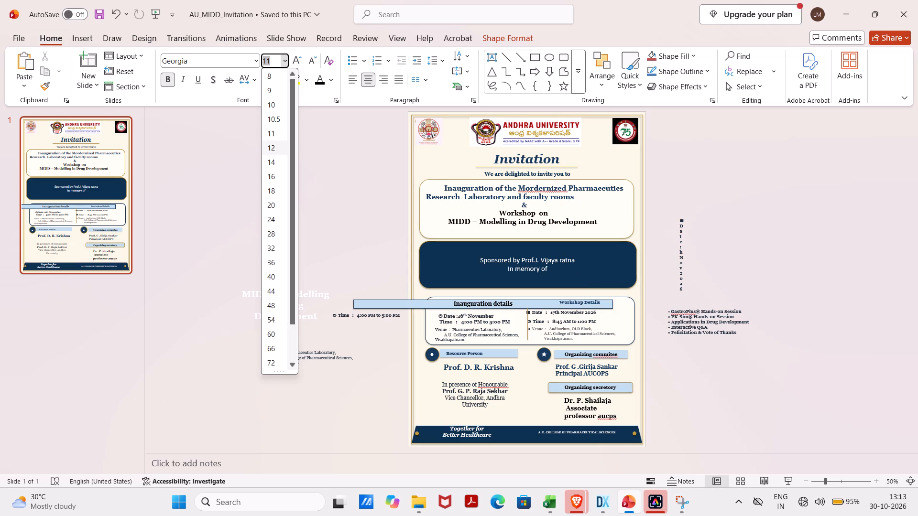
pyautogui.click(278, 149)
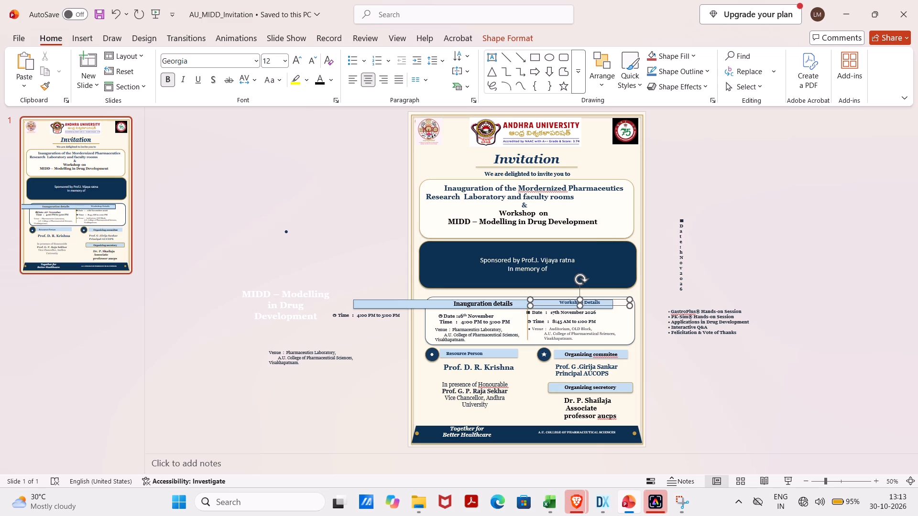
pyautogui.moveTo(601, 302); pyautogui.dragTo(594, 304)
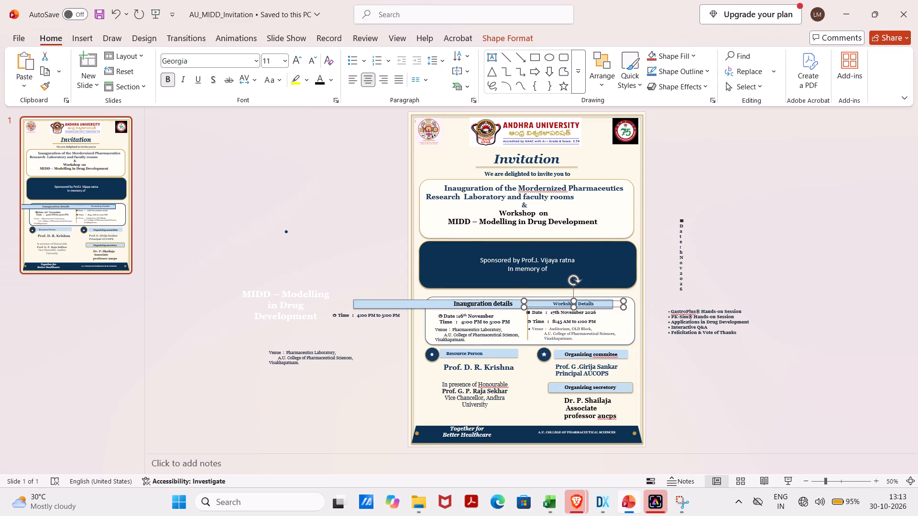
pyautogui.doubleClick(594, 305)
pyautogui.moveTo(554, 304); pyautogui.dragTo(606, 299)
pyautogui.click(693, 264)
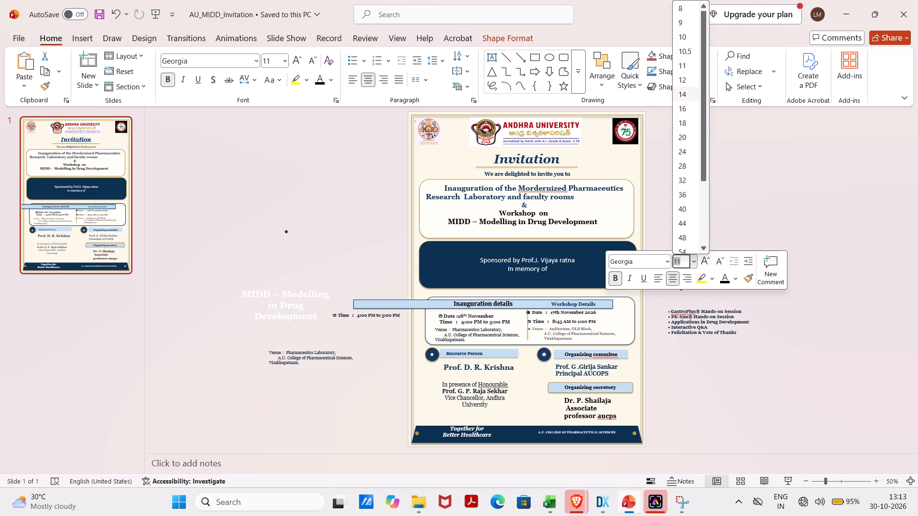
pyautogui.click(685, 93)
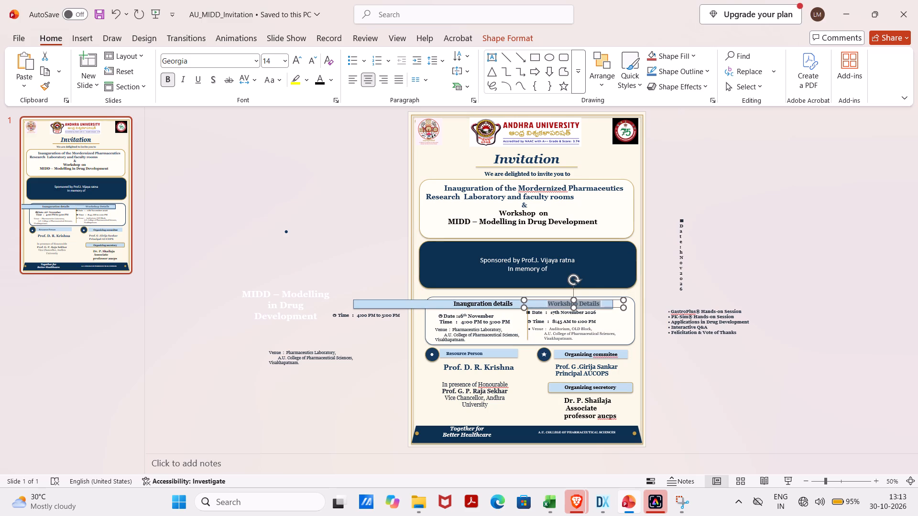
pyautogui.click(390, 282)
pyautogui.click(746, 219)
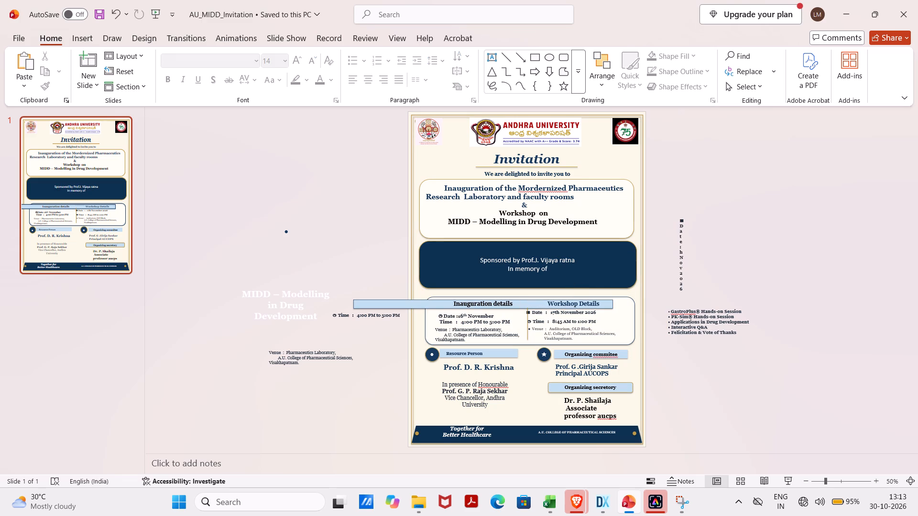
pyautogui.click(672, 364)
# Shorten the light-blue bar by pulling in its inauguration end, which overhangs the slide's left edge.
pyautogui.click(442, 303)
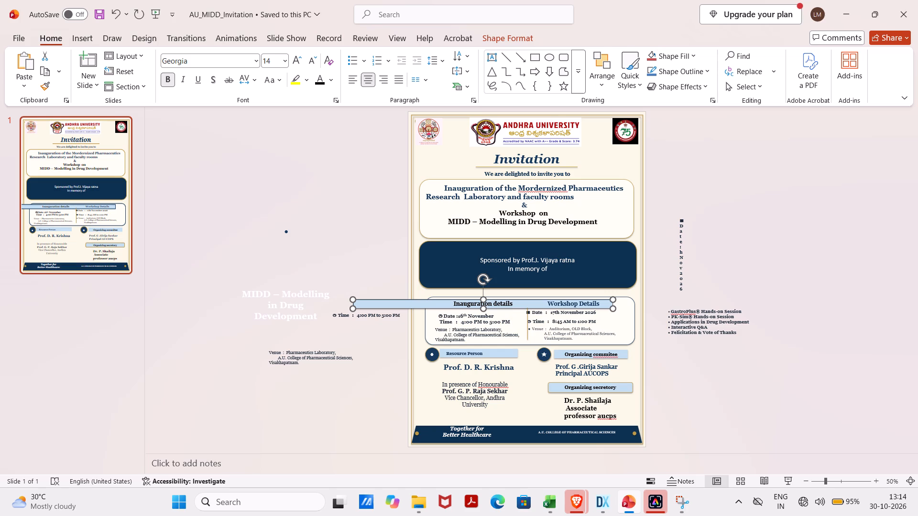
pyautogui.moveTo(354, 308); pyautogui.dragTo(381, 310)
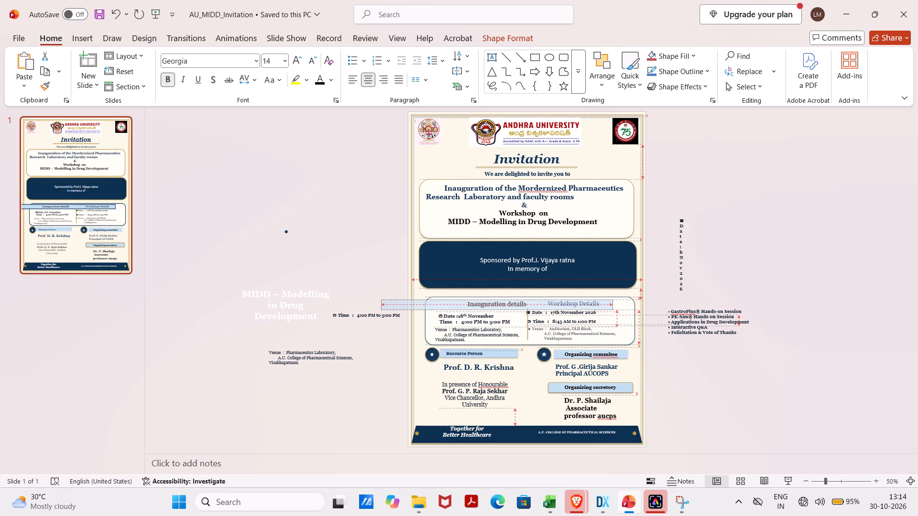
pyautogui.moveTo(381, 310); pyautogui.dragTo(368, 306)
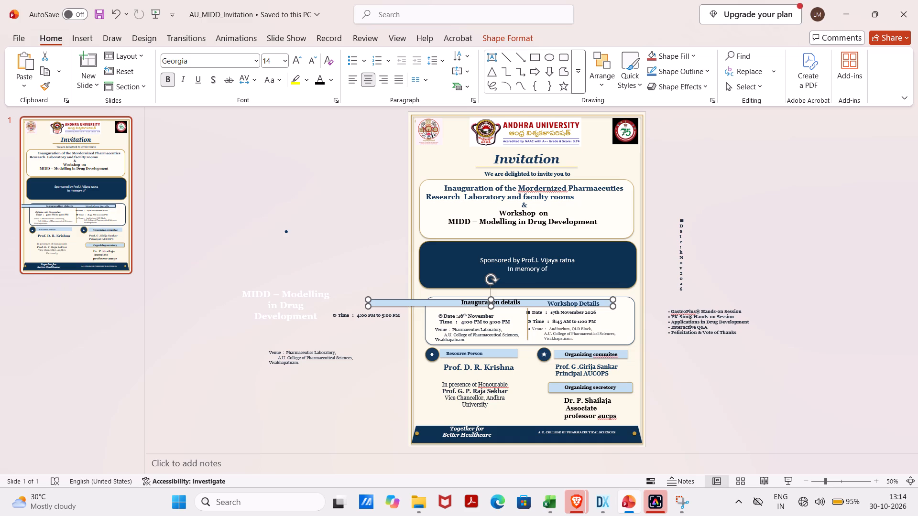
# Copy the light-blue "Inauguration details" bar and paste it onto the slide as a picture.
pyautogui.rightClick(383, 304)
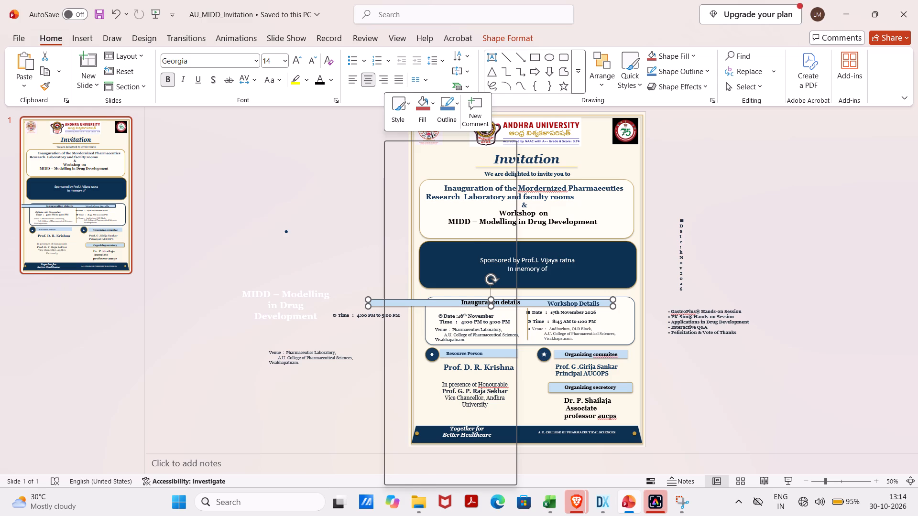
pyautogui.click(424, 191)
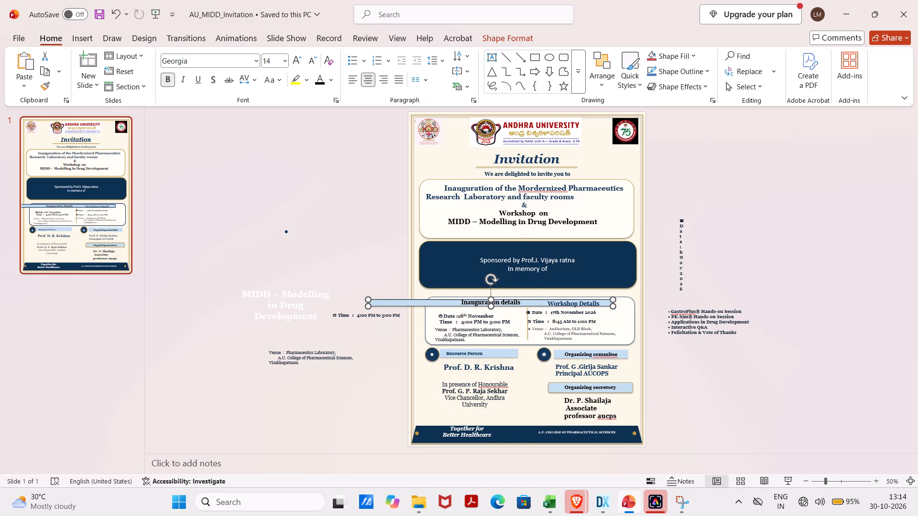
pyautogui.rightClick(237, 208)
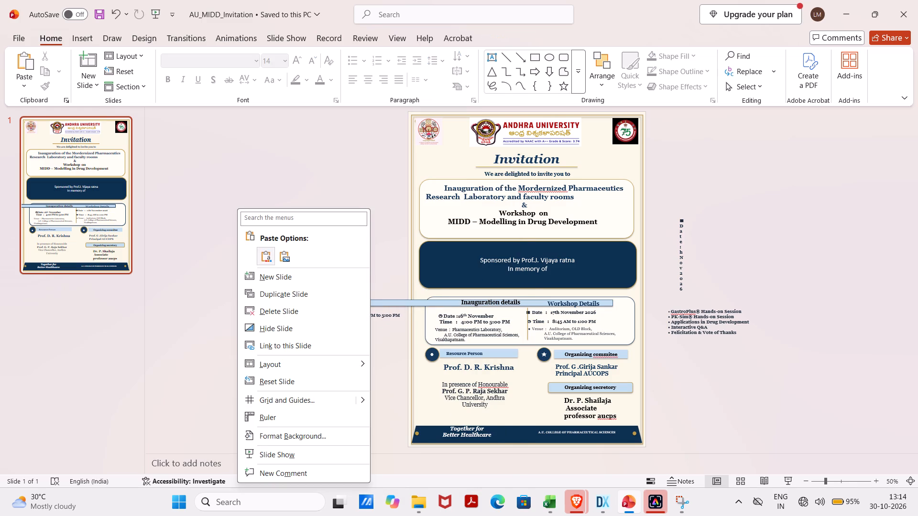
pyautogui.click(282, 254)
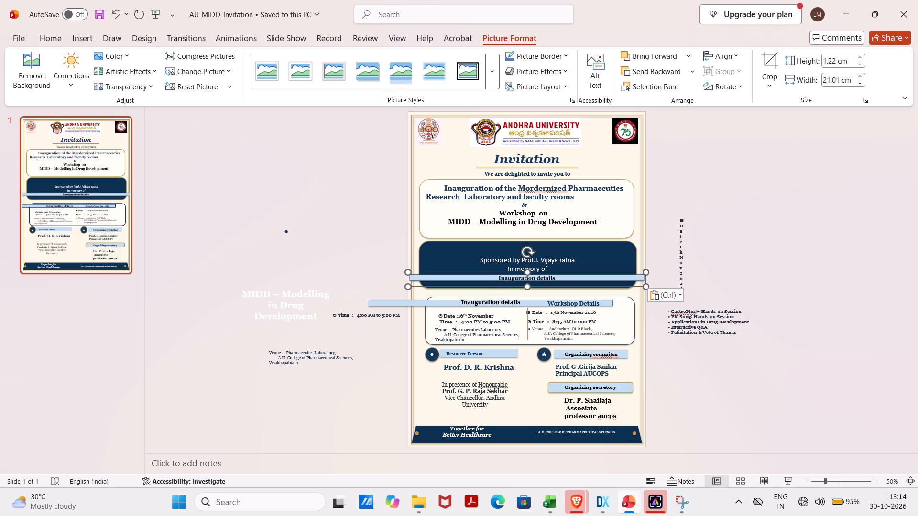
# Move the original light-blue "Inauguration details" bar off the slide's right side and shrink it to a short, thin strip.
pyautogui.moveTo(368, 301); pyautogui.dragTo(622, 192)
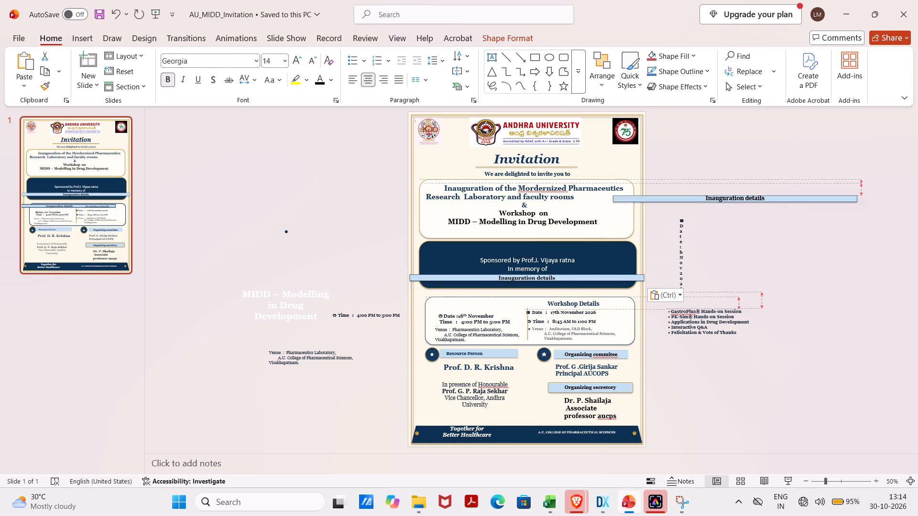
pyautogui.moveTo(622, 192); pyautogui.dragTo(641, 179)
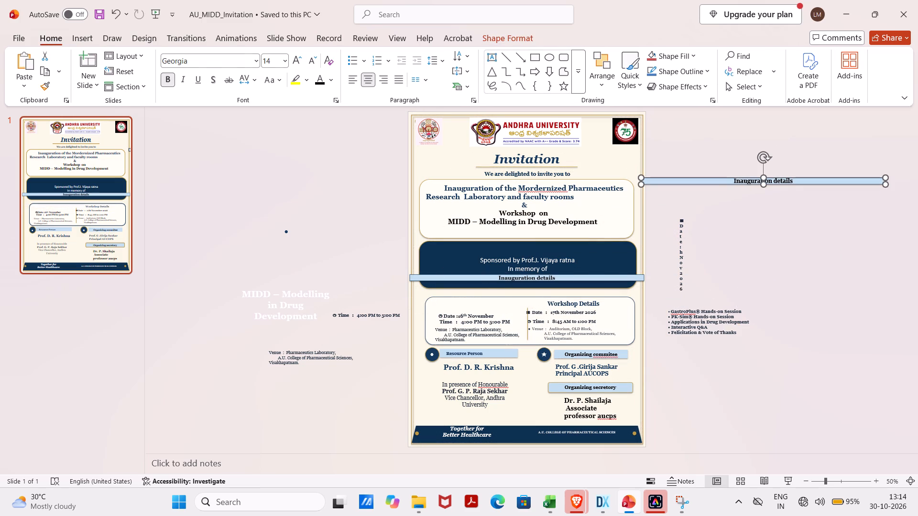
pyautogui.moveTo(642, 179); pyautogui.dragTo(749, 180)
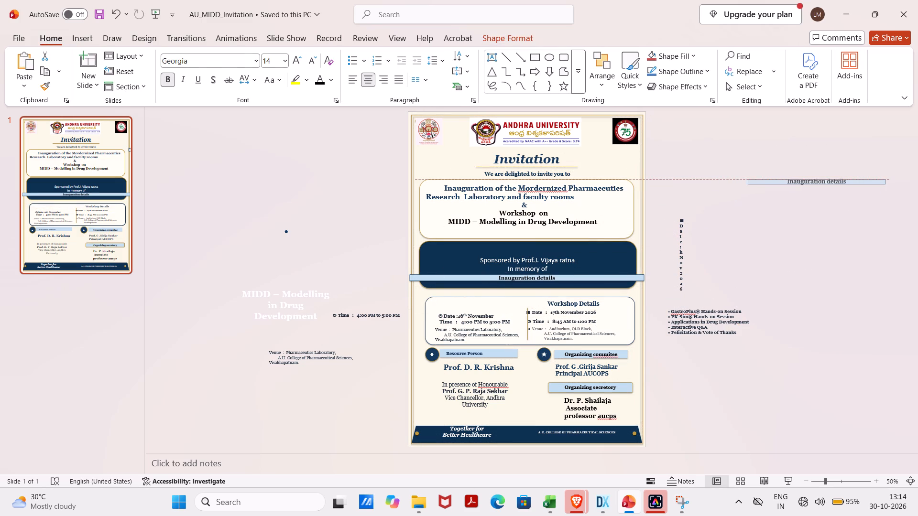
pyautogui.moveTo(749, 180); pyautogui.dragTo(779, 183)
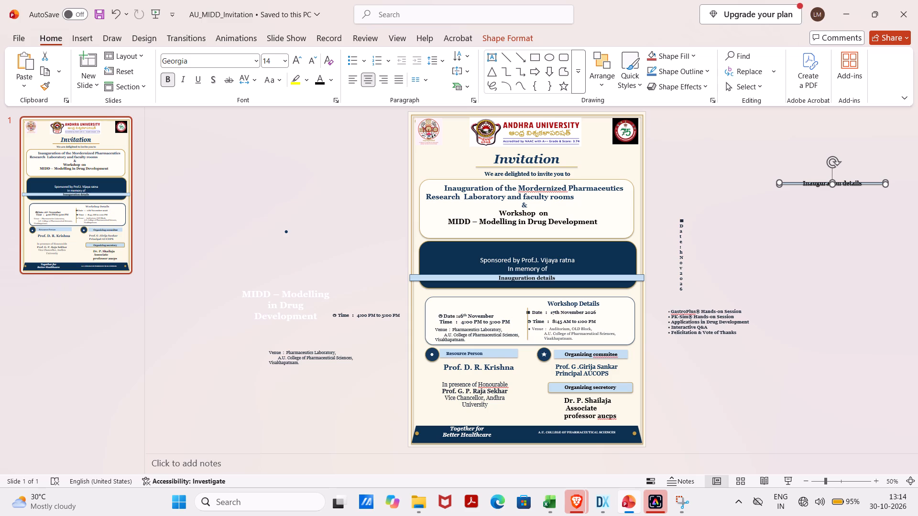
# Enlarge the pasted "Inauguration details" picture from its corner so it extends well past the slide's right edge.
pyautogui.click(642, 278)
pyautogui.moveTo(645, 286); pyautogui.dragTo(684, 297)
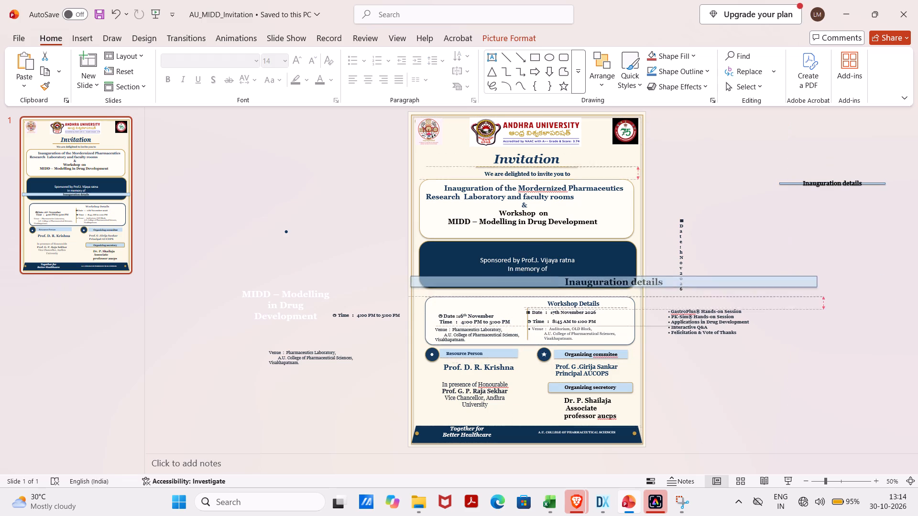
pyautogui.moveTo(684, 297); pyautogui.dragTo(686, 298)
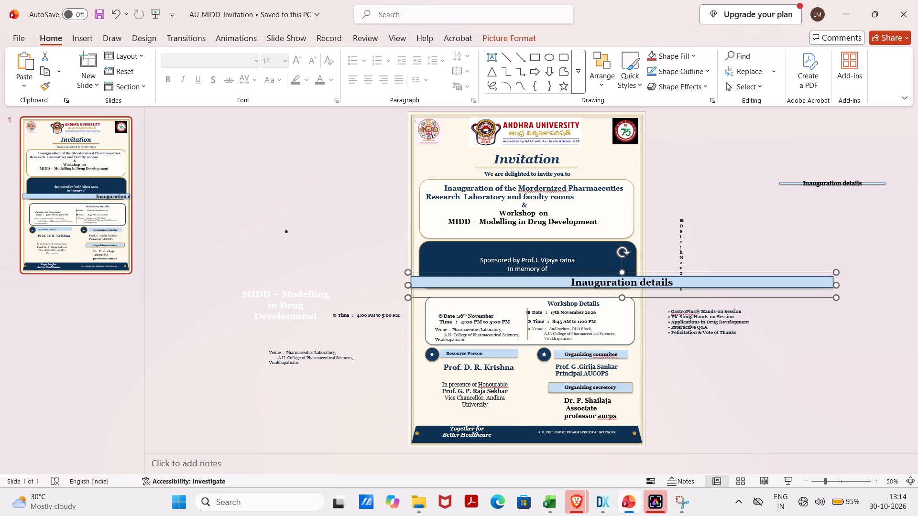
pyautogui.click(686, 298)
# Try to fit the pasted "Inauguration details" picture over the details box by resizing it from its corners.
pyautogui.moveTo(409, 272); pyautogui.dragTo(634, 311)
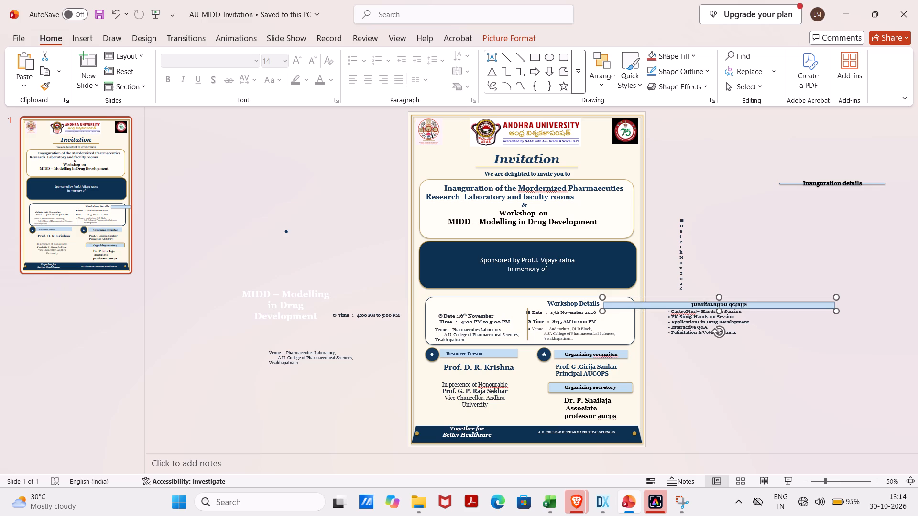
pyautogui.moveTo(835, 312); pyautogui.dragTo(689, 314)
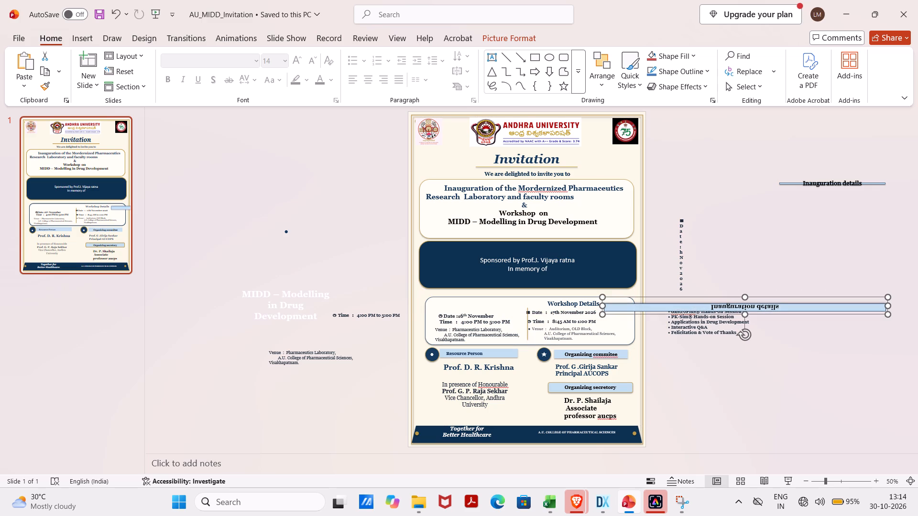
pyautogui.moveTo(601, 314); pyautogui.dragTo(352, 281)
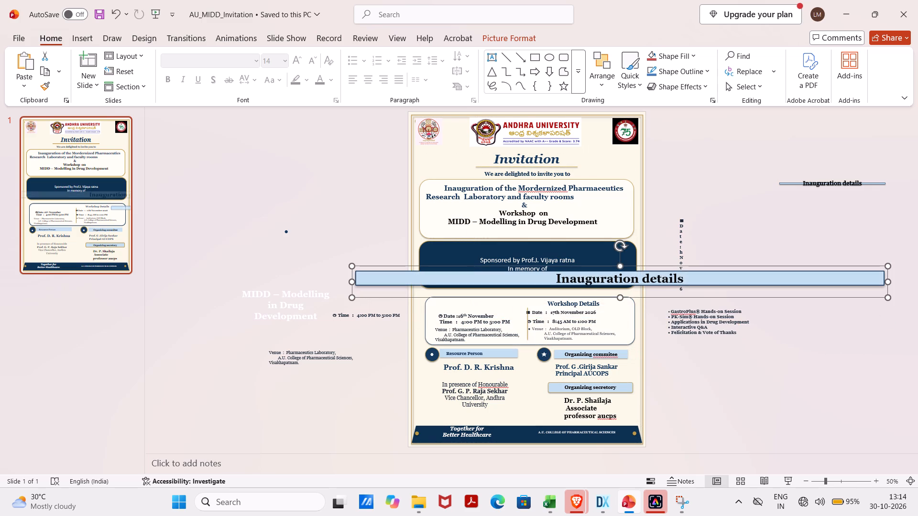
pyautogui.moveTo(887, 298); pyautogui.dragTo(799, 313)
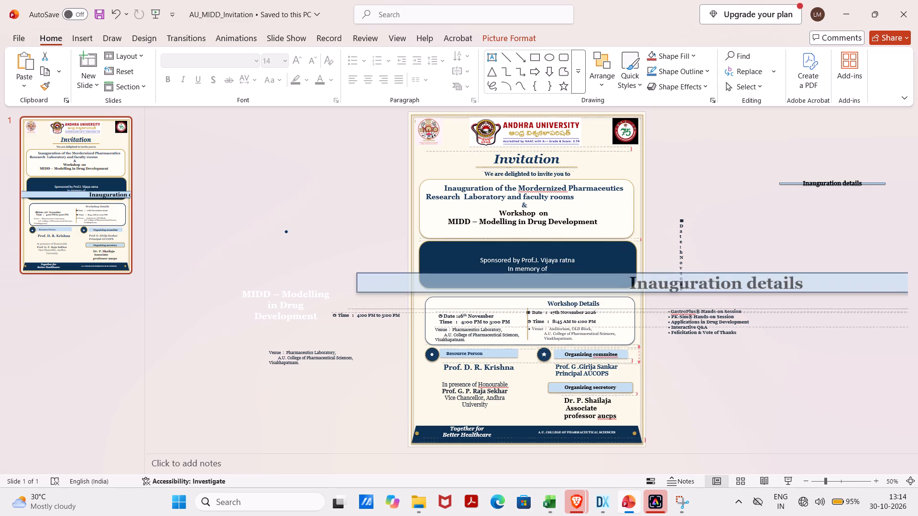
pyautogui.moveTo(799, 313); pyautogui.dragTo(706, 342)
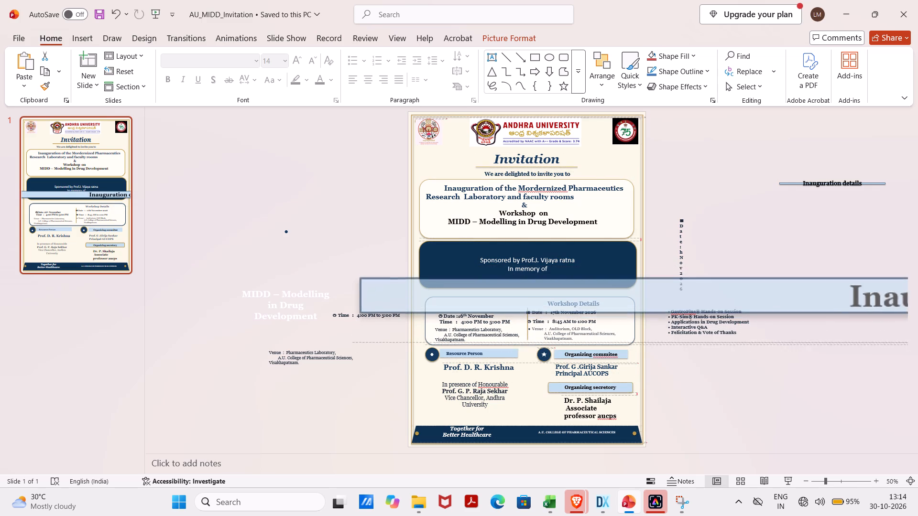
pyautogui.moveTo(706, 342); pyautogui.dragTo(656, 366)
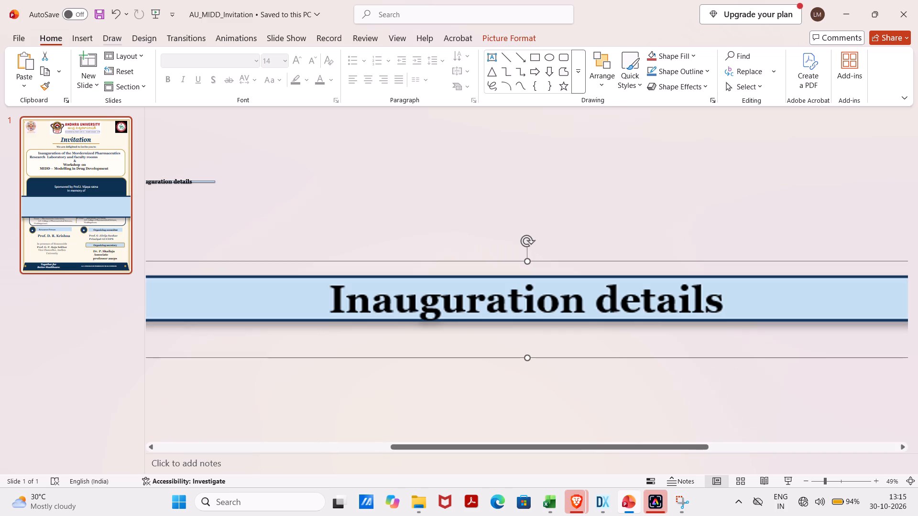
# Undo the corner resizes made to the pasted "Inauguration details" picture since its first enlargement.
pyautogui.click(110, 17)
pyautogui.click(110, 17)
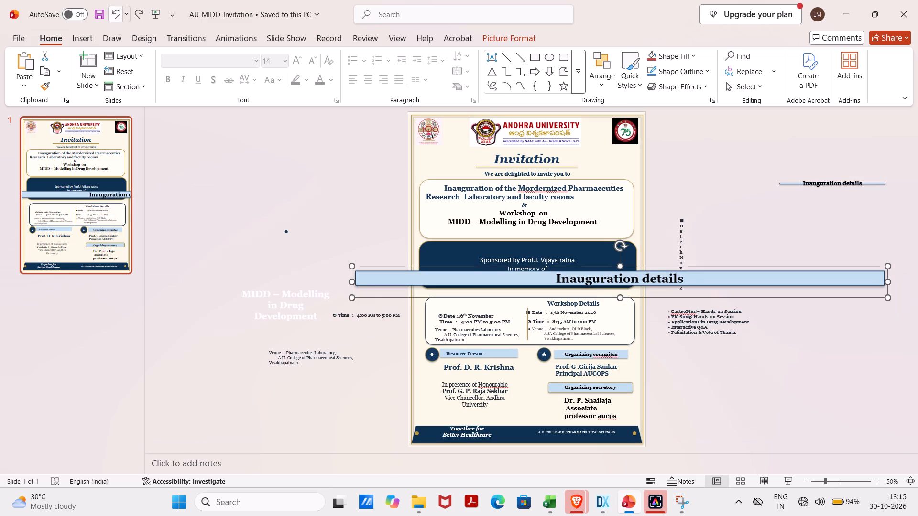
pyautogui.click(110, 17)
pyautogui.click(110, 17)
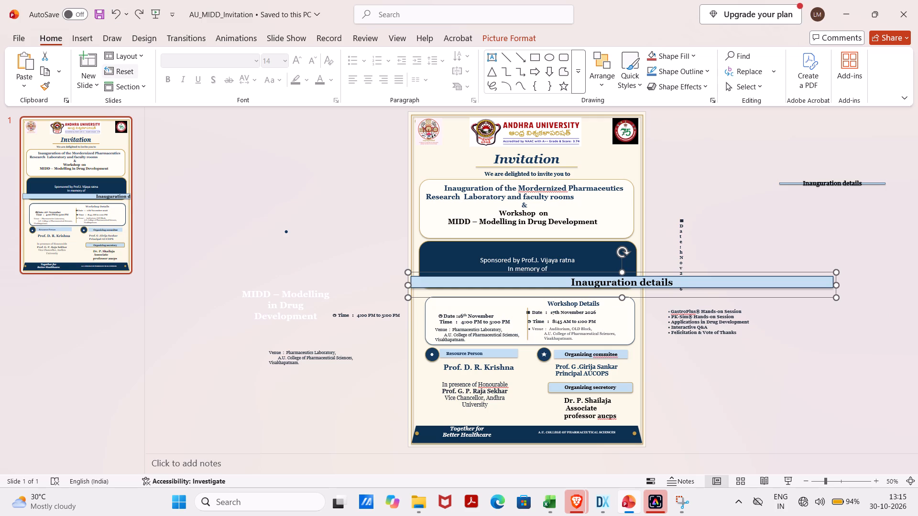
# Stretch the pasted "Inauguration details" picture taller and past the slide's left edge, and pull its right side back within the slide.
pyautogui.moveTo(622, 273); pyautogui.dragTo(569, 298)
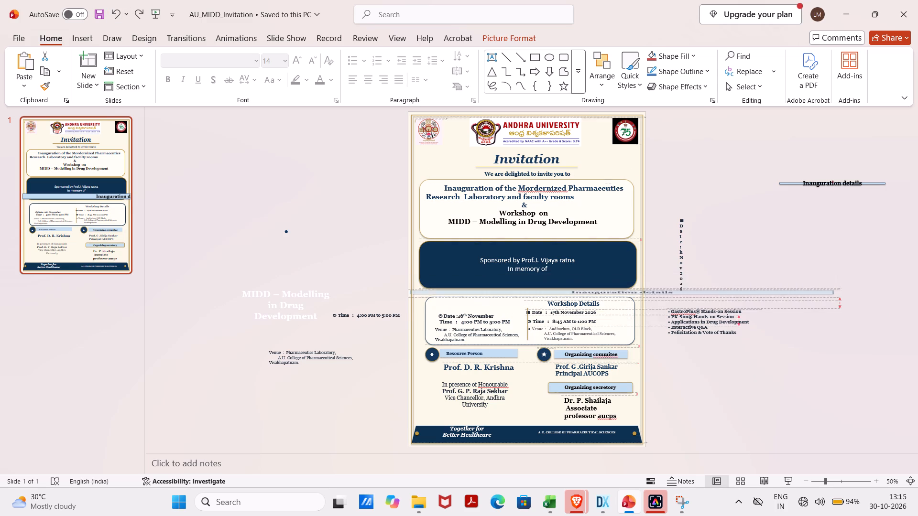
pyautogui.moveTo(569, 298); pyautogui.dragTo(556, 267)
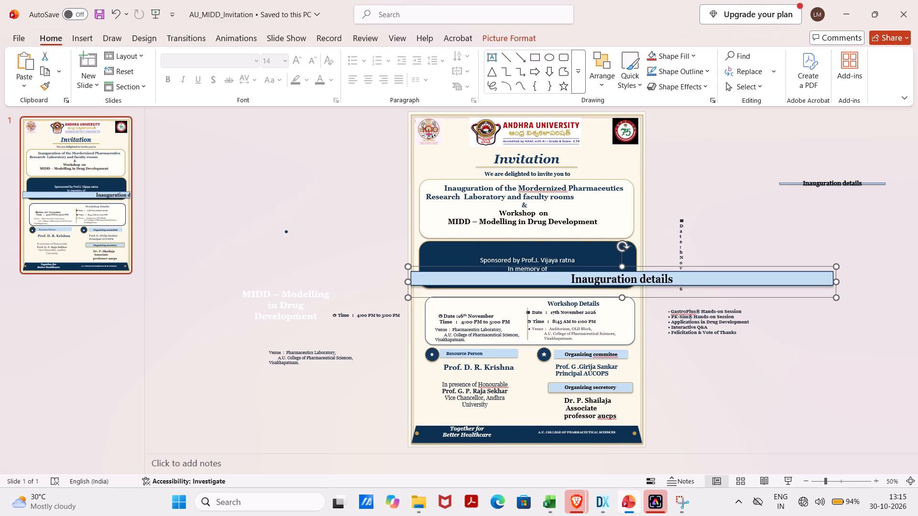
pyautogui.moveTo(621, 298); pyautogui.dragTo(619, 328)
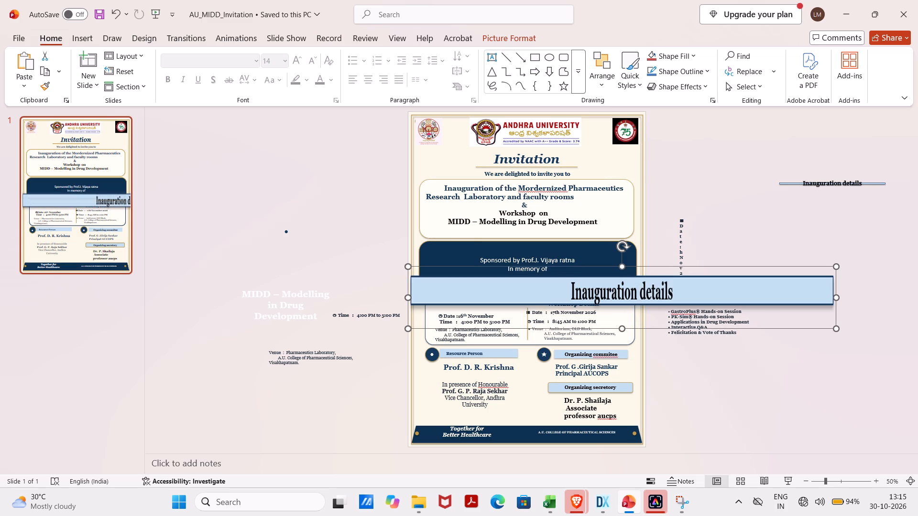
pyautogui.moveTo(406, 300); pyautogui.dragTo(336, 301)
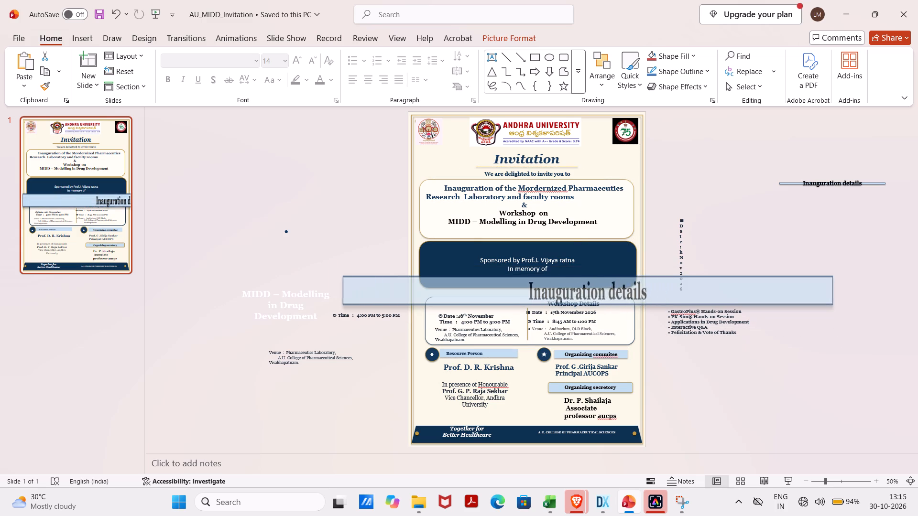
pyautogui.moveTo(336, 301); pyautogui.dragTo(311, 305)
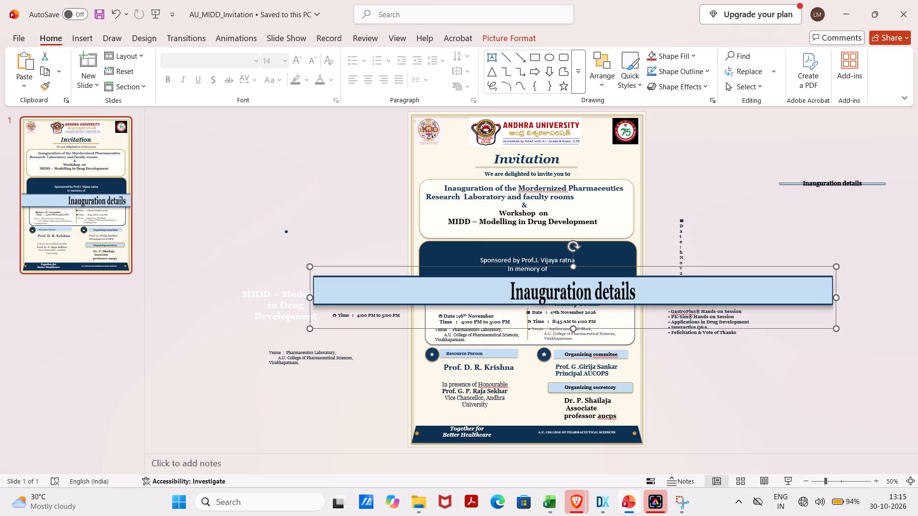
pyautogui.moveTo(839, 296); pyautogui.dragTo(645, 340)
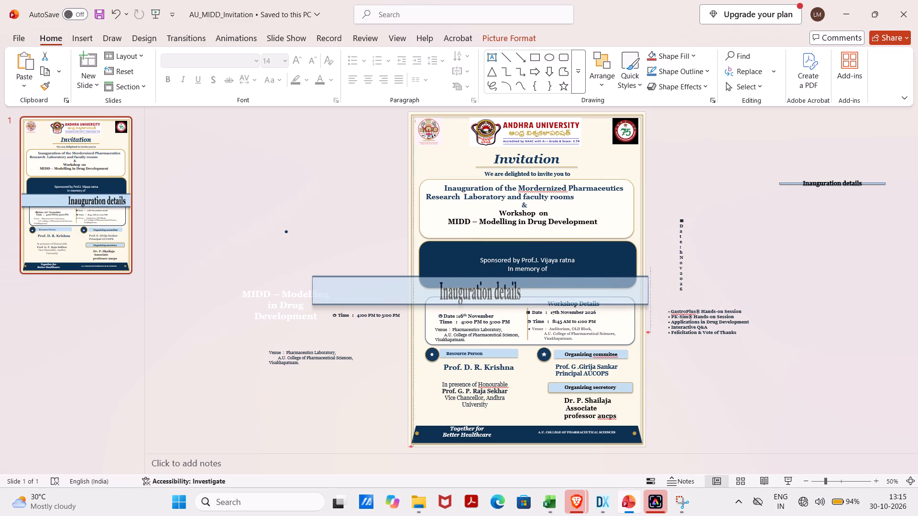
pyautogui.moveTo(645, 340); pyautogui.dragTo(615, 350)
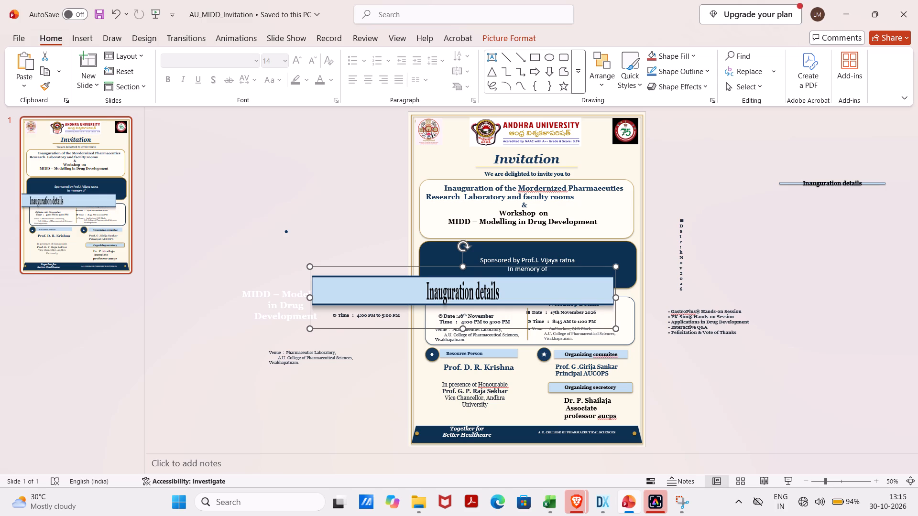
# Shrink the "Inauguration details" picture from its corners to about 13.1 cm wide and 2.65 cm high above the inauguration date.
pyautogui.moveTo(310, 265); pyautogui.dragTo(399, 321)
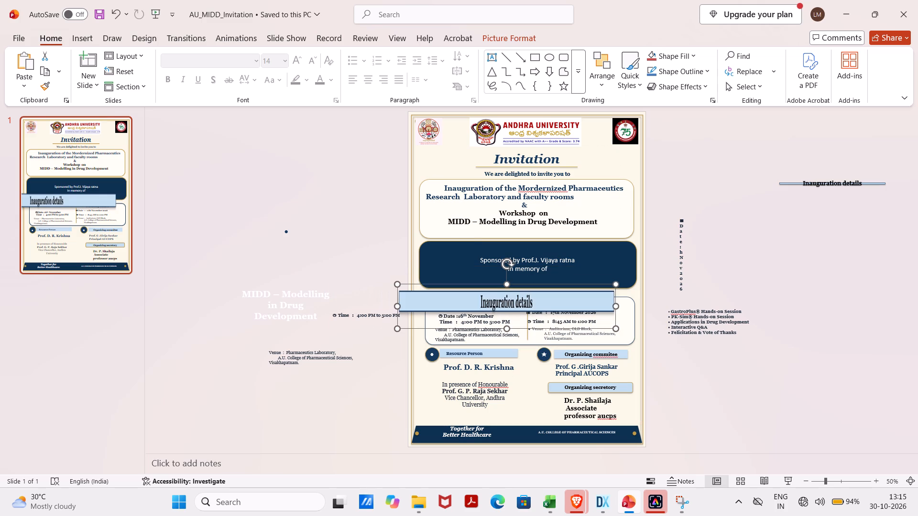
pyautogui.moveTo(616, 327); pyautogui.dragTo(606, 327)
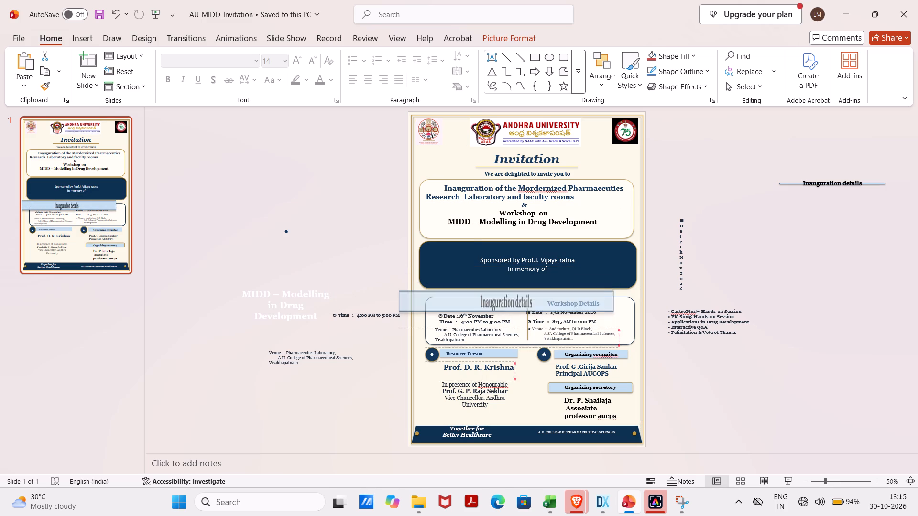
pyautogui.moveTo(606, 327); pyautogui.dragTo(550, 324)
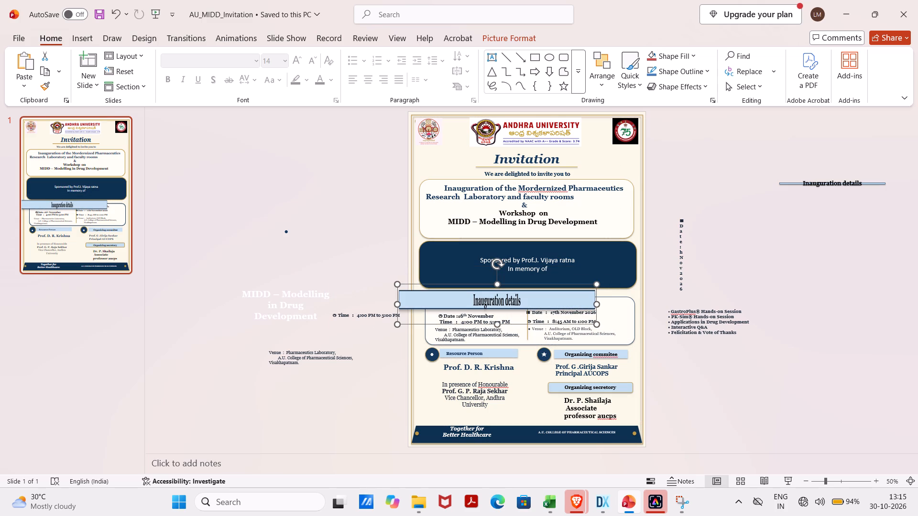
pyautogui.moveTo(398, 286); pyautogui.dragTo(422, 301)
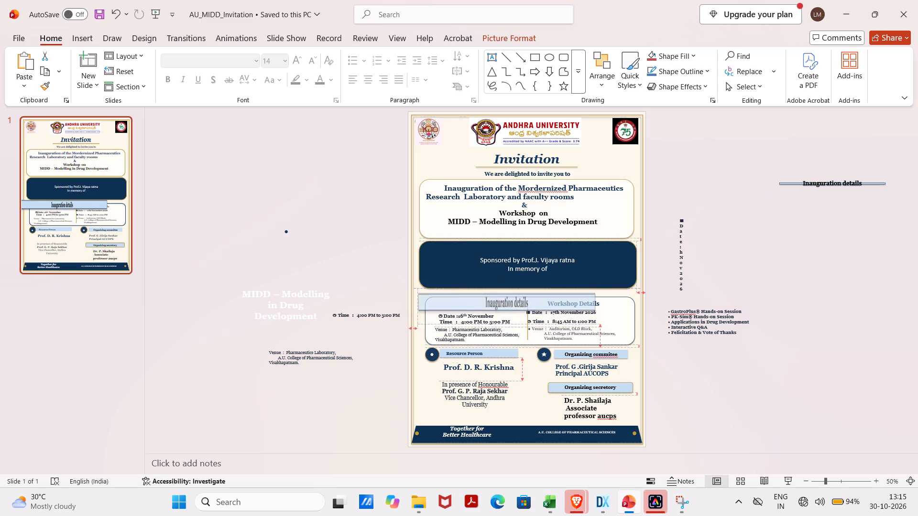
pyautogui.moveTo(422, 301); pyautogui.dragTo(436, 312)
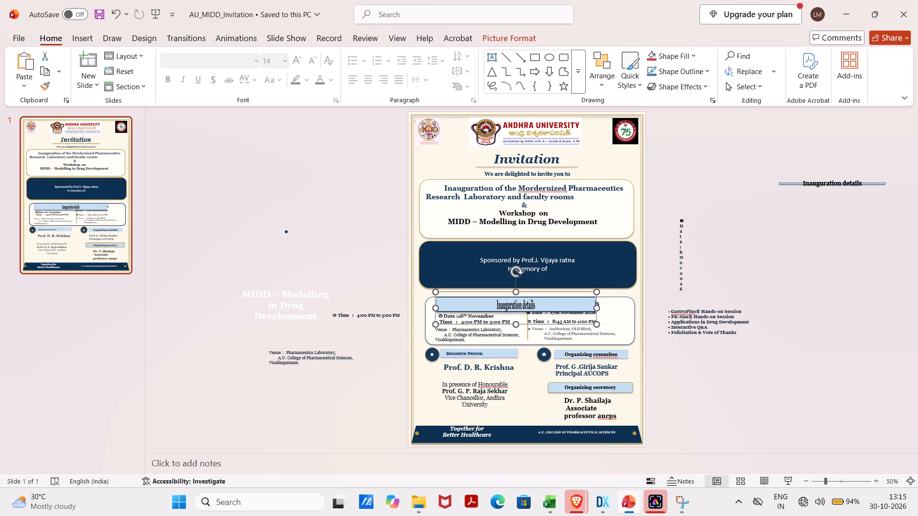
pyautogui.moveTo(598, 326); pyautogui.dragTo(486, 320)
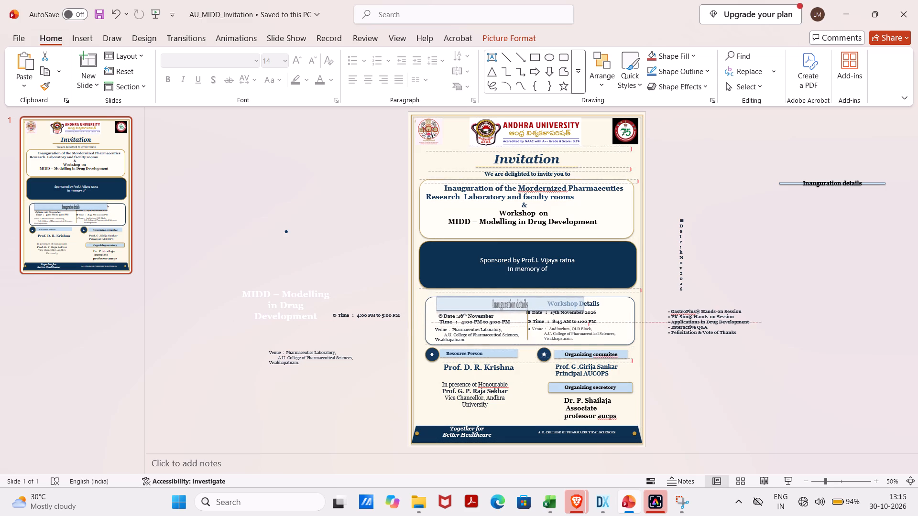
pyautogui.moveTo(486, 320); pyautogui.dragTo(468, 312)
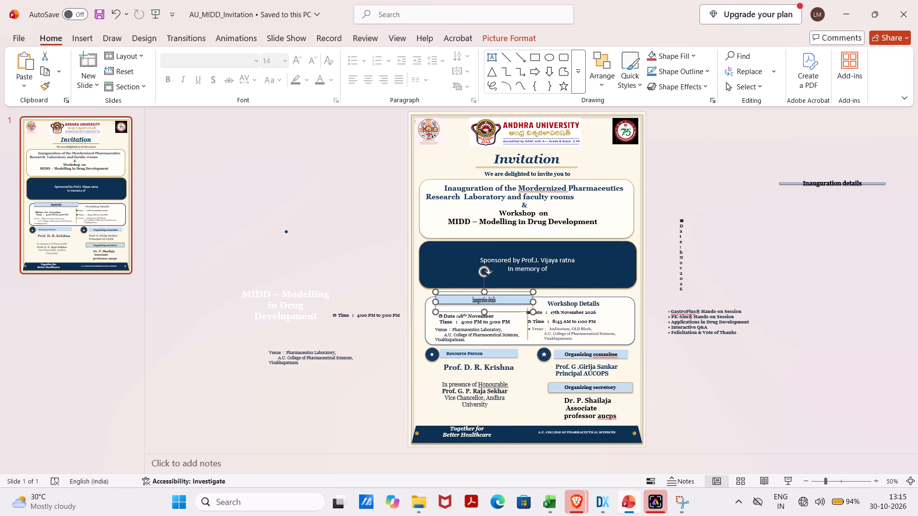
pyautogui.moveTo(436, 311); pyautogui.dragTo(444, 322)
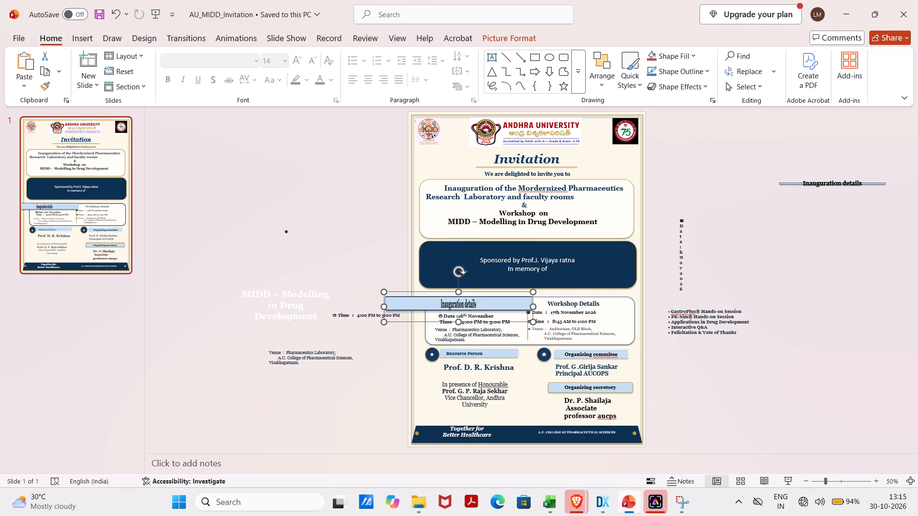
# Narrow the "Inauguration details" picture to about 8.43 cm, place it above the inauguration date in the details box, and make it about 2.74 cm high.
pyautogui.click(488, 306)
pyautogui.doubleClick(481, 306)
pyautogui.moveTo(532, 307); pyautogui.dragTo(530, 306)
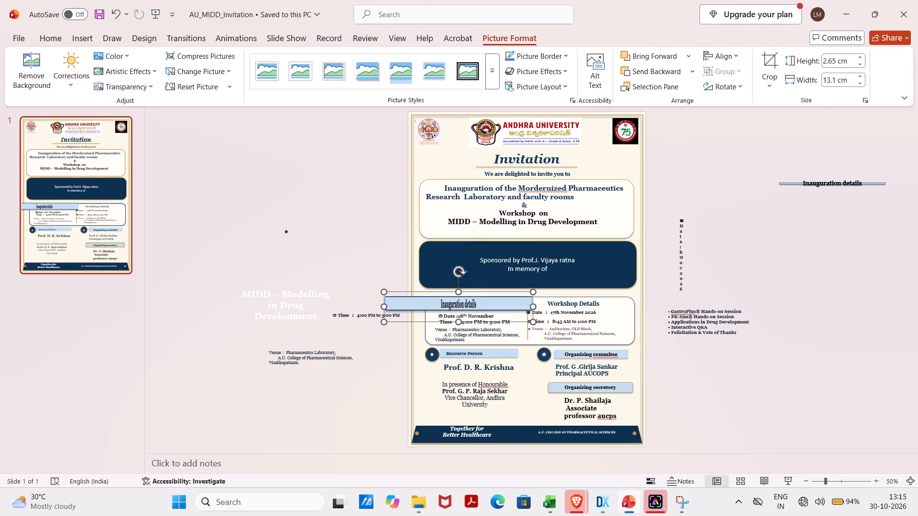
pyautogui.moveTo(530, 306); pyautogui.dragTo(480, 308)
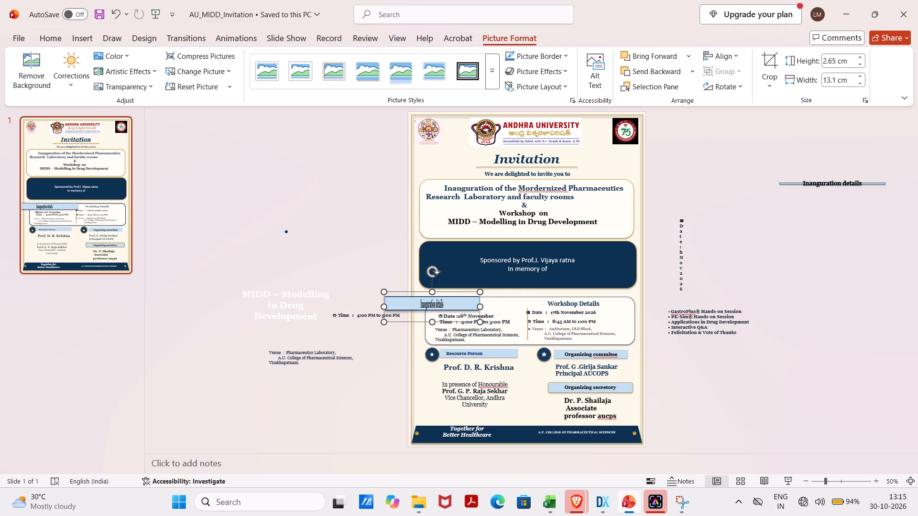
pyautogui.click(449, 309)
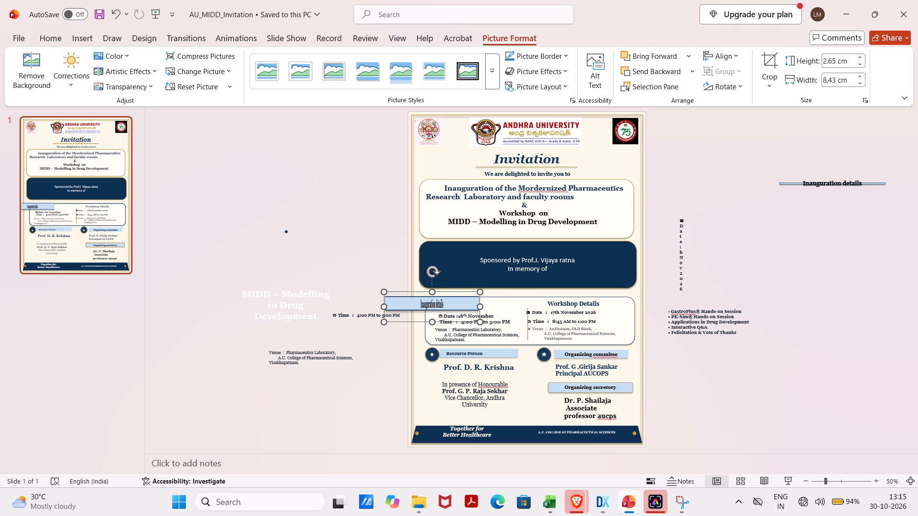
pyautogui.moveTo(450, 304); pyautogui.dragTo(496, 306)
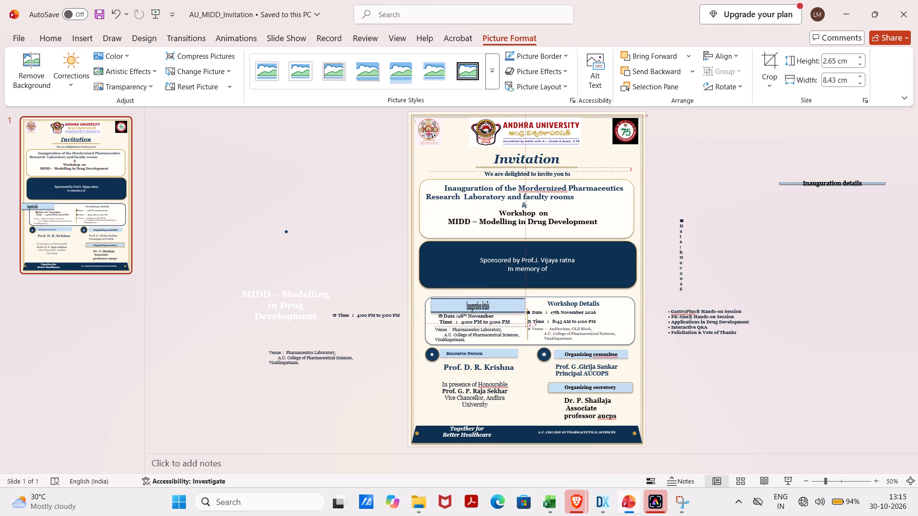
pyautogui.moveTo(496, 306); pyautogui.dragTo(496, 306)
pyautogui.moveTo(480, 324); pyautogui.dragTo(479, 316)
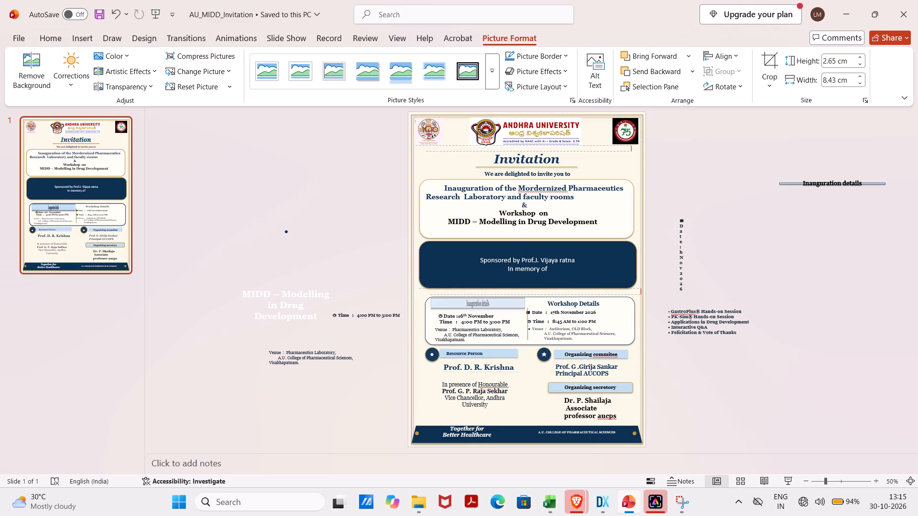
pyautogui.moveTo(479, 316); pyautogui.dragTo(519, 343)
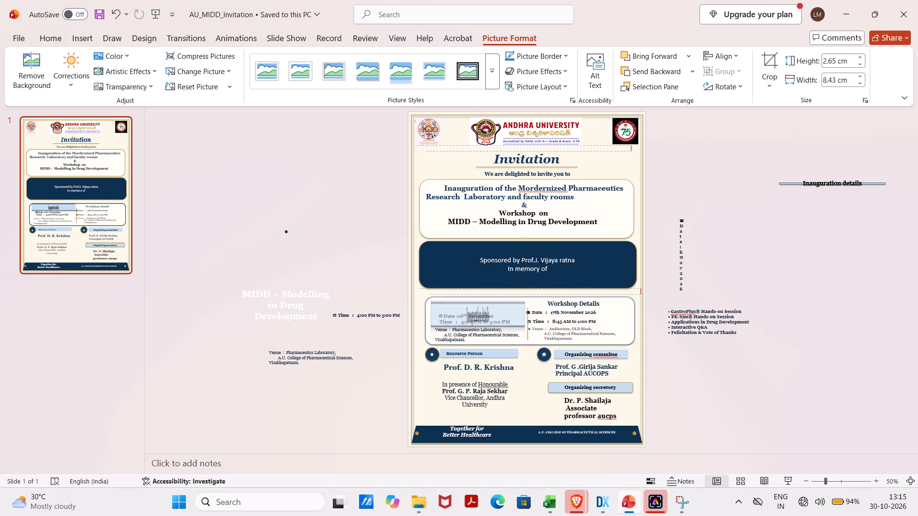
pyautogui.moveTo(519, 343); pyautogui.dragTo(508, 325)
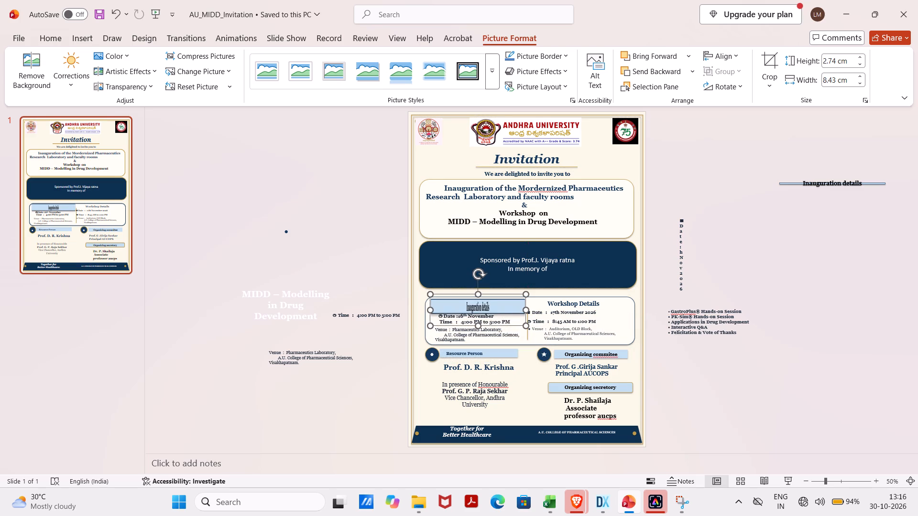
# Enlarge the thin off-slide "Inauguration details" bar into a wider, taller light-blue rectangle.
pyautogui.click(799, 182)
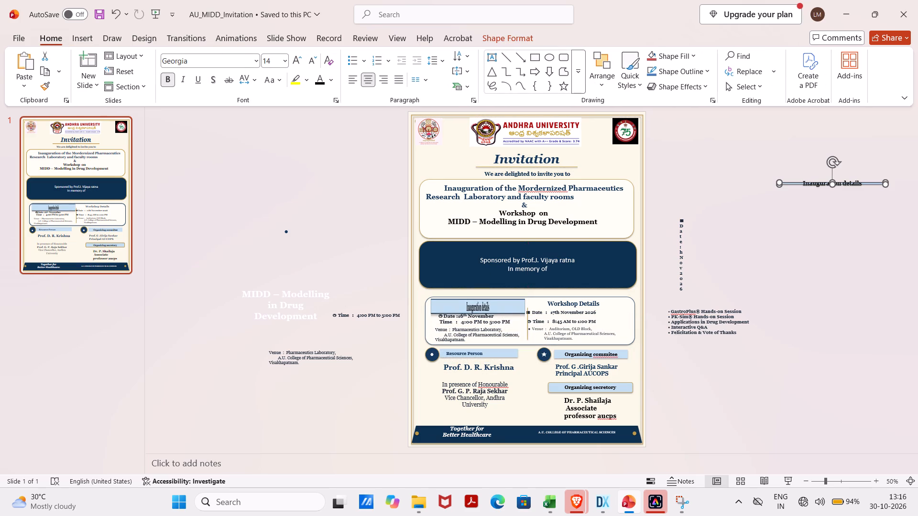
pyautogui.moveTo(780, 183); pyautogui.dragTo(729, 268)
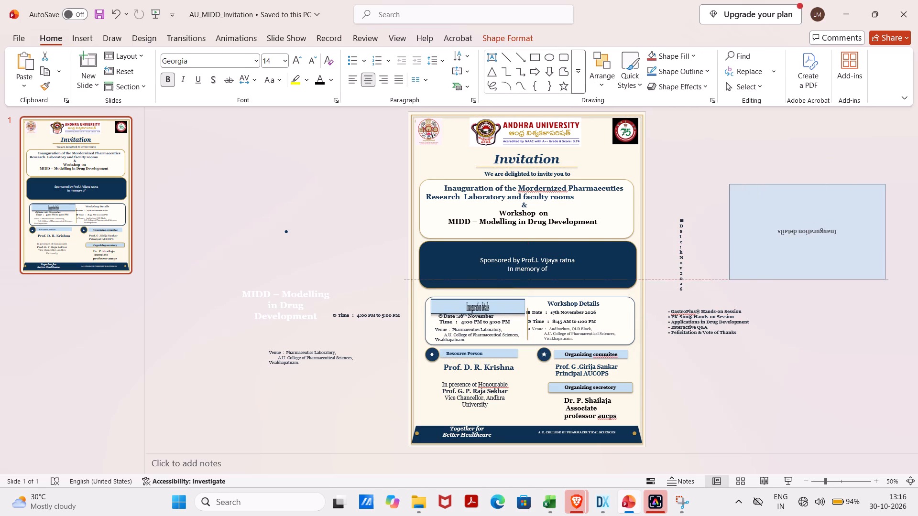
pyautogui.moveTo(729, 268); pyautogui.dragTo(694, 153)
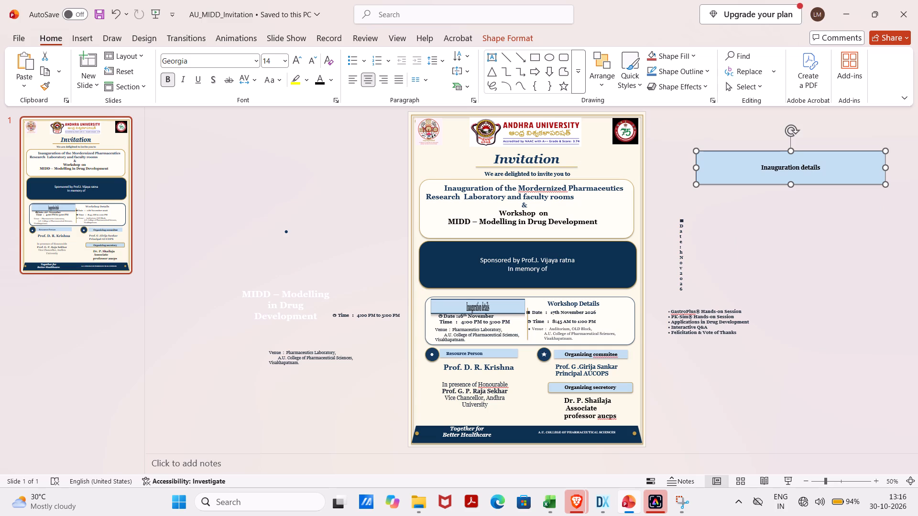
# Delete all the "Inauguration details" text from the enlarged off-slide bar.
pyautogui.click(822, 172)
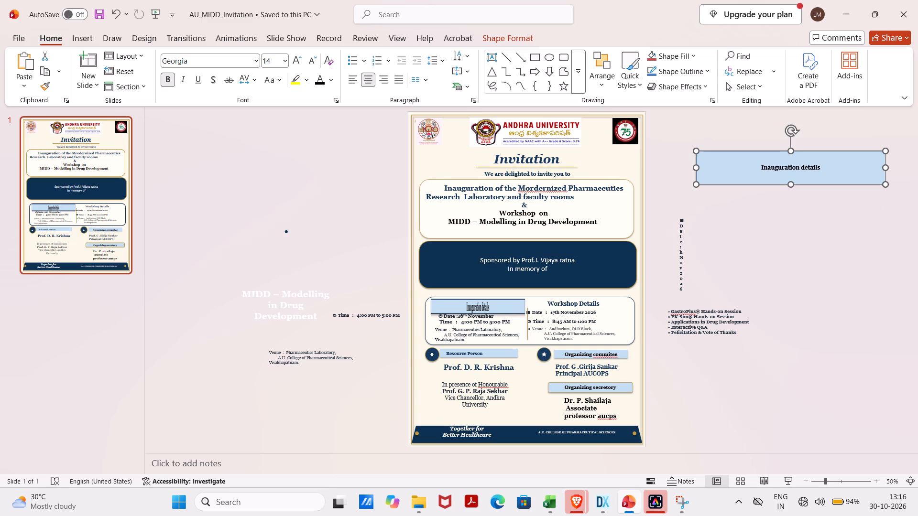
pyautogui.click(823, 166)
pyautogui.press('BackSpace')
pyautogui.press('BackSpace')
pyautogui.press('BackSpace')
pyautogui.press('BackSpace')
pyautogui.press('BackSpace')
pyautogui.press('BackSpace')
pyautogui.press('BackSpace')
pyautogui.press('BackSpace')
pyautogui.press('BackSpace')
pyautogui.press('BackSpace')
pyautogui.press('BackSpace')
pyautogui.press('BackSpace')
pyautogui.press('BackSpace')
pyautogui.press('BackSpace')
pyautogui.press('BackSpace')
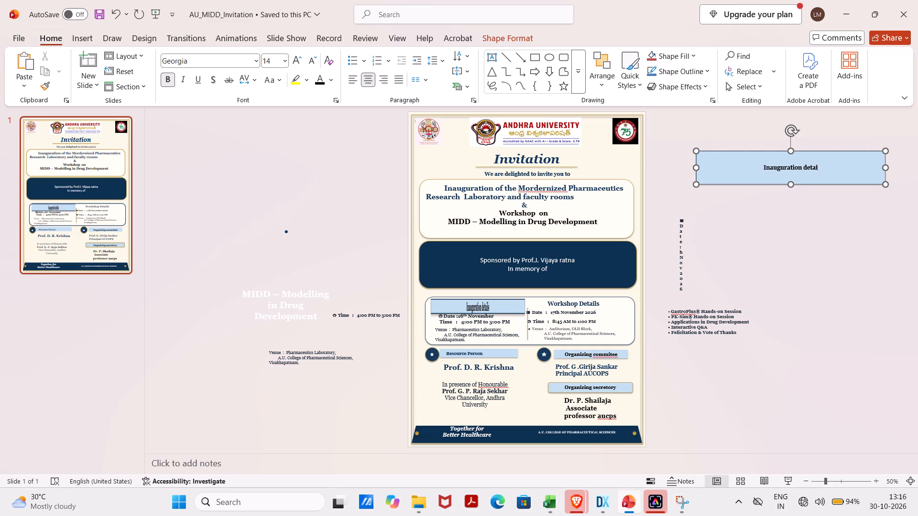
pyautogui.press('BackSpace')
pyautogui.press('BackSpace')
pyautogui.press('BackSpace')
pyautogui.press('BackSpace')
pyautogui.press('BackSpace')
pyautogui.press('BackSpace')
pyautogui.press('BackSpace')
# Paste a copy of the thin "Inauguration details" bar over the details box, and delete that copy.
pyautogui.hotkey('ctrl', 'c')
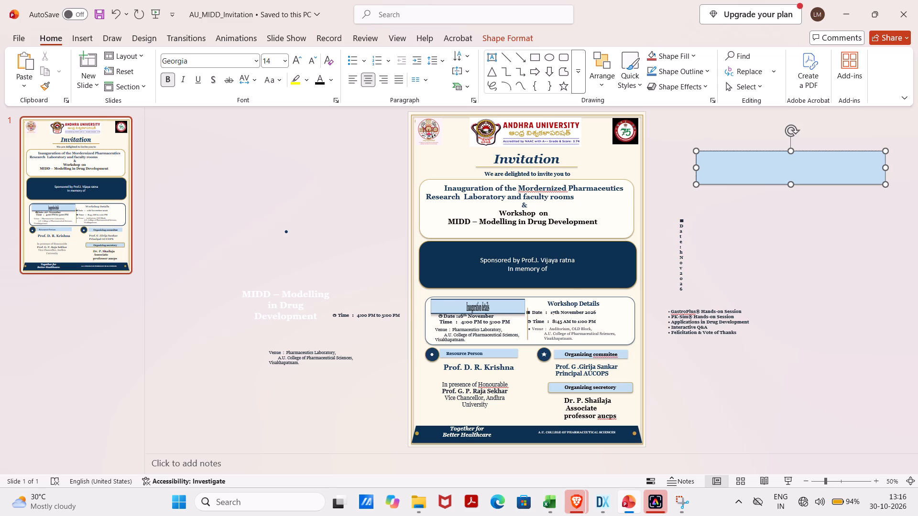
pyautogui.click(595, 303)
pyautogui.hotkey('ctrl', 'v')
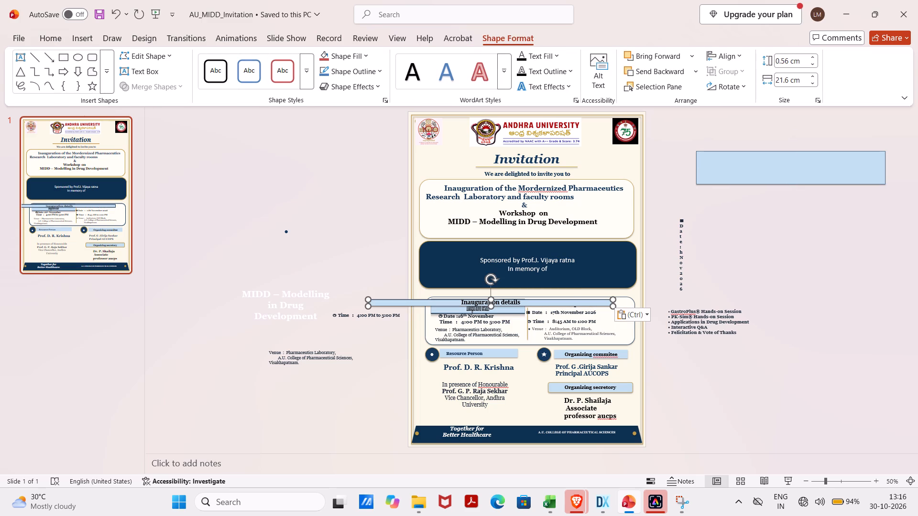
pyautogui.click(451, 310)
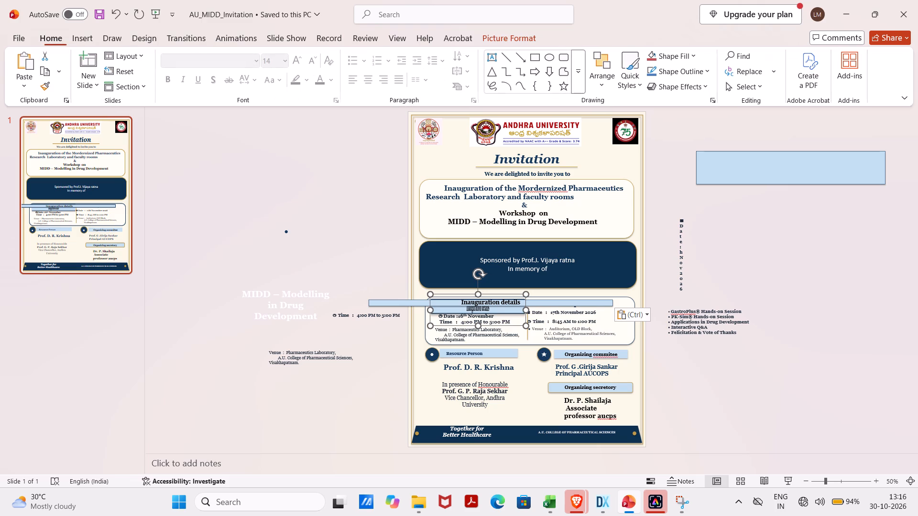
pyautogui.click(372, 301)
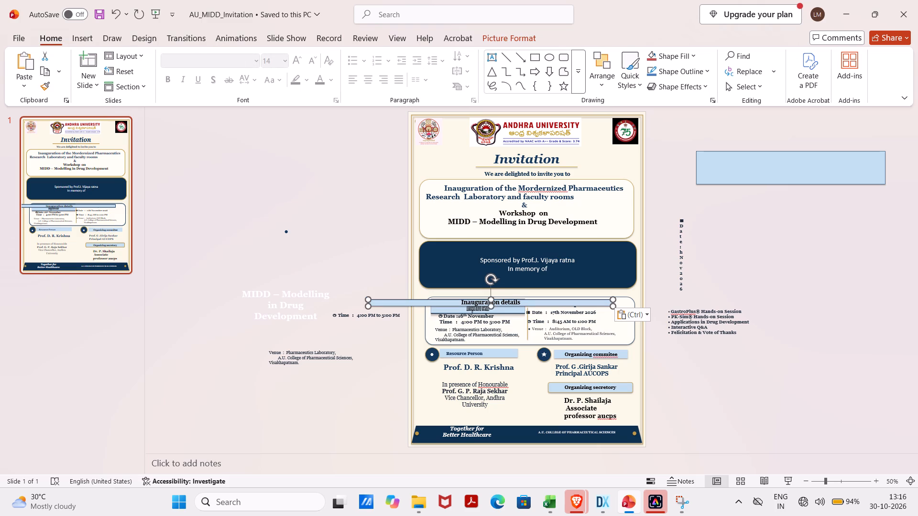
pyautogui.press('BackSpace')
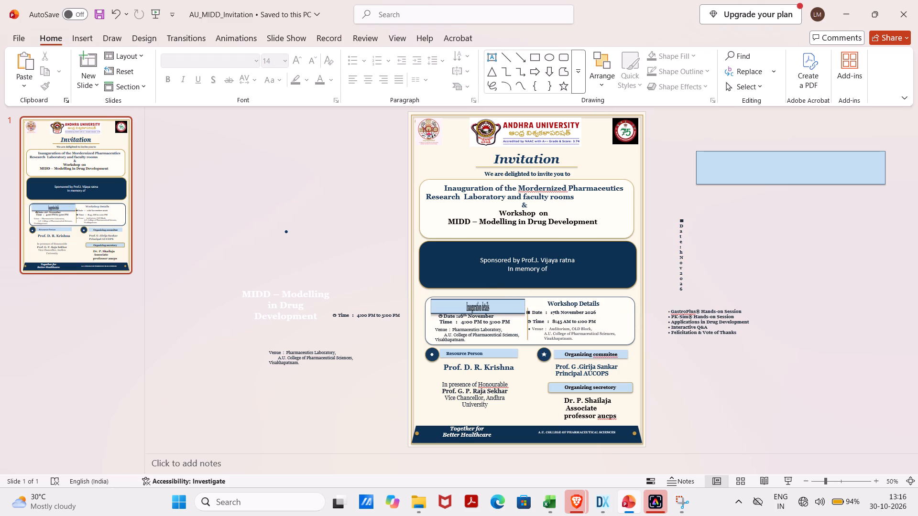
# Move the off-slide light-blue rectangle behind the "Workshop Details" heading and shrink it to about 7.85 cm wide and 1.05 cm high.
pyautogui.moveTo(700, 157); pyautogui.dragTo(683, 202)
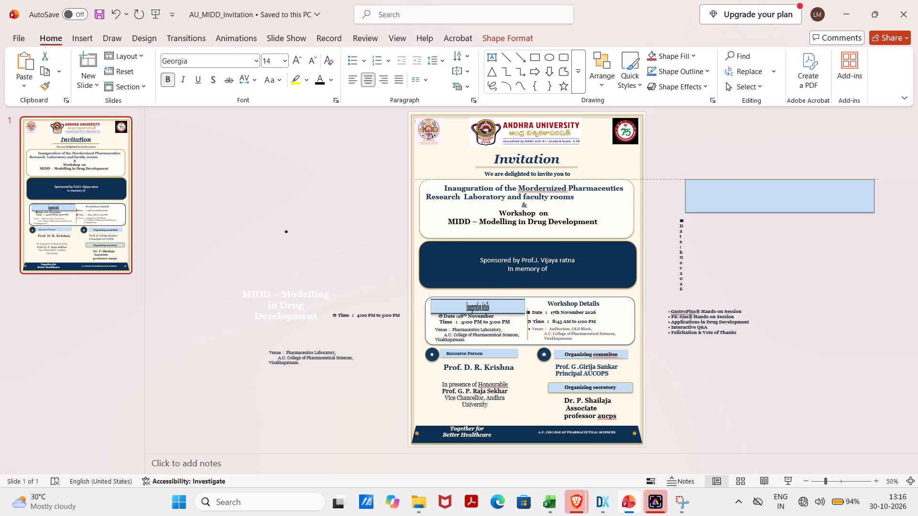
pyautogui.moveTo(683, 202); pyautogui.dragTo(530, 311)
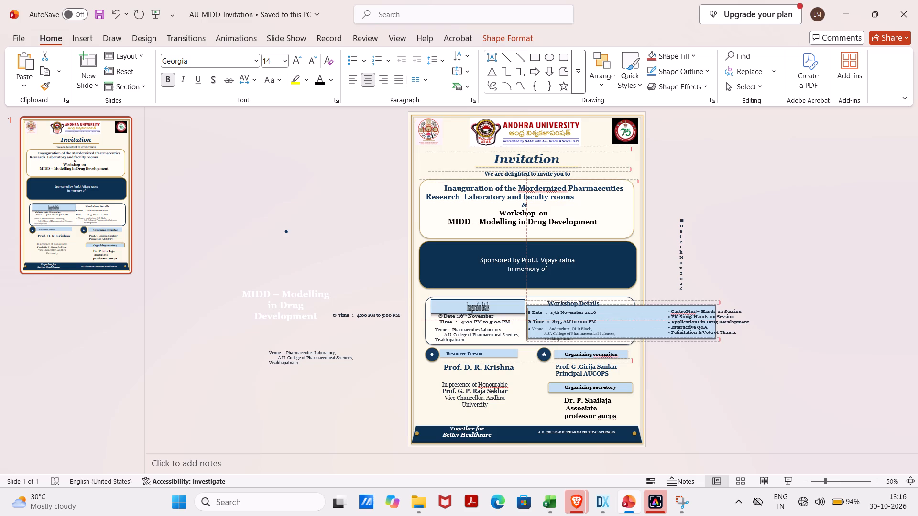
pyautogui.moveTo(530, 311); pyautogui.dragTo(527, 293)
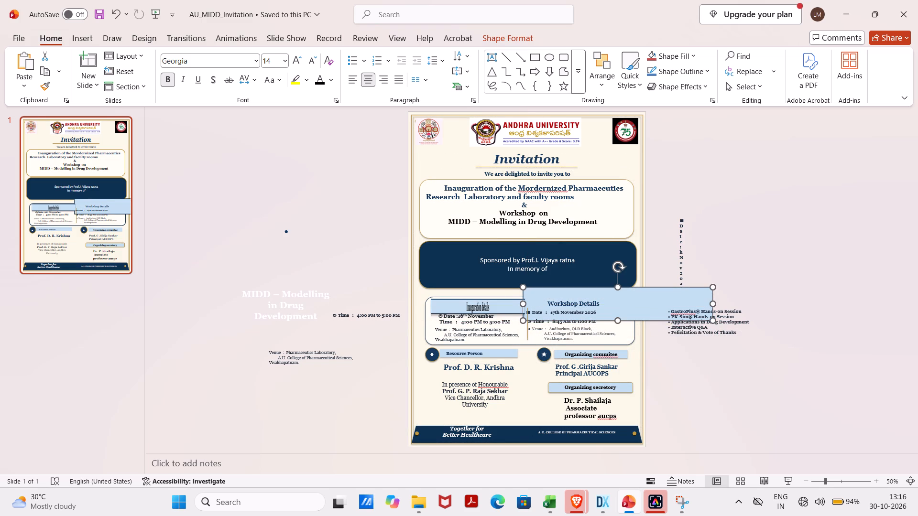
pyautogui.moveTo(715, 322); pyautogui.dragTo(648, 324)
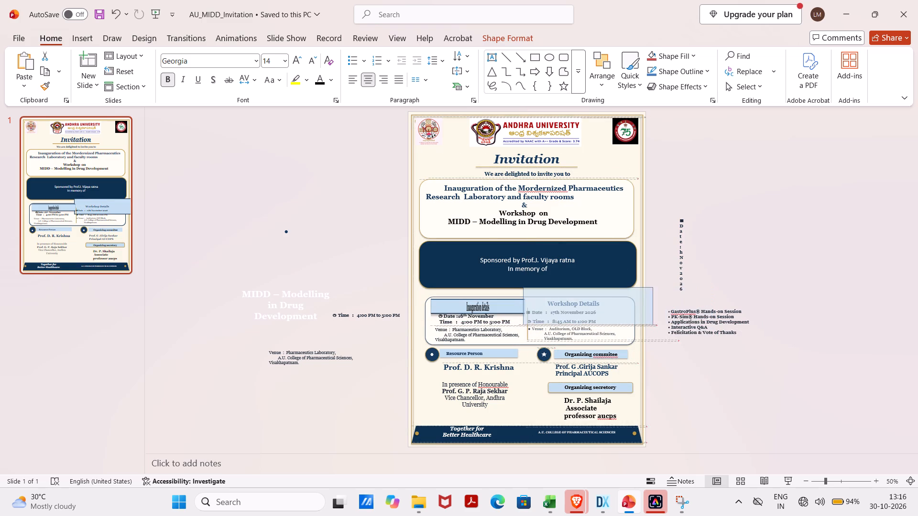
pyautogui.moveTo(648, 324); pyautogui.dragTo(623, 311)
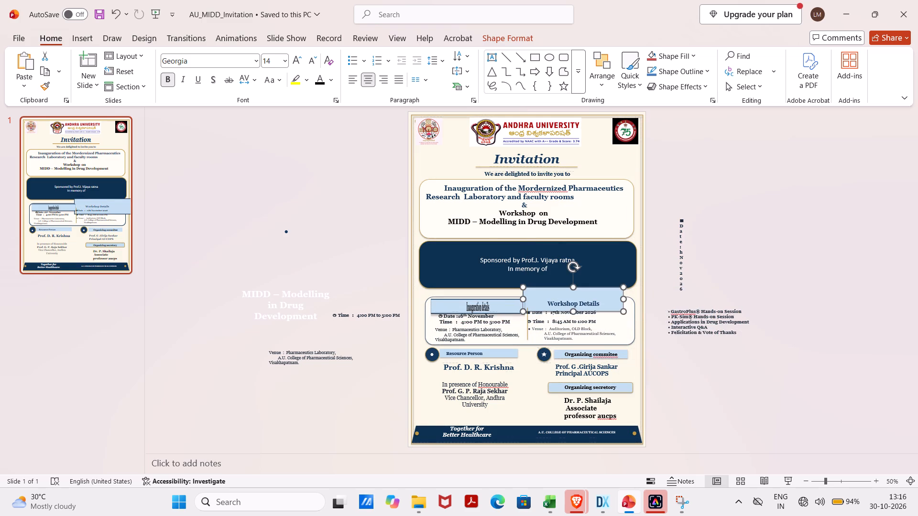
pyautogui.moveTo(524, 289); pyautogui.dragTo(535, 297)
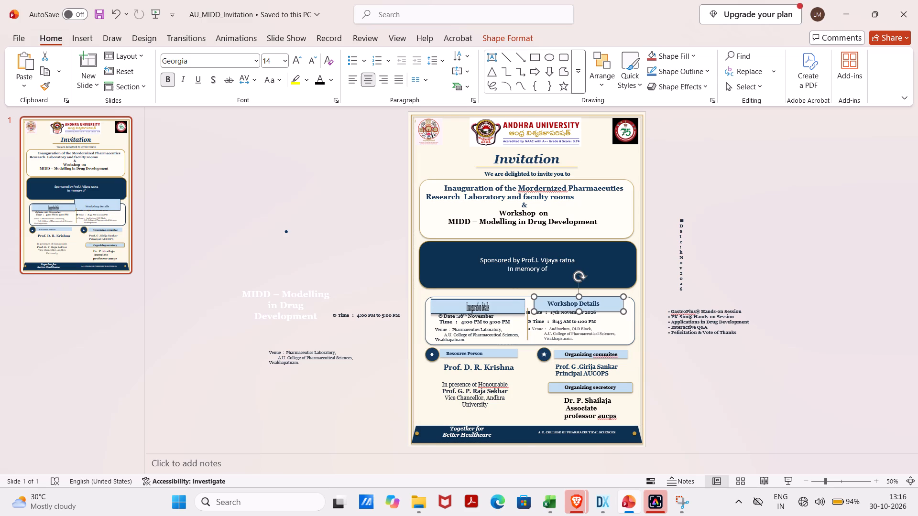
pyautogui.click(579, 312)
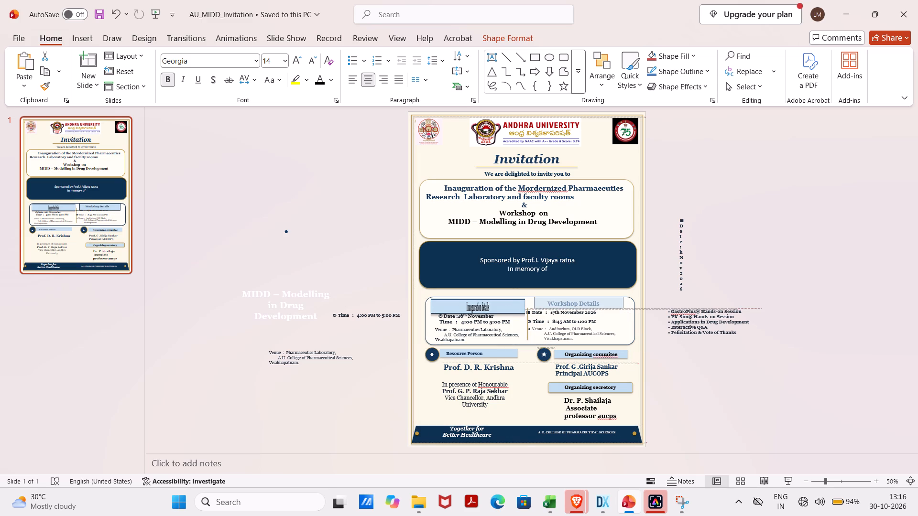
pyautogui.click(649, 344)
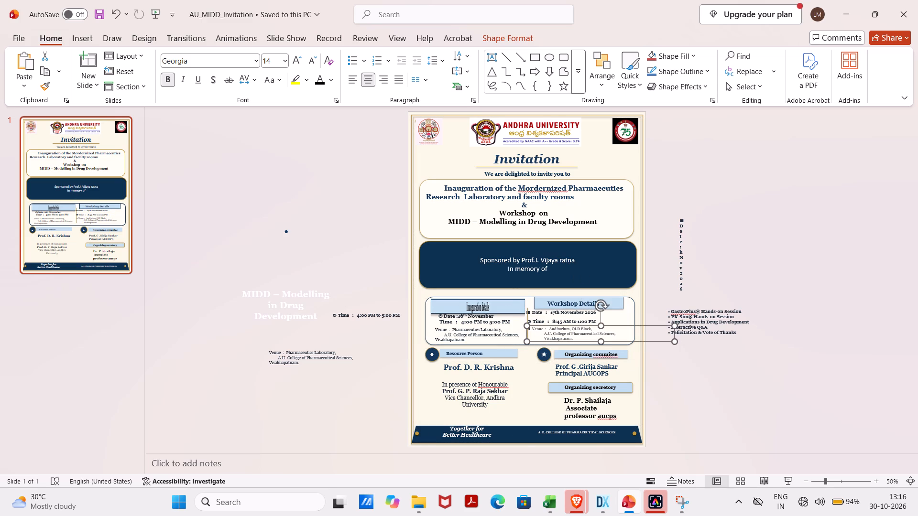
# Move the "Inauguration details" picture out of the details box and off the slide, and delete it.
pyautogui.click(491, 311)
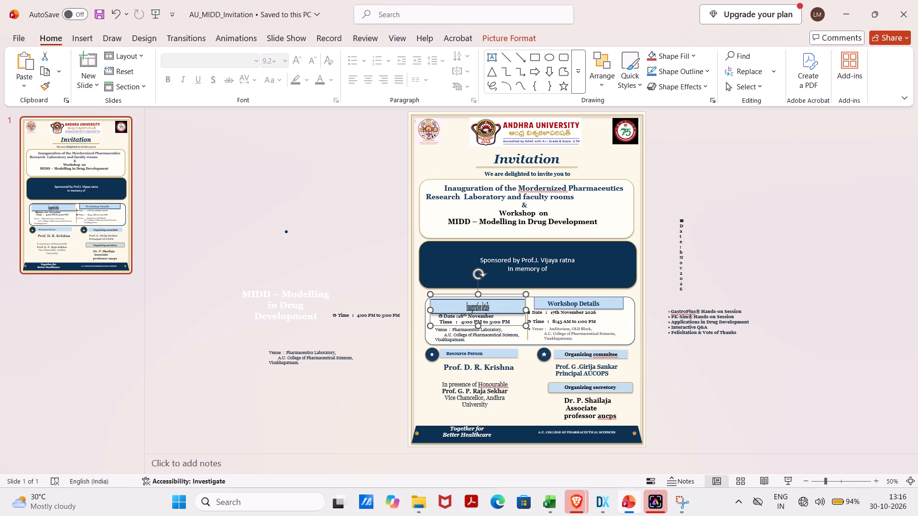
pyautogui.click(521, 309)
pyautogui.click(521, 309)
pyautogui.moveTo(521, 309); pyautogui.dragTo(456, 303)
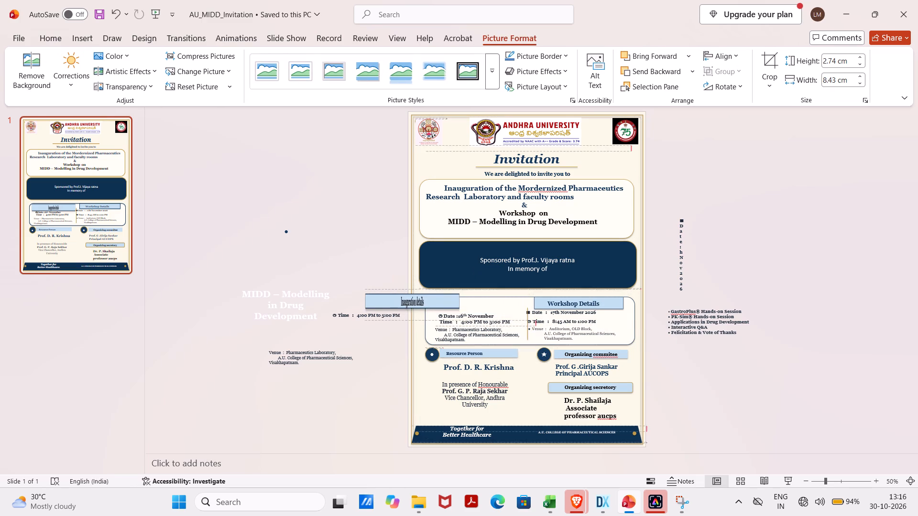
pyautogui.moveTo(456, 303); pyautogui.dragTo(369, 267)
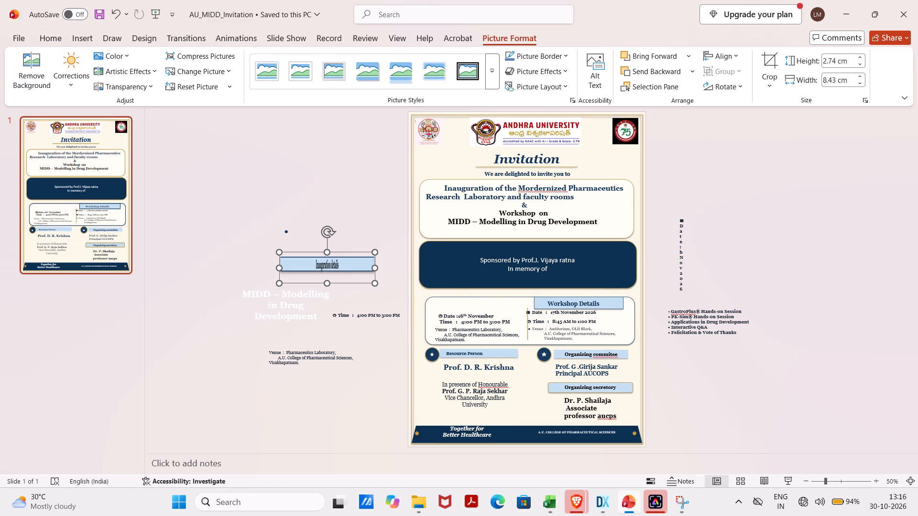
pyautogui.click(338, 264)
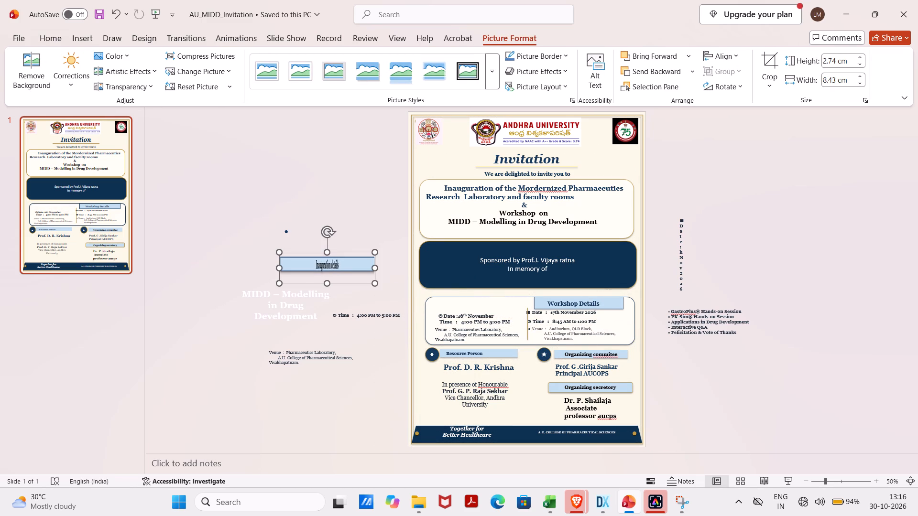
pyautogui.tripleClick(340, 268)
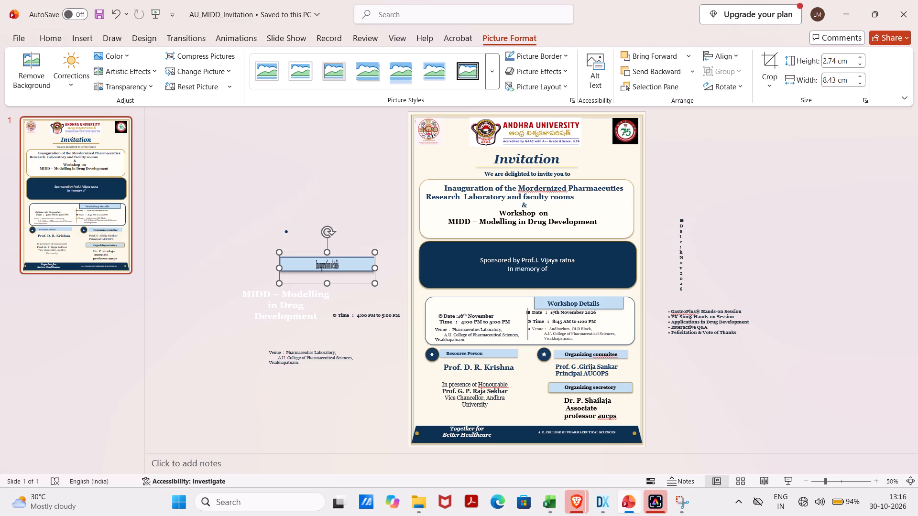
pyautogui.click(308, 267)
pyautogui.click(219, 221)
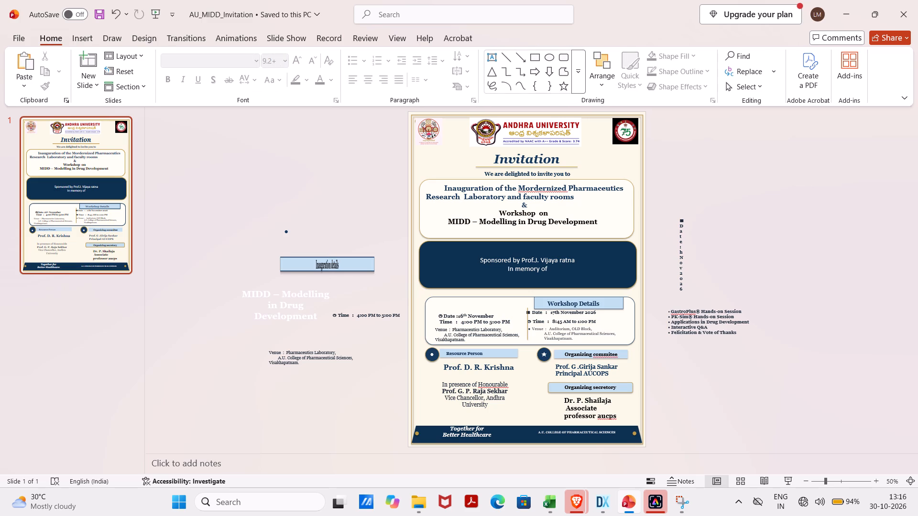
pyautogui.click(326, 265)
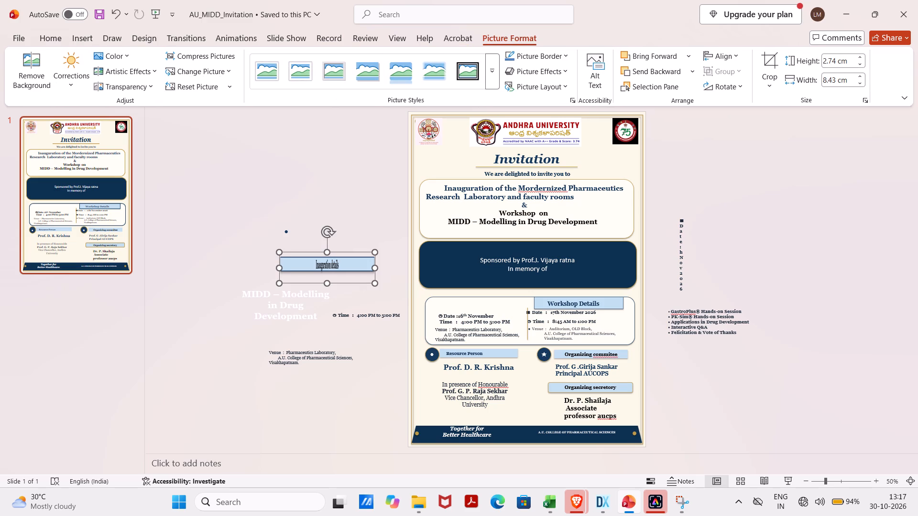
pyautogui.click(283, 255)
pyautogui.press('BackSpace')
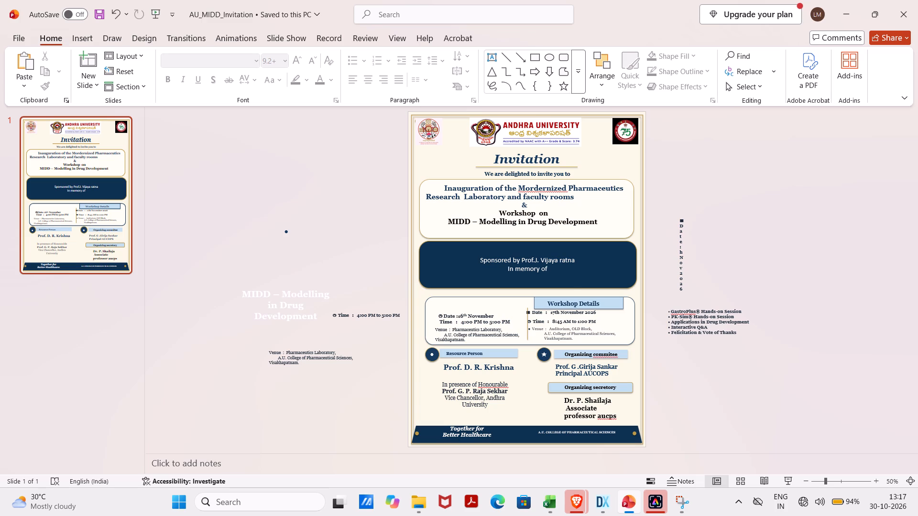
# Move the "Workshop Details" text off its blue bar, copy the bar, and place the copy above the inauguration date.
pyautogui.moveTo(540, 305); pyautogui.dragTo(514, 281)
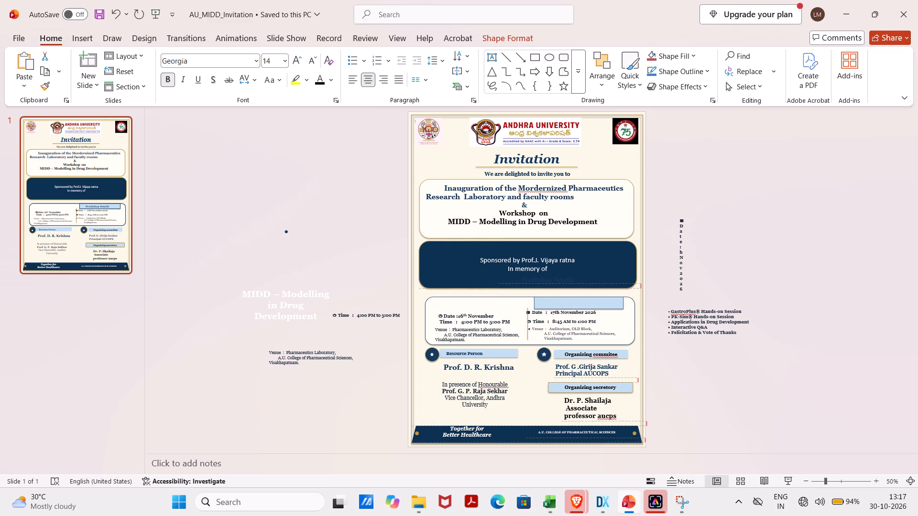
pyautogui.rightClick(541, 302)
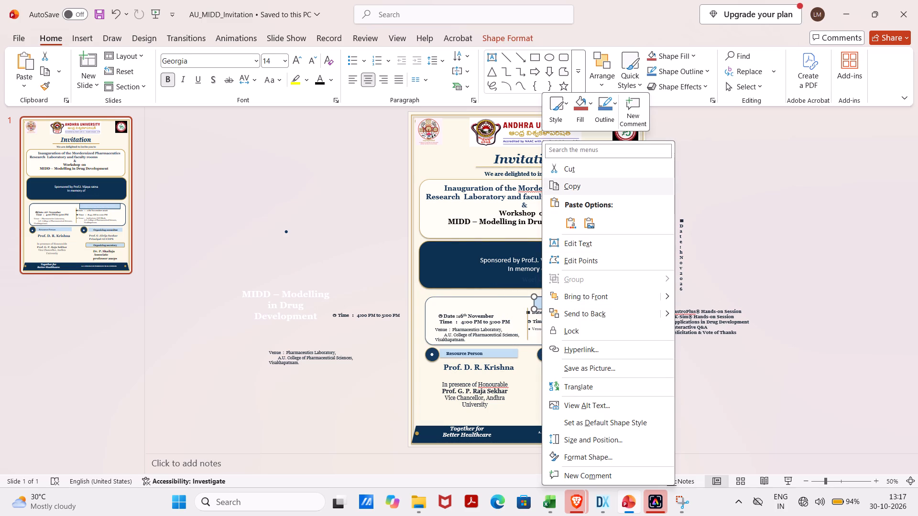
pyautogui.click(575, 186)
pyautogui.click(447, 306)
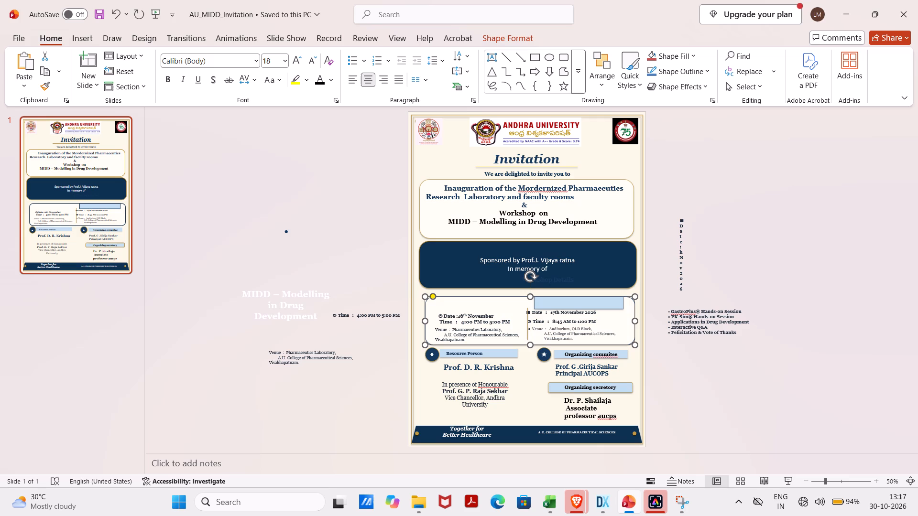
pyautogui.hotkey('ctrl', 'v')
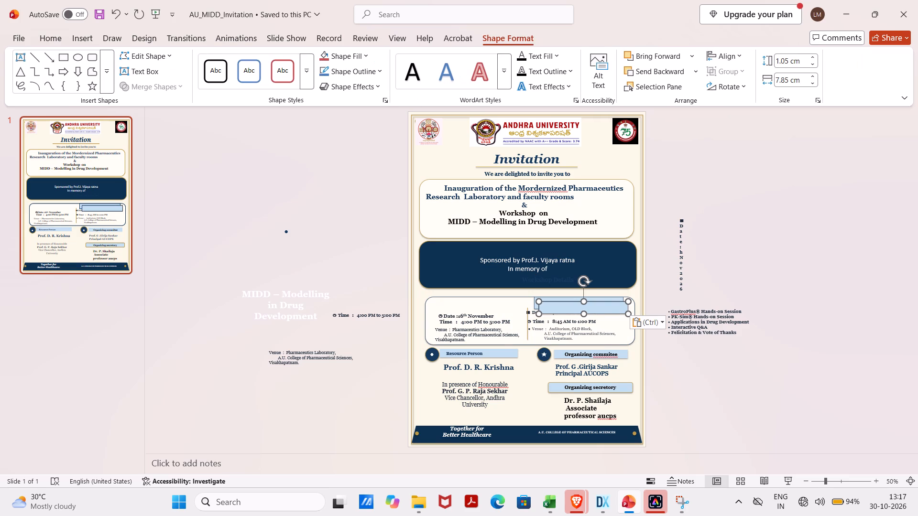
pyautogui.moveTo(547, 311); pyautogui.dragTo(451, 305)
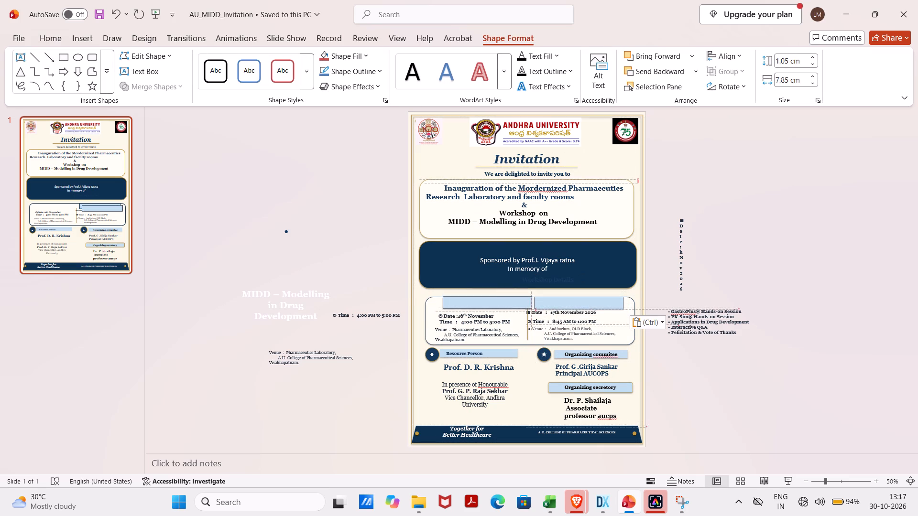
pyautogui.moveTo(451, 305); pyautogui.dragTo(443, 308)
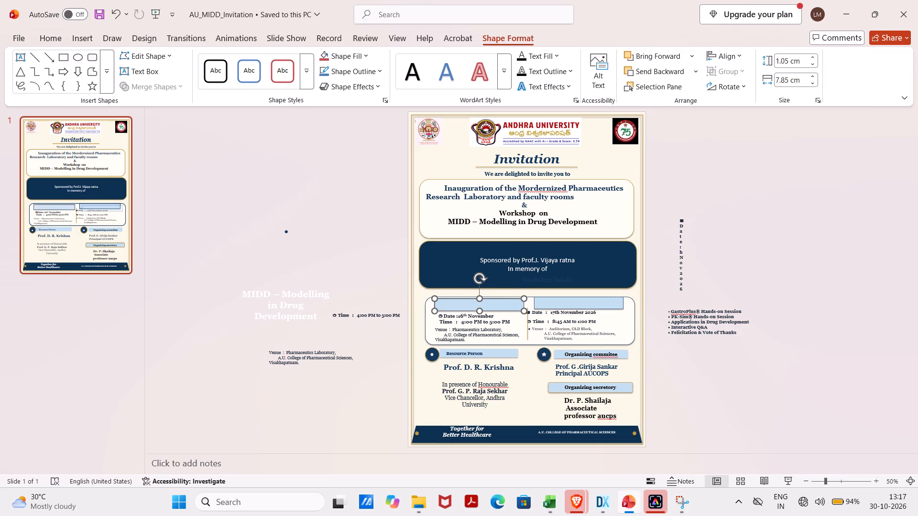
# Move the "Workshop Details" text back onto its blue bar and resize its text box so the heading fits on one line.
pyautogui.moveTo(537, 283); pyautogui.dragTo(563, 306)
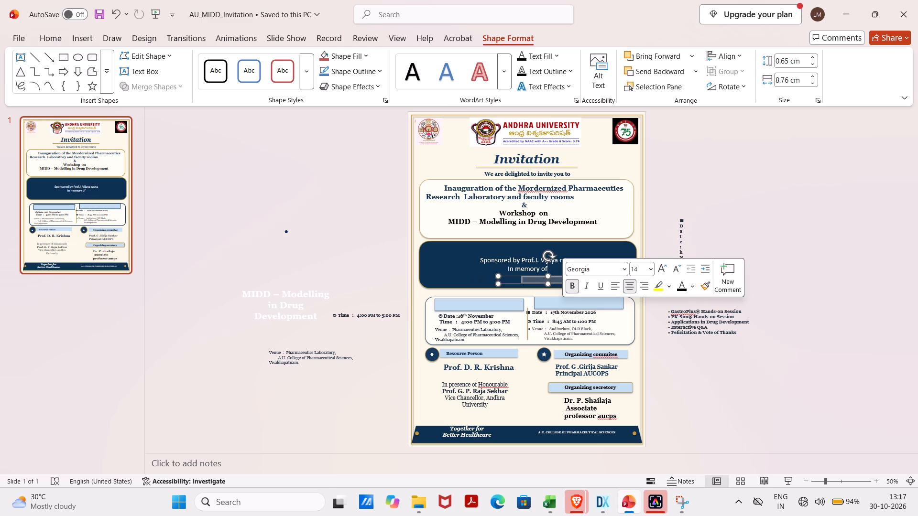
pyautogui.click(361, 271)
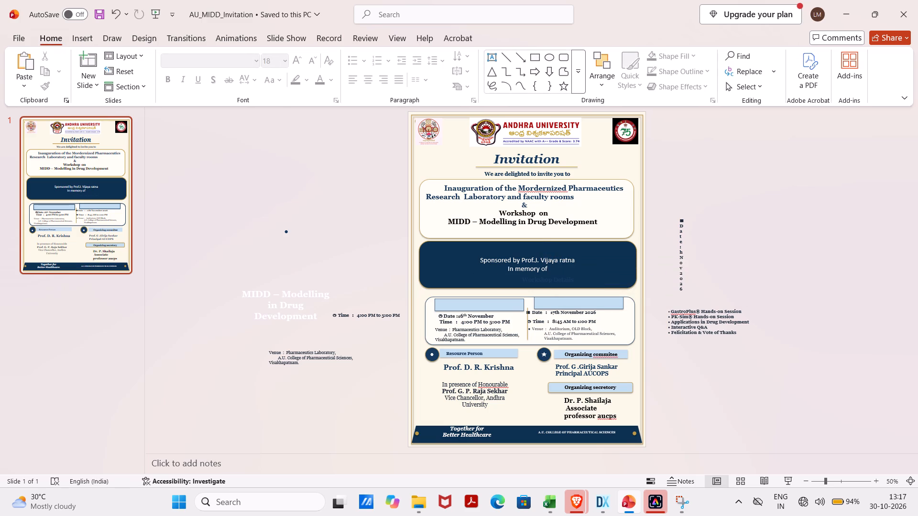
pyautogui.click(521, 279)
pyautogui.moveTo(499, 277); pyautogui.dragTo(534, 303)
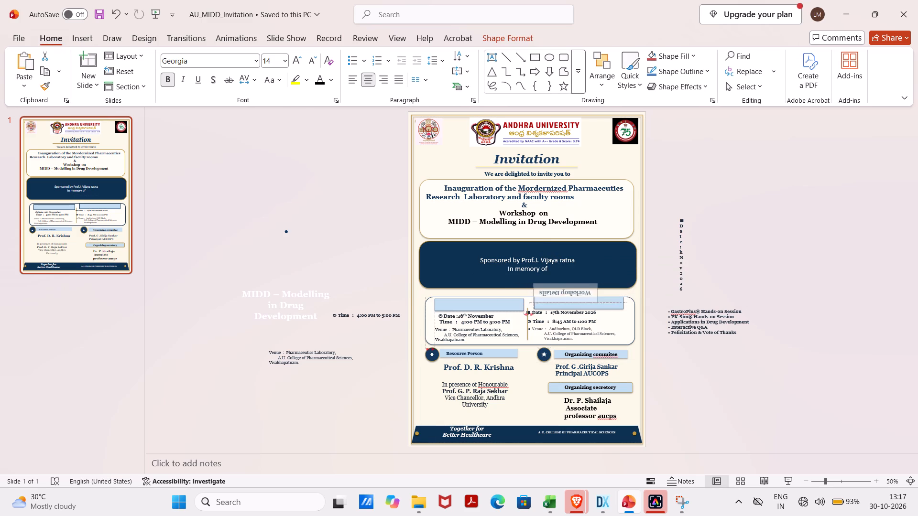
pyautogui.moveTo(534, 303); pyautogui.dragTo(542, 313)
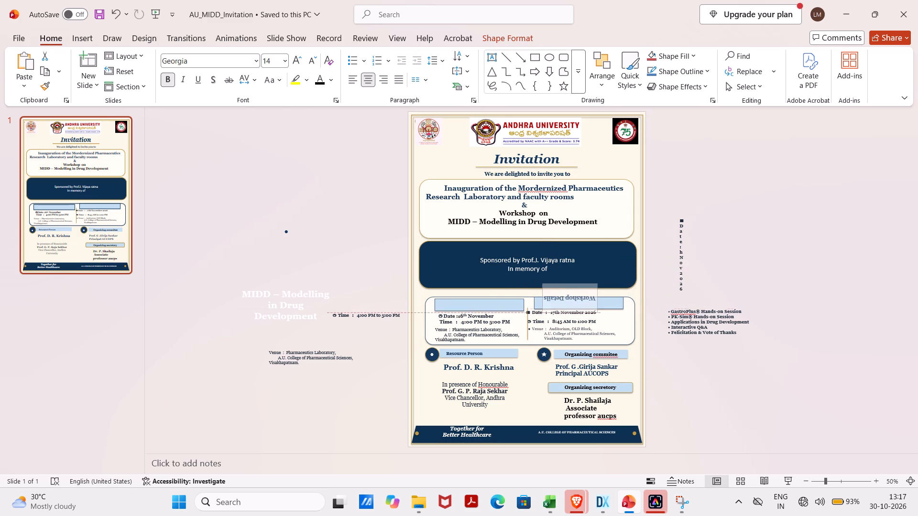
pyautogui.moveTo(542, 313); pyautogui.dragTo(550, 255)
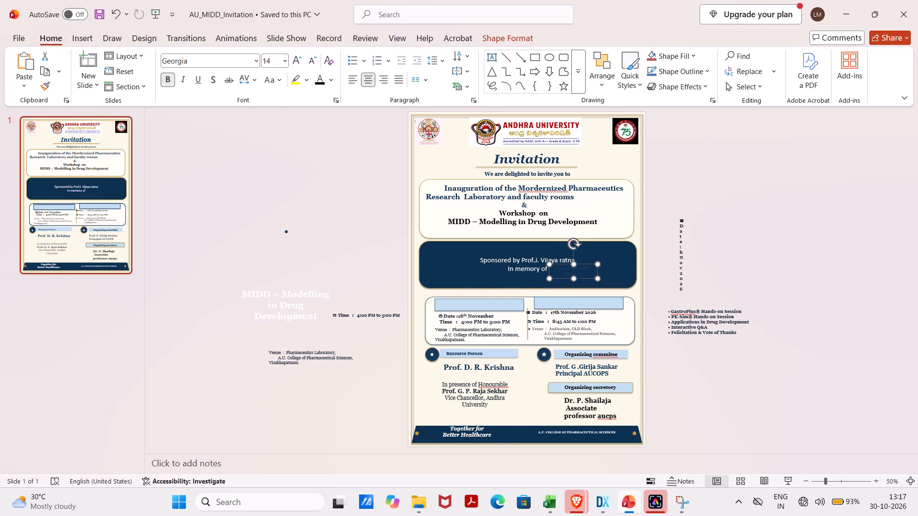
pyautogui.moveTo(581, 277); pyautogui.dragTo(592, 309)
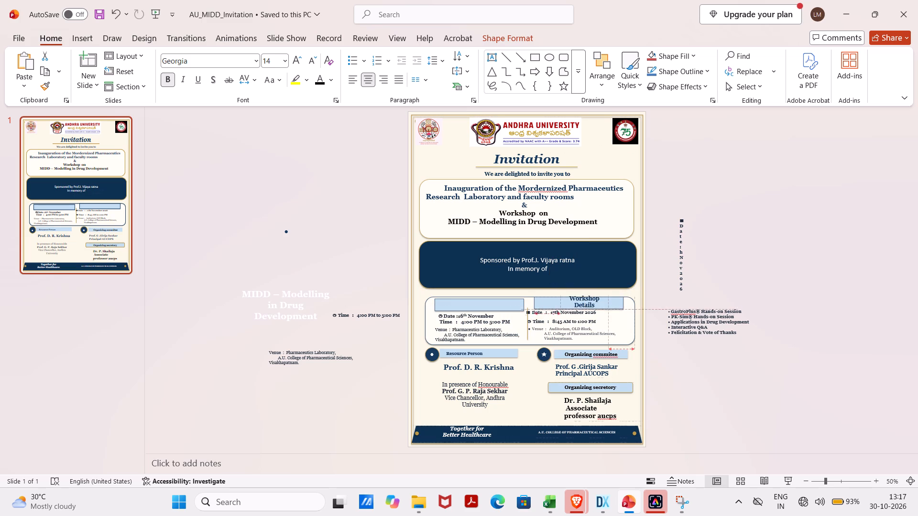
pyautogui.moveTo(592, 309); pyautogui.dragTo(584, 308)
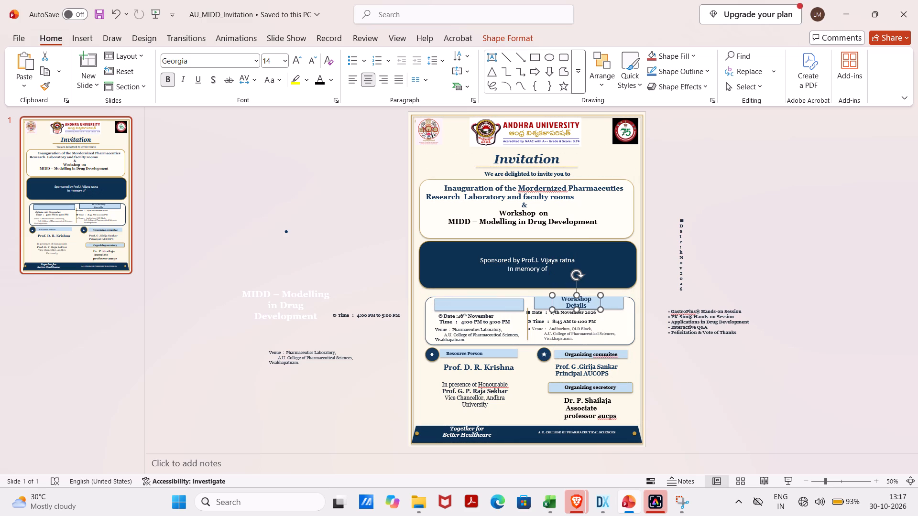
pyautogui.moveTo(598, 307); pyautogui.dragTo(616, 312)
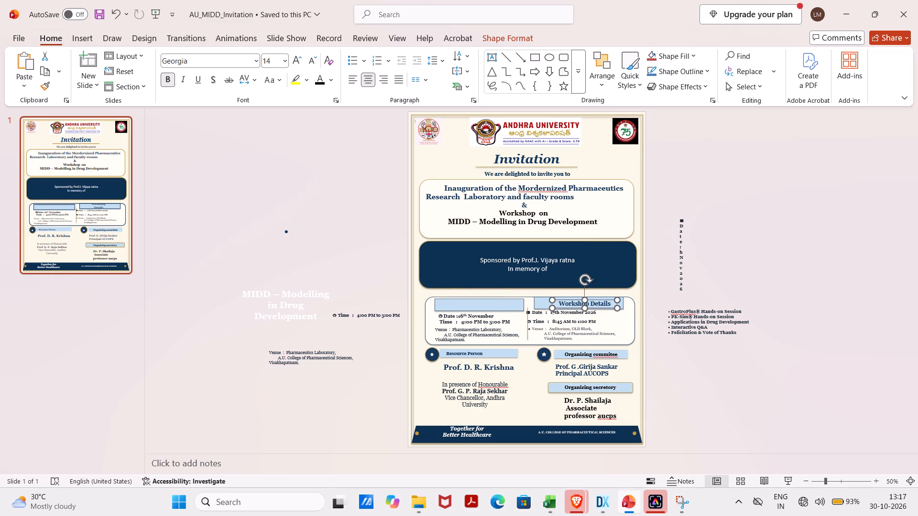
pyautogui.click(340, 289)
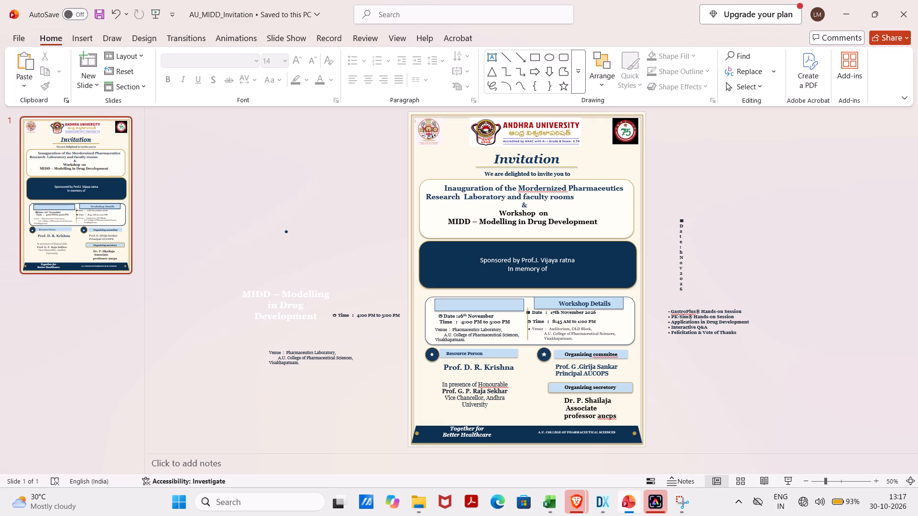
# Copy the word "Inauguration" from the event title into the empty blue bar above the inauguration date.
pyautogui.moveTo(492, 189); pyautogui.dragTo(474, 189)
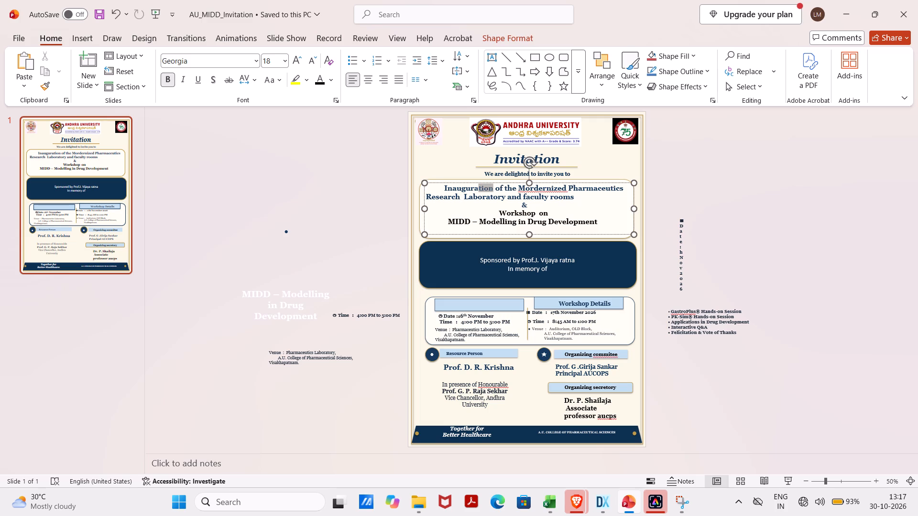
pyautogui.moveTo(474, 189); pyautogui.dragTo(443, 190)
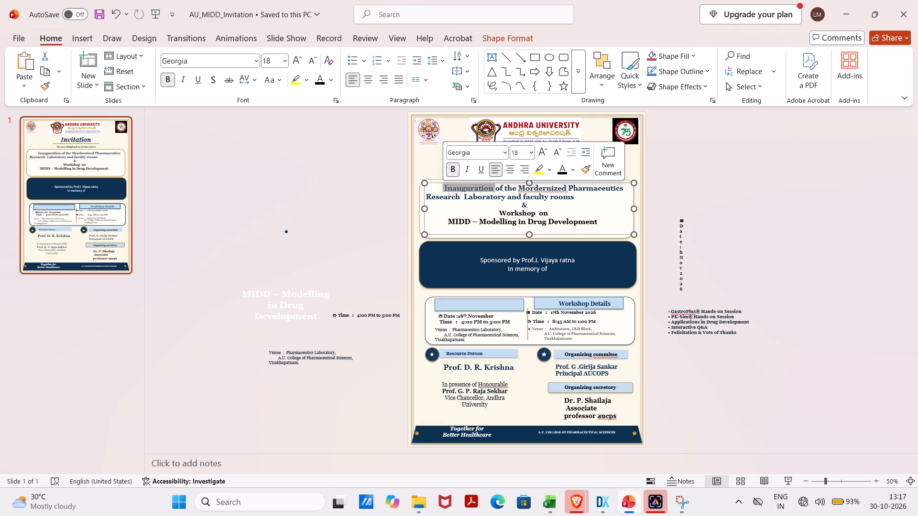
pyautogui.hotkey('ctrl', 'c')
pyautogui.click(451, 304)
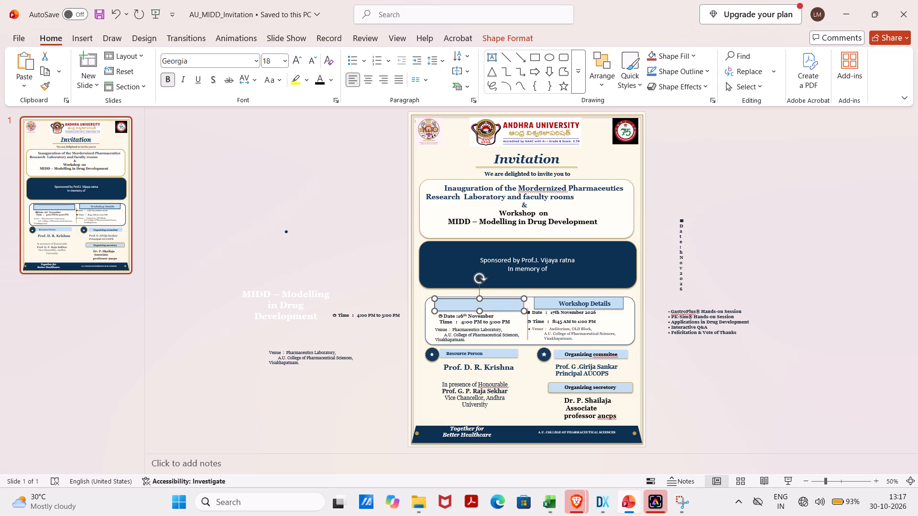
pyautogui.hotkey('ctrl', 'v')
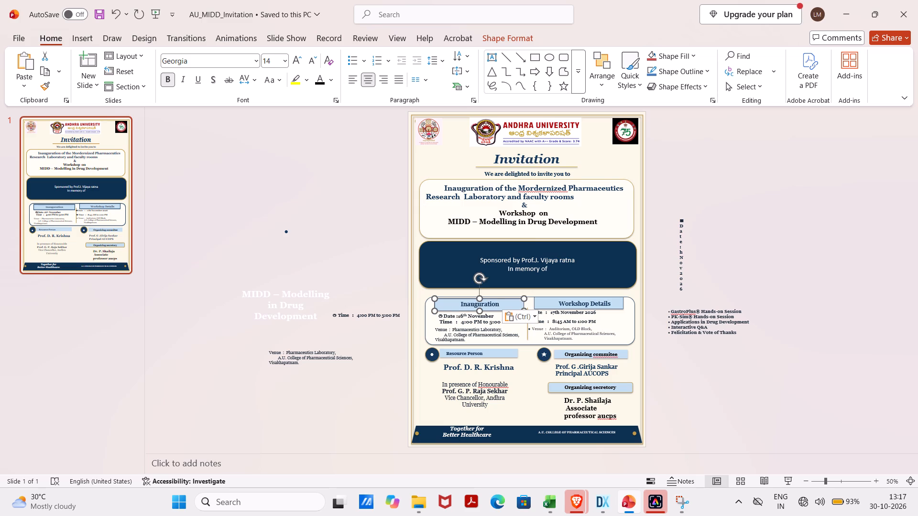
# Add "Details" after "Inauguration" in the blue bar above the inauguration date so the heading reads "Inauguration Details".
pyautogui.click(502, 305)
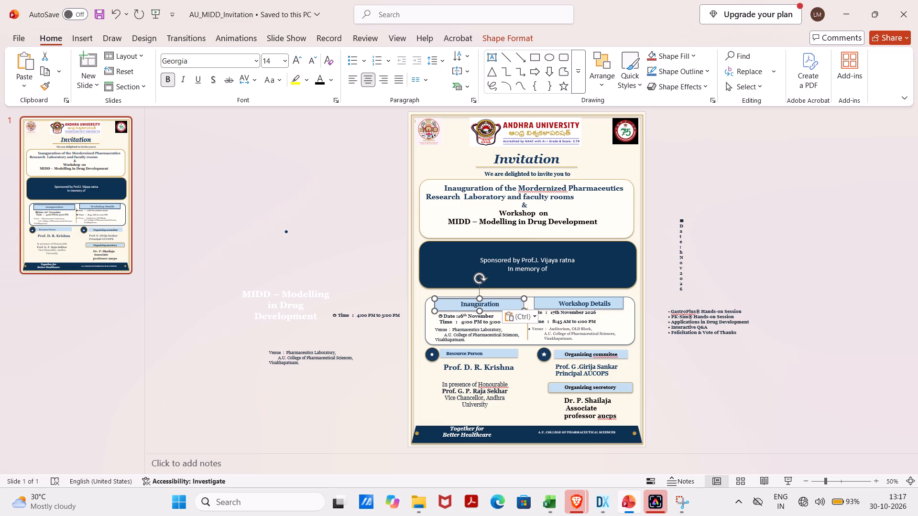
pyautogui.click(500, 304)
pyautogui.press('space')
pyautogui.press('d')
pyautogui.write('et')
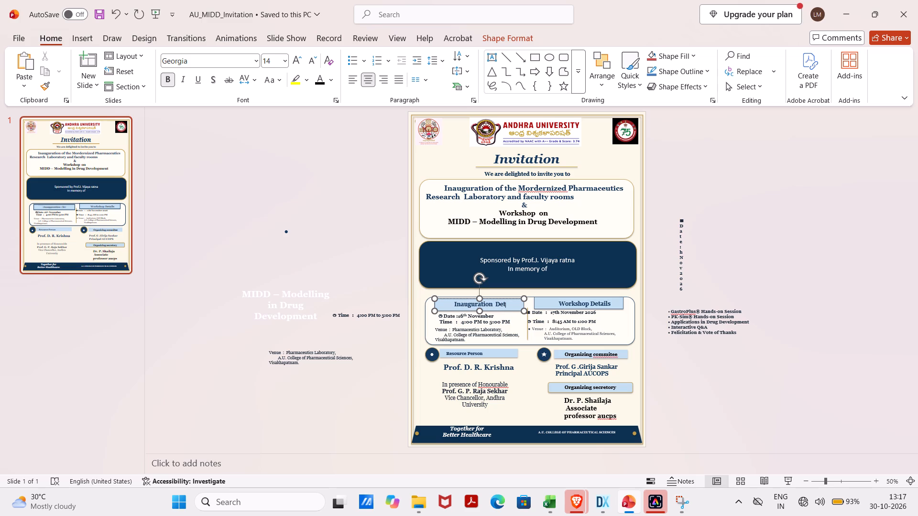
pyautogui.write('ails')
pyautogui.click(692, 365)
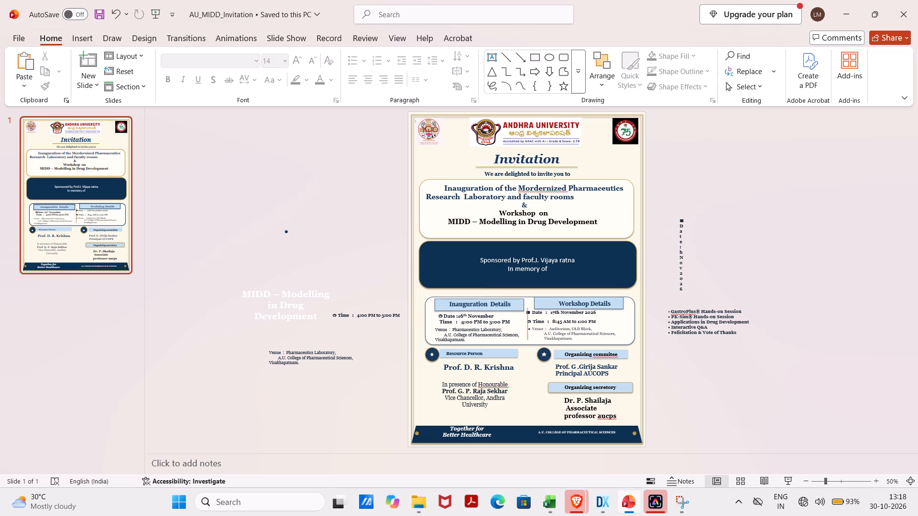
# Shift the "Inauguration Details" heading bar slightly left and up within the details box, opposite the "Workshop Details" bar.
pyautogui.click(546, 303)
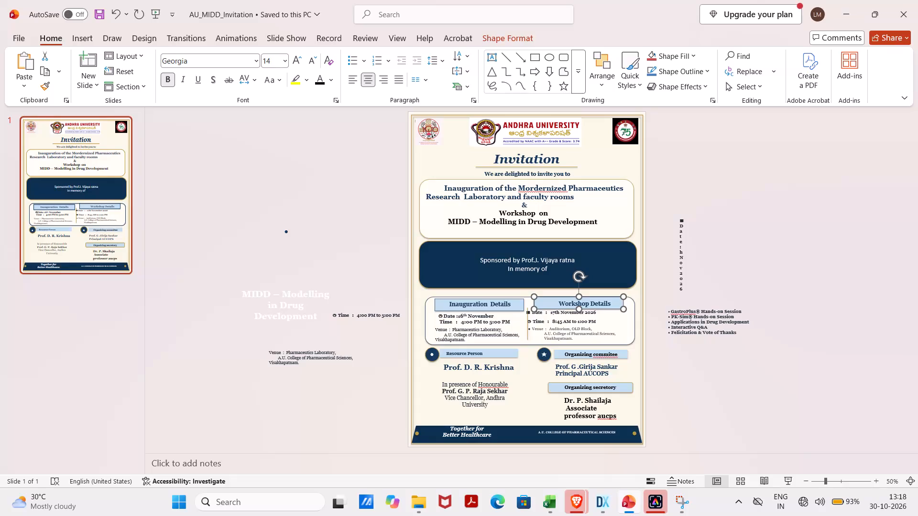
pyautogui.click(535, 296)
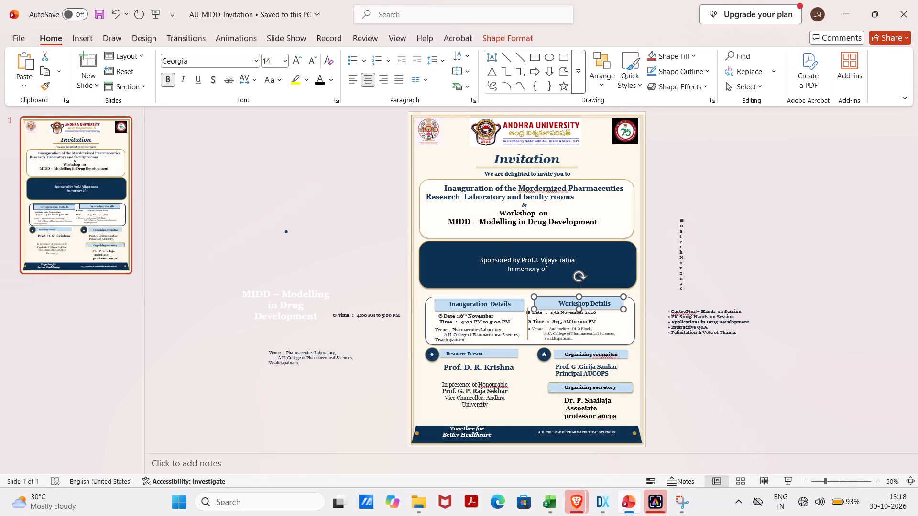
pyautogui.click(519, 304)
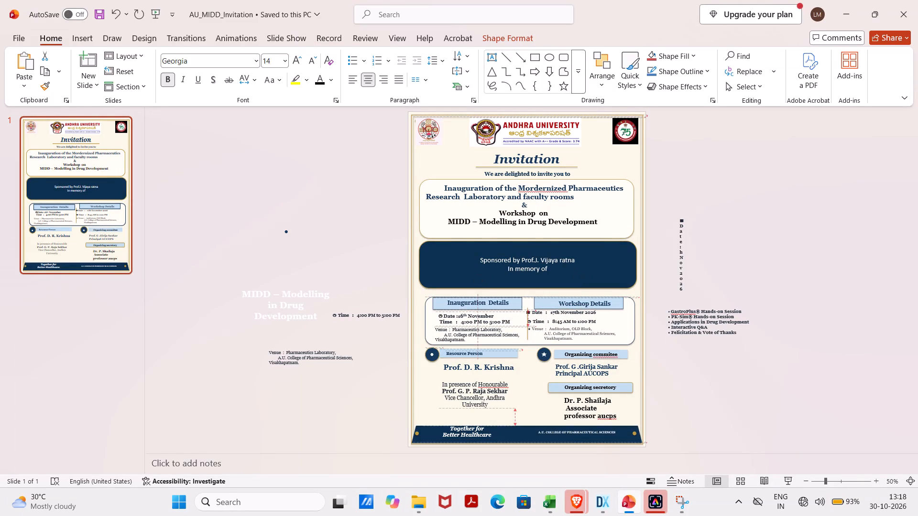
pyautogui.click(713, 381)
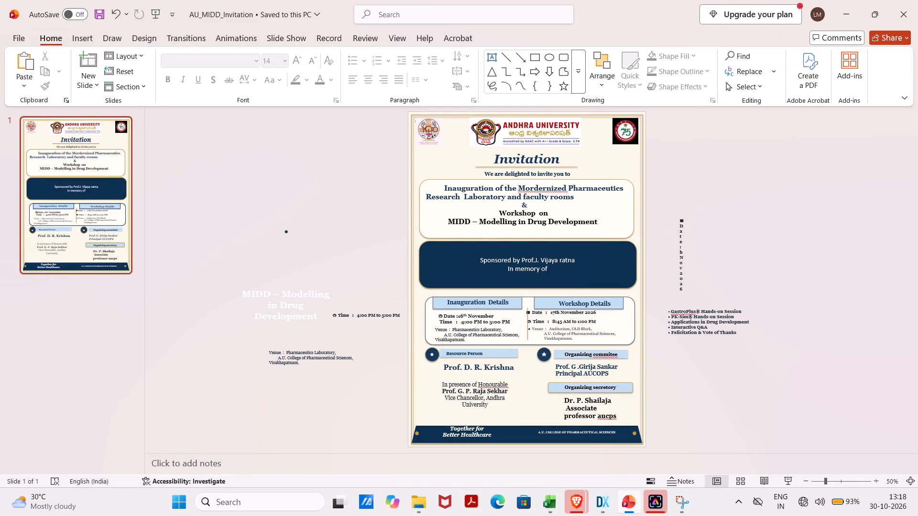
# In the sponsor line, capitalise the surname and rewrite the title and initial with spaces as "Prof . J .".
pyautogui.click(563, 262)
pyautogui.press('BackSpace')
pyautogui.press('r')
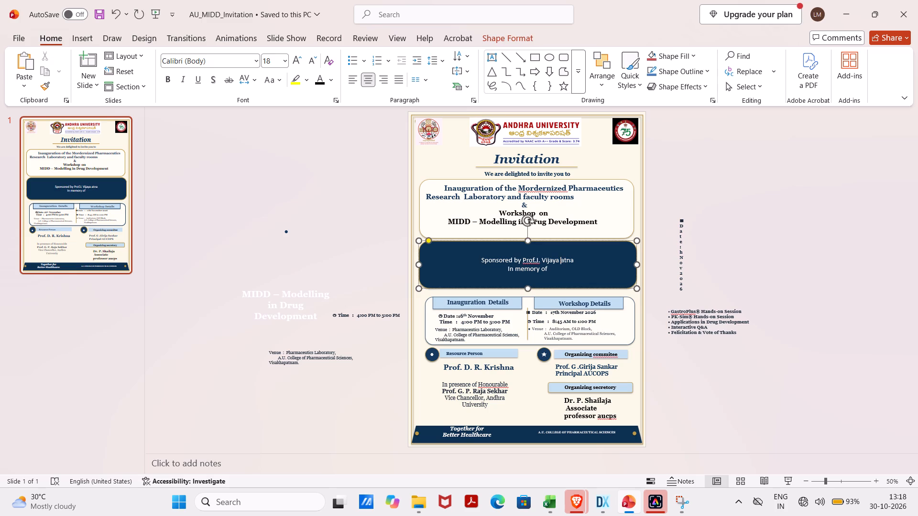
pyautogui.press('BackSpace')
pyautogui.click(536, 260)
pyautogui.press('BackSpace')
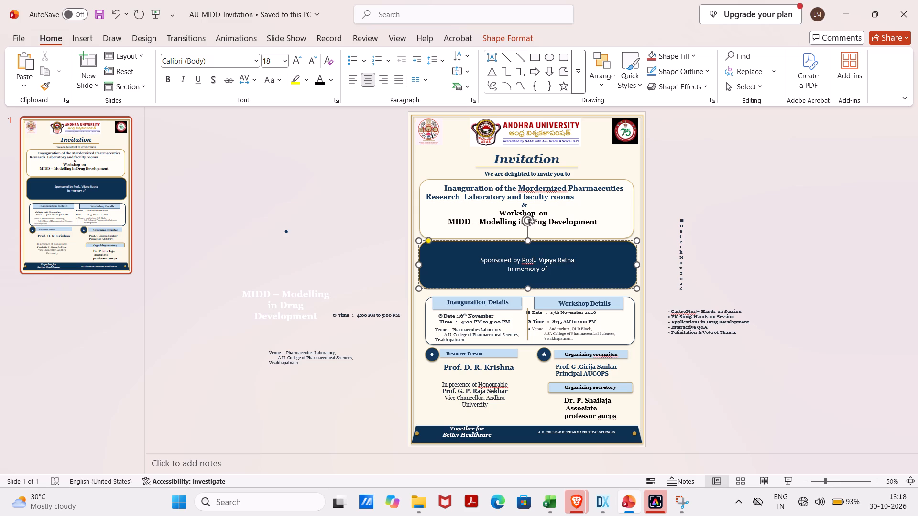
pyautogui.press('BackSpace')
pyautogui.press('space')
pyautogui.write('.')
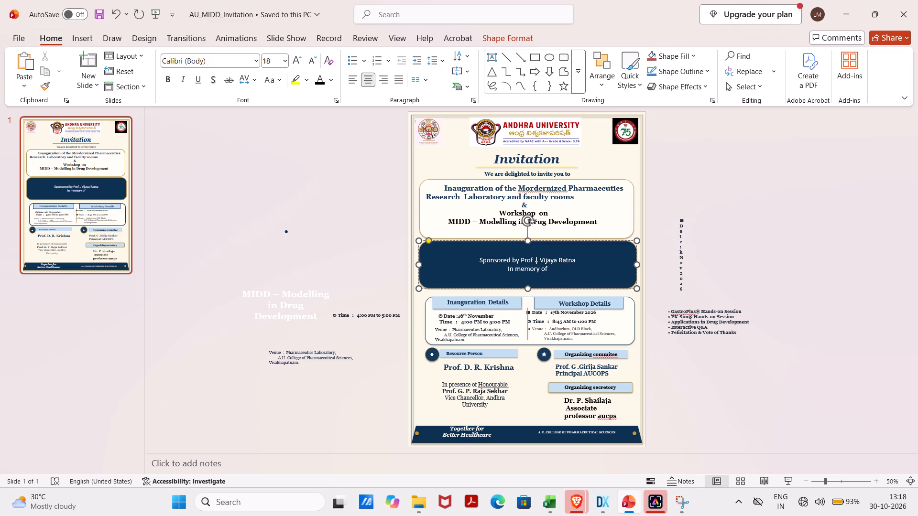
pyautogui.press('space')
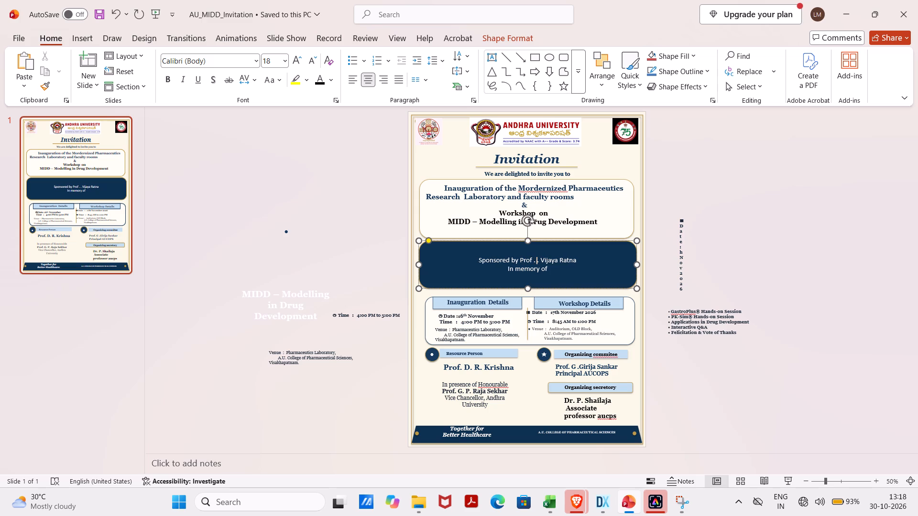
pyautogui.write('J')
pyautogui.press('space')
# Set both lines of the sponsor dedication in the dark blue box to font size 20.
pyautogui.moveTo(479, 262); pyautogui.dragTo(575, 279)
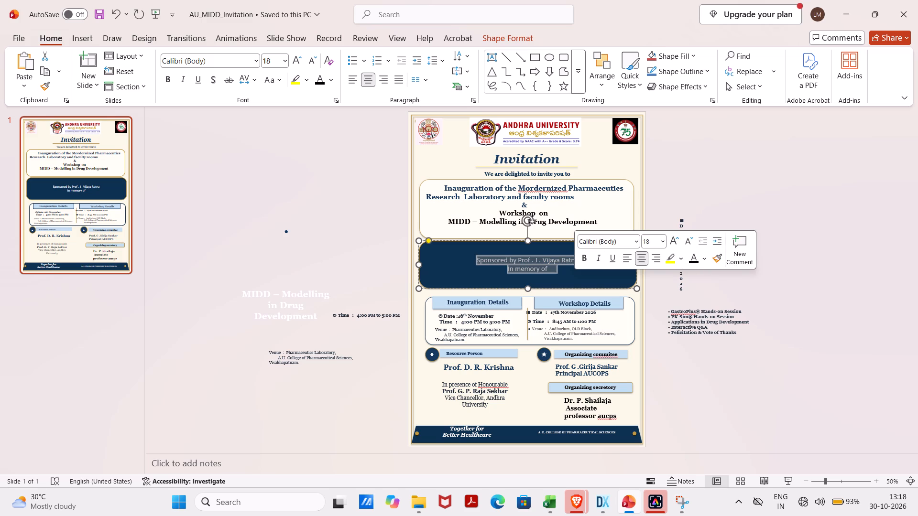
pyautogui.click(661, 246)
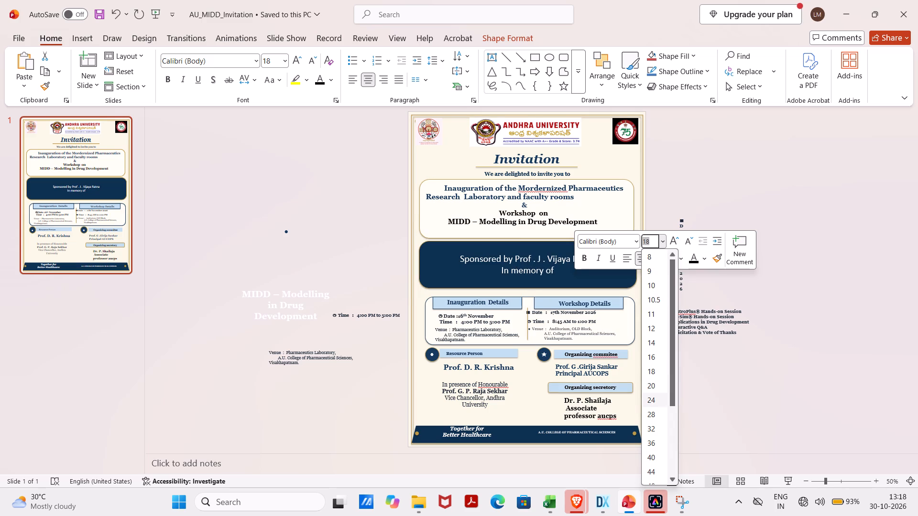
pyautogui.click(653, 384)
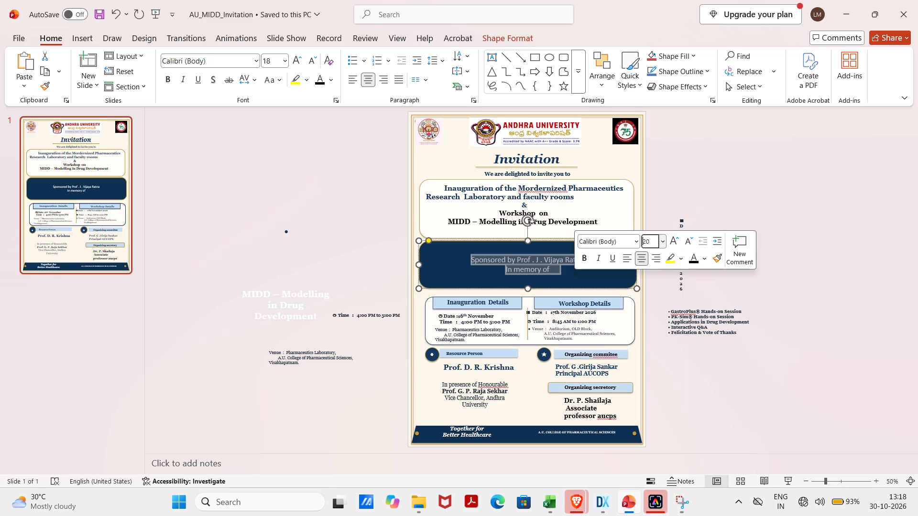
pyautogui.click(477, 277)
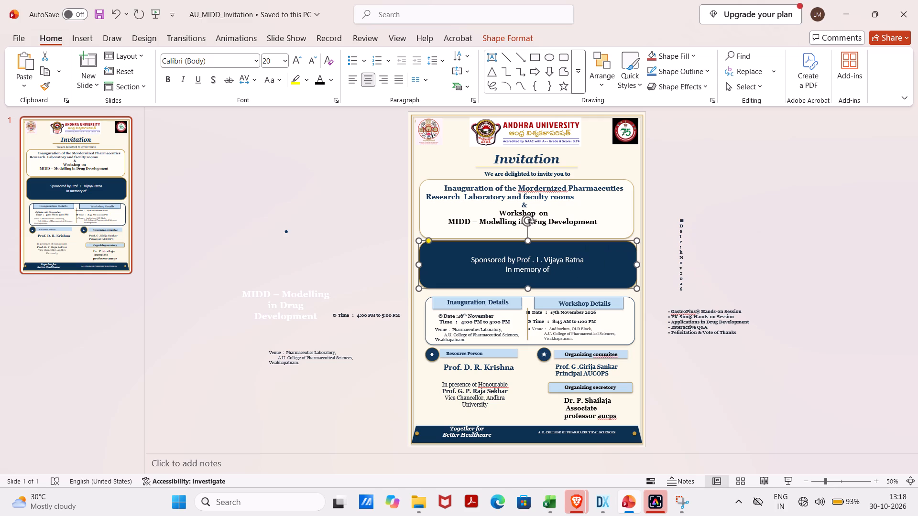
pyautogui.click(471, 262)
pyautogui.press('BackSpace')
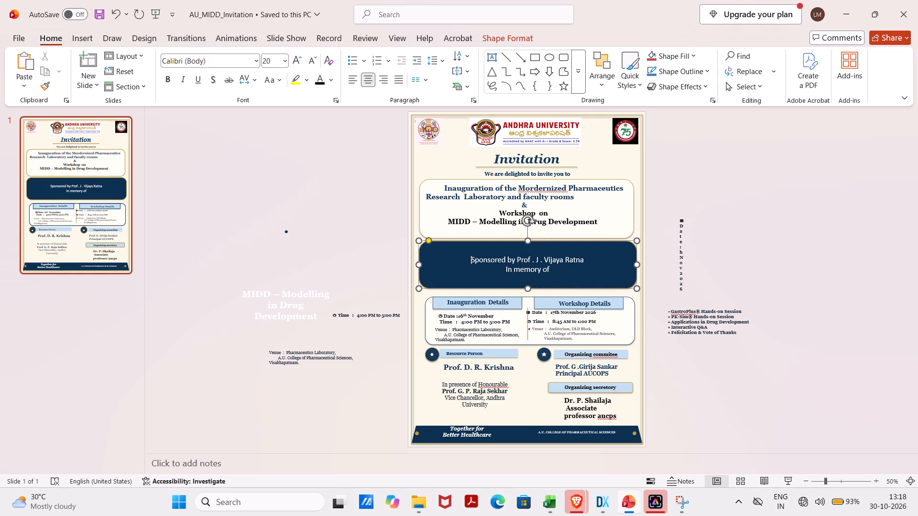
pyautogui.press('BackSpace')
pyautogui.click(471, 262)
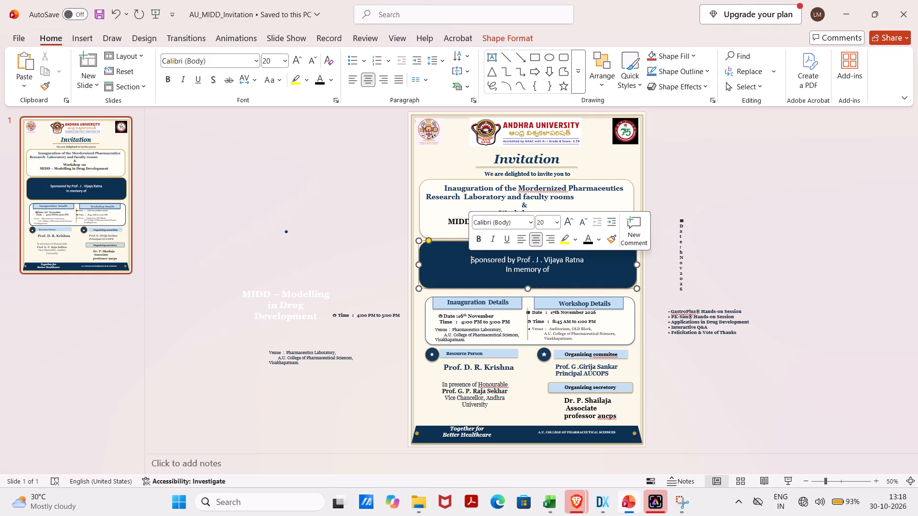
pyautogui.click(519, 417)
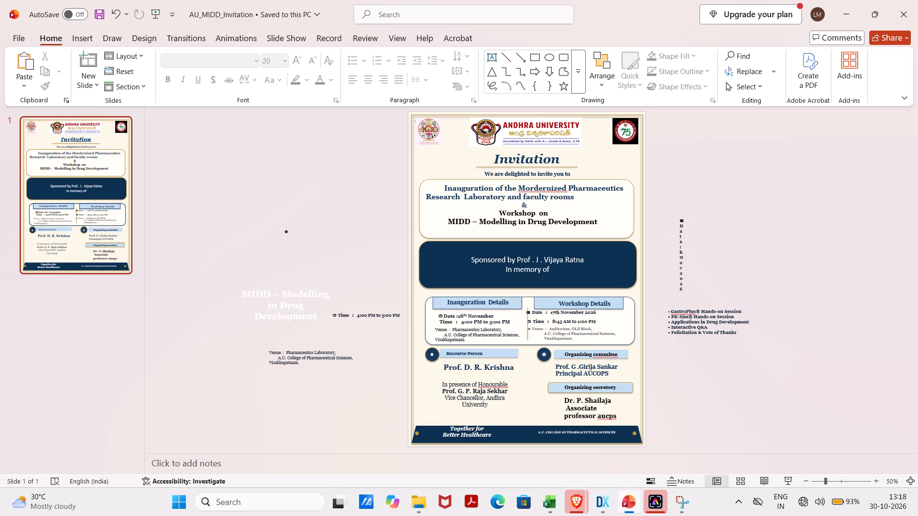
# Apply black font colour to the organizing committee's name and "Principal AUCOPS" lines, and to the professor's name under "In presence of Honourable".
pyautogui.moveTo(614, 372); pyautogui.dragTo(557, 368)
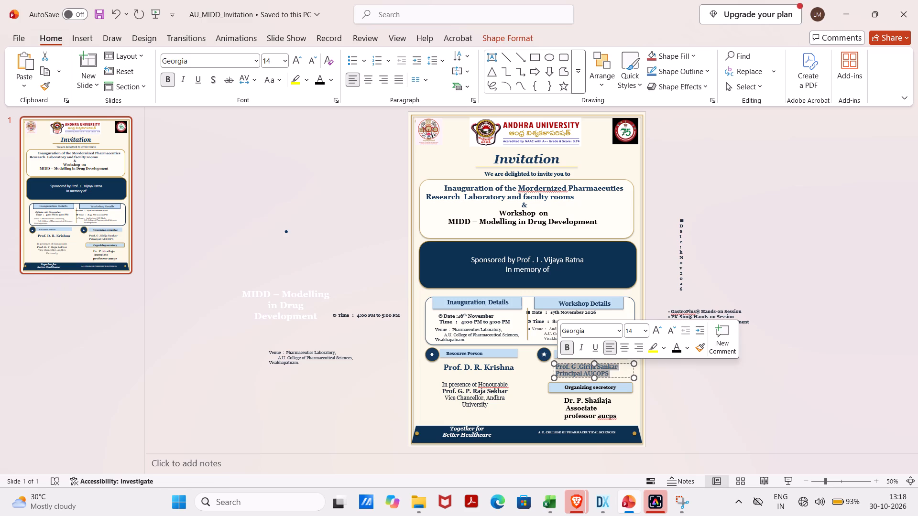
pyautogui.click(678, 344)
pyautogui.click(678, 409)
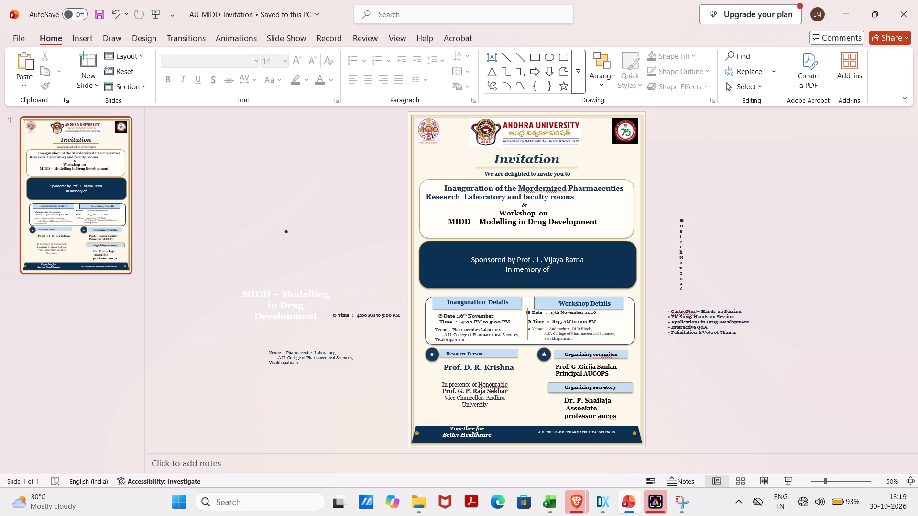
pyautogui.moveTo(507, 394); pyautogui.dragTo(444, 392)
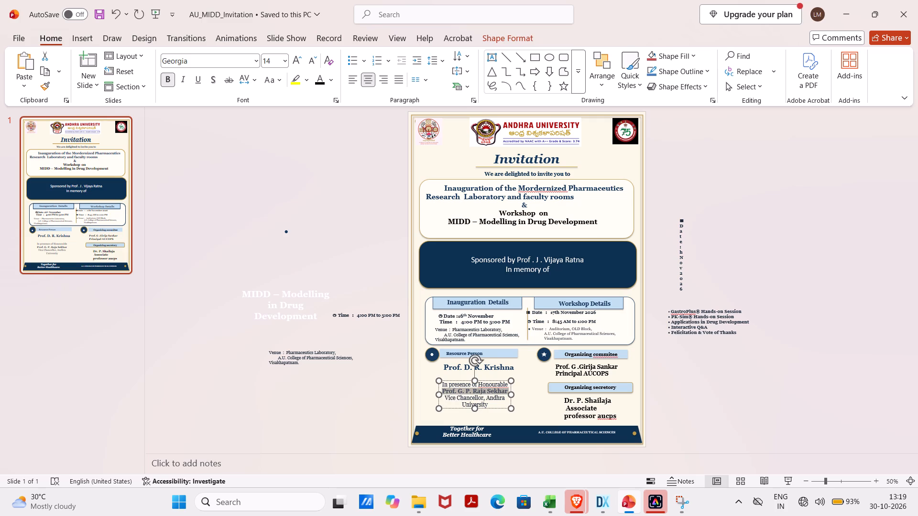
pyautogui.moveTo(444, 392); pyautogui.dragTo(444, 392)
pyautogui.click(562, 371)
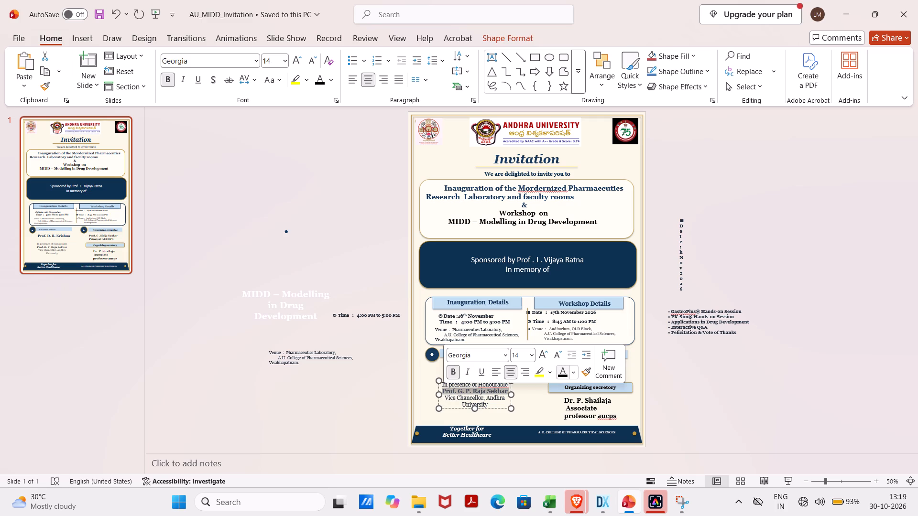
pyautogui.click(712, 400)
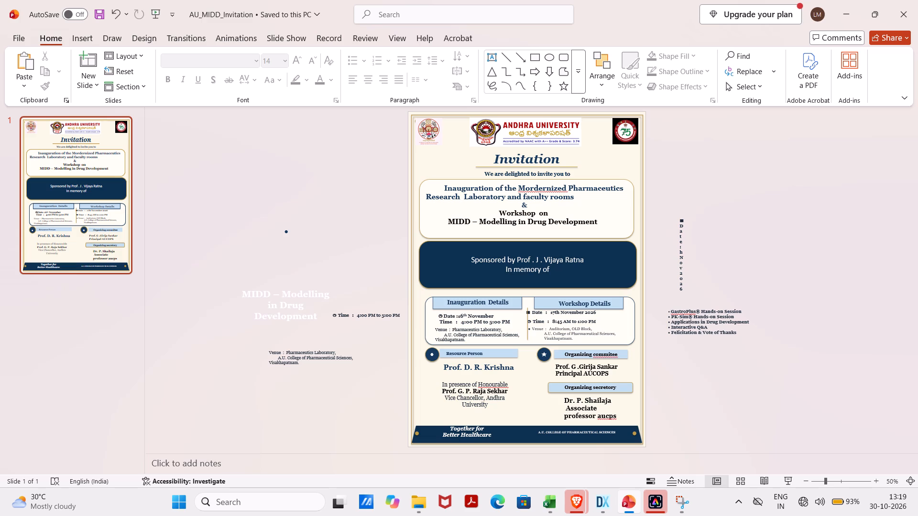
# Insert an extra space before "Honourable" in the "In presence of Honourable" line.
pyautogui.click(478, 384)
pyautogui.press('space')
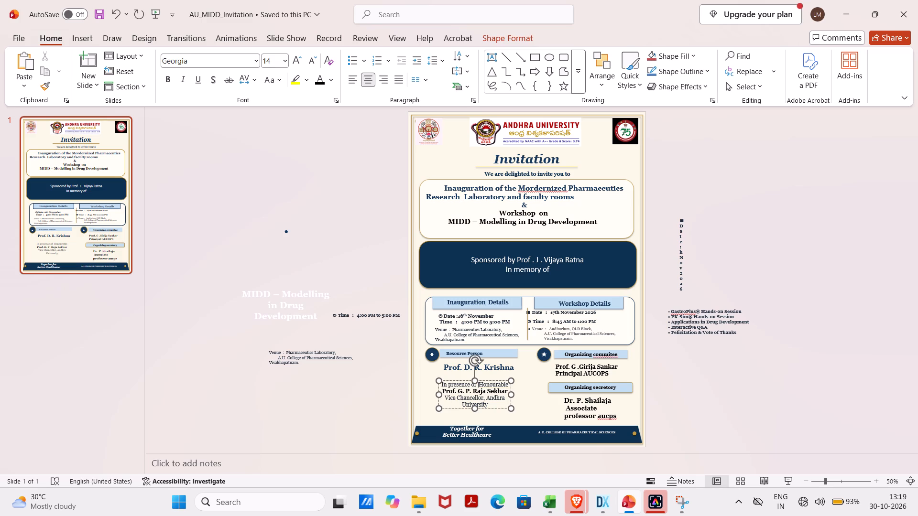
pyautogui.click(691, 391)
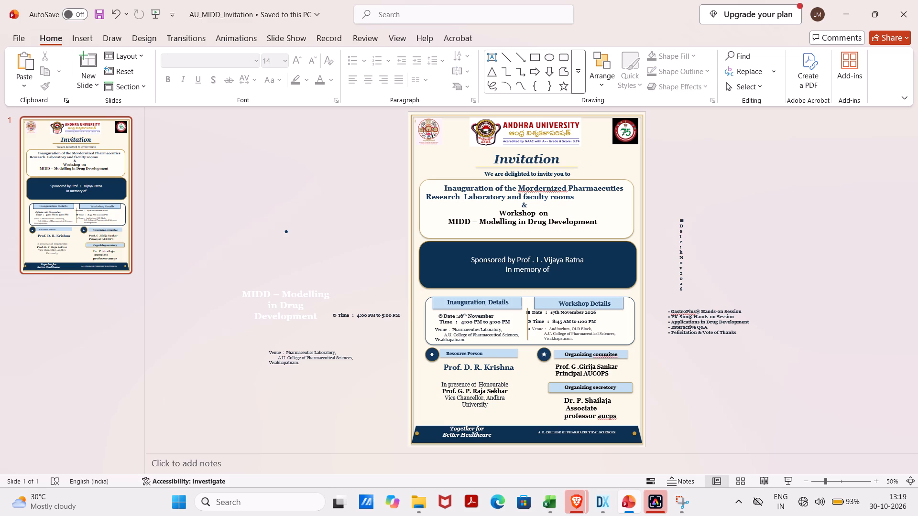
# Nudge the inauguration date and time text slightly left, away from the divider in the details box.
pyautogui.click(526, 325)
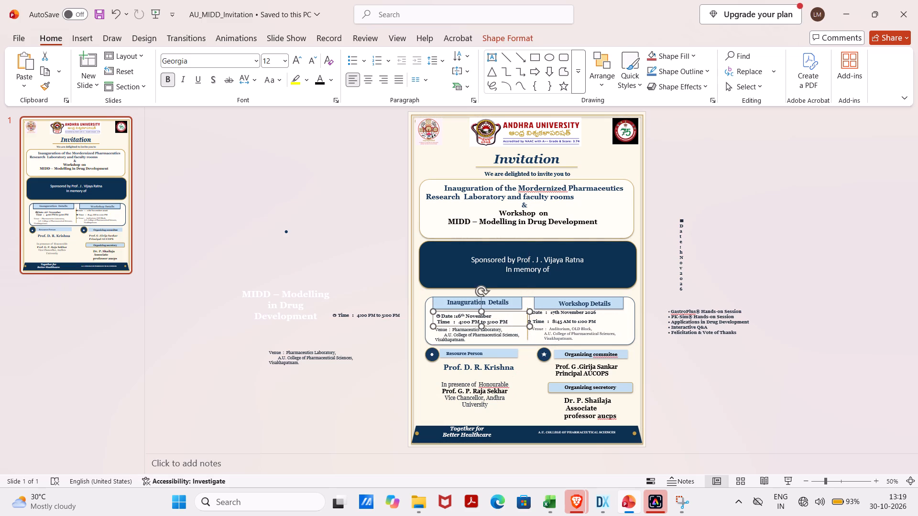
pyautogui.click(712, 389)
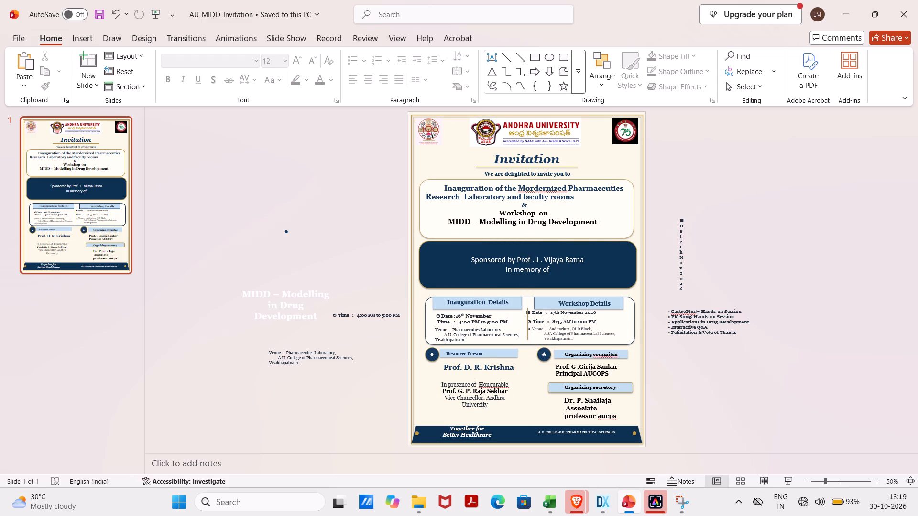
# Adjust the workshop date's text box so the date line sits slightly further right and lower beside the divider.
pyautogui.click(530, 313)
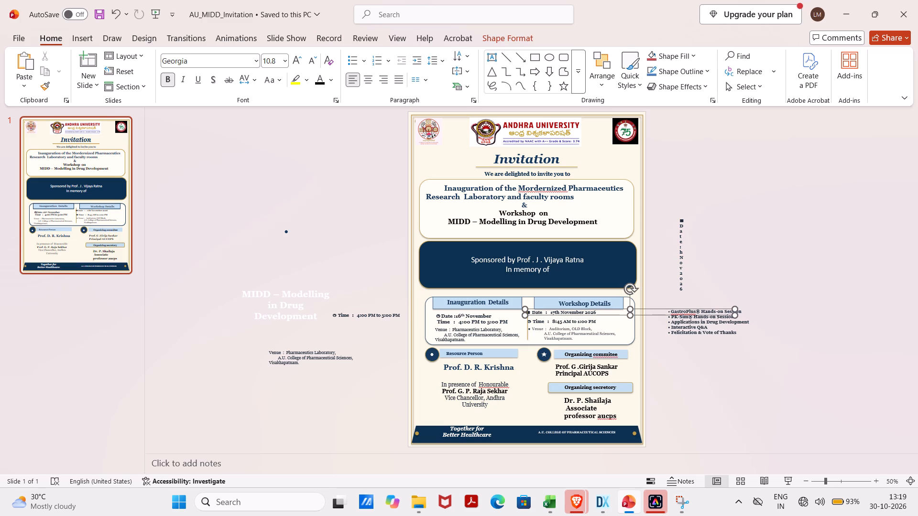
pyautogui.moveTo(530, 313); pyautogui.dragTo(536, 313)
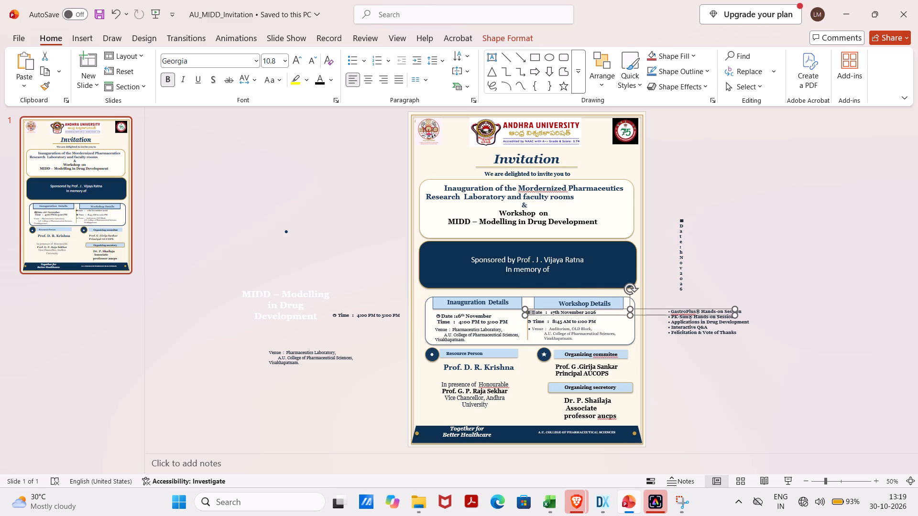
pyautogui.moveTo(536, 313); pyautogui.dragTo(536, 313)
pyautogui.click(525, 310)
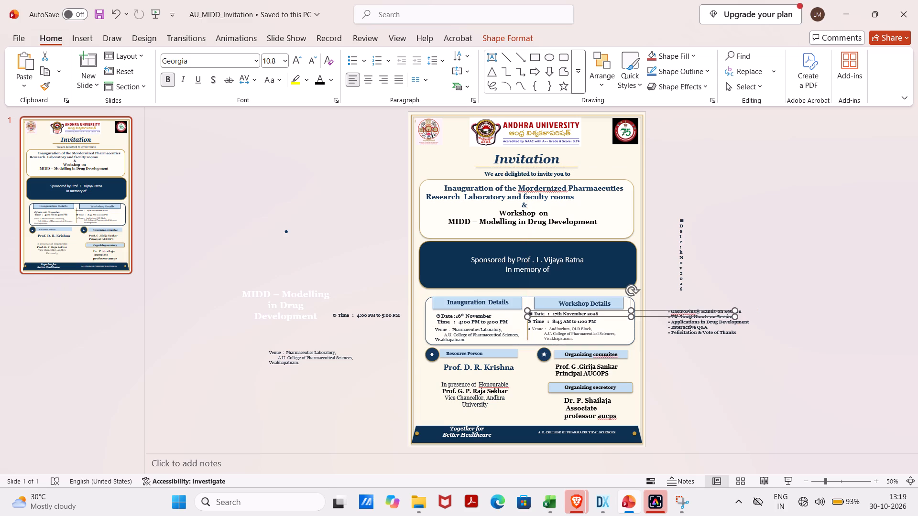
# Nudge the workshop time's text box slightly right beside the divider in the details box.
pyautogui.click(535, 321)
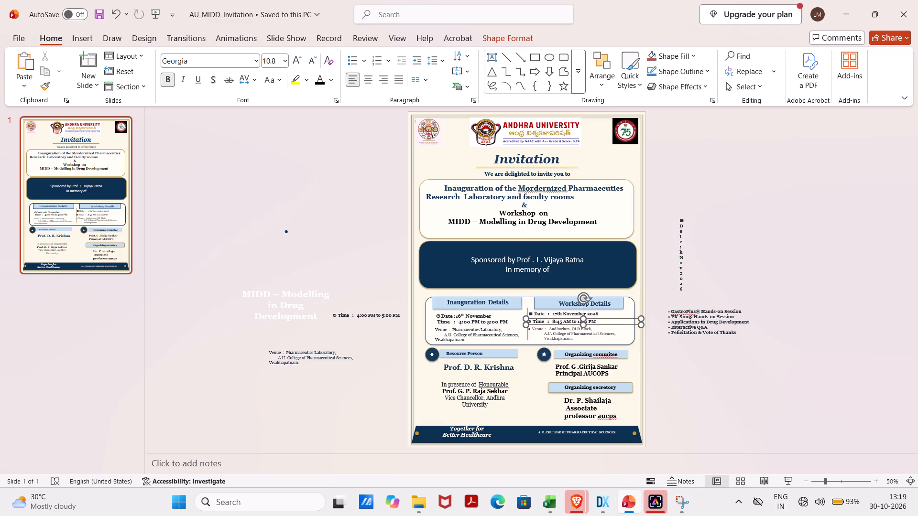
pyautogui.click(528, 321)
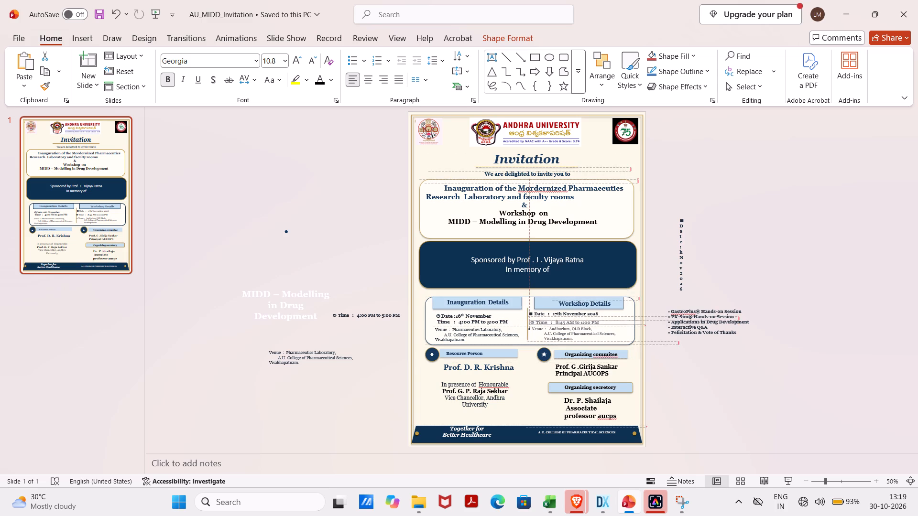
pyautogui.click(773, 423)
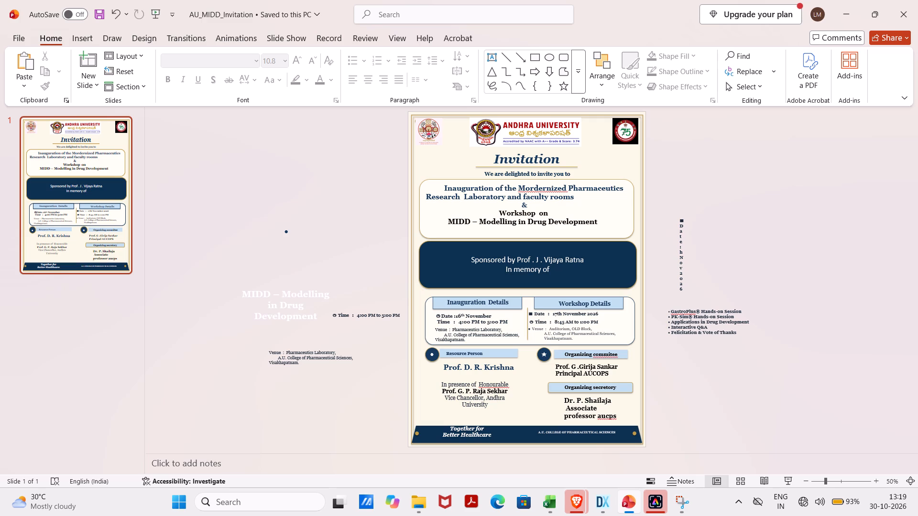
# Copy the clock symbol from the spare off-slide time text to the start of the inauguration's "Time" line, removing the extra space.
pyautogui.moveTo(336, 315); pyautogui.dragTo(332, 314)
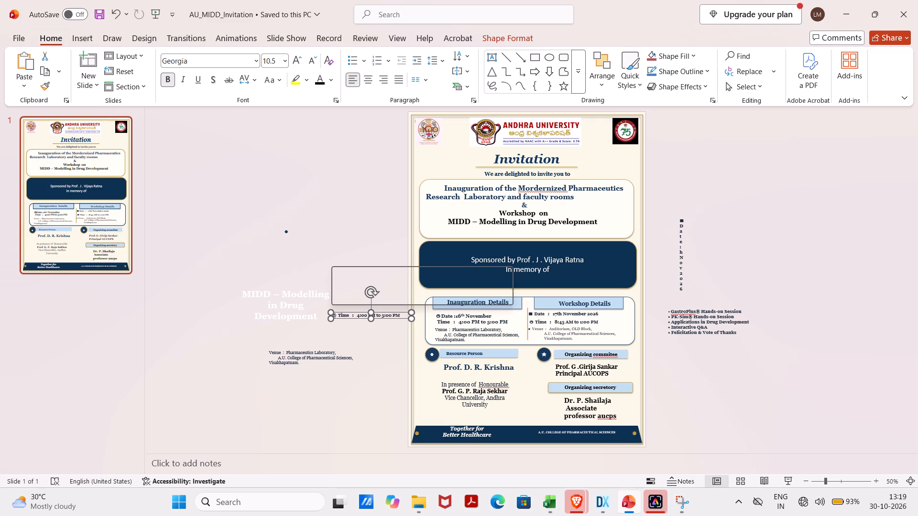
pyautogui.hotkey('ctrl', 'c')
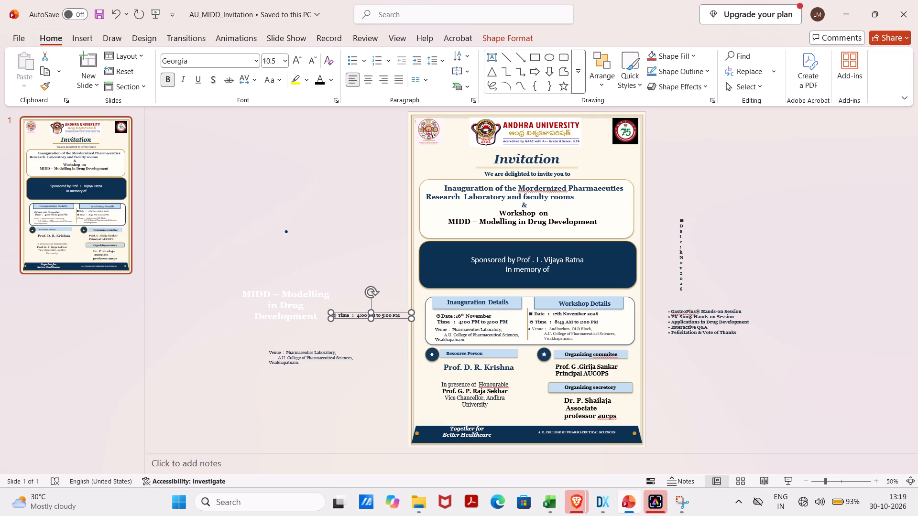
pyautogui.click(437, 323)
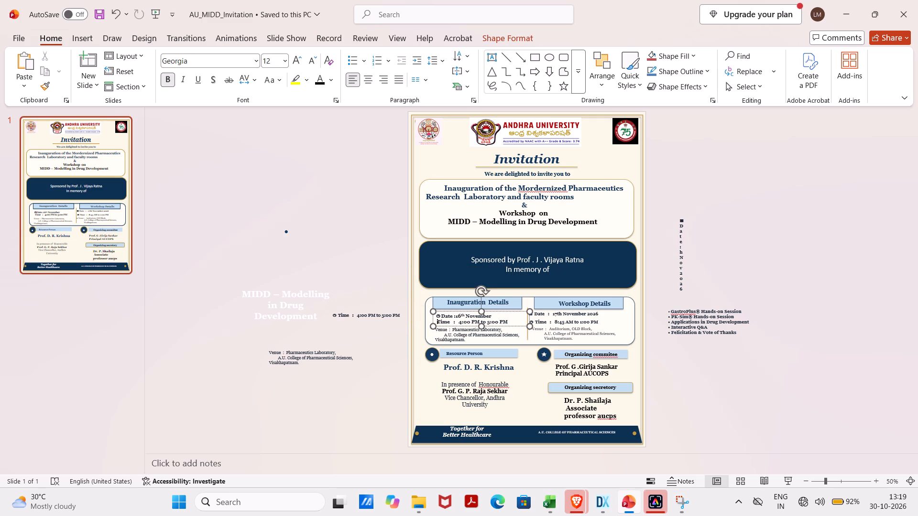
pyautogui.hotkey('ctrl', 'v')
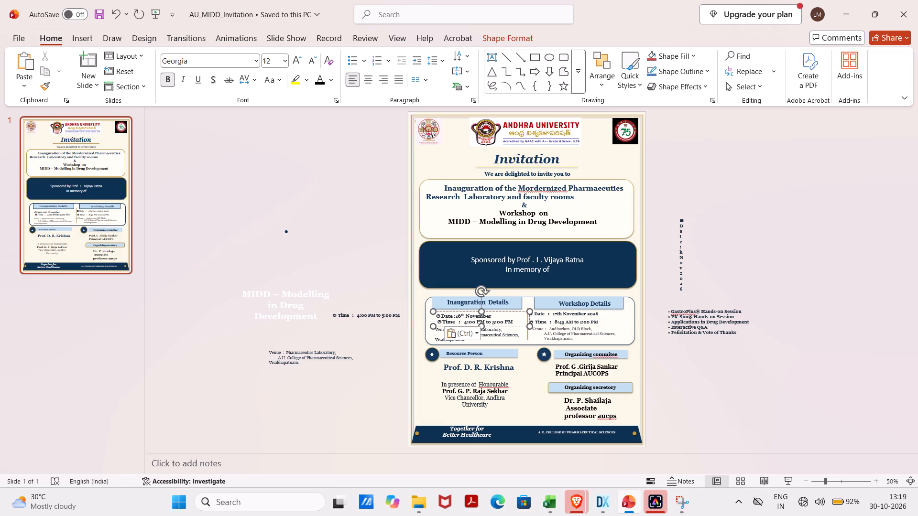
pyautogui.click(437, 323)
pyautogui.press('BackSpace')
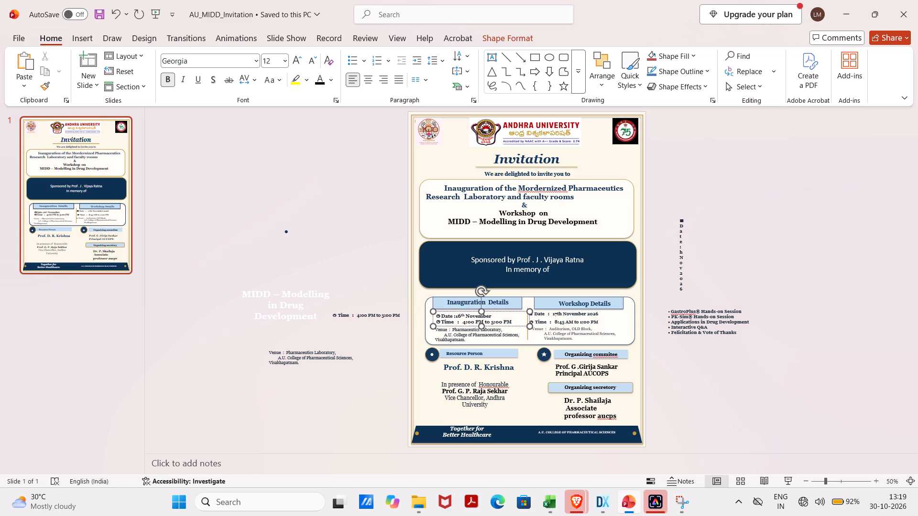
# Add the year 2026 after "16th November" in the inauguration date line.
pyautogui.click(495, 315)
pyautogui.press('space')
pyautogui.write('2026')
pyautogui.click(652, 371)
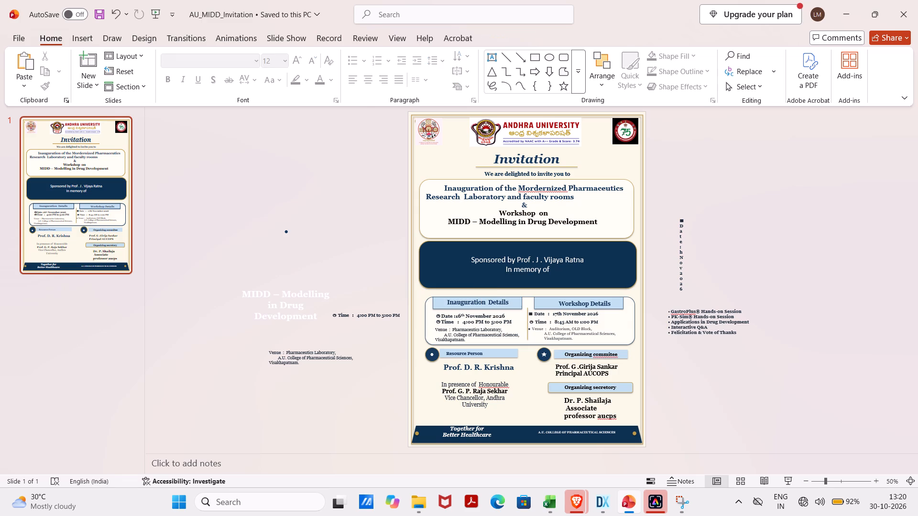
# Apply black font colour to all three lines of the workshop venue text.
pyautogui.moveTo(574, 339); pyautogui.dragTo(559, 338)
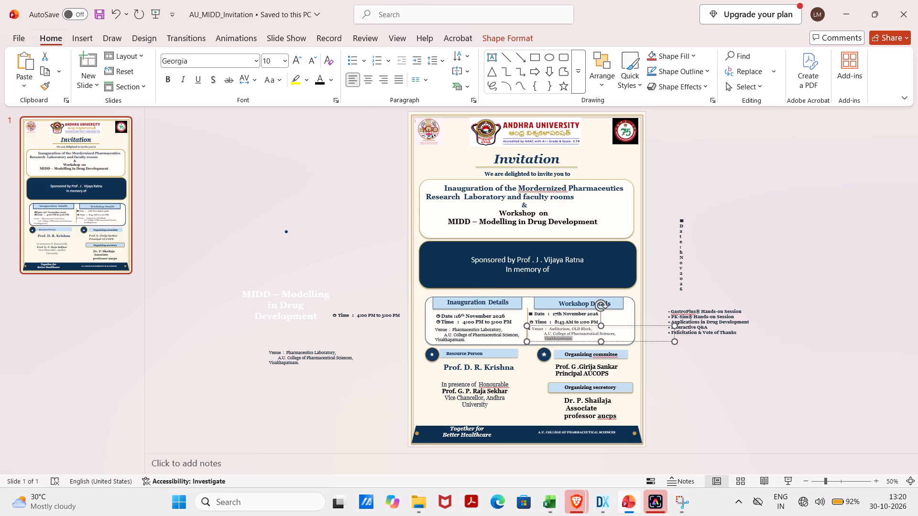
pyautogui.moveTo(559, 338); pyautogui.dragTo(533, 330)
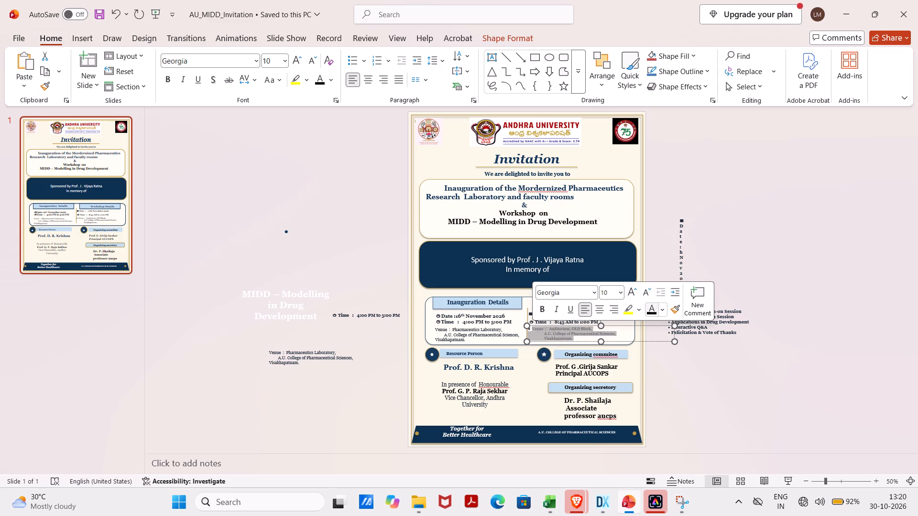
pyautogui.click(651, 311)
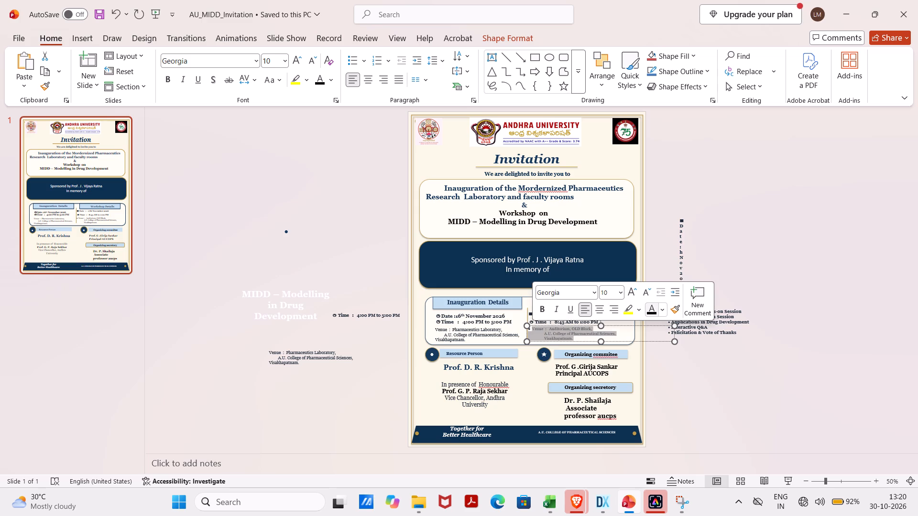
pyautogui.click(651, 311)
pyautogui.click(677, 362)
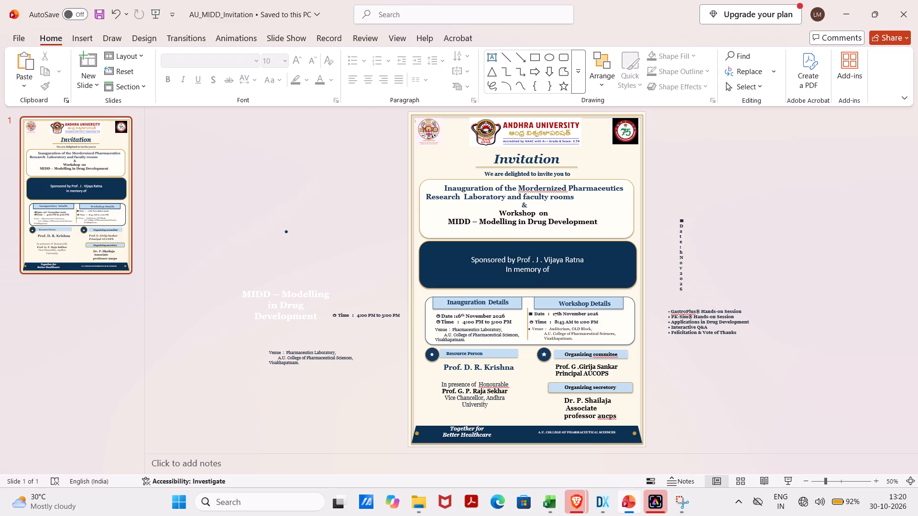
pyautogui.click(504, 335)
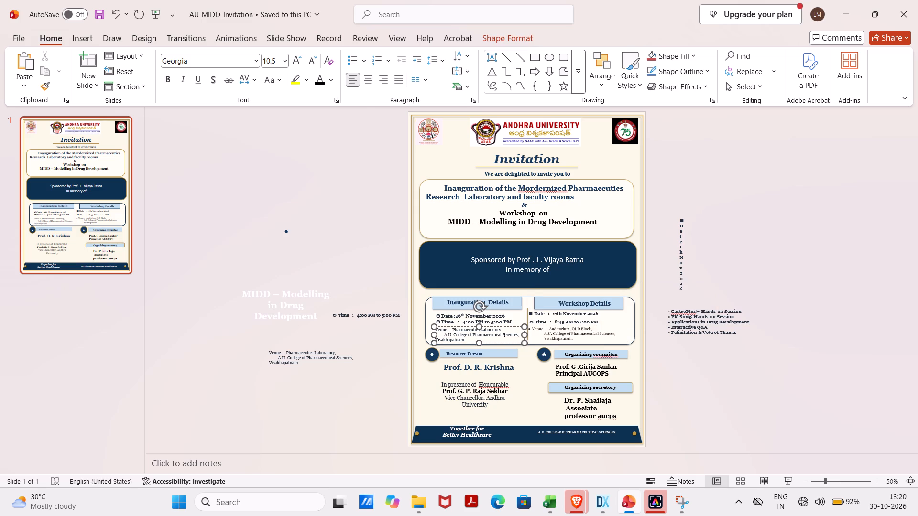
pyautogui.moveTo(573, 337); pyautogui.dragTo(562, 335)
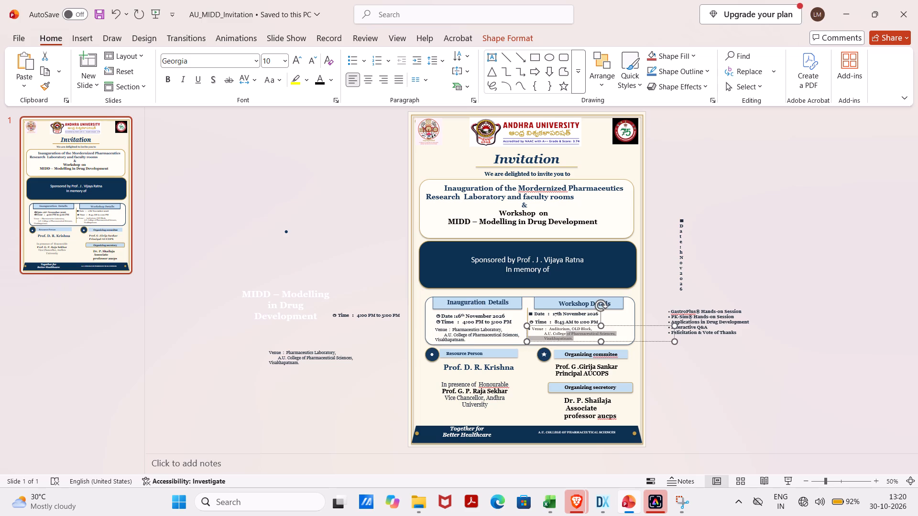
pyautogui.moveTo(562, 335); pyautogui.dragTo(529, 328)
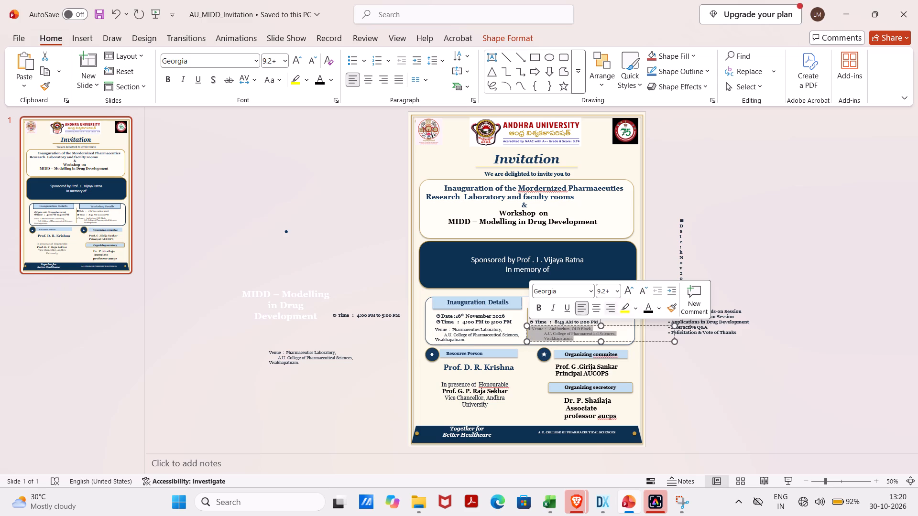
pyautogui.click(659, 307)
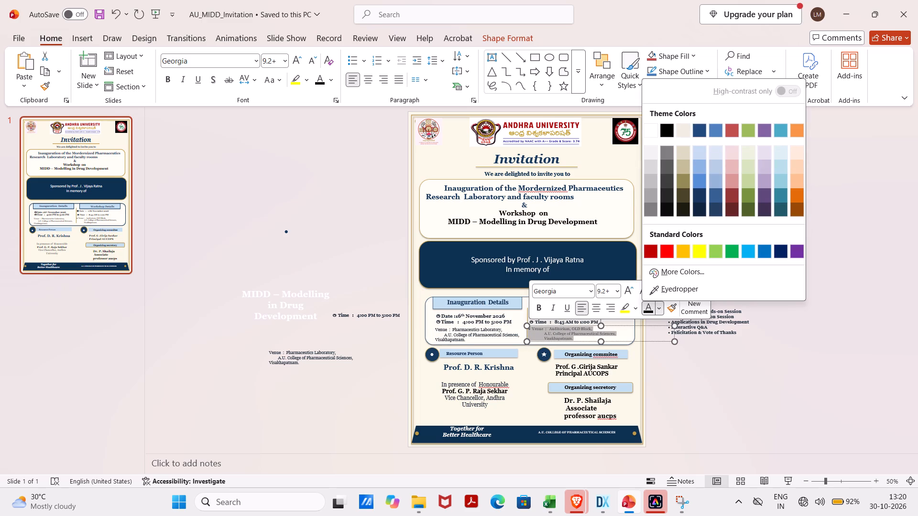
pyautogui.click(668, 136)
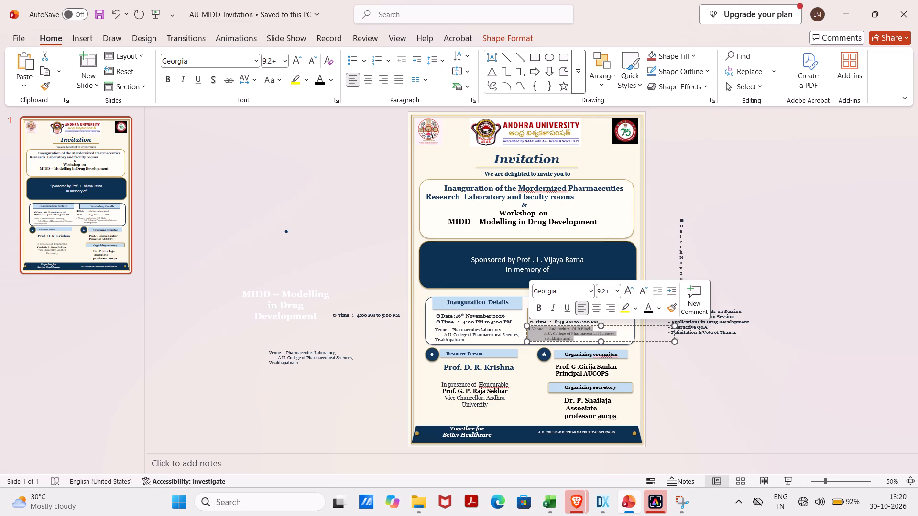
pyautogui.doubleClick(668, 136)
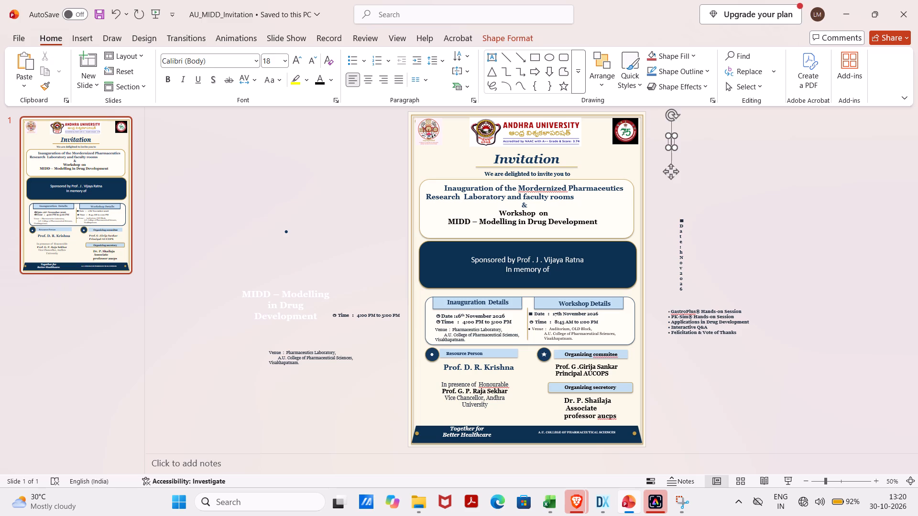
# Set the font of the workshop venue text to Calibri.
pyautogui.click(484, 335)
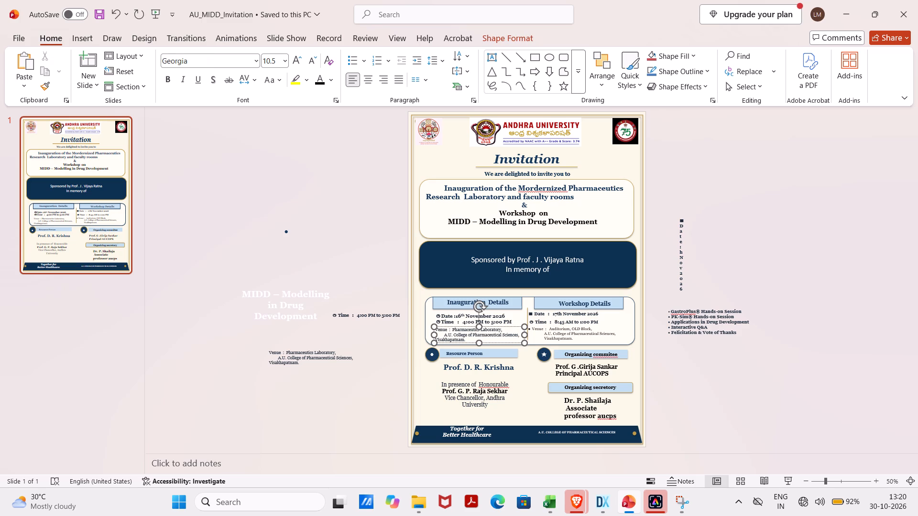
pyautogui.click(563, 337)
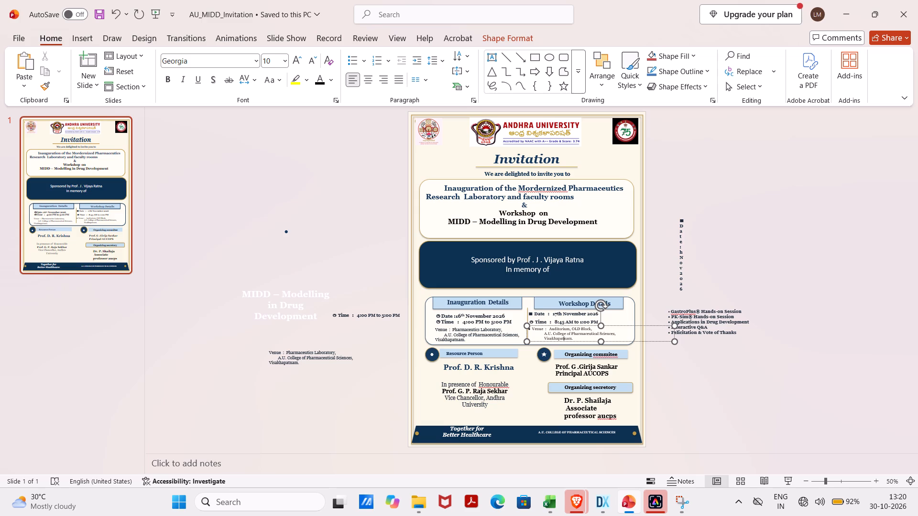
pyautogui.moveTo(576, 337); pyautogui.dragTo(531, 328)
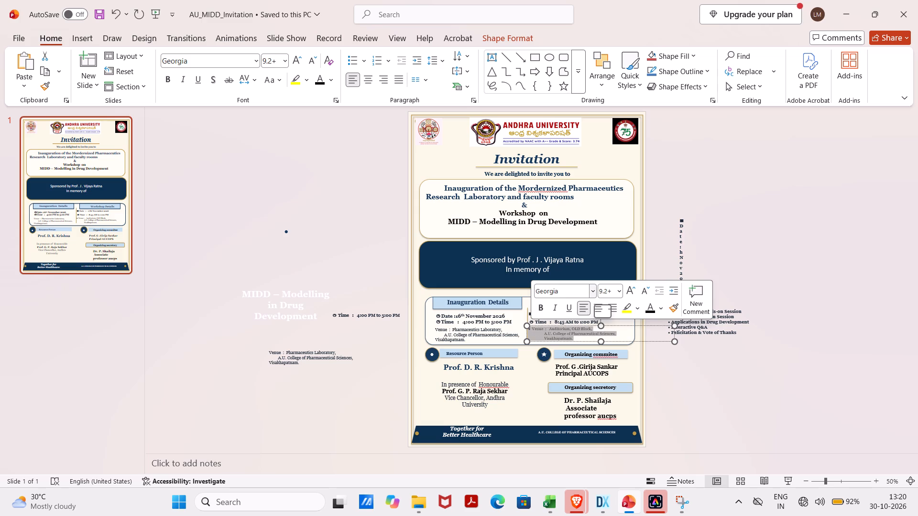
pyautogui.click(583, 291)
pyautogui.press('BackSpace')
pyautogui.press('BackSpace')
pyautogui.press('BackSpace')
pyautogui.write('CA')
pyautogui.click(548, 294)
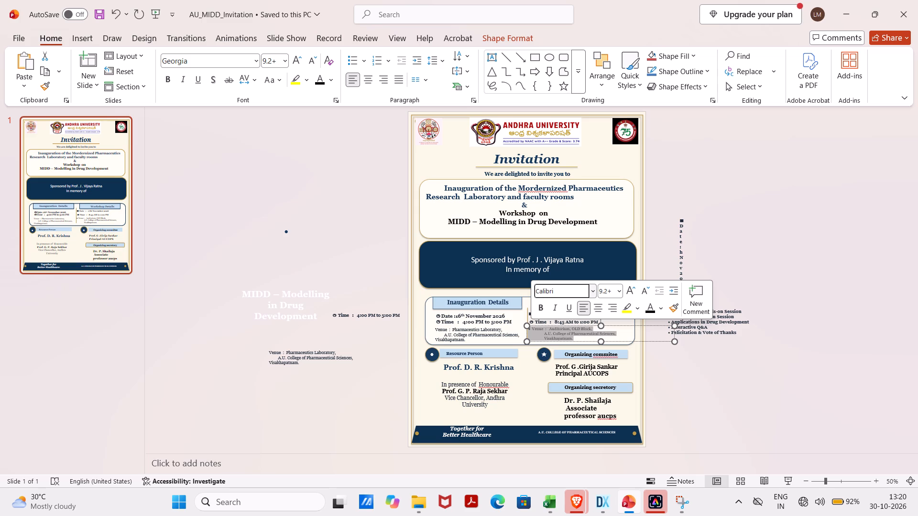
pyautogui.click(652, 309)
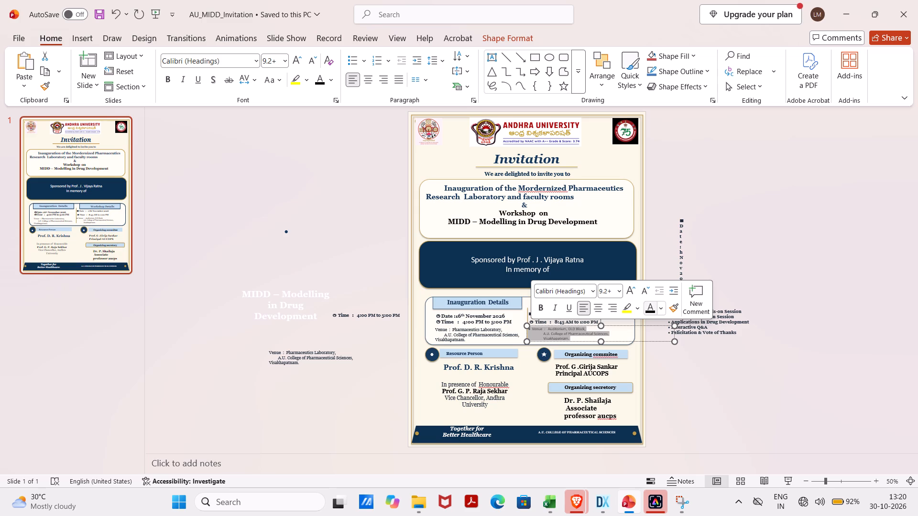
# Reapply black font colour to the workshop venue text and deselect it.
pyautogui.click(651, 313)
pyautogui.click(651, 313)
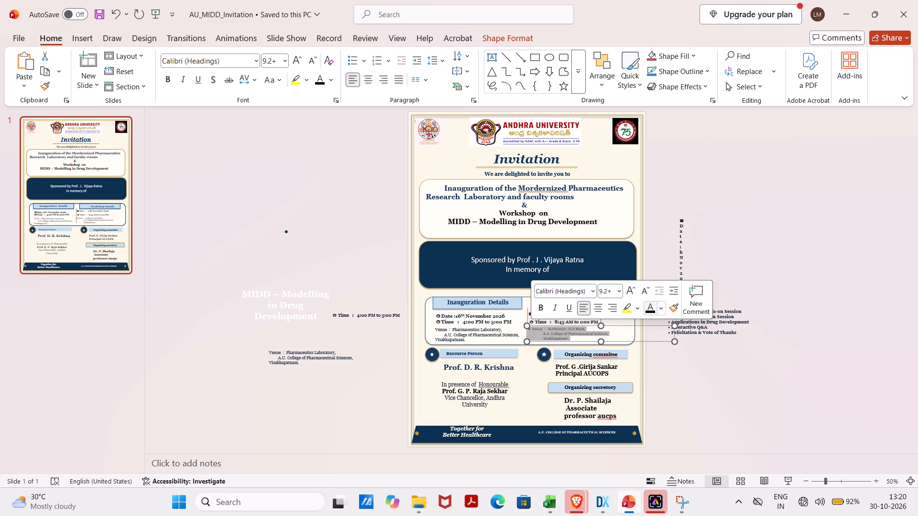
pyautogui.click(662, 310)
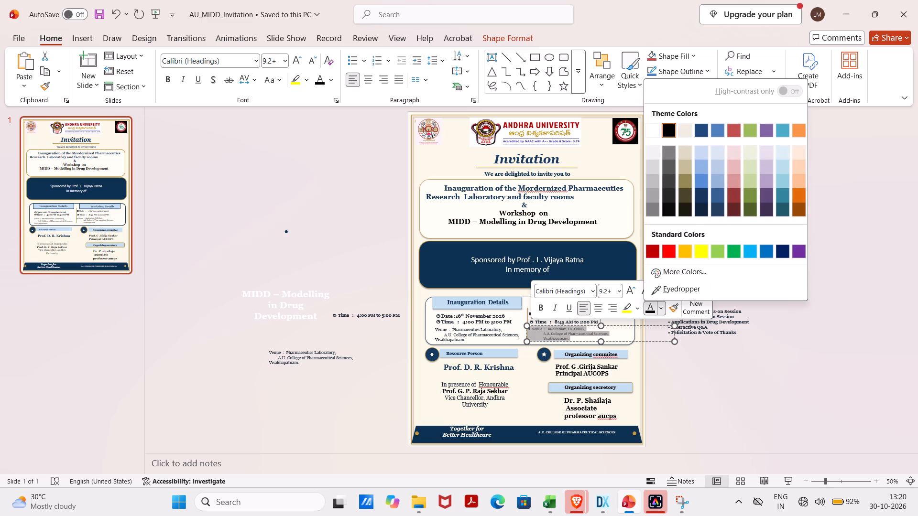
pyautogui.click(670, 122)
pyautogui.click(681, 367)
pyautogui.click(681, 367)
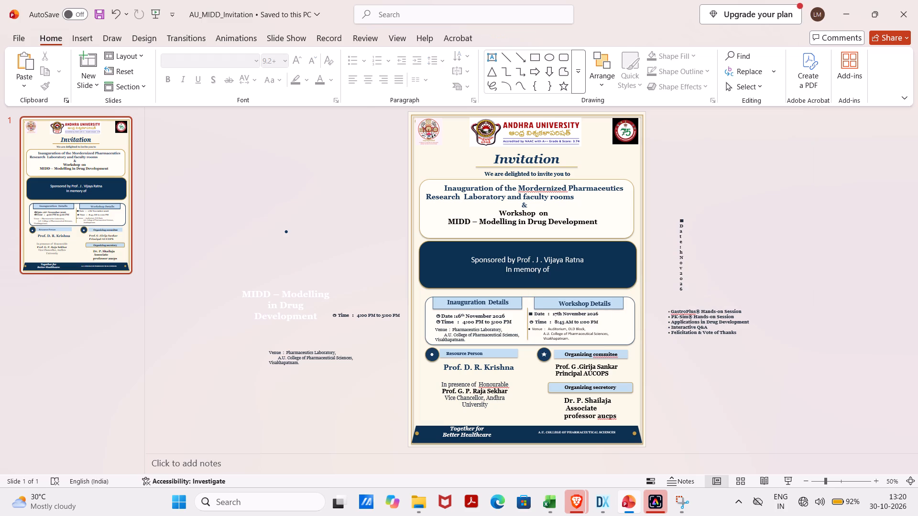
# Change the font of the whole workshop venue text to Georgia, matching the inauguration venue text.
pyautogui.click(489, 342)
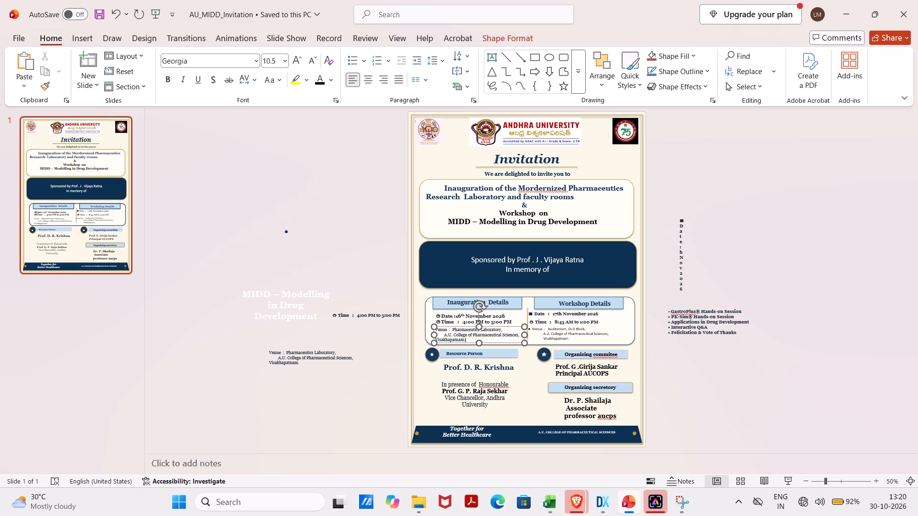
pyautogui.click(556, 331)
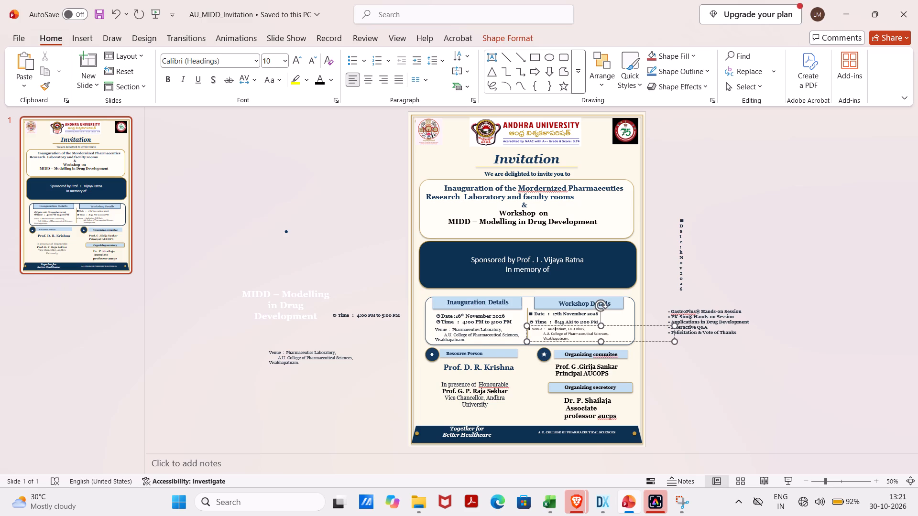
pyautogui.moveTo(571, 338); pyautogui.dragTo(535, 328)
pyautogui.moveTo(535, 328); pyautogui.dragTo(534, 328)
pyautogui.click(592, 290)
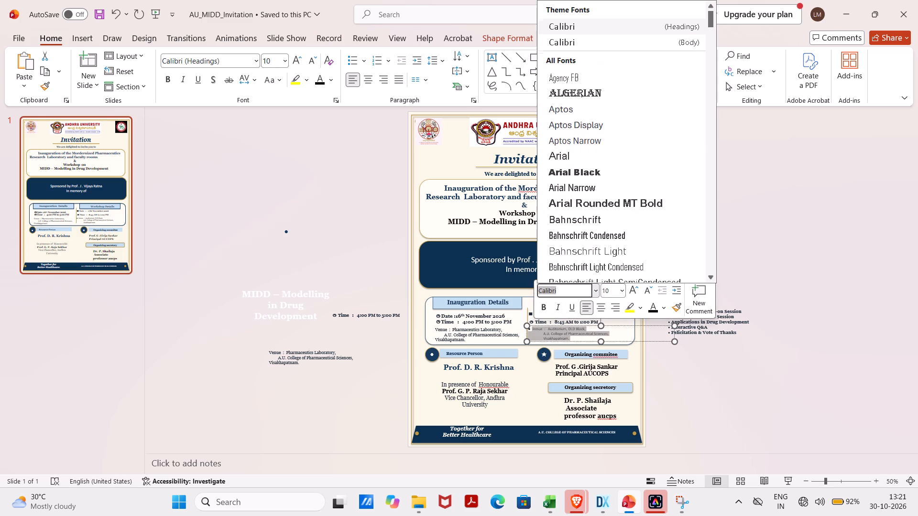
pyautogui.press('BackSpace')
pyautogui.write('GE')
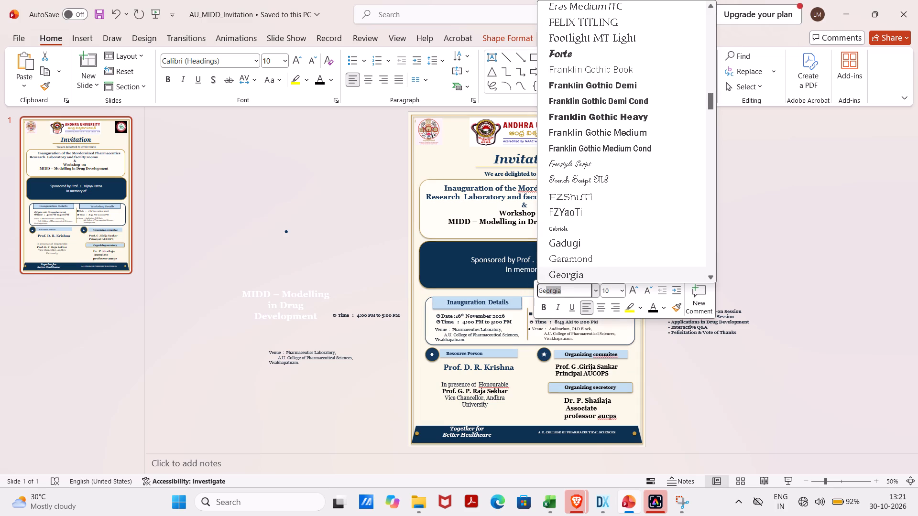
pyautogui.click(581, 274)
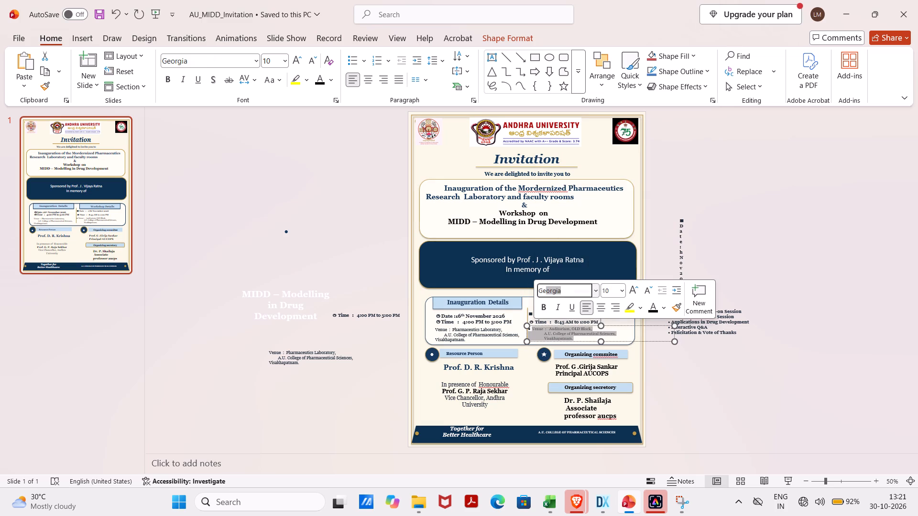
pyautogui.click(674, 384)
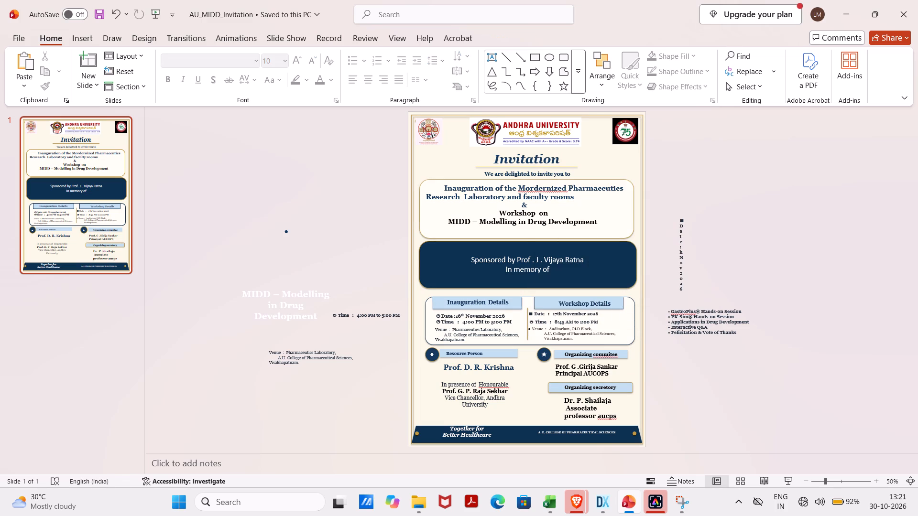
# Set the font size of the three workshop venue lines to 10.5.
pyautogui.click(568, 334)
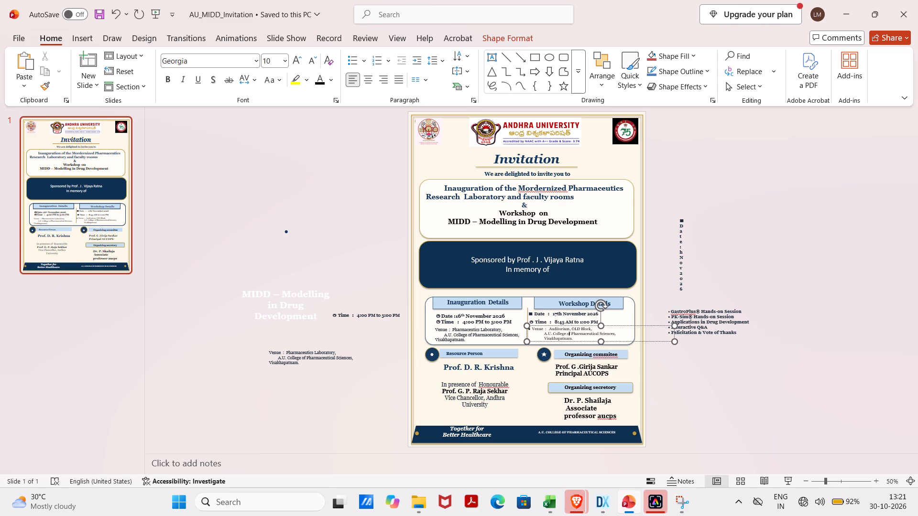
pyautogui.moveTo(568, 334); pyautogui.dragTo(509, 337)
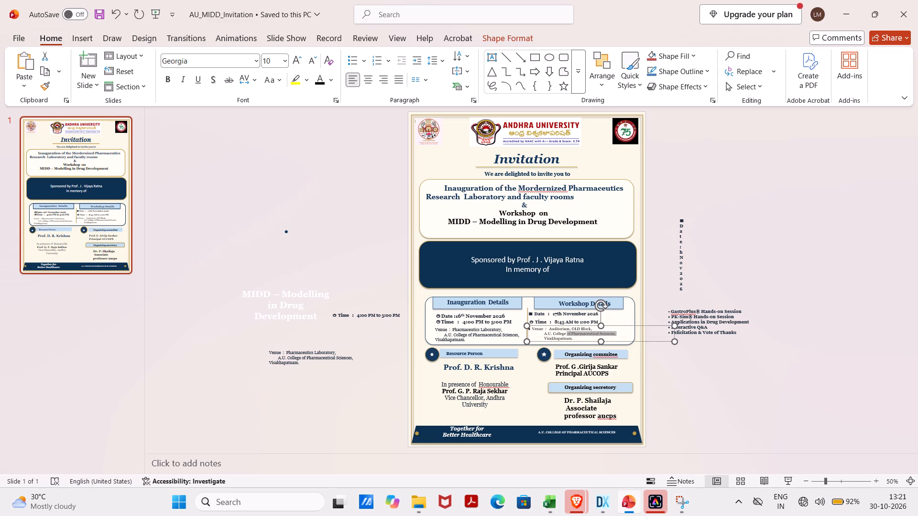
pyautogui.click(509, 337)
pyautogui.click(569, 338)
pyautogui.moveTo(572, 338); pyautogui.dragTo(529, 326)
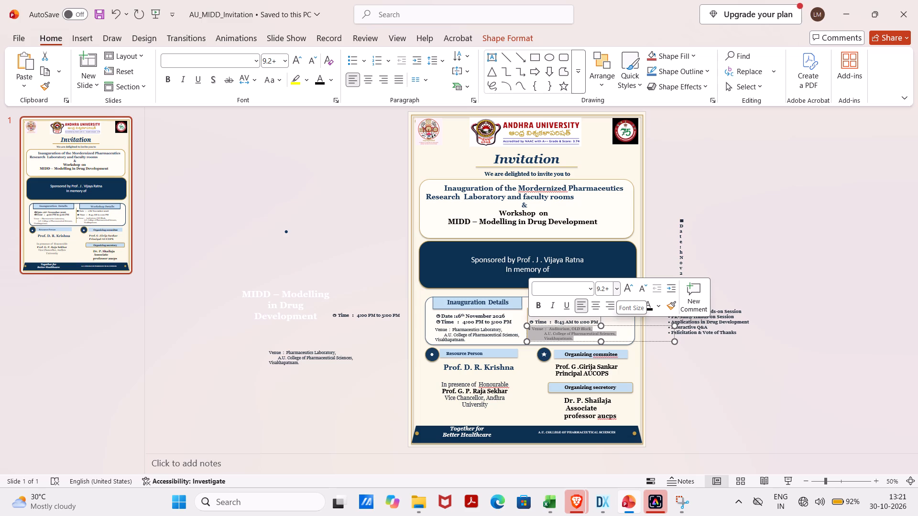
pyautogui.click(619, 289)
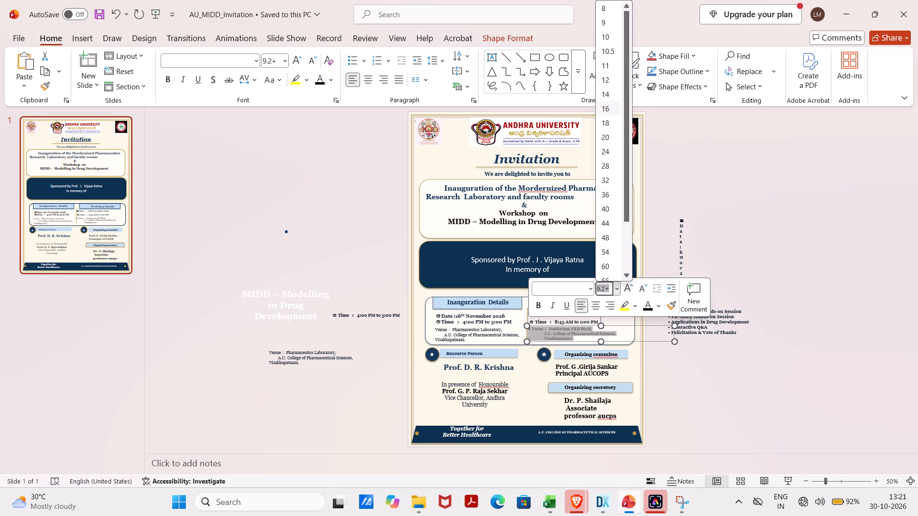
pyautogui.click(612, 51)
pyautogui.click(702, 345)
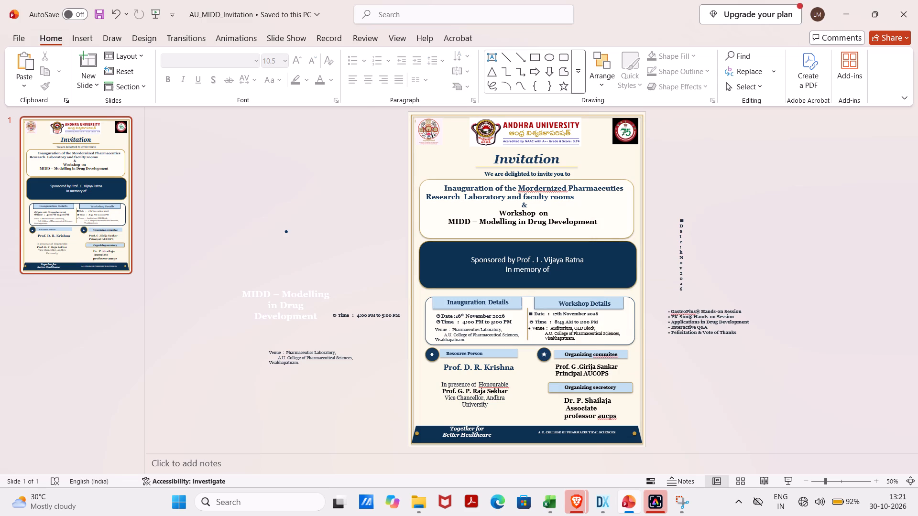
# Remove the bullet before "Venue" in the workshop details and indent that line with leading spaces.
pyautogui.click(533, 332)
pyautogui.press('BackSpace')
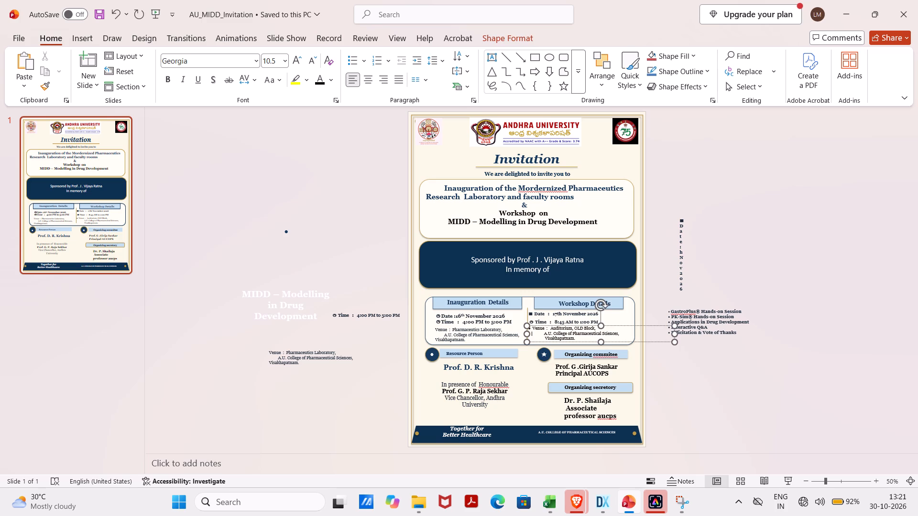
pyautogui.press('BackSpace')
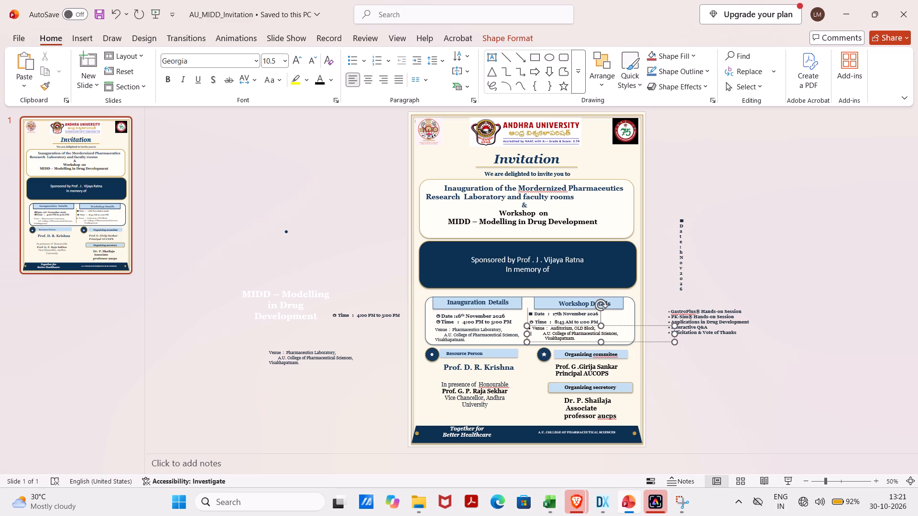
pyautogui.click(531, 329)
pyautogui.press('BackSpace')
pyautogui.press('BackSpace')
pyautogui.press('space')
pyautogui.press('space')
pyautogui.press('space')
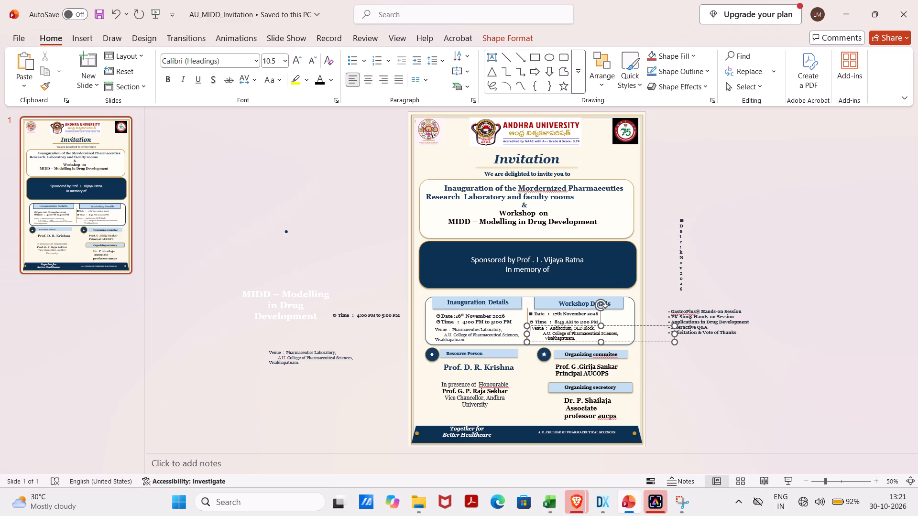
pyautogui.press('space')
pyautogui.press('space')
pyautogui.click(748, 397)
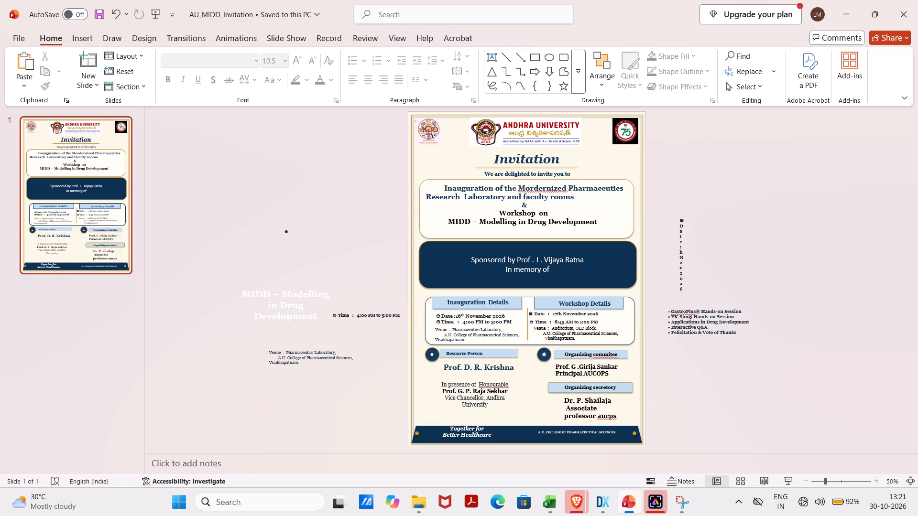
# Duplicate the dark blue circle beside the "Organizing commitee" heading and place the copy beside the "Organizing secretory" heading.
pyautogui.click(550, 353)
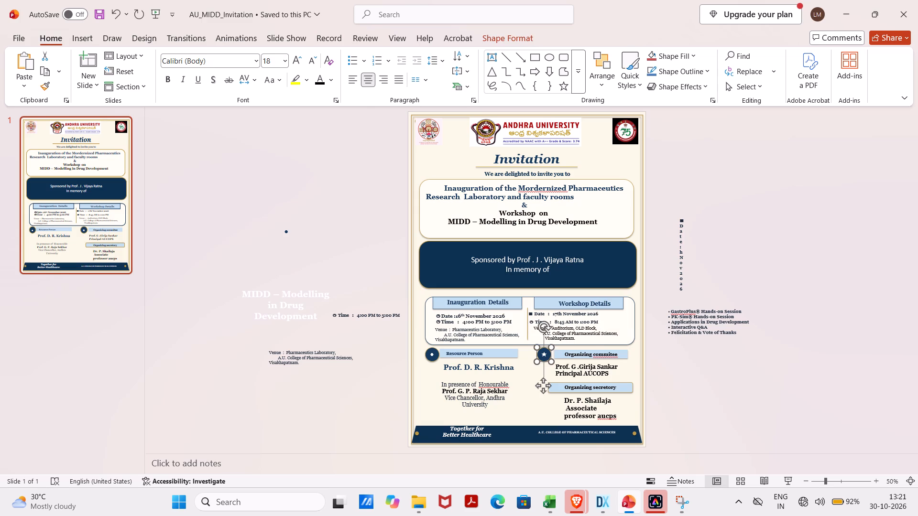
pyautogui.hotkey('ctrl', 'c')
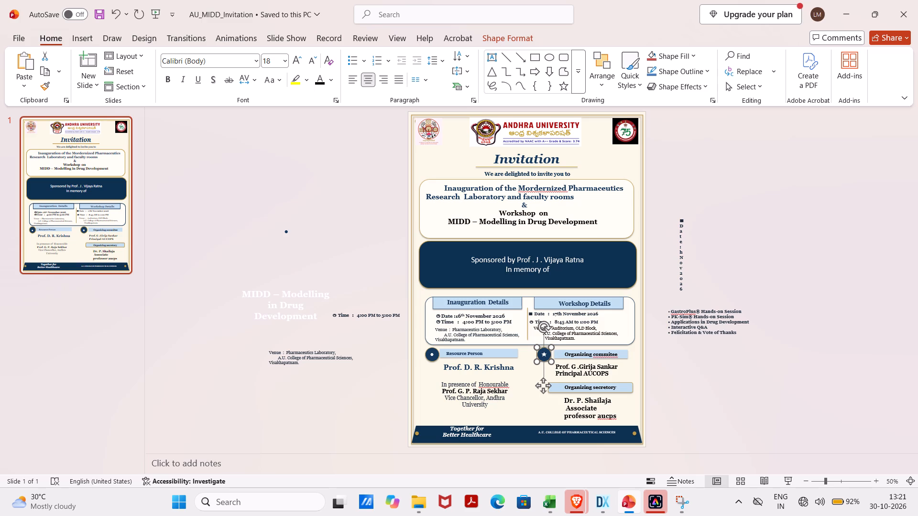
pyautogui.click(543, 411)
pyautogui.click(544, 381)
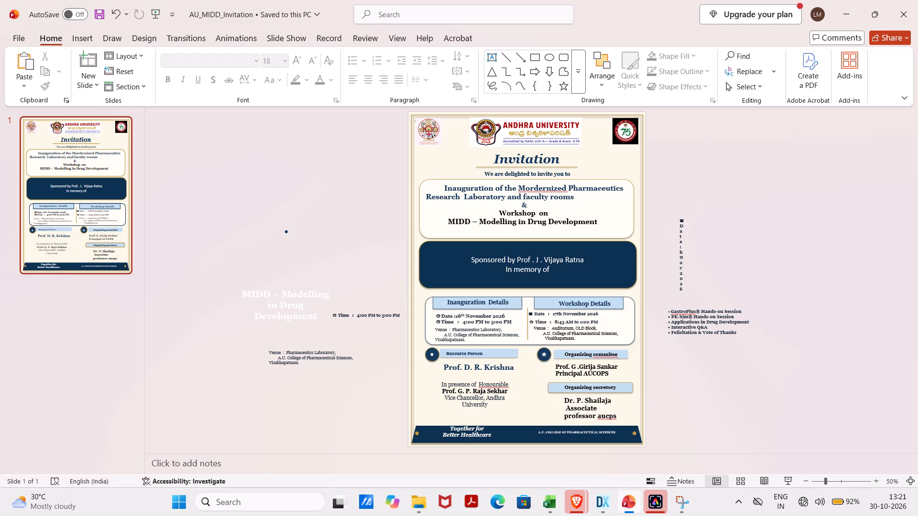
pyautogui.doubleClick(544, 382)
pyautogui.click(544, 382)
pyautogui.hotkey('ctrl', 'v')
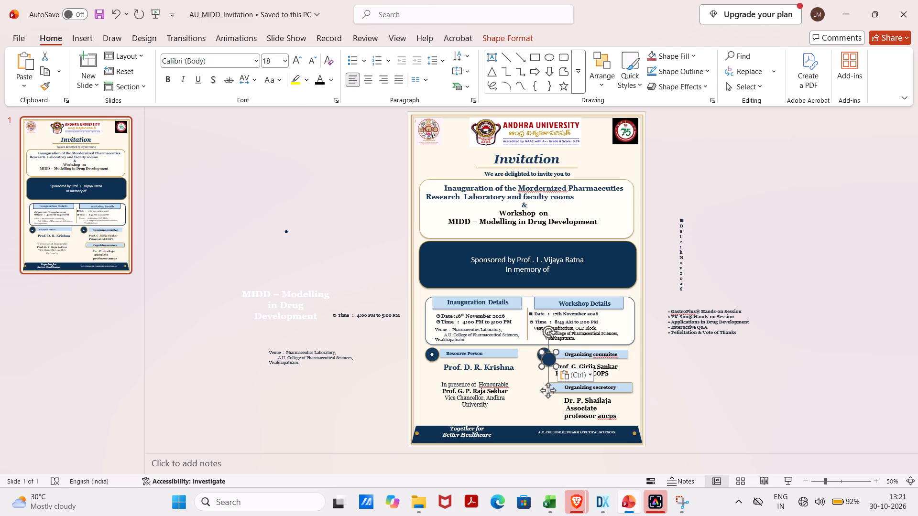
pyautogui.moveTo(548, 362); pyautogui.dragTo(546, 380)
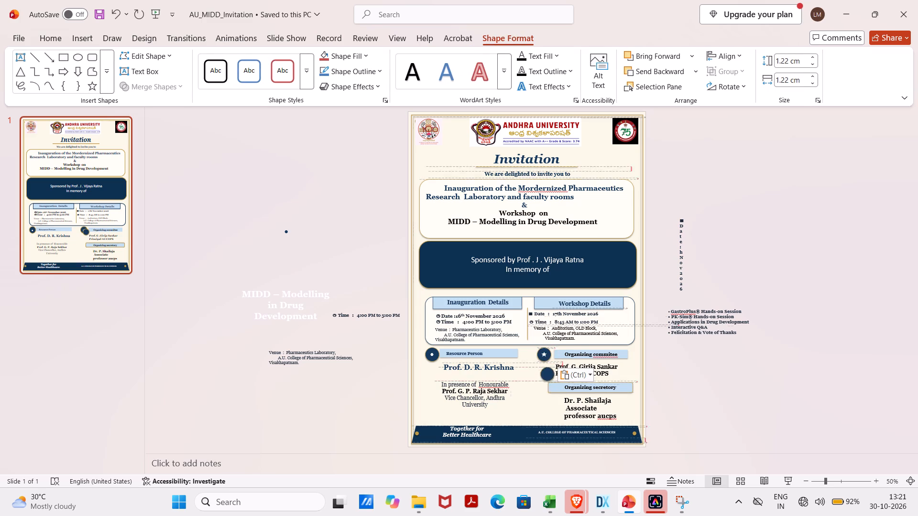
pyautogui.moveTo(546, 380); pyautogui.dragTo(542, 393)
pyautogui.click(513, 408)
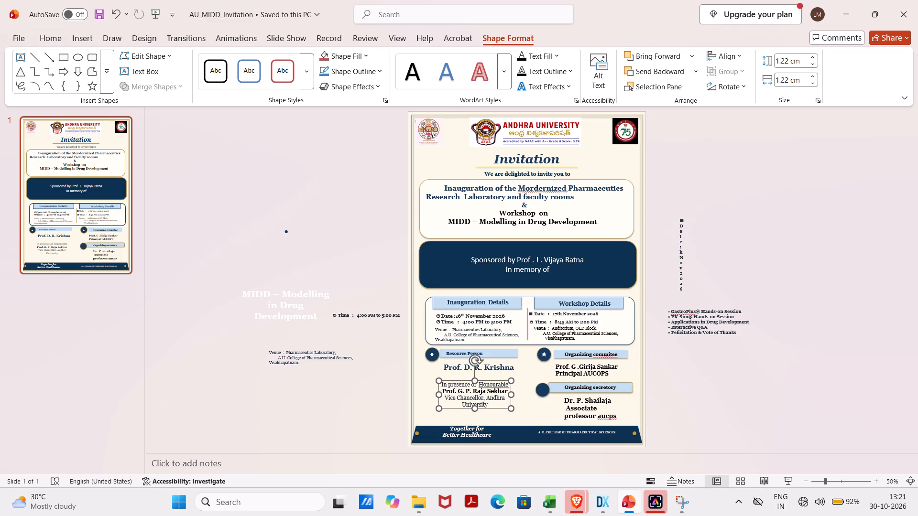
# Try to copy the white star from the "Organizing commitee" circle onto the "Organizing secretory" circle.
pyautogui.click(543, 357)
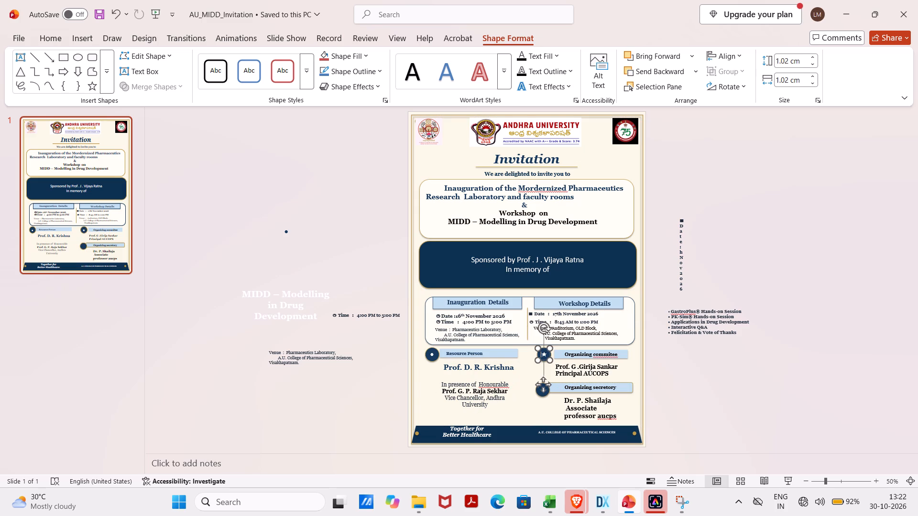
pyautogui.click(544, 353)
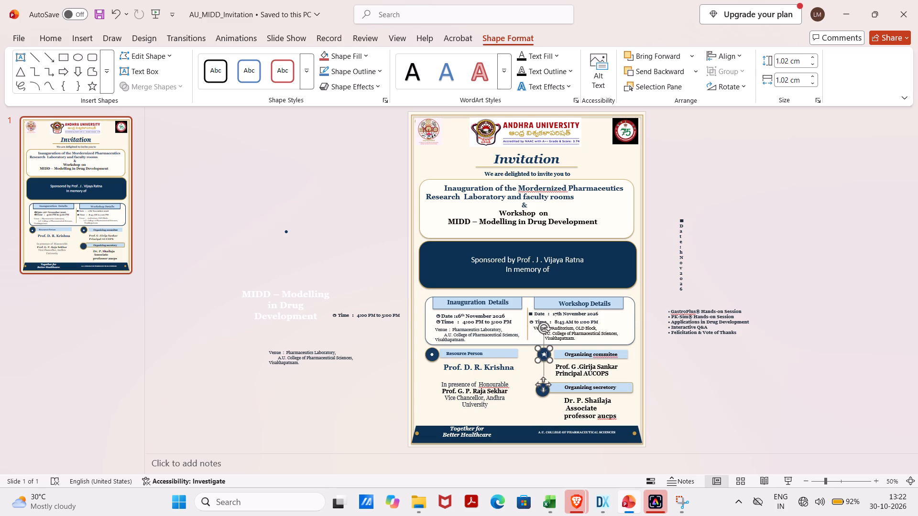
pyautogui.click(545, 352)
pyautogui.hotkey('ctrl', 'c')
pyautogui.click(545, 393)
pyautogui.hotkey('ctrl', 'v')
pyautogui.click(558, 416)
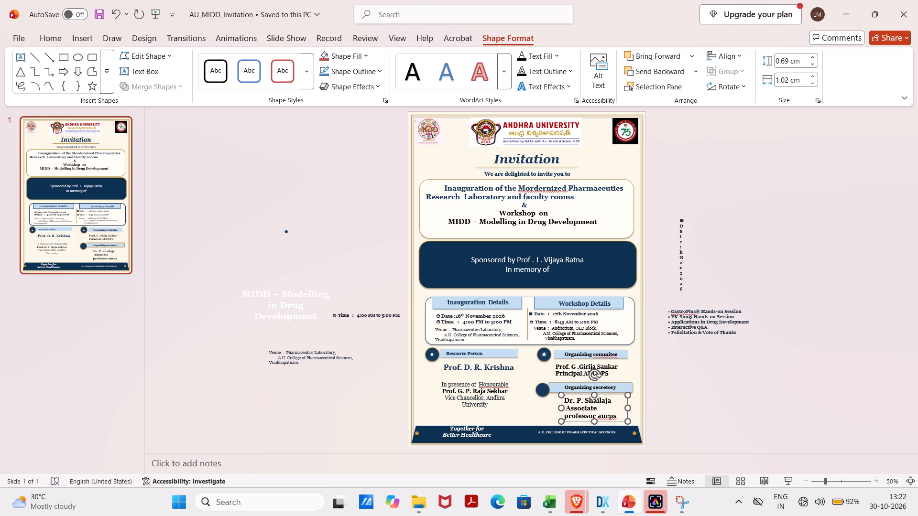
# Move the white star off the "Organizing commitee" circle, duplicate it, and place the copy on that circle.
pyautogui.click(542, 355)
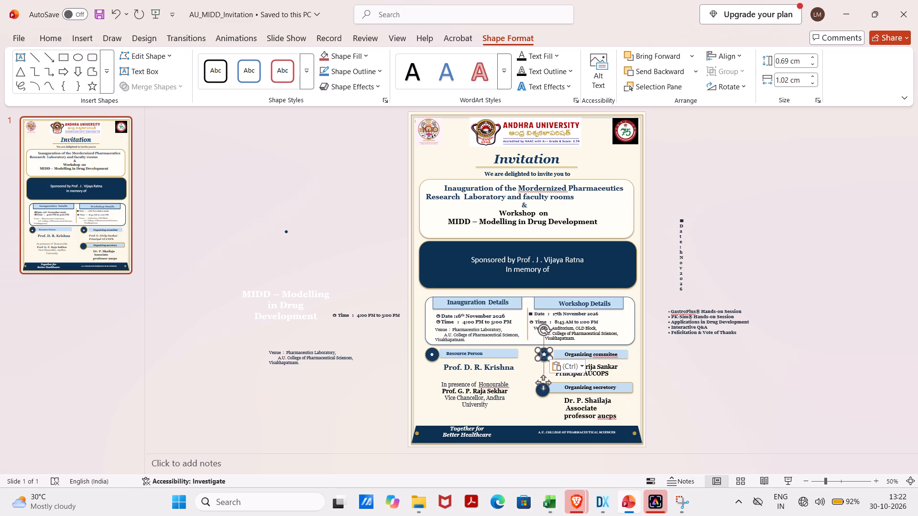
pyautogui.moveTo(543, 357); pyautogui.dragTo(543, 357)
pyautogui.moveTo(543, 357); pyautogui.dragTo(543, 389)
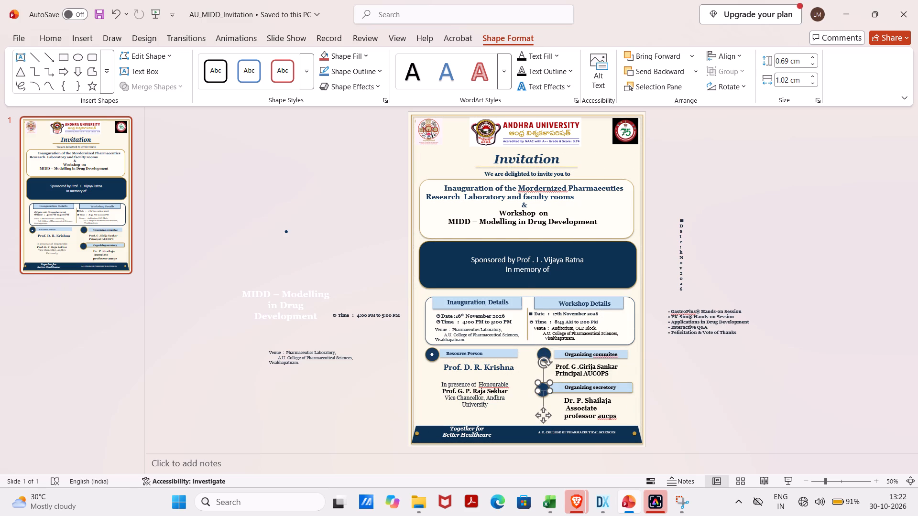
pyautogui.moveTo(541, 390); pyautogui.dragTo(530, 381)
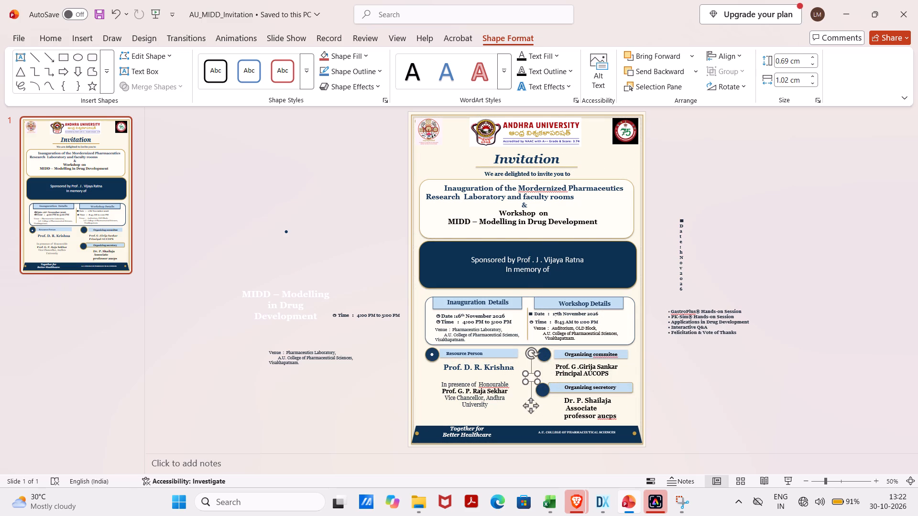
pyautogui.hotkey('ctrl', 'c')
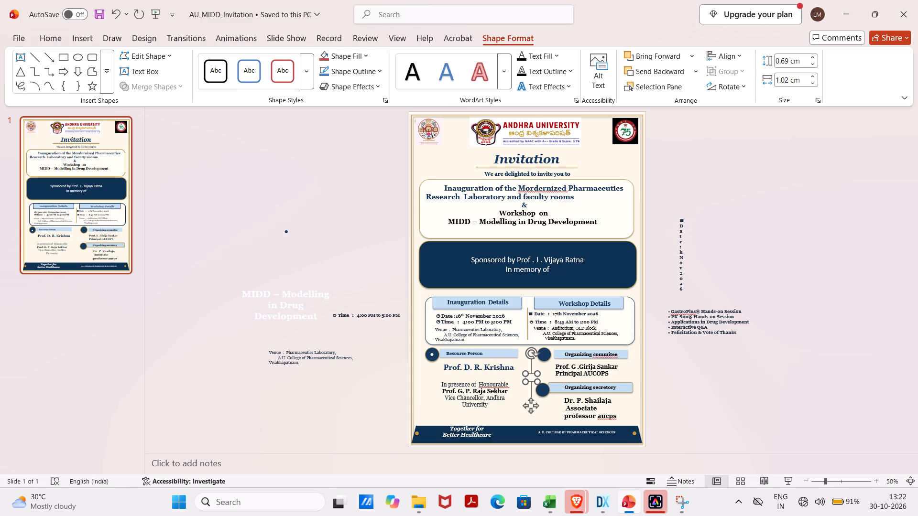
pyautogui.click(544, 392)
pyautogui.hotkey('ctrl', 'v')
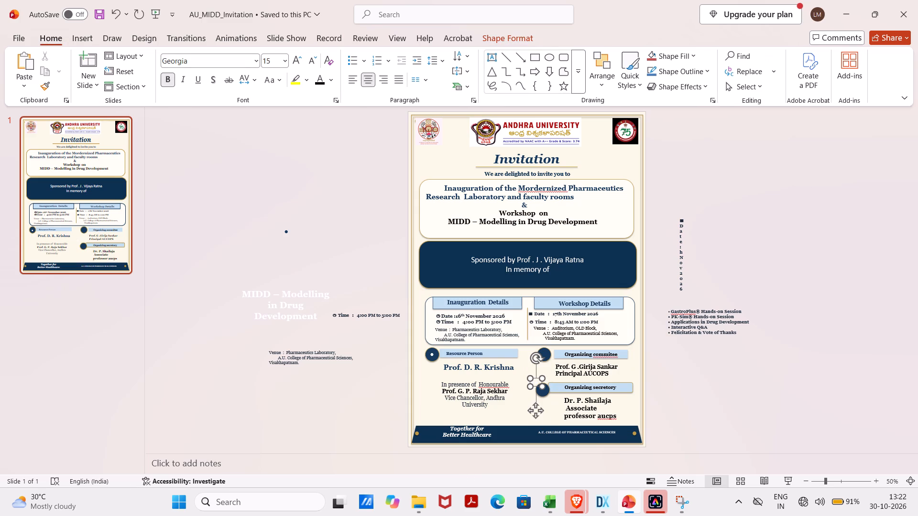
pyautogui.moveTo(536, 378); pyautogui.dragTo(541, 355)
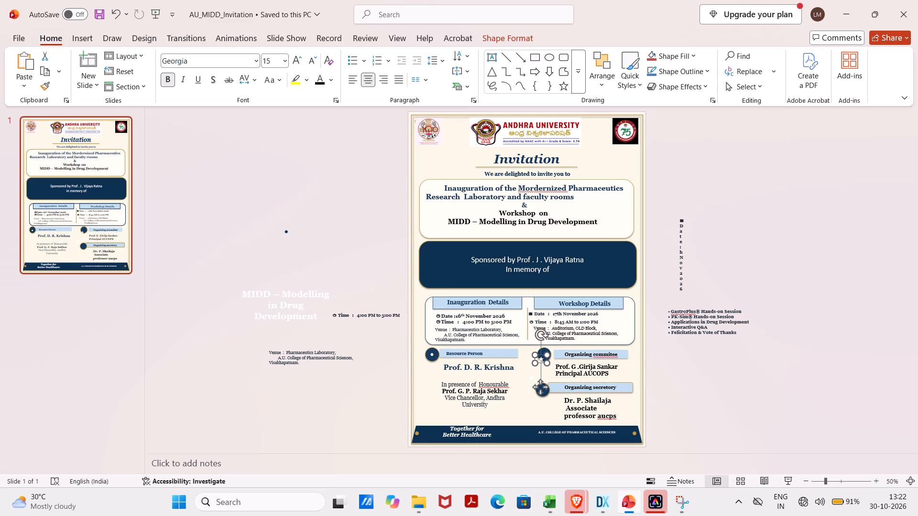
# Copy the star from the "Organizing commitee" circle and paste a duplicate near the "Organizing secretory" circle.
pyautogui.click(543, 361)
pyautogui.hotkey('ctrl', 'c')
pyautogui.click(540, 388)
pyautogui.moveTo(553, 406); pyautogui.dragTo(541, 389)
pyautogui.click(541, 389)
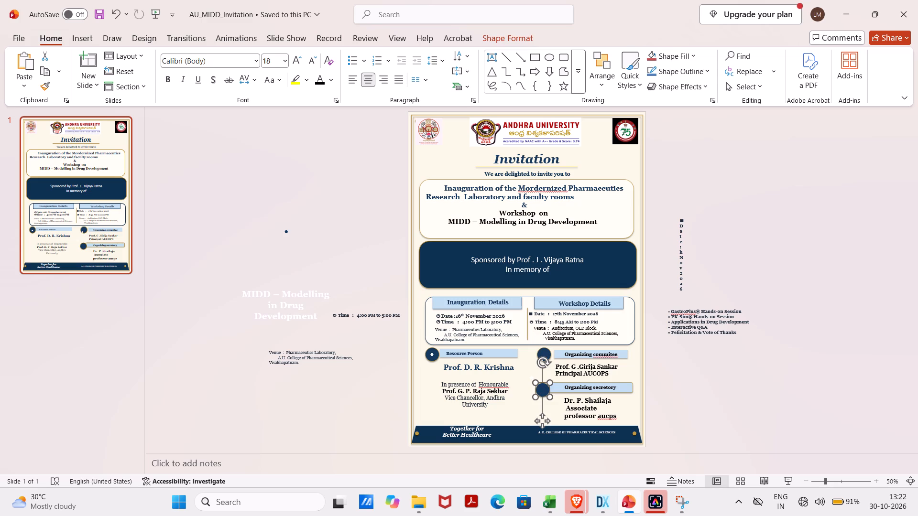
pyautogui.click(517, 432)
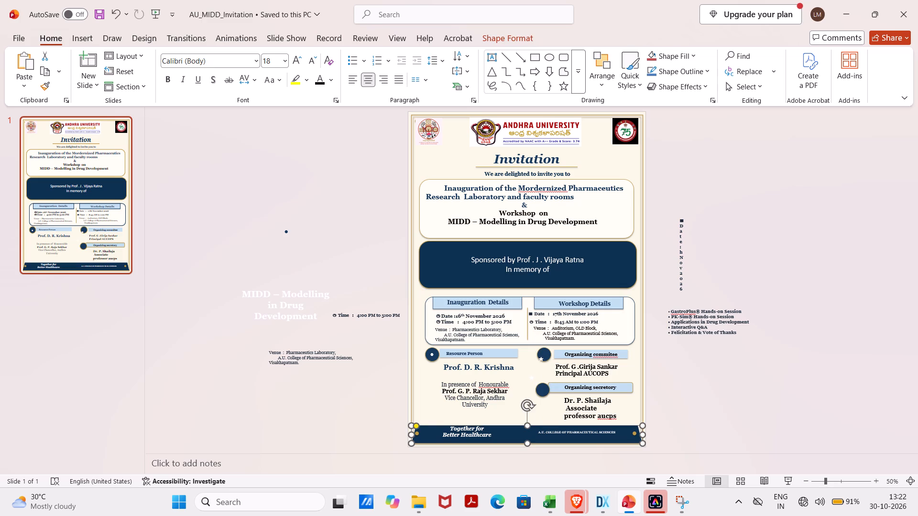
pyautogui.tripleClick(542, 390)
pyautogui.hotkey('ctrl', 'v')
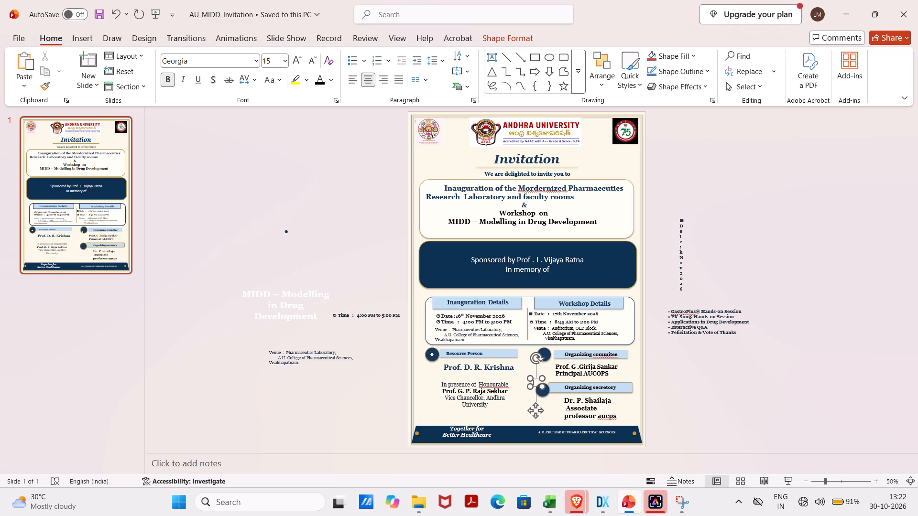
# Enlarge the text box of the loose star between the headings so it spans the "Organizing secretory" circle.
pyautogui.click(510, 394)
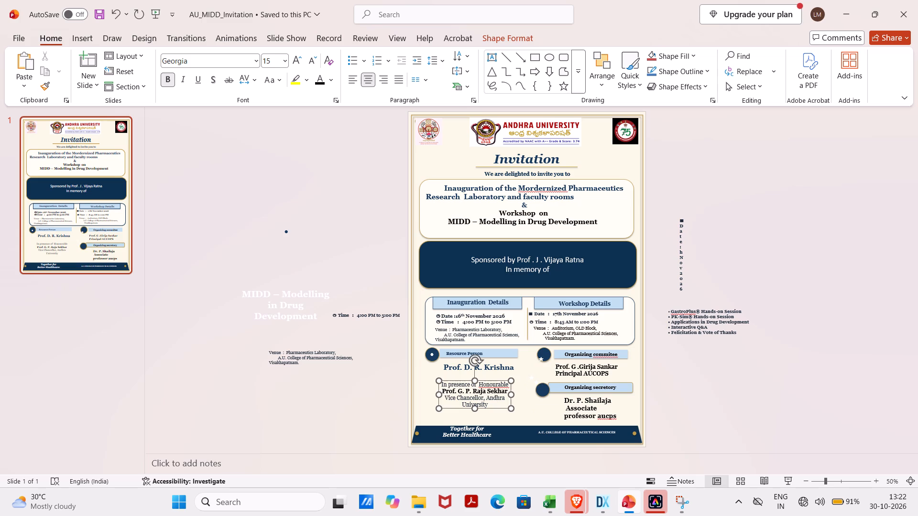
pyautogui.moveTo(529, 379); pyautogui.dragTo(545, 394)
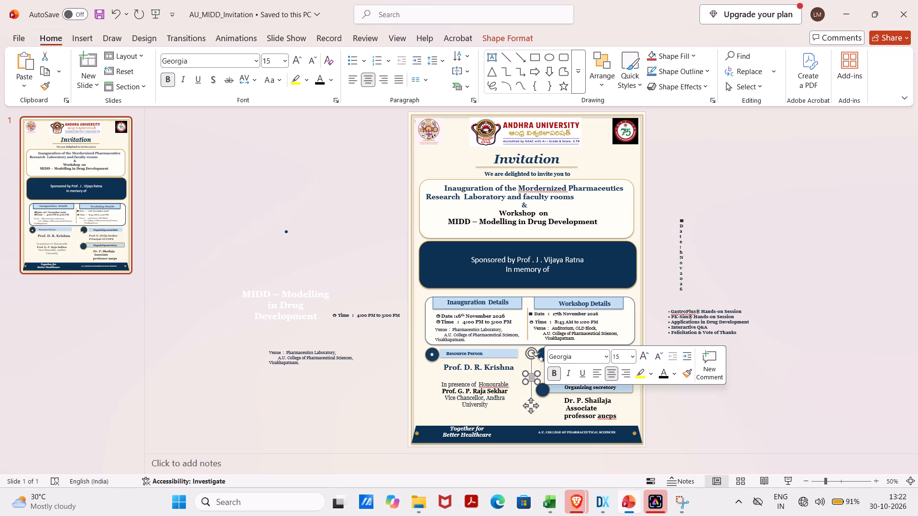
pyautogui.moveTo(538, 382); pyautogui.dragTo(556, 406)
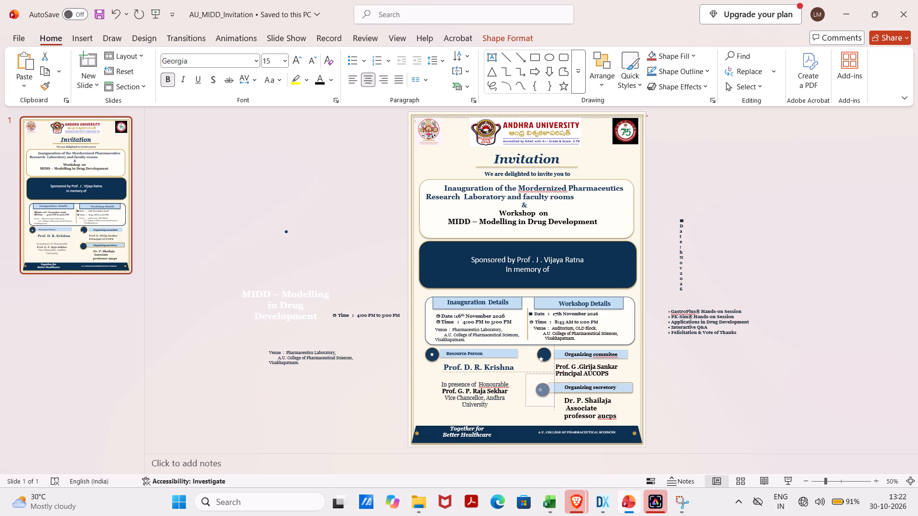
pyautogui.moveTo(556, 406); pyautogui.dragTo(560, 405)
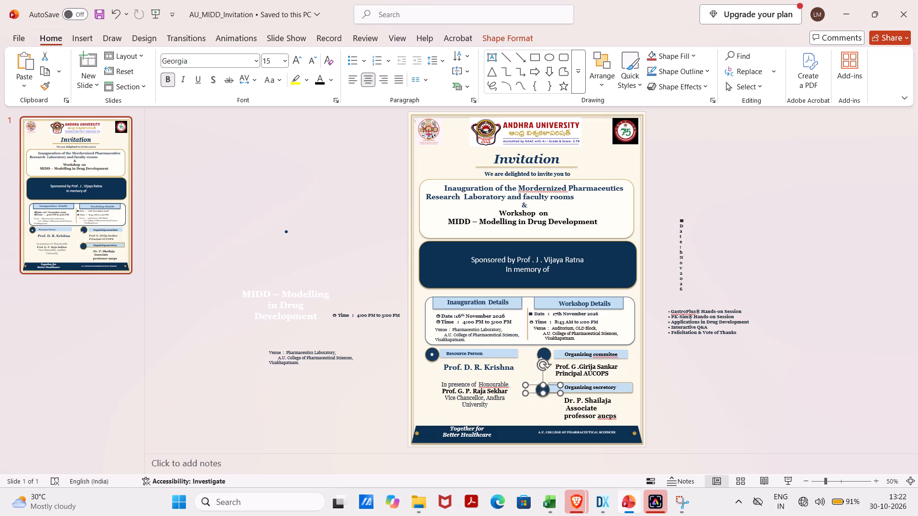
pyautogui.click(513, 409)
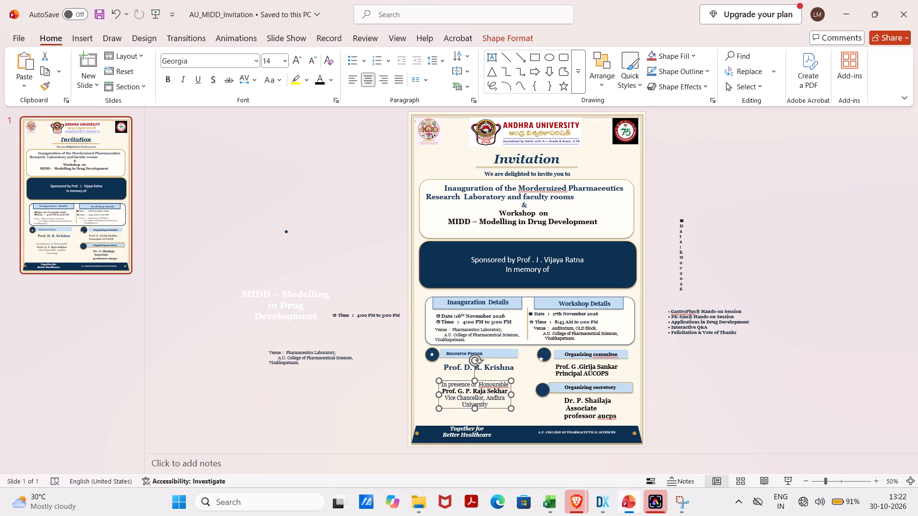
# Enlarge the star's text box on the "Organizing commitee" circle so the star sits centred in it.
pyautogui.moveTo(541, 359); pyautogui.dragTo(545, 355)
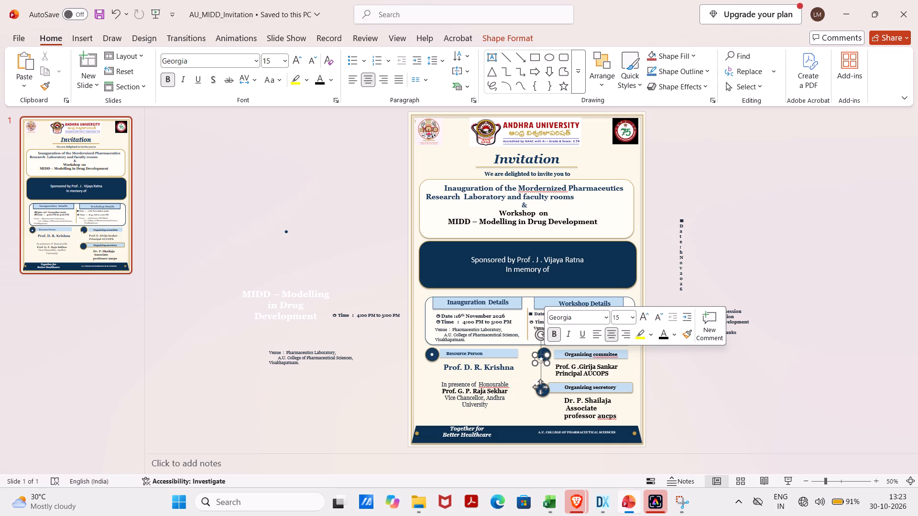
pyautogui.moveTo(549, 355); pyautogui.dragTo(552, 349)
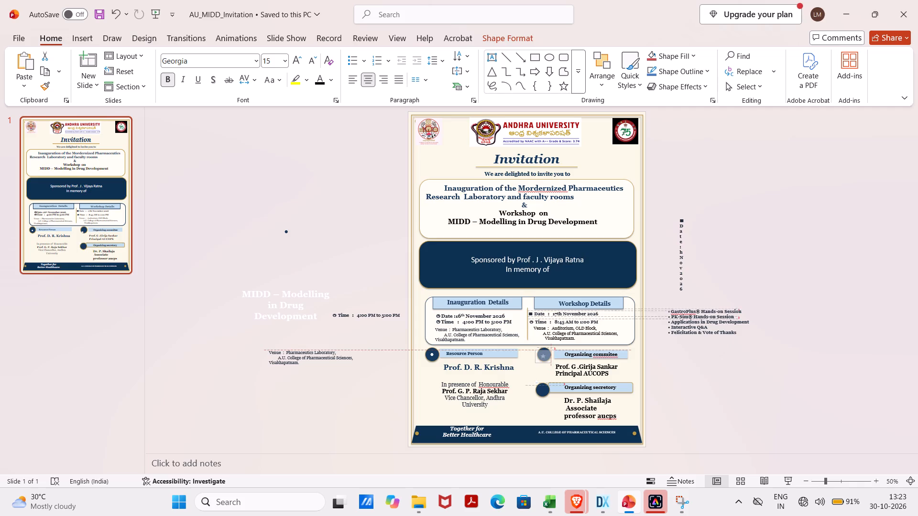
pyautogui.moveTo(552, 349); pyautogui.dragTo(554, 347)
# Narrow the star's text box over the "Organizing secretory" circle and centre it on the circle.
pyautogui.click(524, 386)
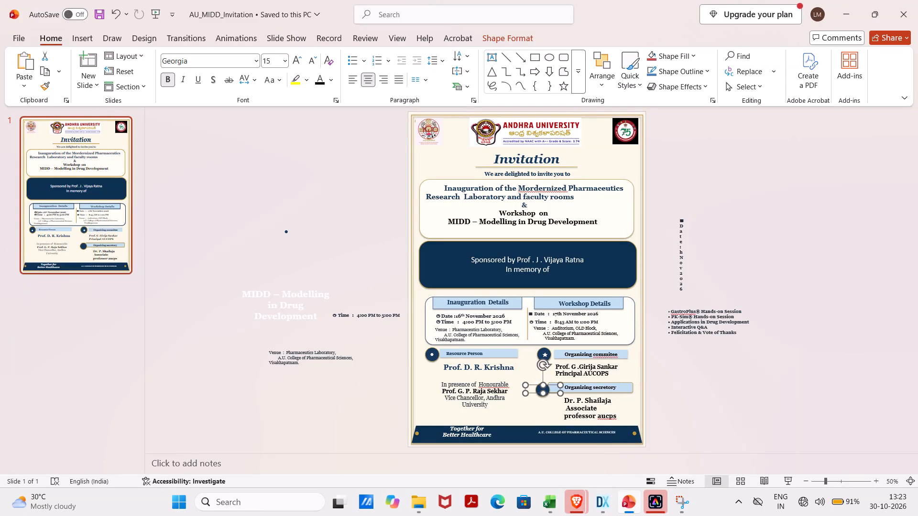
pyautogui.click(548, 393)
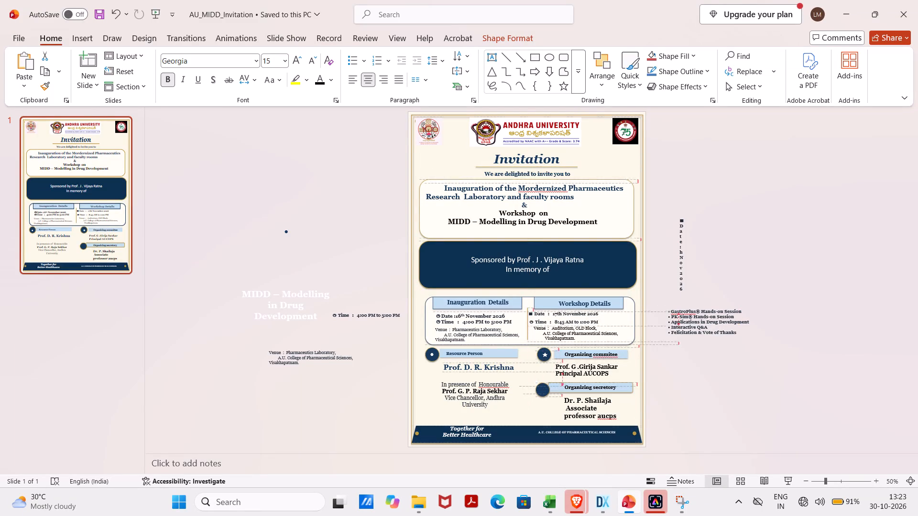
pyautogui.click(545, 391)
pyautogui.moveTo(522, 385); pyautogui.dragTo(530, 388)
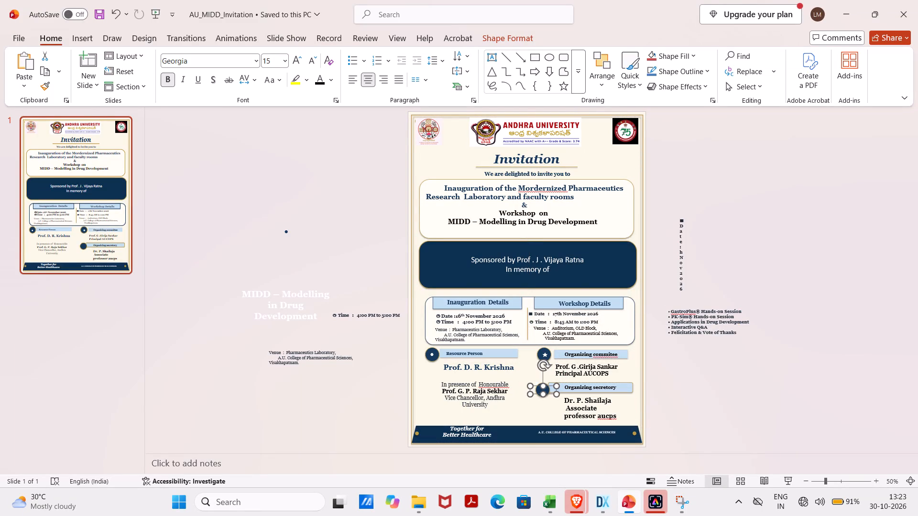
pyautogui.click(542, 408)
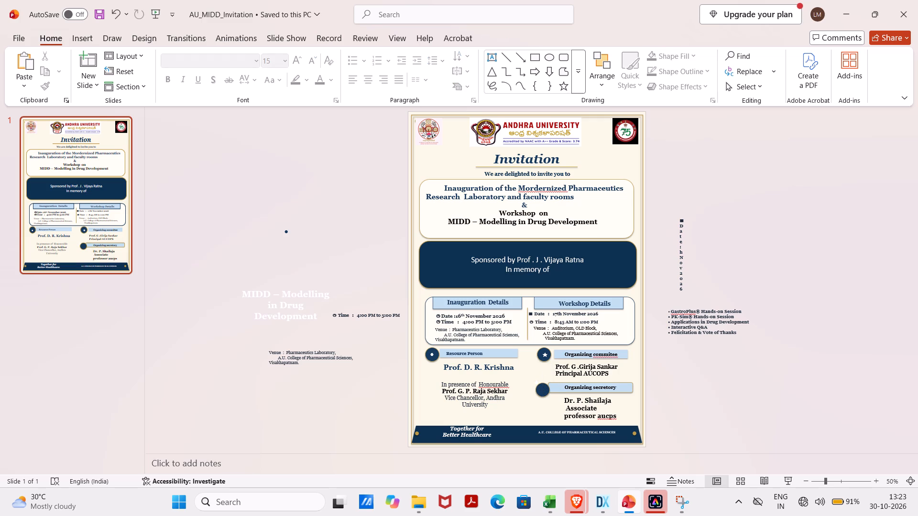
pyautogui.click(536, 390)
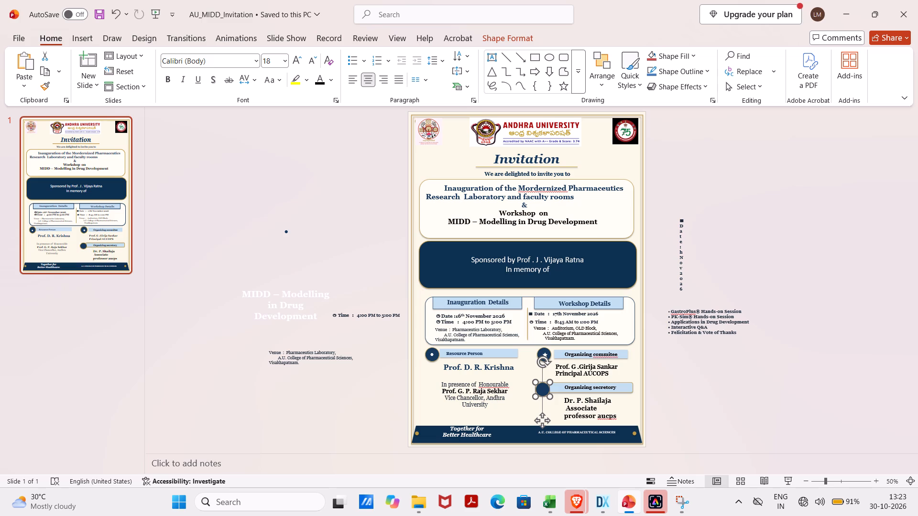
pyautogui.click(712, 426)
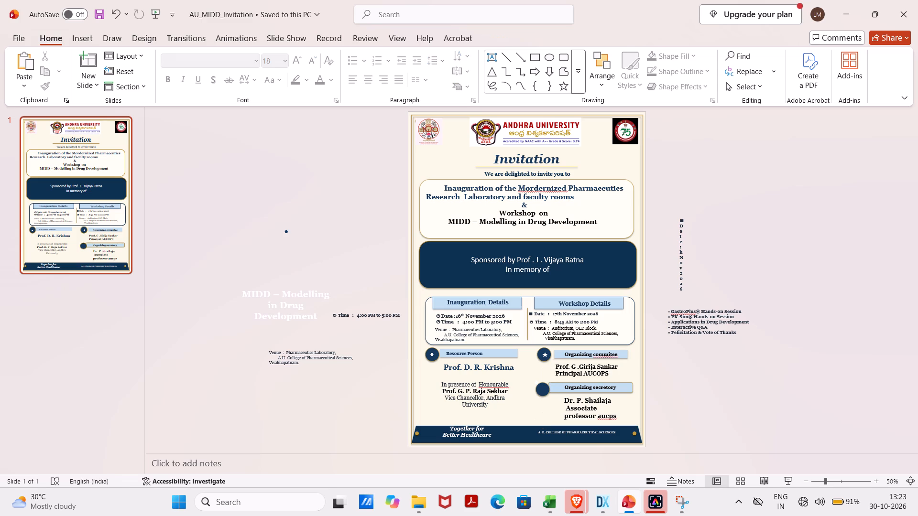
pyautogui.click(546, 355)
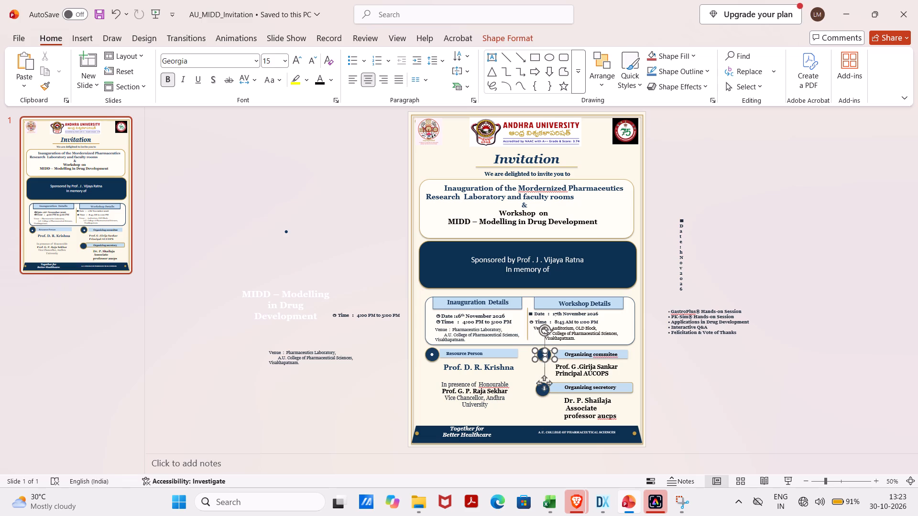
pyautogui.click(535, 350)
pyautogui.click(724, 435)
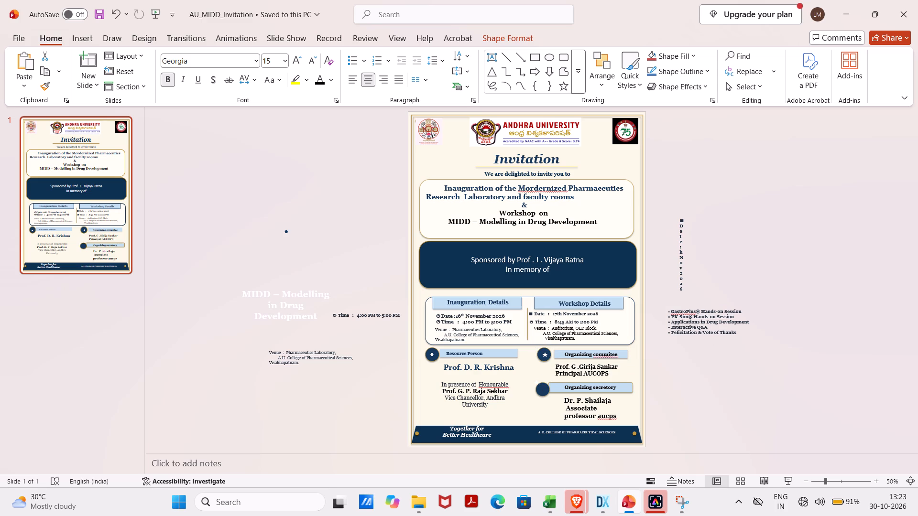
# Draw a small freehand oval with the red pen in the blank area beside the slide.
pyautogui.click(108, 40)
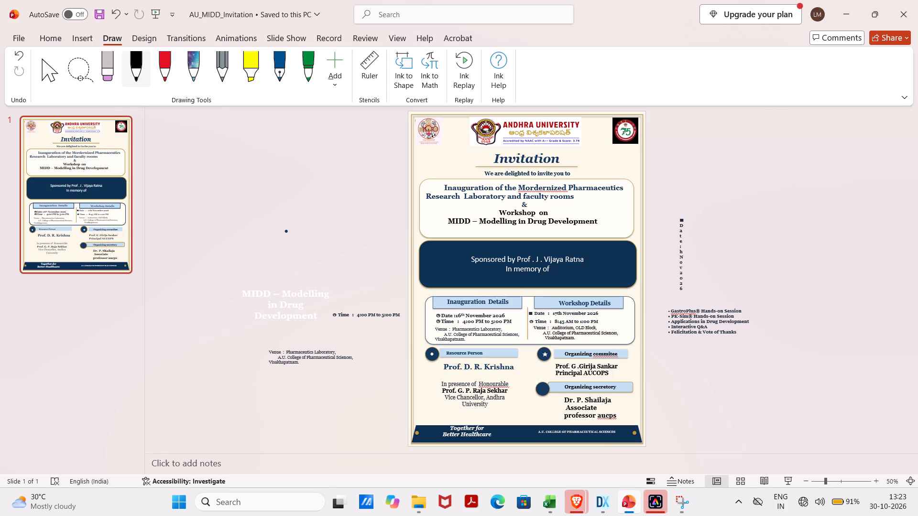
pyautogui.click(164, 72)
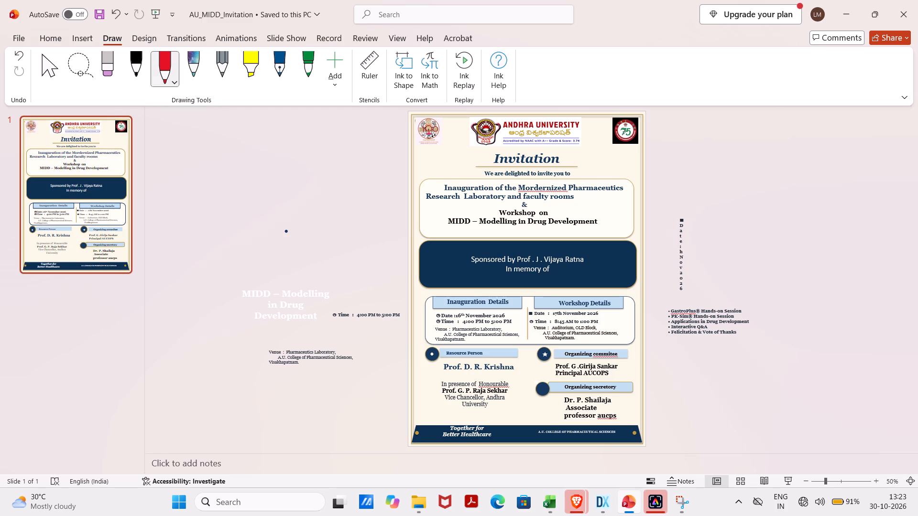
pyautogui.click(327, 175)
pyautogui.moveTo(329, 185); pyautogui.dragTo(319, 192)
pyautogui.click(291, 200)
# Make small test marks with the galaxy pen, yellow highlighter, blue fountain pen and green pen in the blank area beside the slide.
pyautogui.click(196, 75)
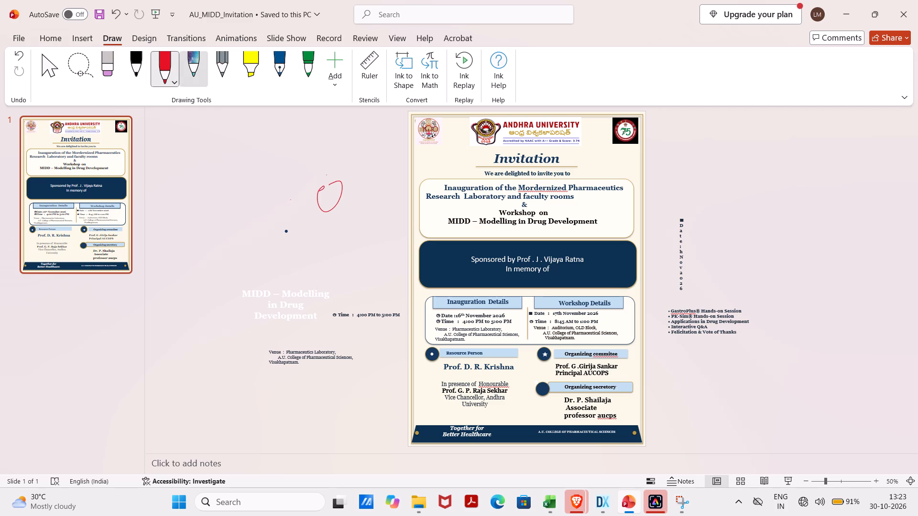
pyautogui.click(193, 143)
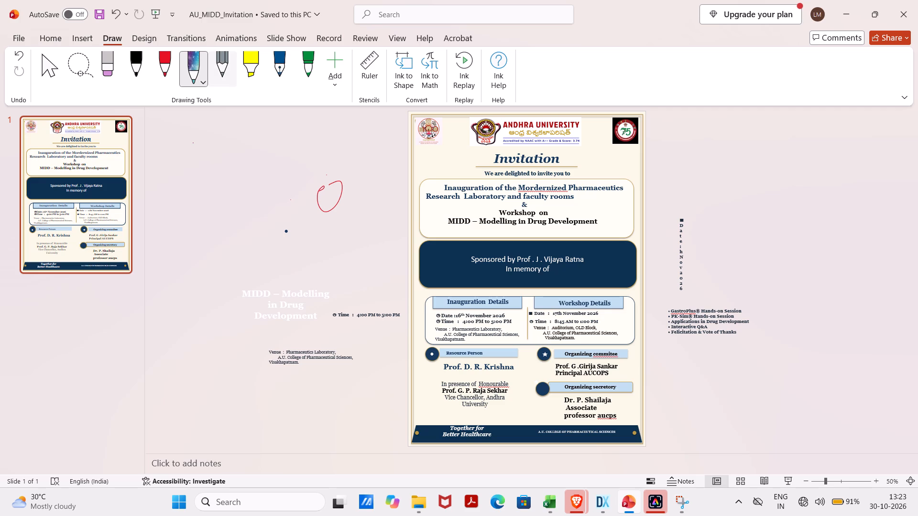
pyautogui.click(241, 76)
pyautogui.click(231, 152)
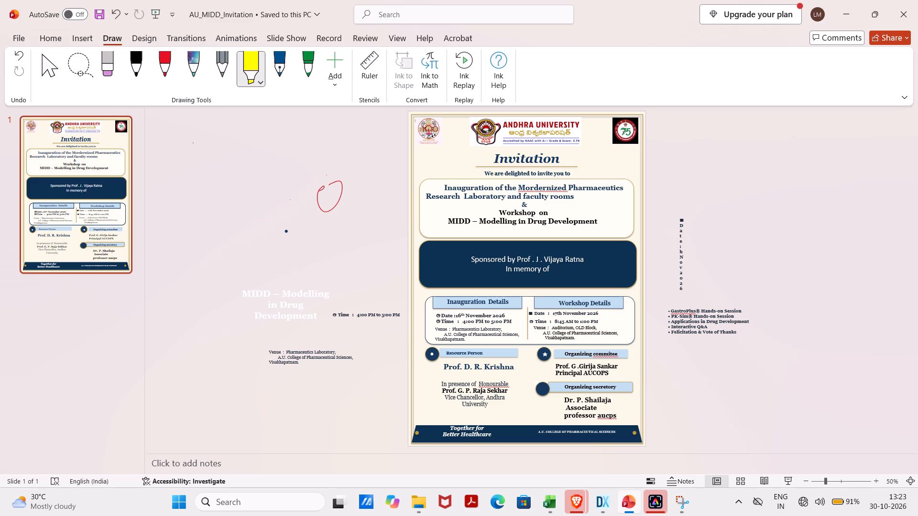
pyautogui.click(279, 74)
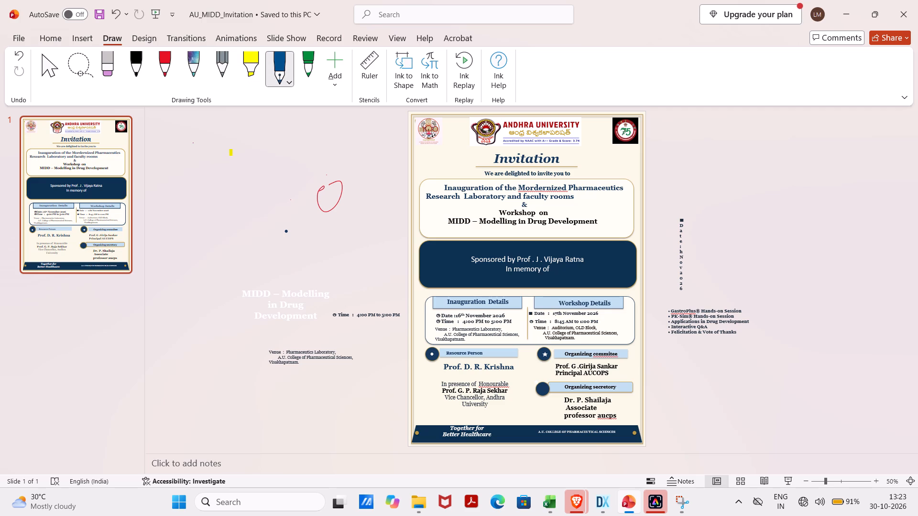
pyautogui.click(262, 154)
pyautogui.click(305, 64)
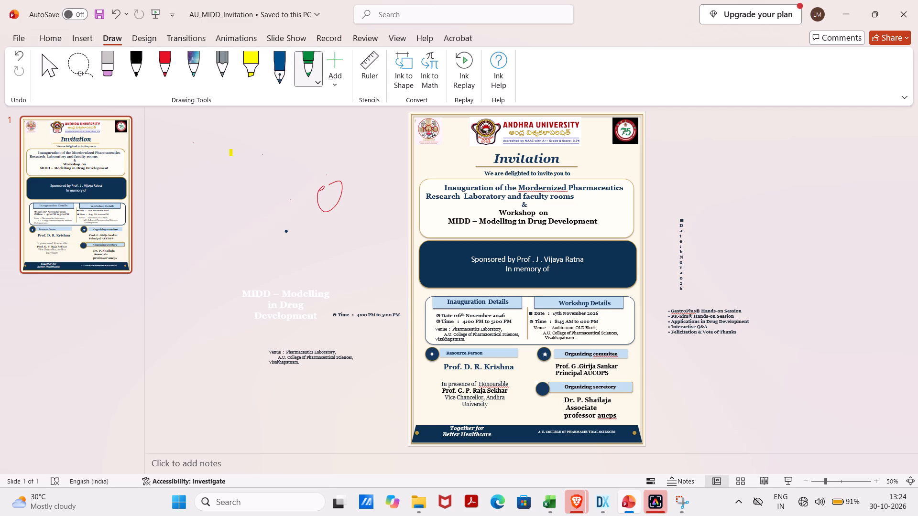
pyautogui.click(302, 158)
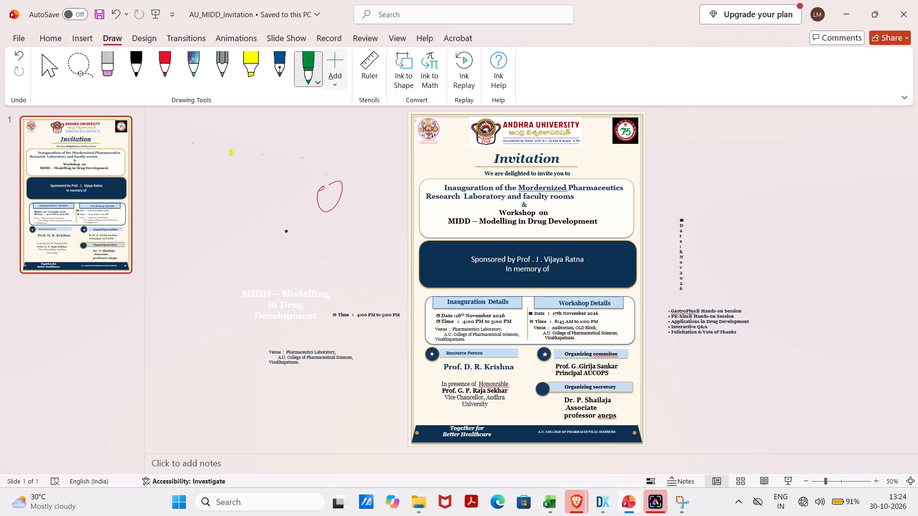
# Add another pencil to the drawing tools, keeping its default grey colour and thickness.
pyautogui.click(334, 86)
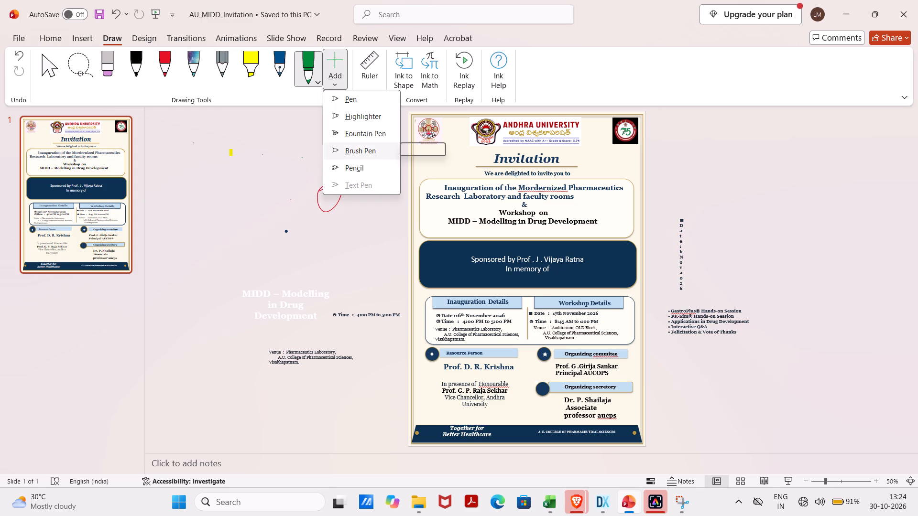
pyautogui.click(337, 165)
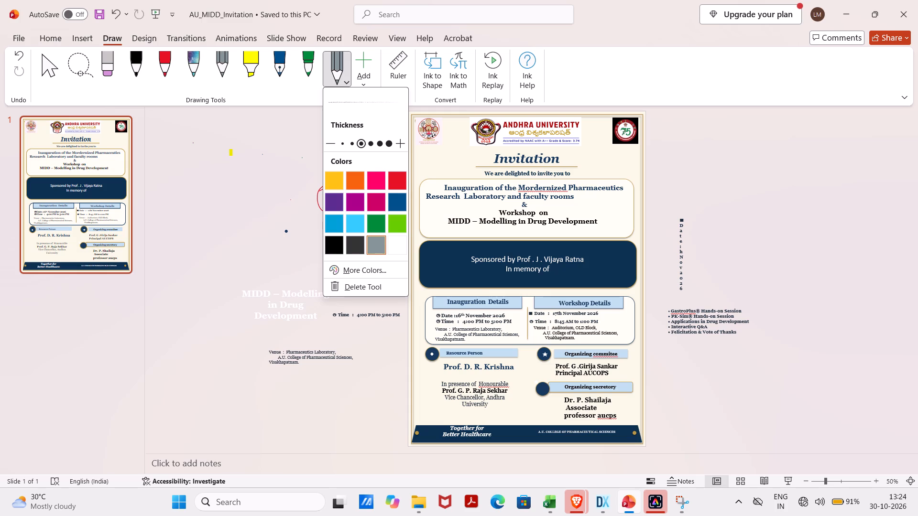
pyautogui.click(209, 208)
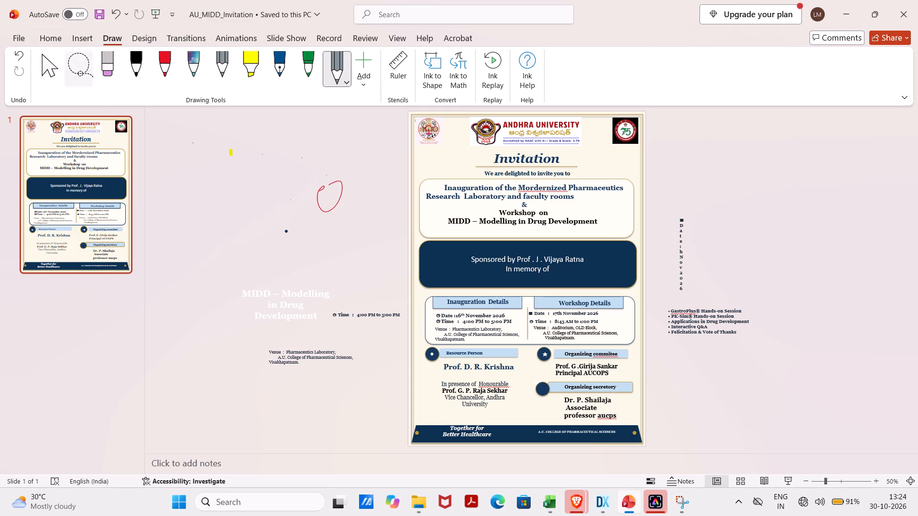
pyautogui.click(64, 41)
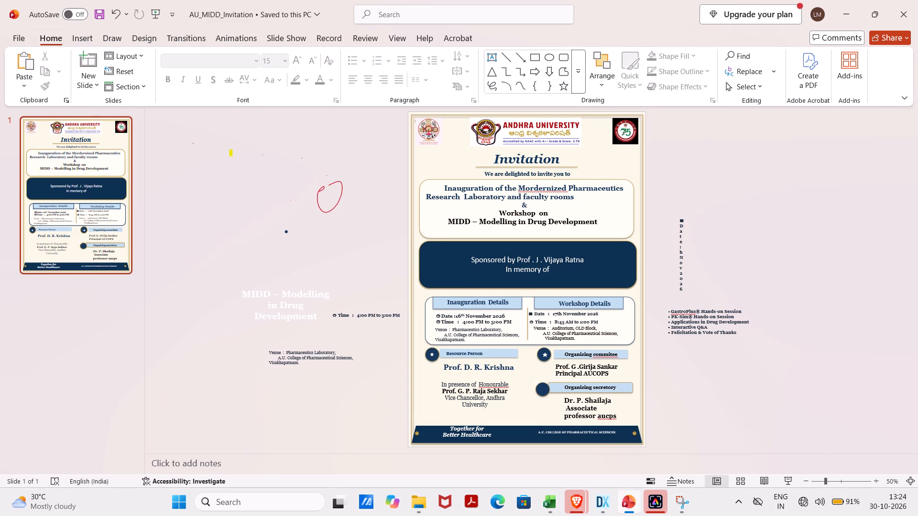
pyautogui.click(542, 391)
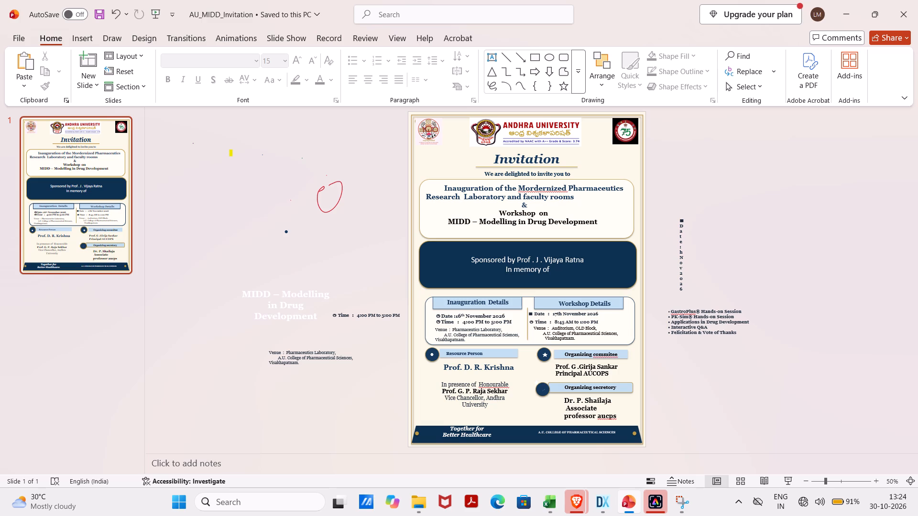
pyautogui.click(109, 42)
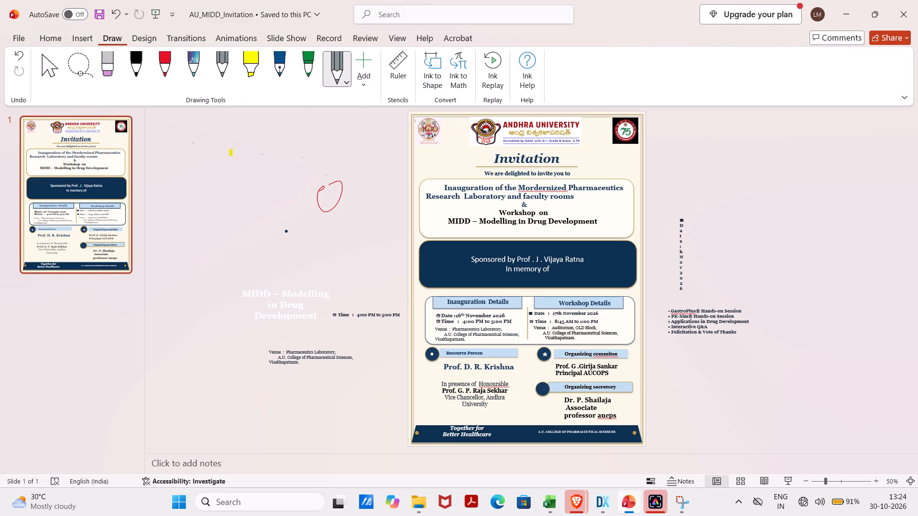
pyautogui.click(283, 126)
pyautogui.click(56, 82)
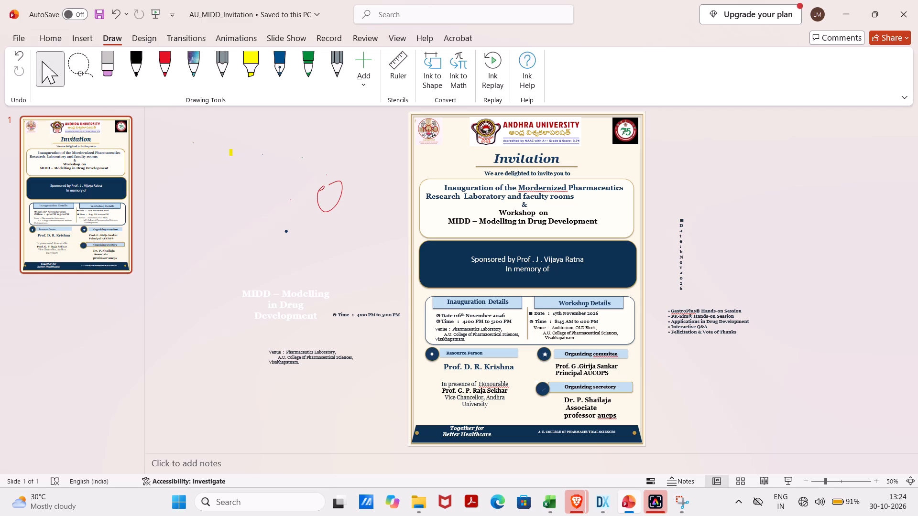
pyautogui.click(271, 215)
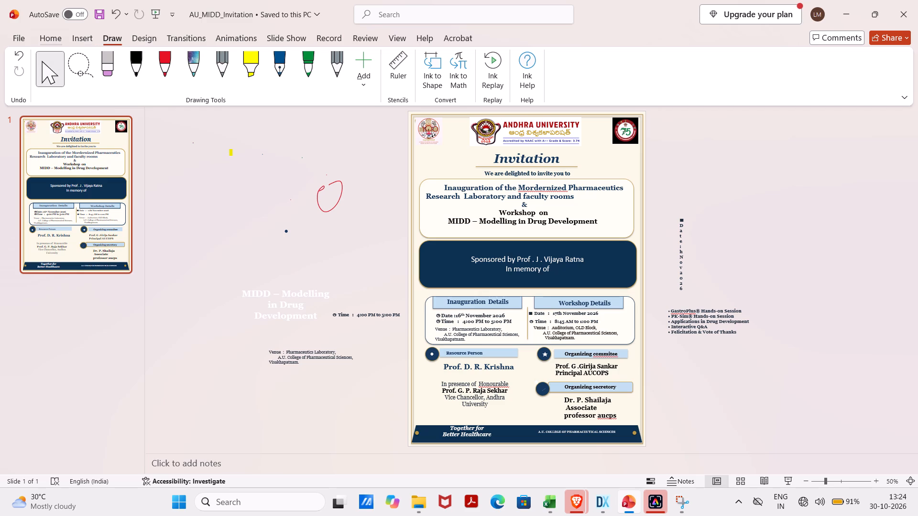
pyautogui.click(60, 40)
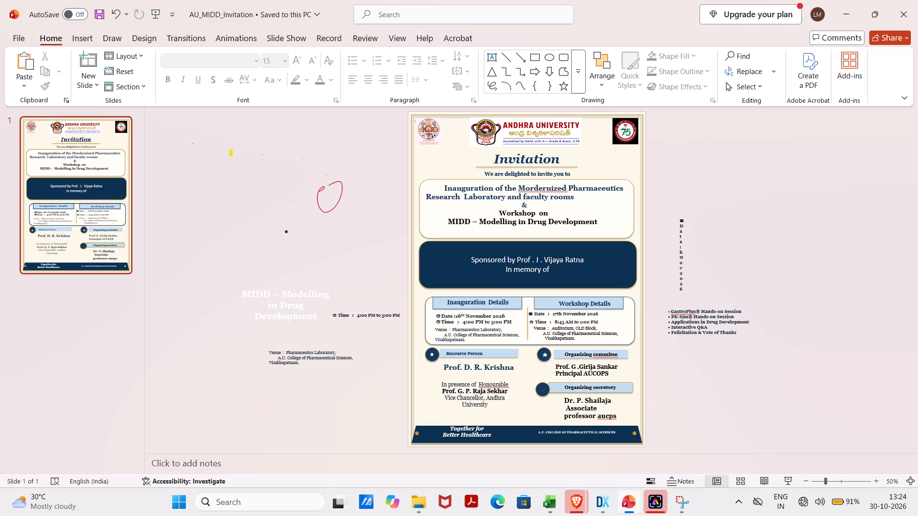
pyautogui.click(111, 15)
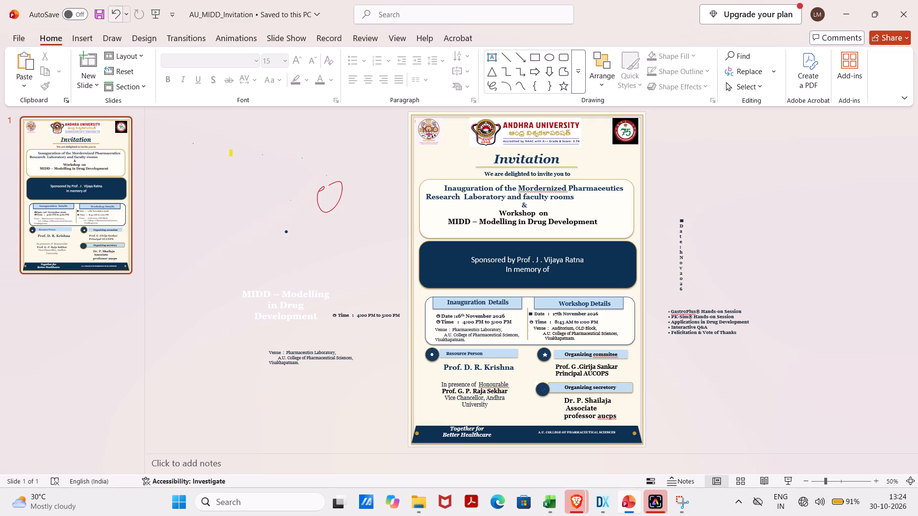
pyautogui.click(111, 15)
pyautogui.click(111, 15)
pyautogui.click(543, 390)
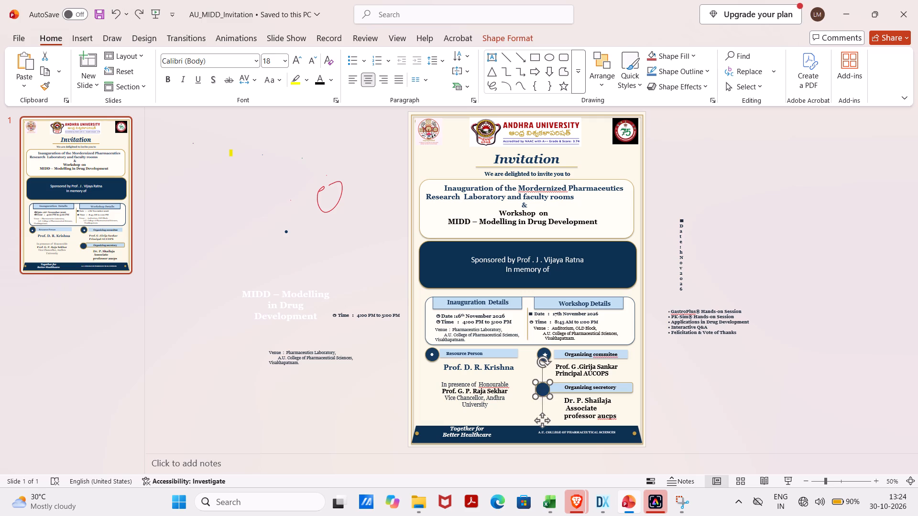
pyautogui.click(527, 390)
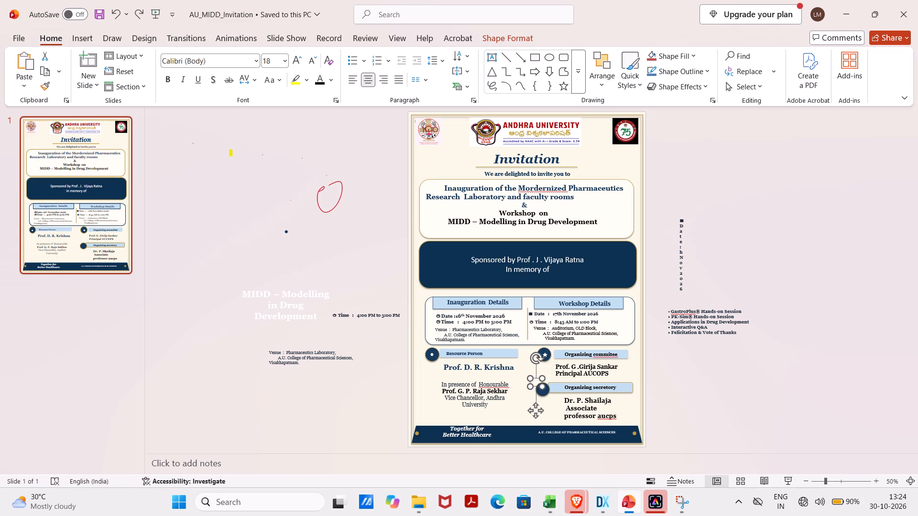
# Shift the "Organizing commitee" heading bar closer to its star circle and enlarge it to match the "Organizing secretory" bar's width.
pyautogui.click(556, 356)
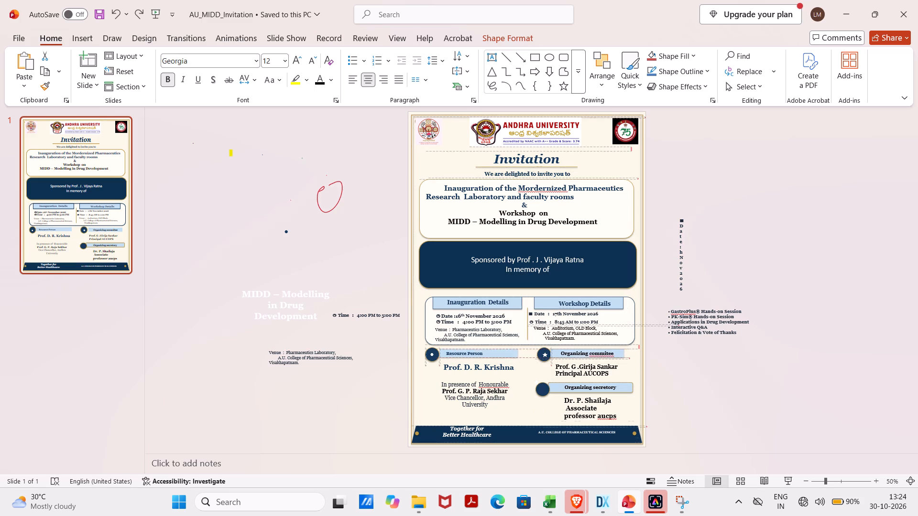
pyautogui.click(634, 373)
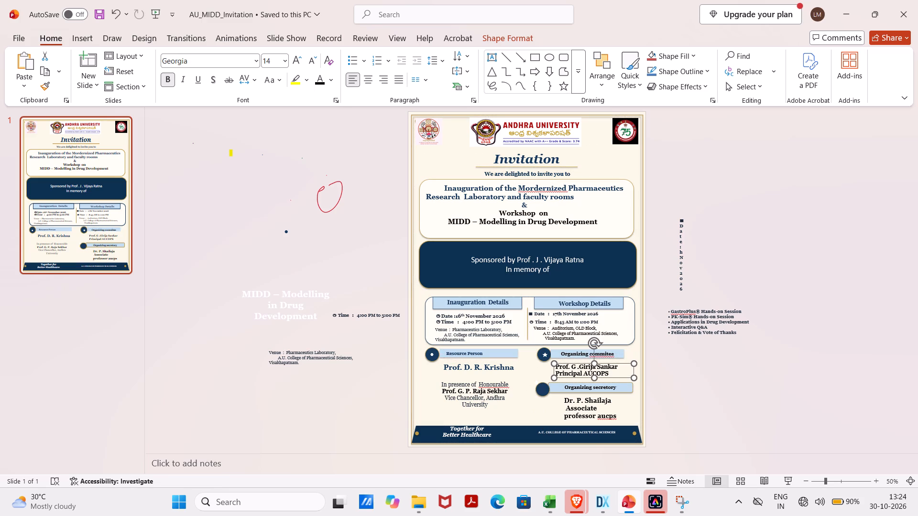
pyautogui.click(622, 357)
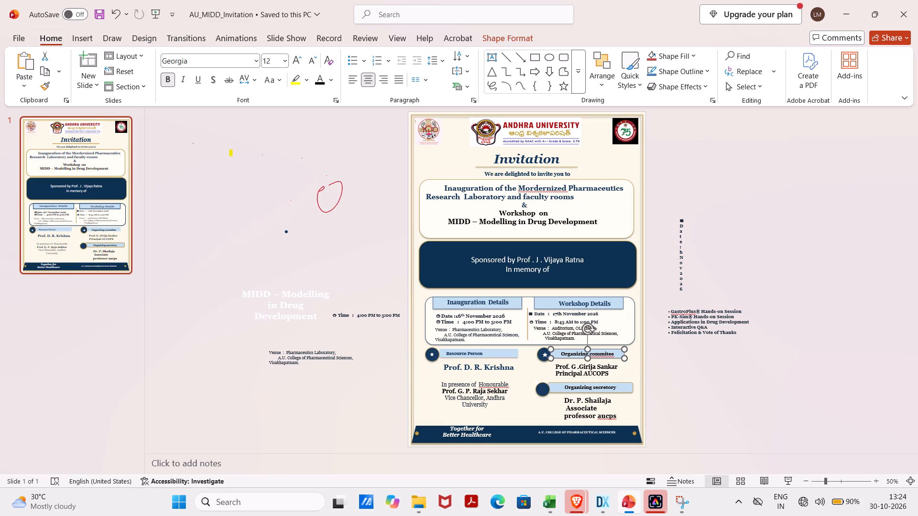
pyautogui.moveTo(626, 358); pyautogui.dragTo(631, 360)
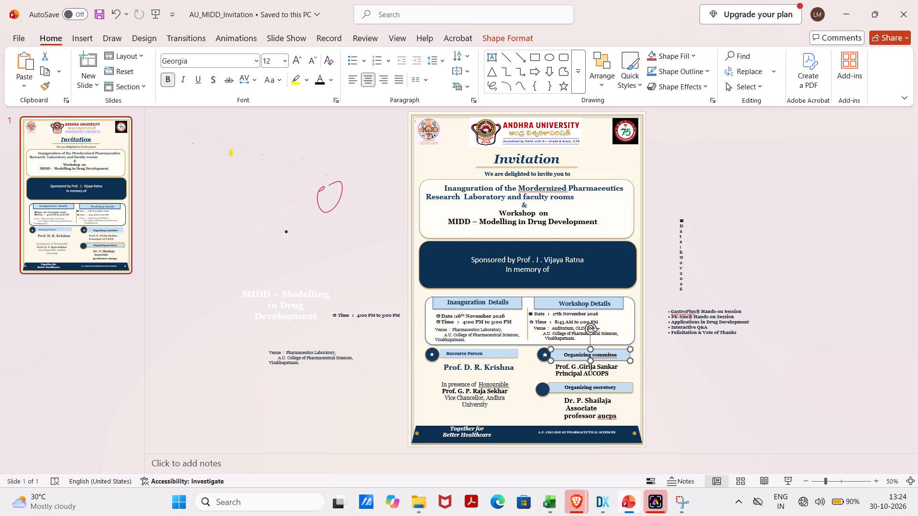
pyautogui.click(631, 360)
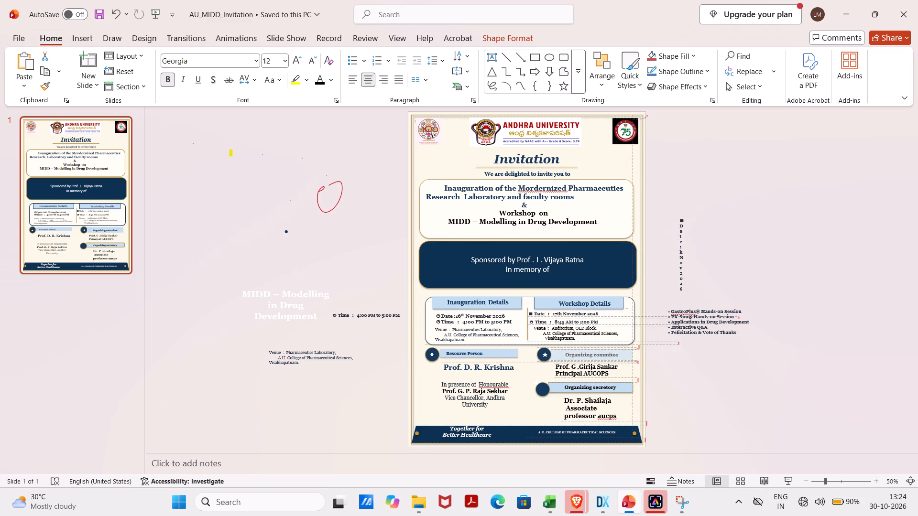
pyautogui.click(666, 381)
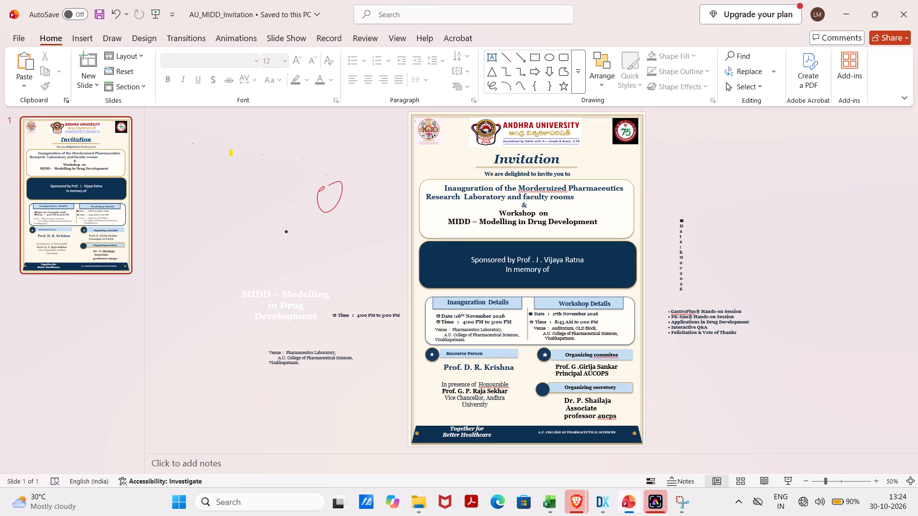
# Set the "Resource Person" heading text to font size 14.
pyautogui.moveTo(481, 355); pyautogui.dragTo(448, 355)
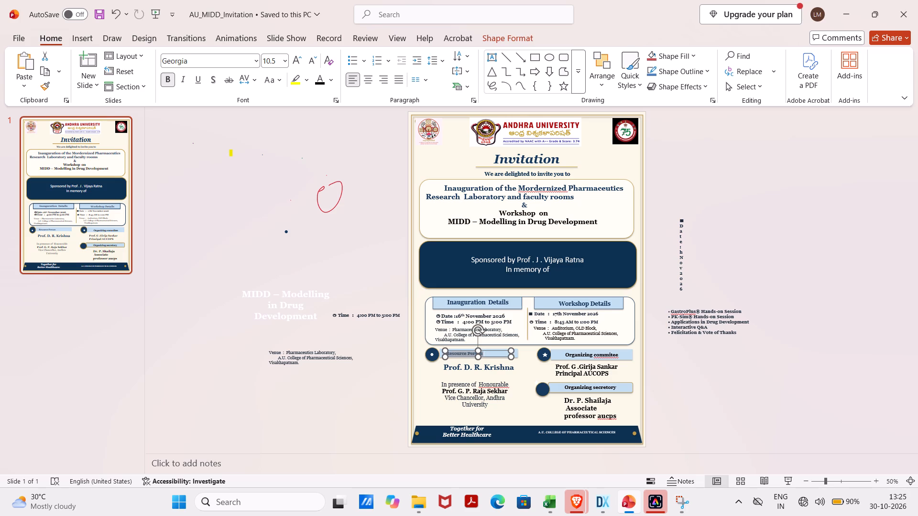
pyautogui.moveTo(448, 355); pyautogui.dragTo(448, 355)
pyautogui.click(534, 317)
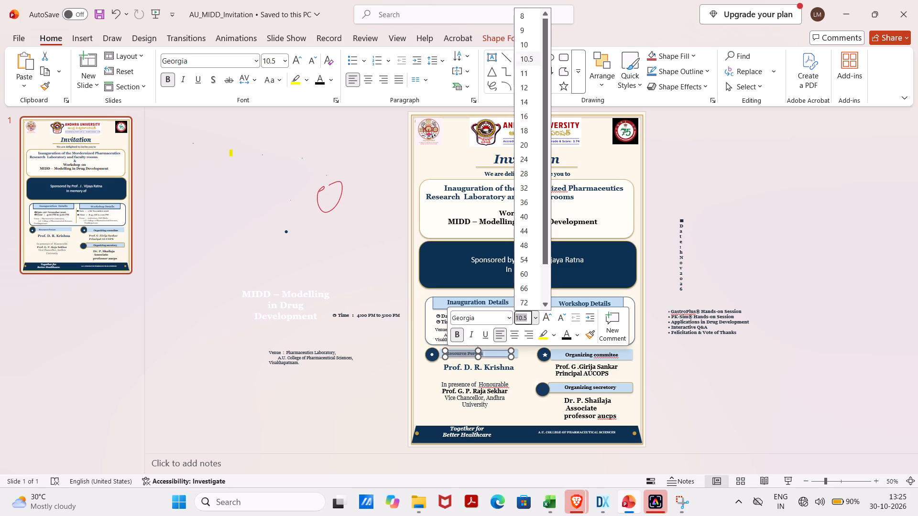
pyautogui.click(525, 100)
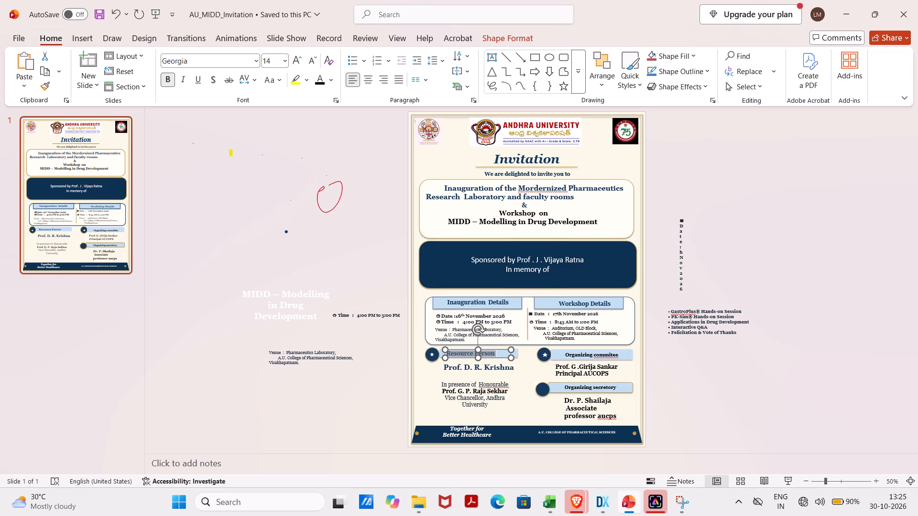
pyautogui.click(759, 383)
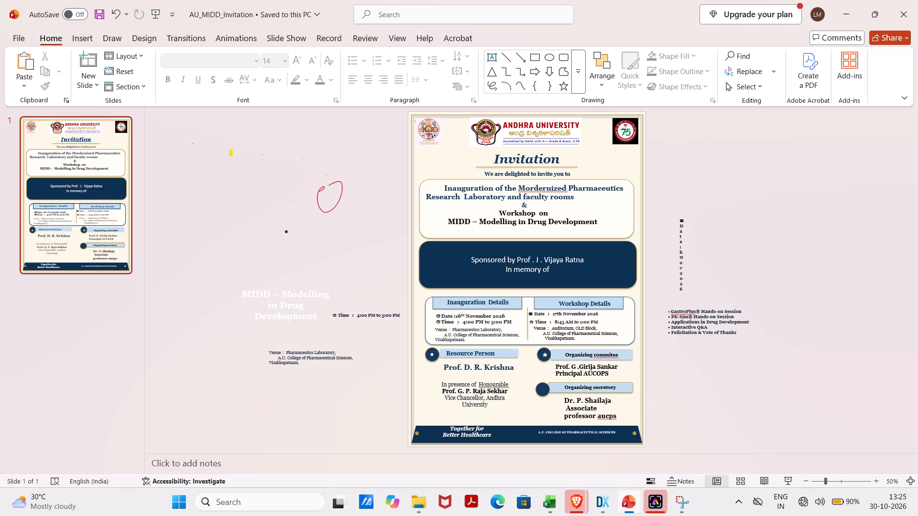
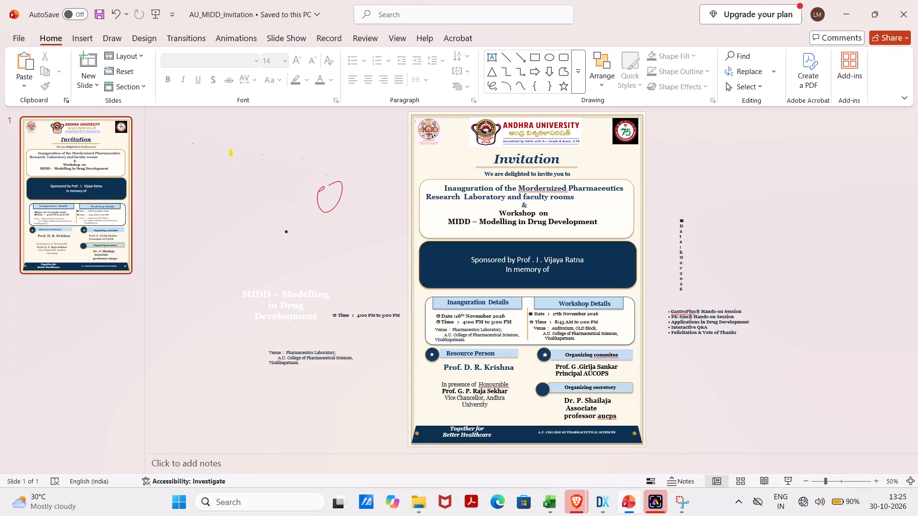
# Replace "aucps" with capitalised "AUCPS" after "Associate professor" in the text below the "Organizing secretory" heading.
pyautogui.click(618, 417)
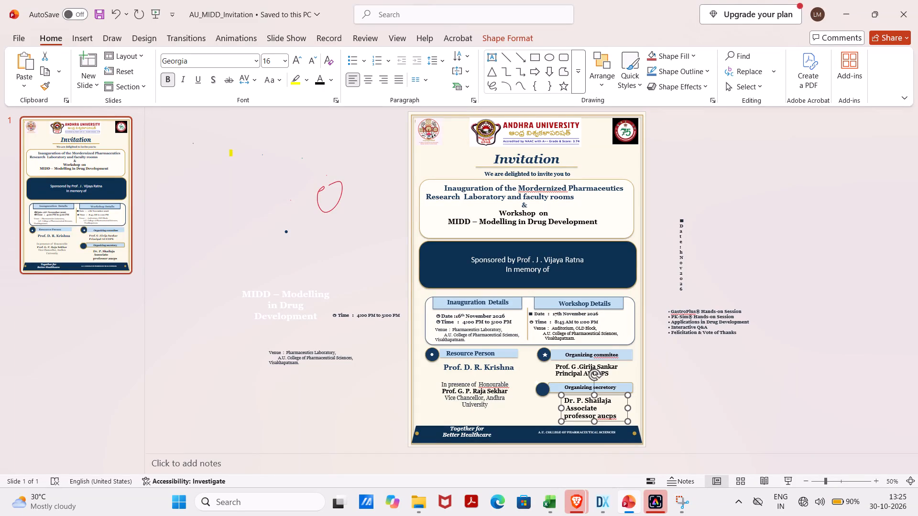
pyautogui.click(615, 415)
pyautogui.press('BackSpace')
pyautogui.press('BackSpace')
pyautogui.press('BackSpace')
pyautogui.press('BackSpace')
pyautogui.press('BackSpace')
pyautogui.write('AUCPS')
pyautogui.click(678, 418)
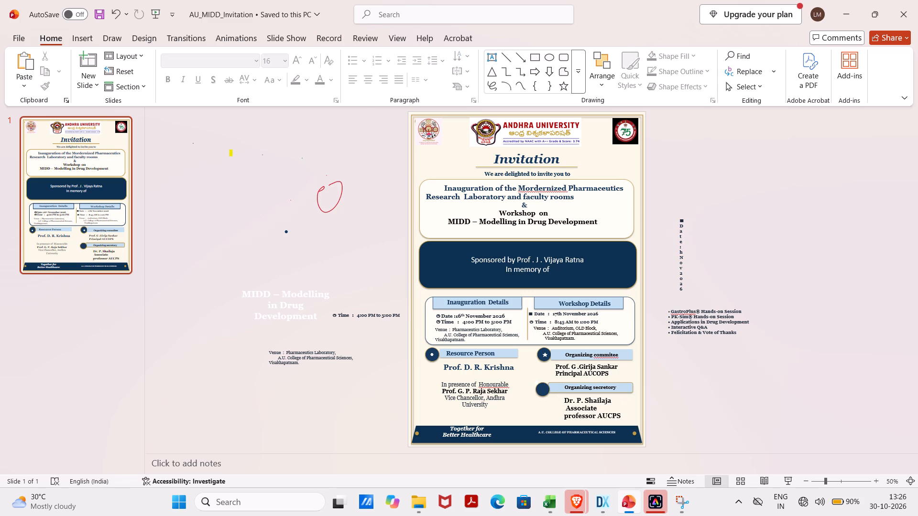
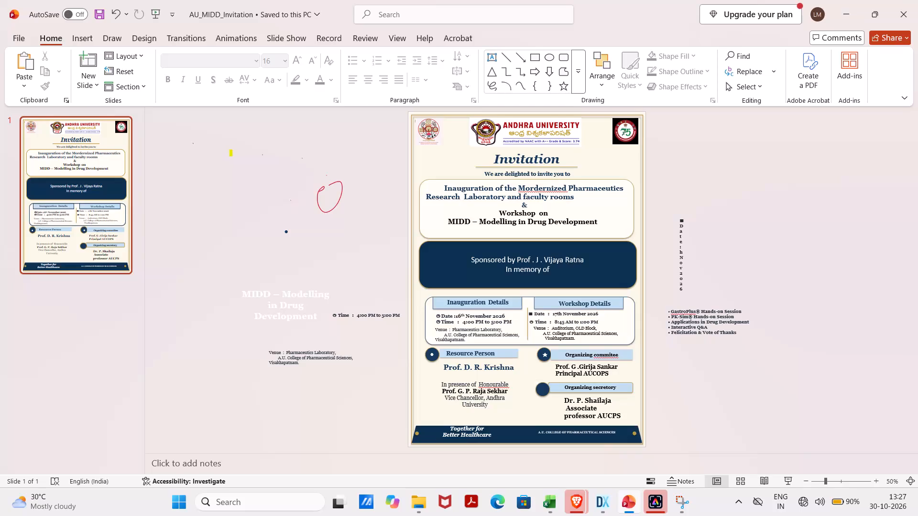
# Place a white star inside the dark blue circle beside the "Organizing secretory" heading.
pyautogui.moveTo(537, 382); pyautogui.dragTo(543, 387)
pyautogui.click(543, 387)
pyautogui.moveTo(543, 387); pyautogui.dragTo(553, 399)
pyautogui.click(505, 413)
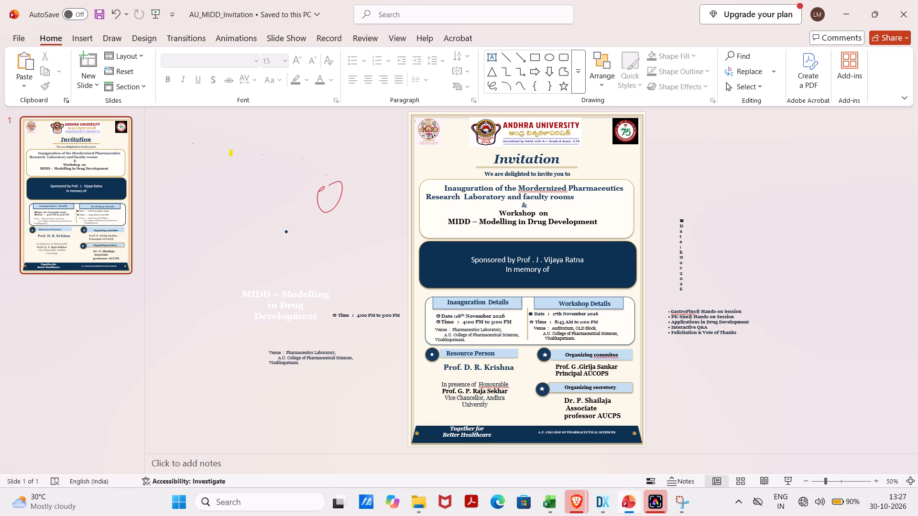
# Shift the star in the circle beside the "Organizing commitee" heading slightly left and up within its circle.
pyautogui.click(545, 355)
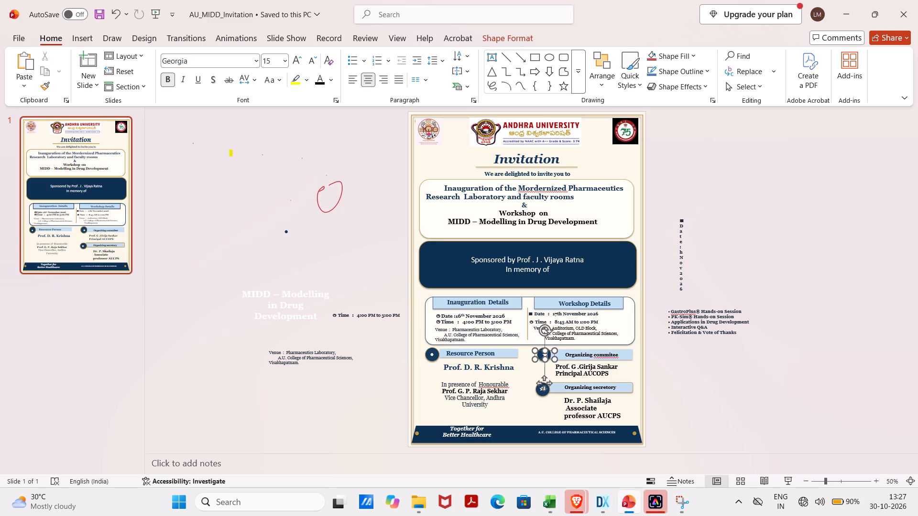
pyautogui.click(535, 349)
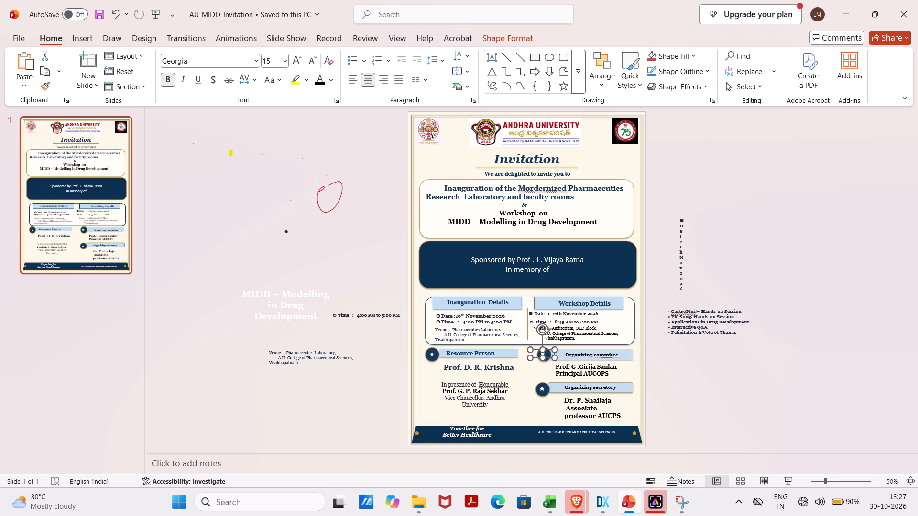
pyautogui.click(386, 400)
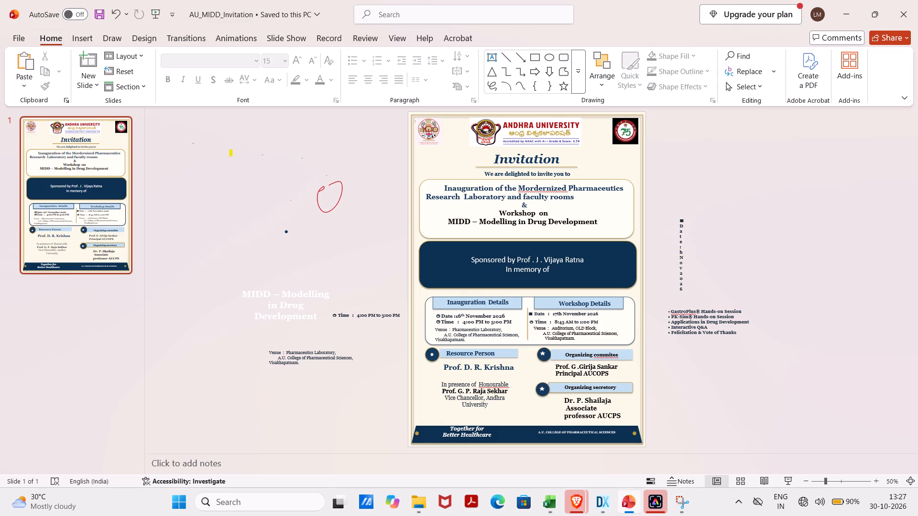
pyautogui.click(542, 354)
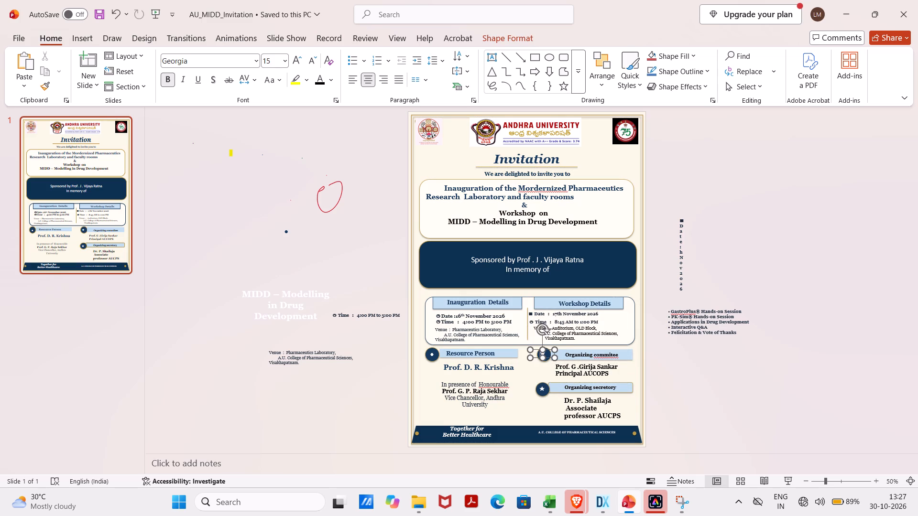
pyautogui.click(545, 358)
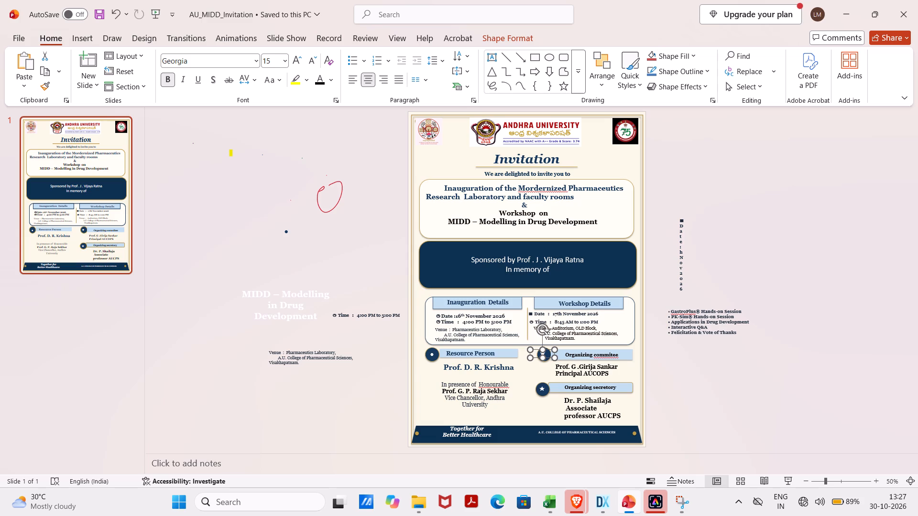
pyautogui.click(530, 352)
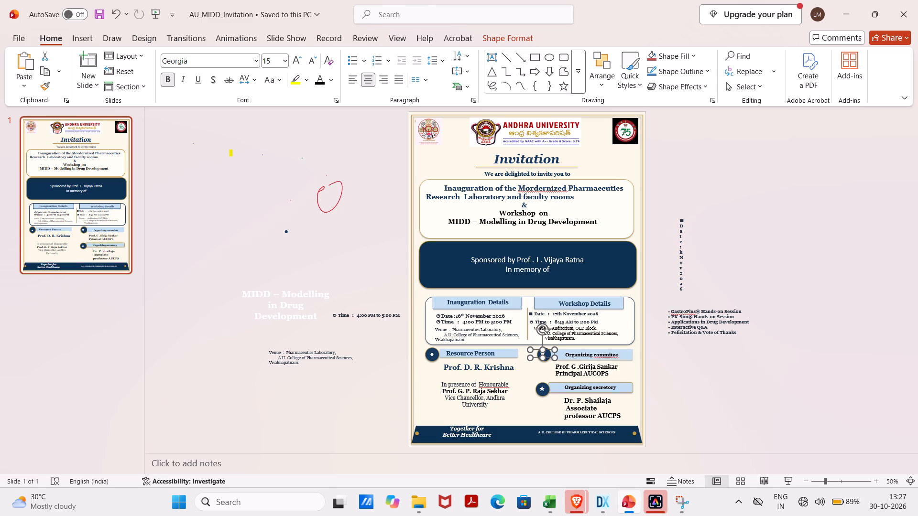
pyautogui.click(529, 358)
pyautogui.click(516, 372)
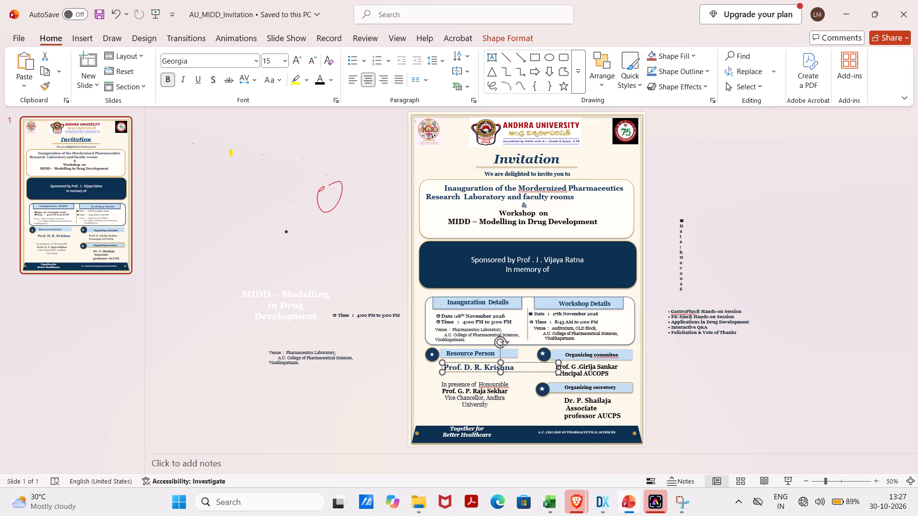
# Nudge the dark blue circle beside the "Organizing secretory" heading slightly right, in line with the circle above it.
pyautogui.click(543, 394)
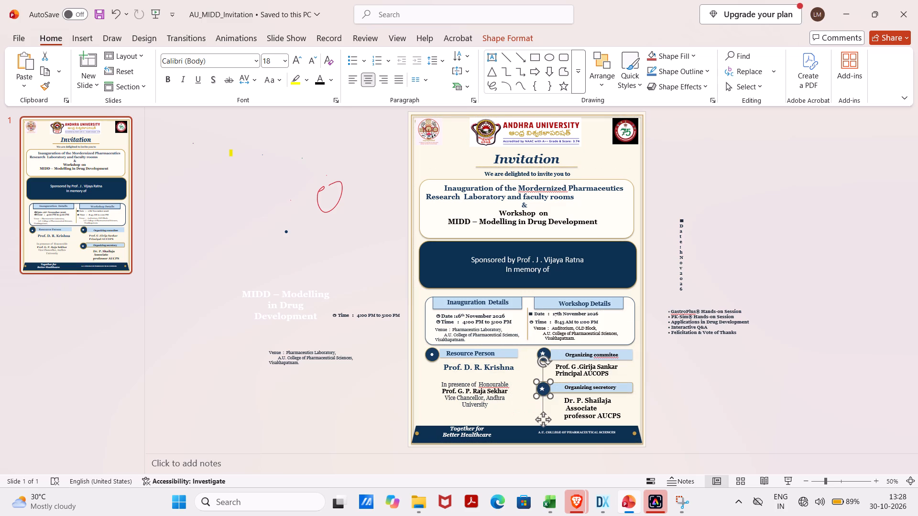
pyautogui.click(697, 406)
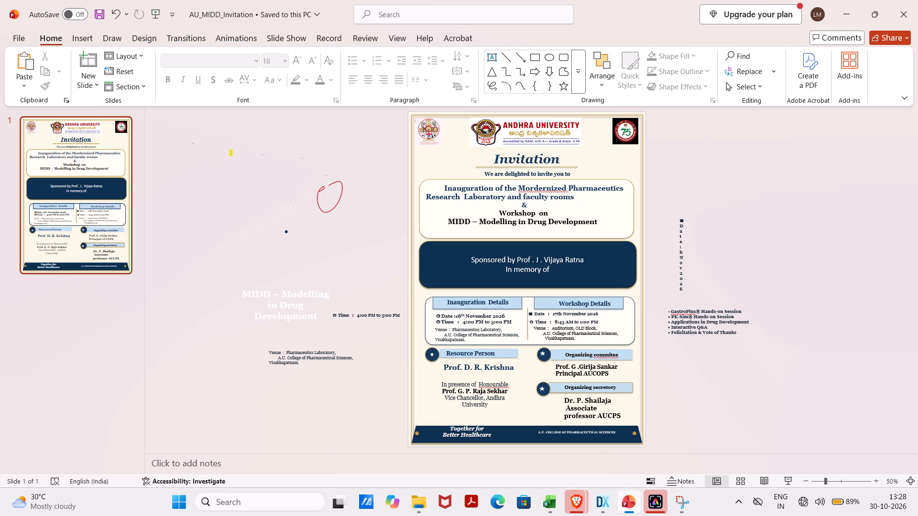
# Correct the spelling of "Mordernized" to "Modernized" in the inauguration title text.
pyautogui.click(535, 187)
pyautogui.press('BackSpace')
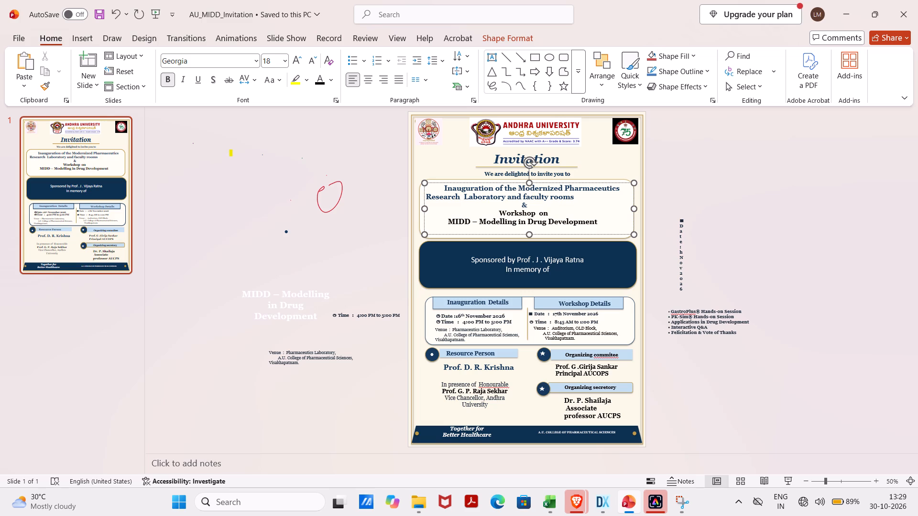
pyautogui.click(560, 153)
pyautogui.click(682, 190)
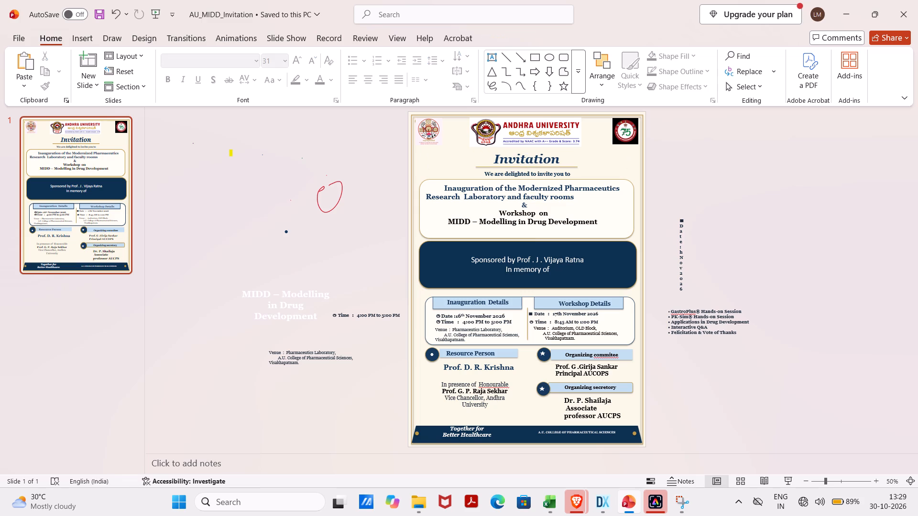
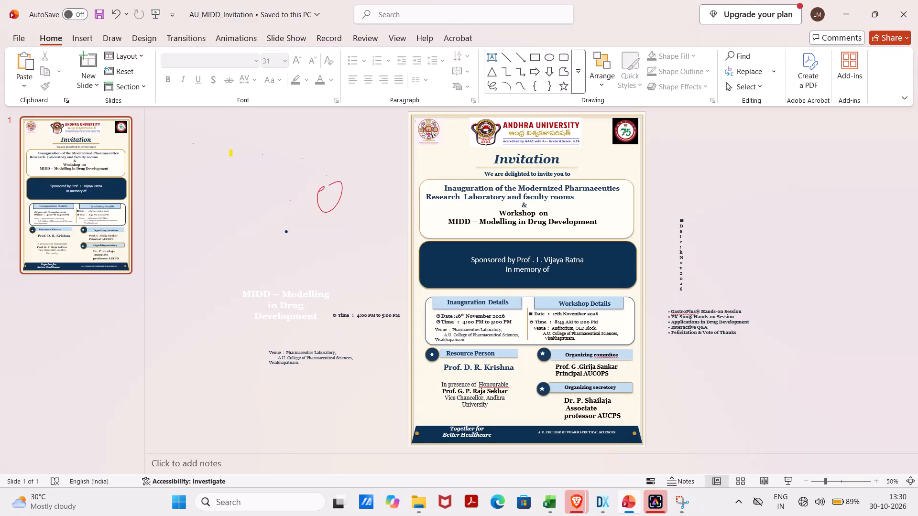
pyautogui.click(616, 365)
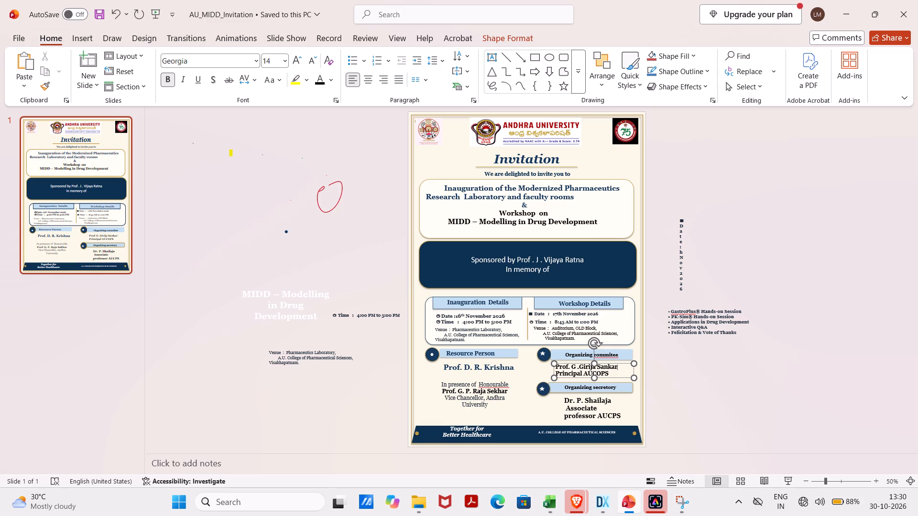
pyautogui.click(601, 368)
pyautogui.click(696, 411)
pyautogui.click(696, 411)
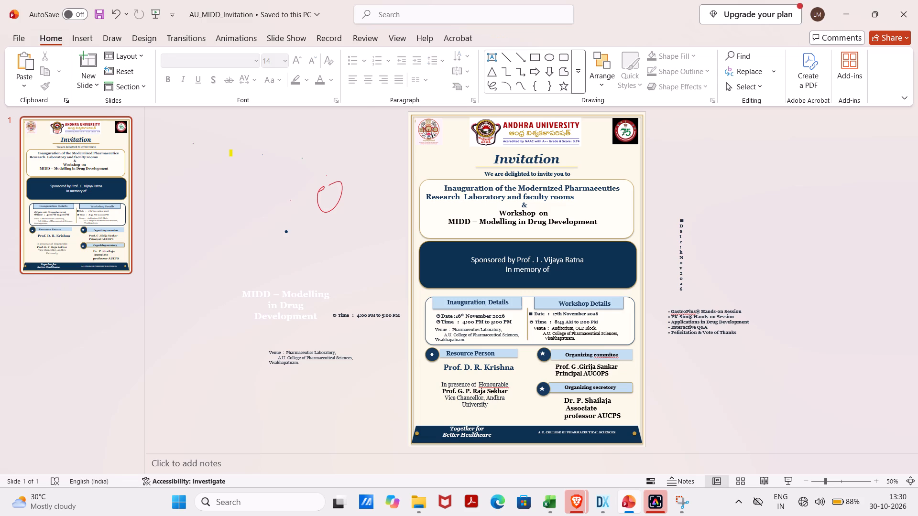
# Set the font size of the "Organizing secretory" heading text to 14.
pyautogui.click(618, 387)
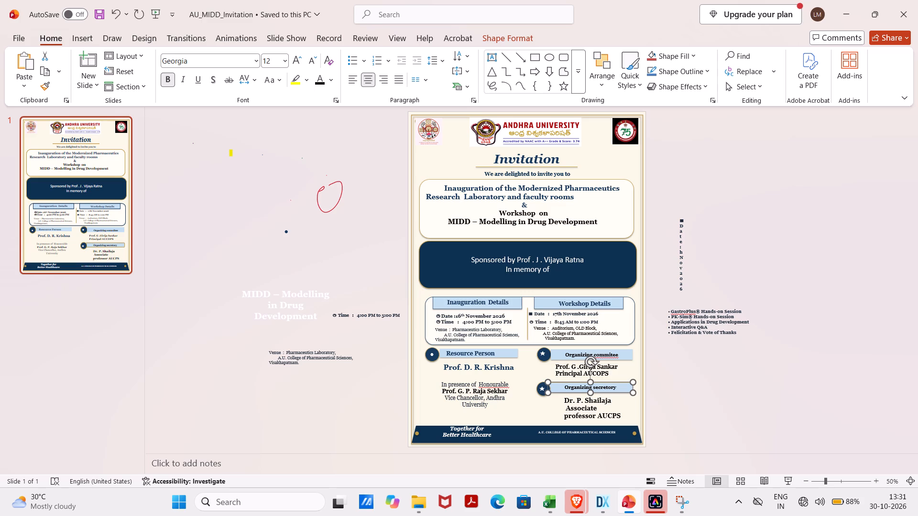
pyautogui.click(614, 386)
pyautogui.click(614, 386)
pyautogui.moveTo(614, 386); pyautogui.dragTo(574, 388)
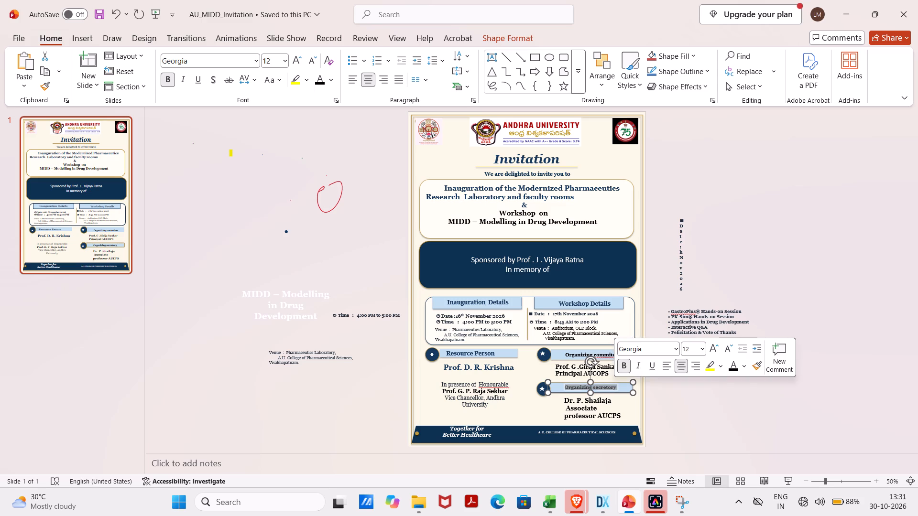
pyautogui.moveTo(574, 388); pyautogui.dragTo(566, 387)
pyautogui.click(654, 351)
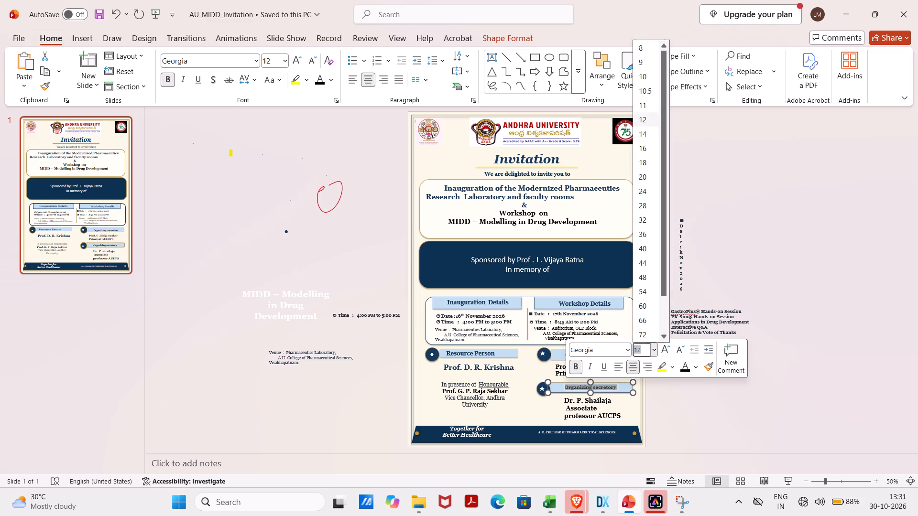
pyautogui.click(649, 133)
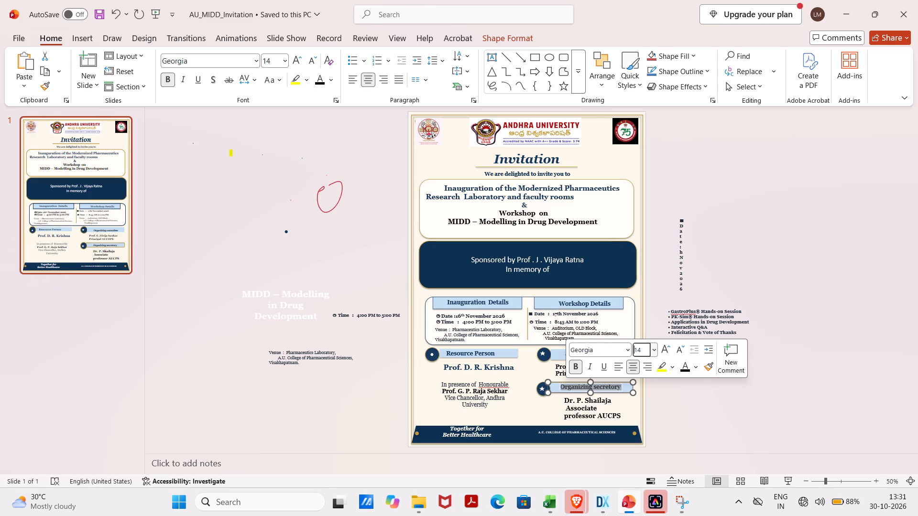
pyautogui.click(706, 403)
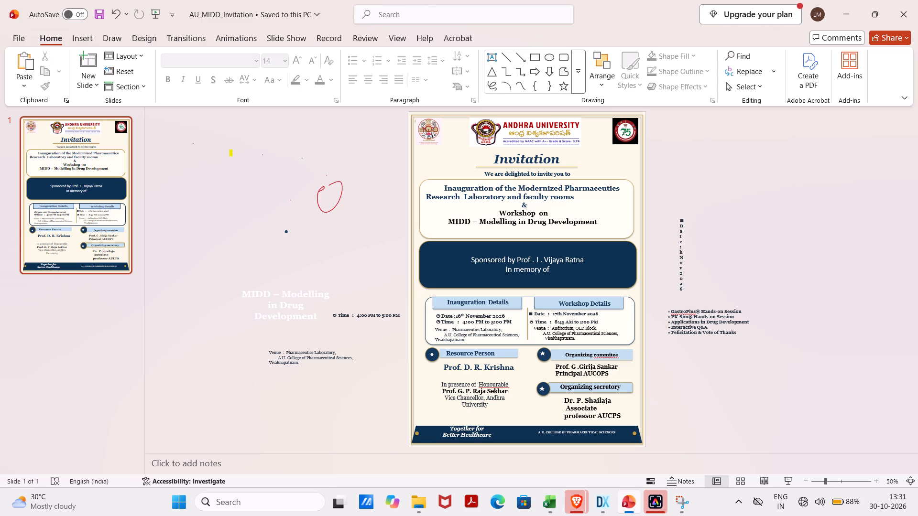
# Set the font size of the "Organizing commitee" heading text to 14.
pyautogui.click(616, 353)
pyautogui.moveTo(616, 353); pyautogui.dragTo(598, 353)
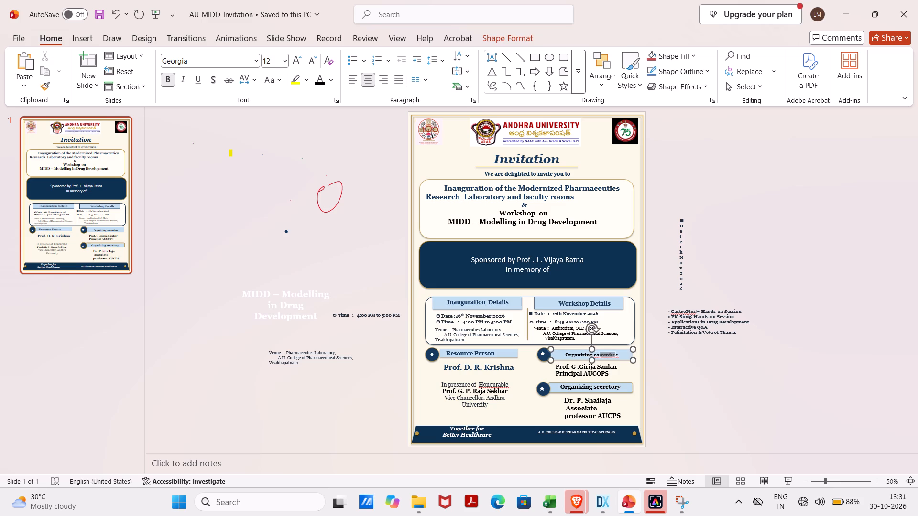
pyautogui.moveTo(598, 353); pyautogui.dragTo(569, 352)
pyautogui.click(656, 319)
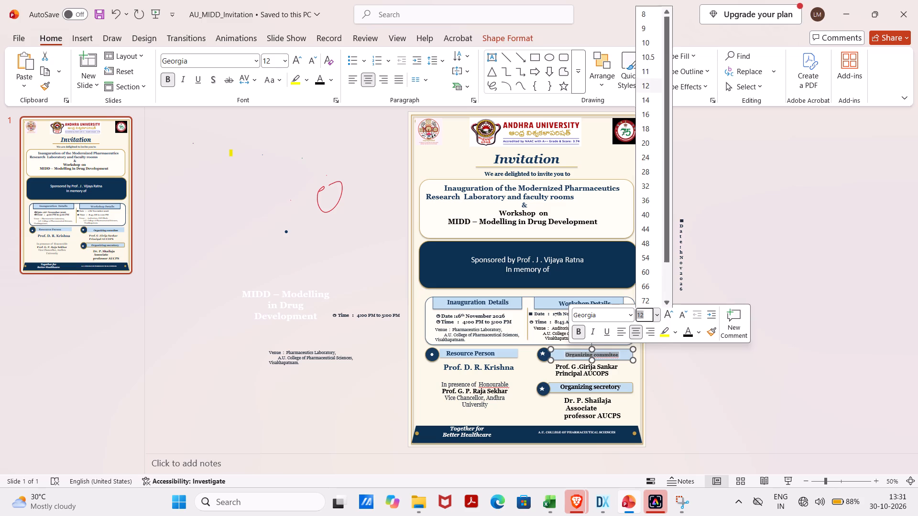
pyautogui.click(644, 101)
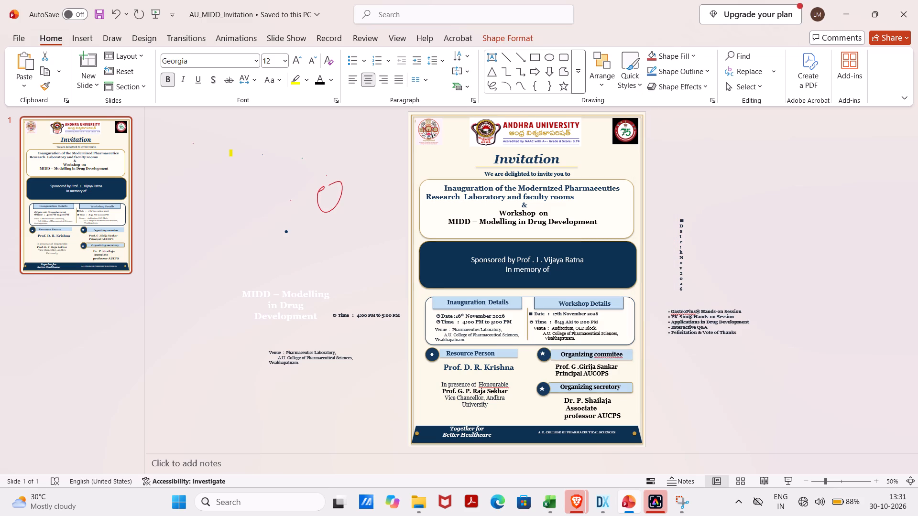
pyautogui.click(761, 208)
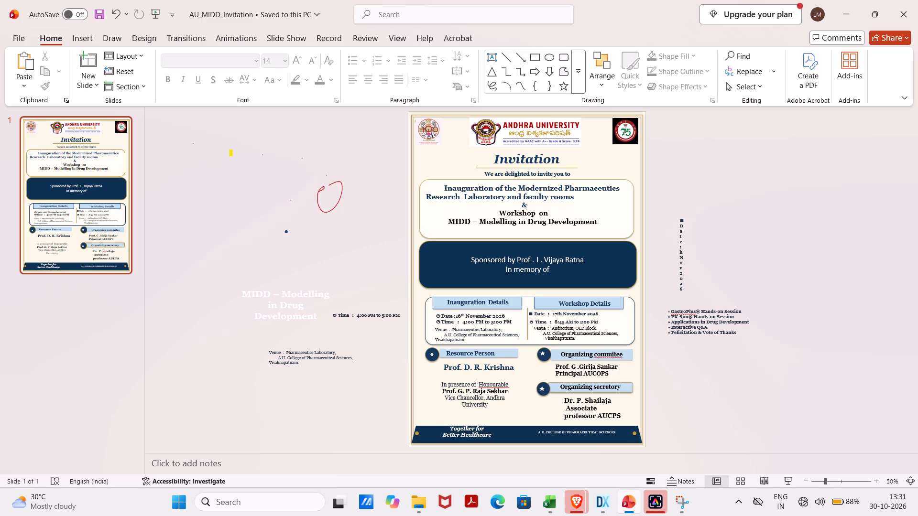
# Break the sponsor line in the dark blue box after "Sponsored by" so the professor's name starts a new line.
pyautogui.click(518, 260)
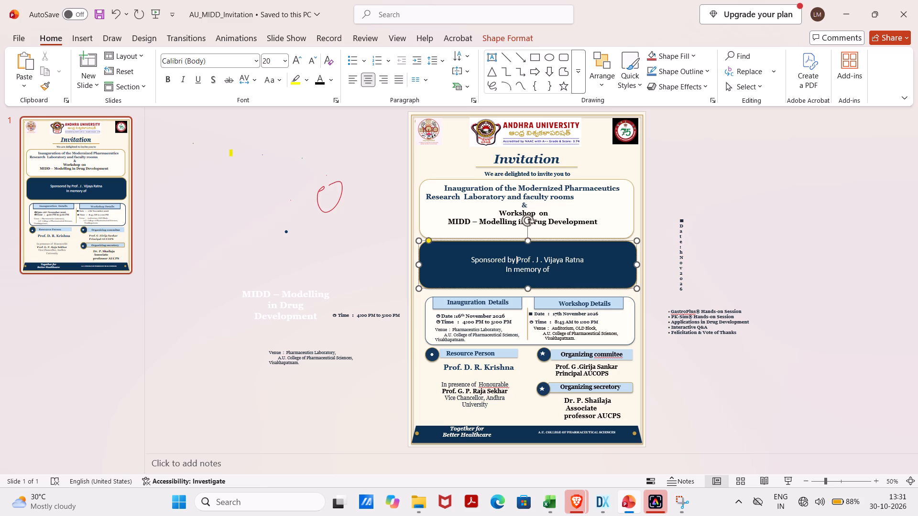
pyautogui.press('Return')
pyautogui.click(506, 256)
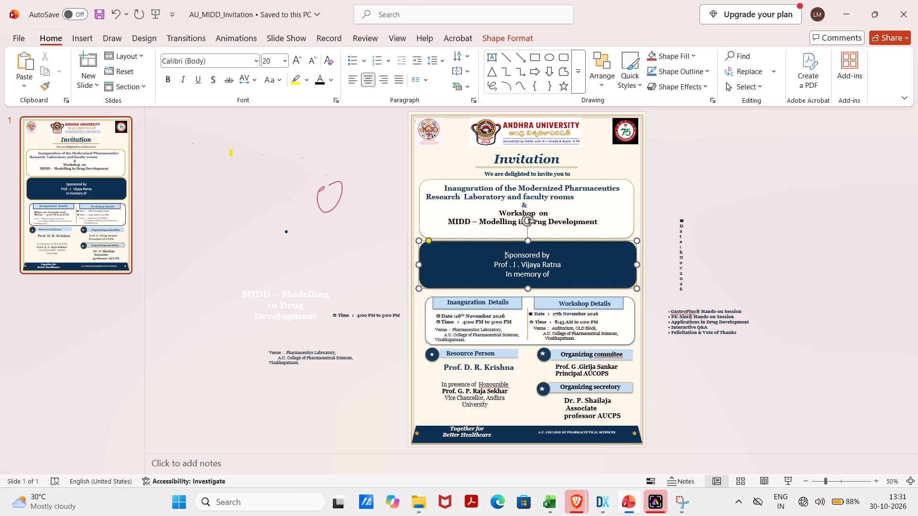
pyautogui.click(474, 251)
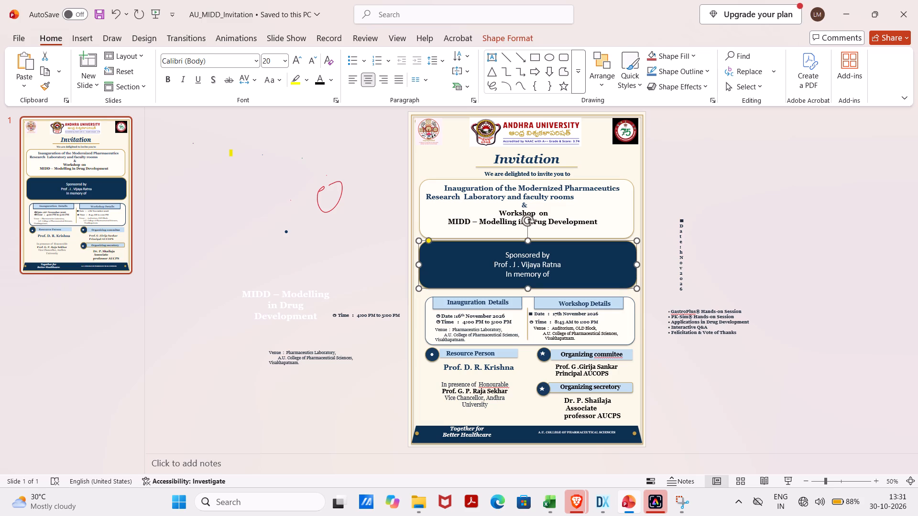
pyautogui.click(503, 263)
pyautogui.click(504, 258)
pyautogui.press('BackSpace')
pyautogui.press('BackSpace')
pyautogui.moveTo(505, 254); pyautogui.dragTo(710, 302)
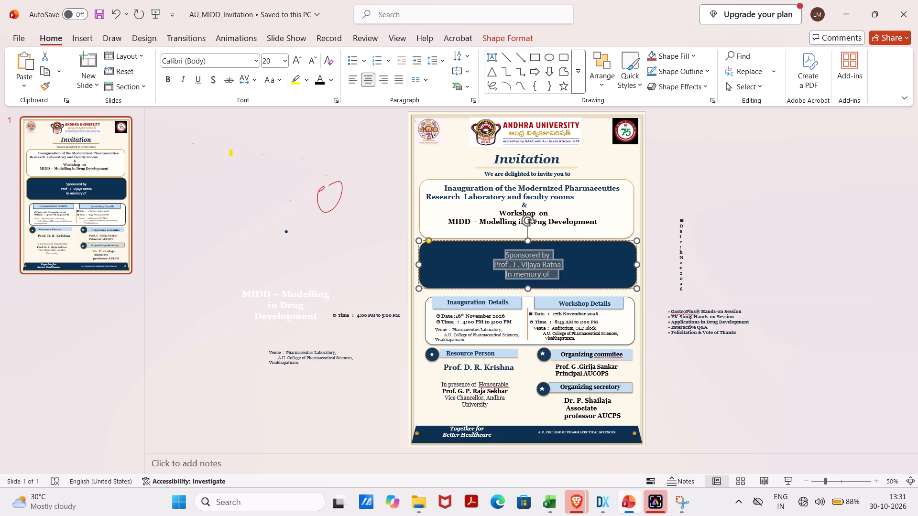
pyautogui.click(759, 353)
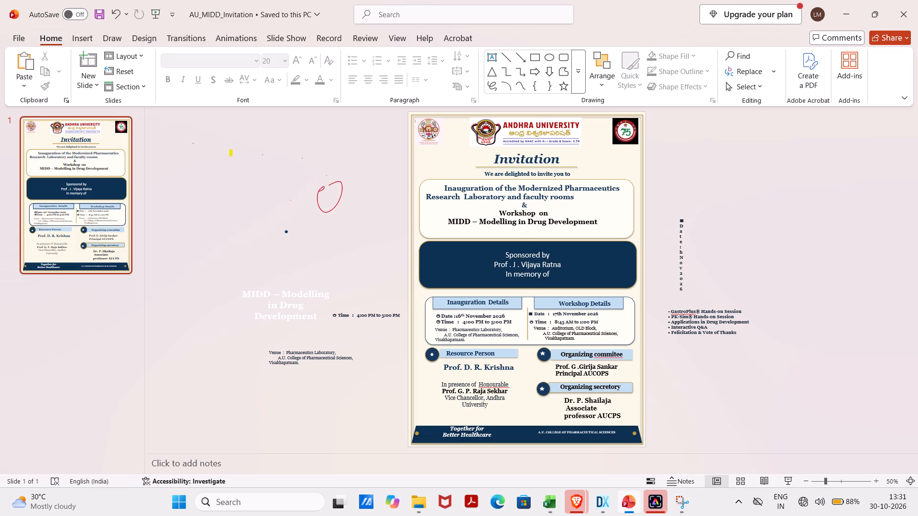
# Add an empty line below "In memory of" in the dark blue sponsor box.
pyautogui.click(553, 274)
pyautogui.press('Return')
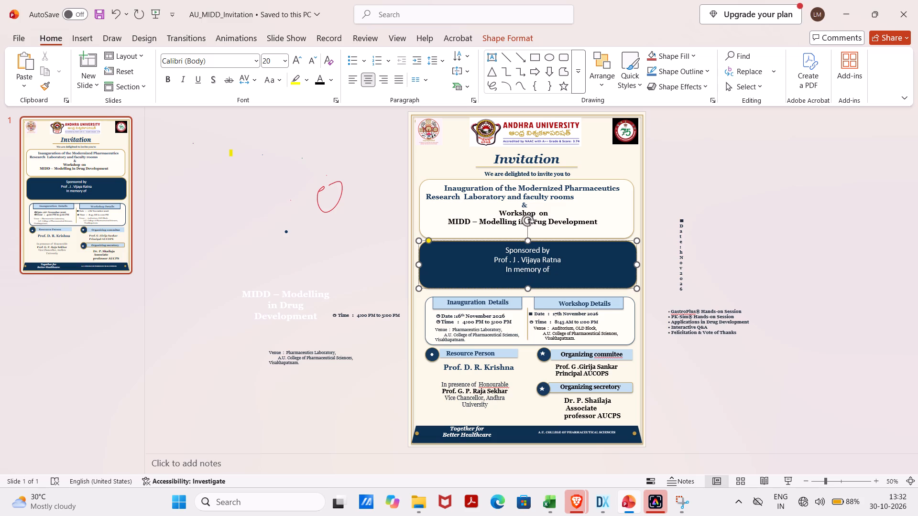
# Enlarge the "In presence of Honourable" text box slightly by extending its upper-left corner outward.
pyautogui.click(508, 386)
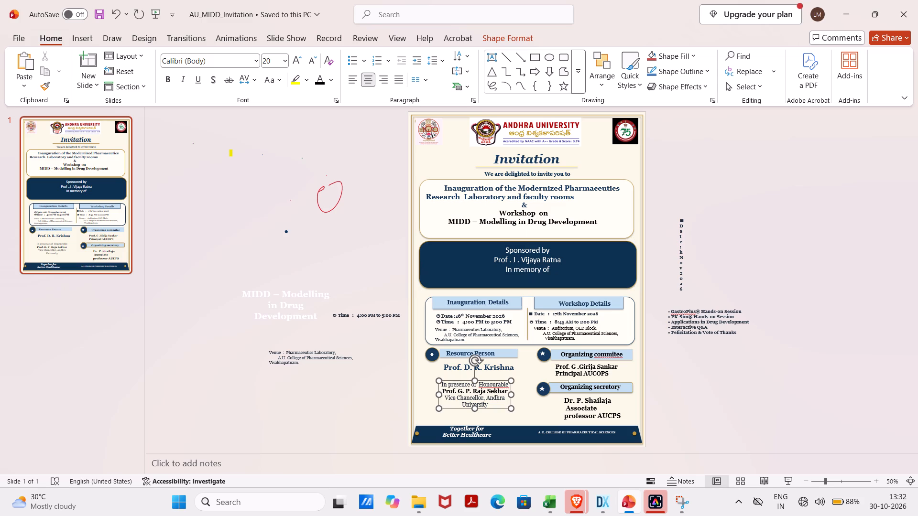
pyautogui.click(436, 378)
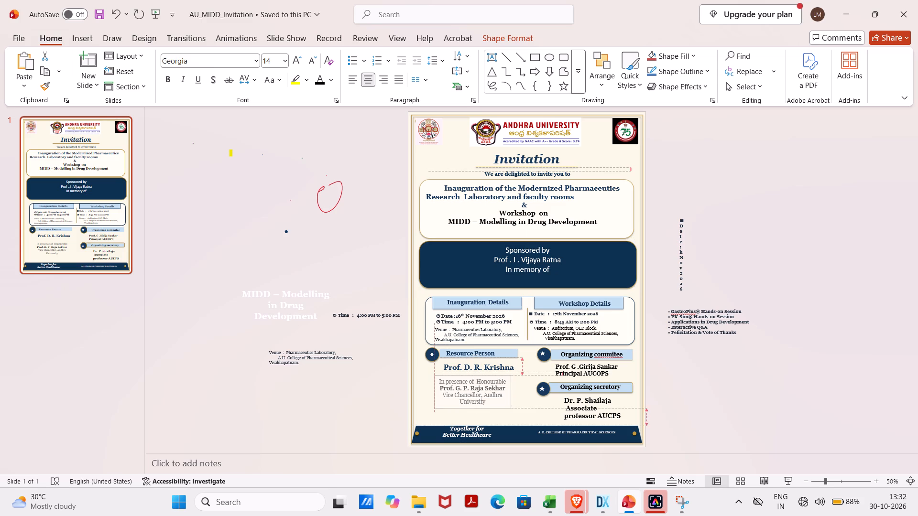
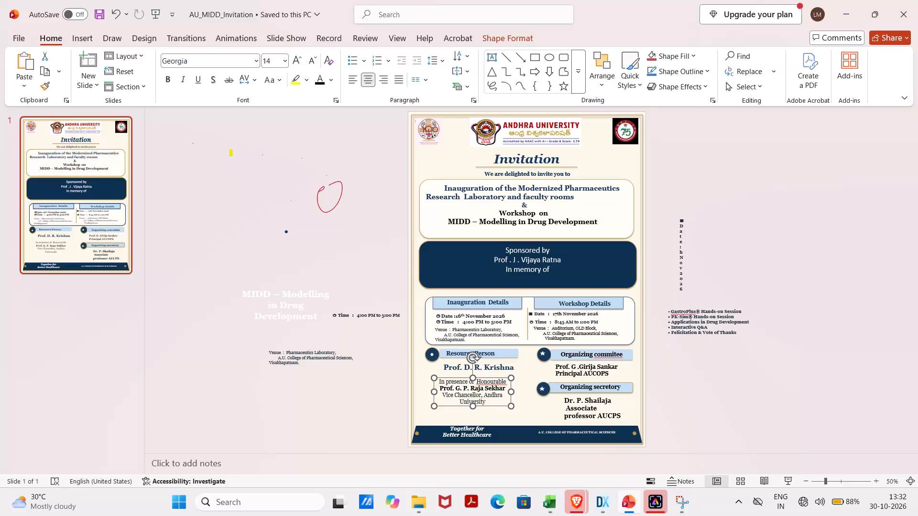
# Deselect the "In presence of Honourable" text box.
pyautogui.click(368, 371)
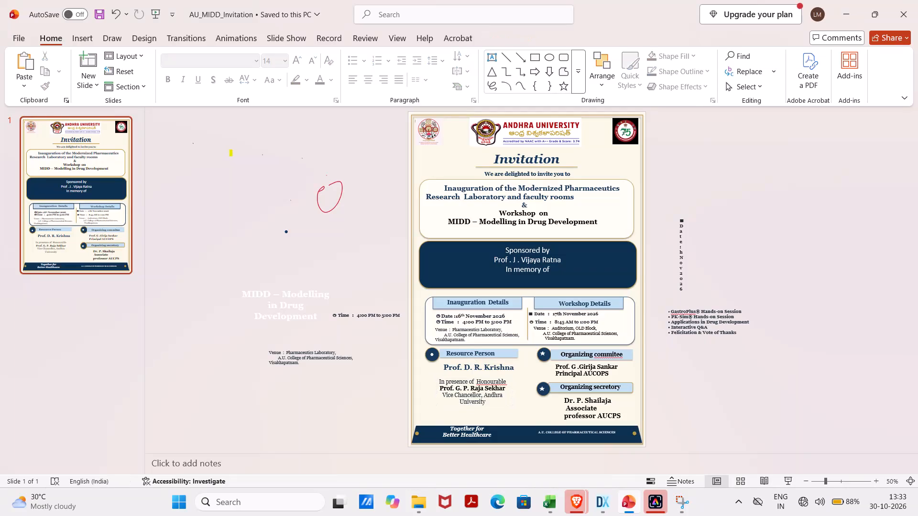
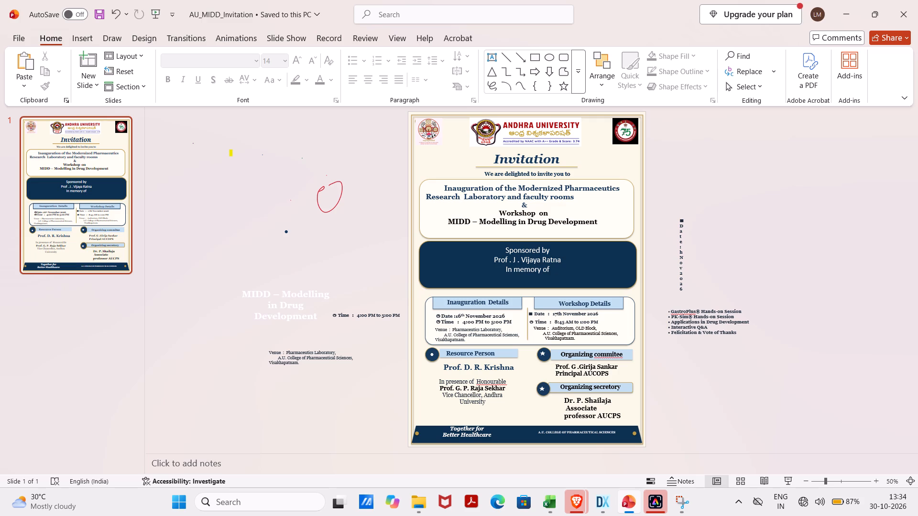
# Lower the "In presence of Honourable" text box to just above the footer banner and make it slightly wider.
pyautogui.click(487, 394)
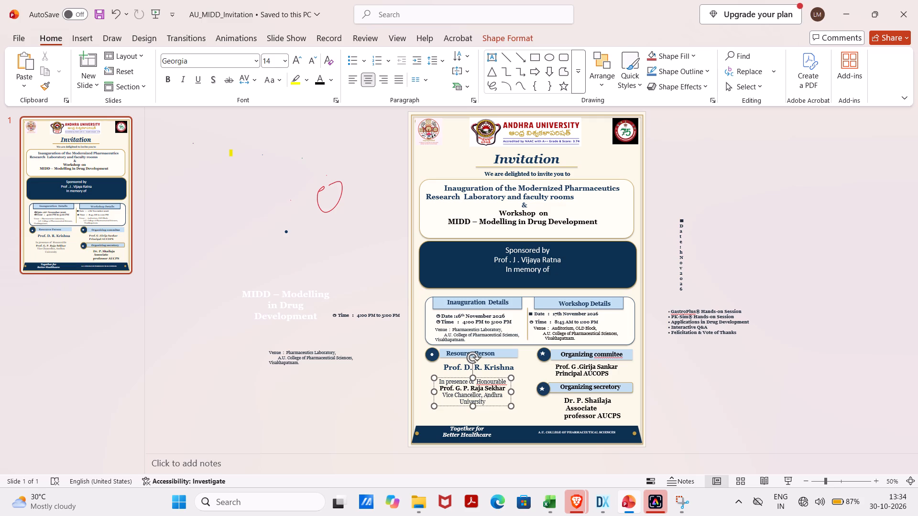
pyautogui.moveTo(433, 377); pyautogui.dragTo(439, 408)
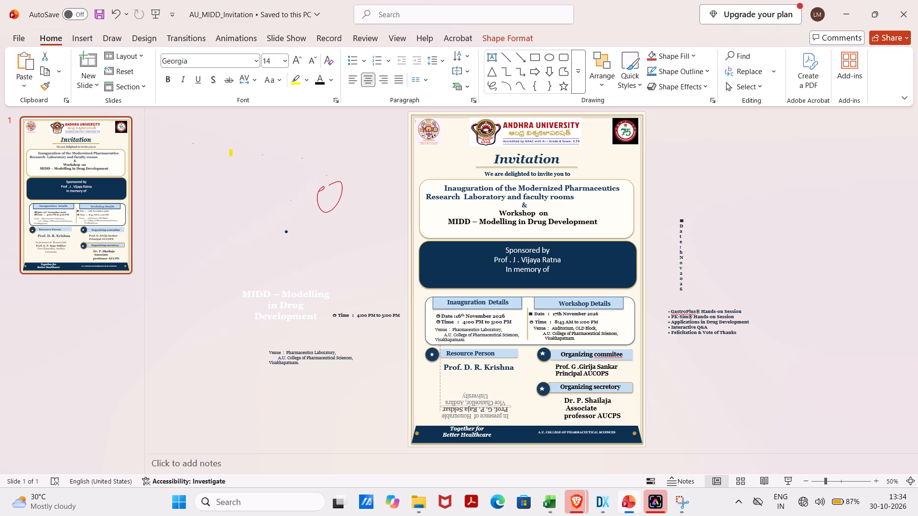
pyautogui.moveTo(439, 408); pyautogui.dragTo(432, 402)
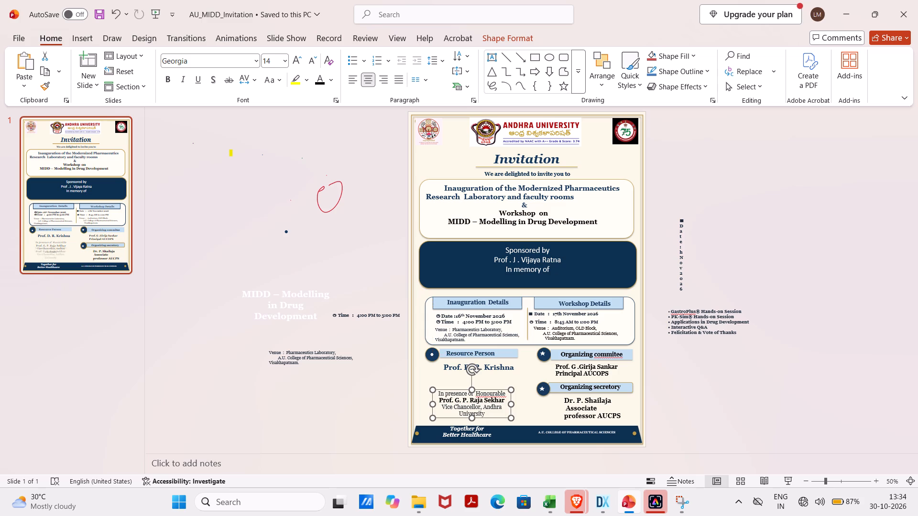
pyautogui.moveTo(510, 418); pyautogui.dragTo(514, 420)
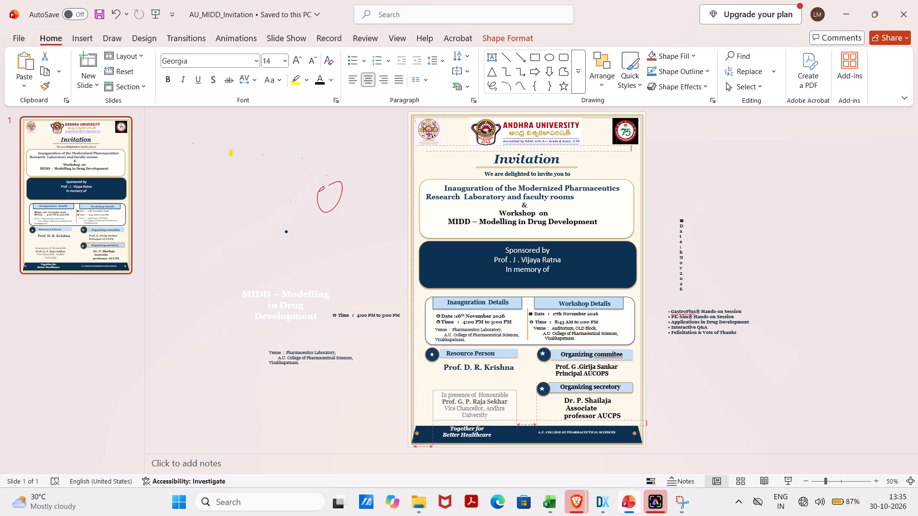
pyautogui.moveTo(514, 420); pyautogui.dragTo(515, 420)
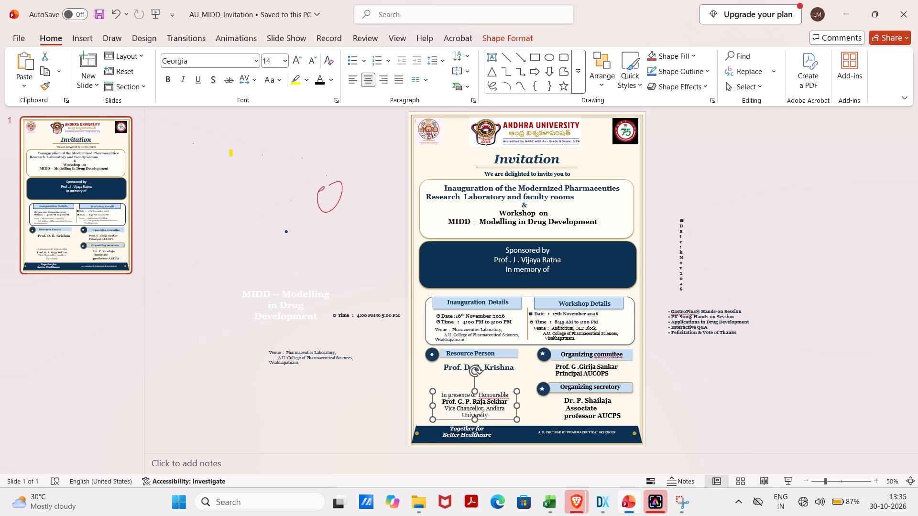
pyautogui.click(688, 400)
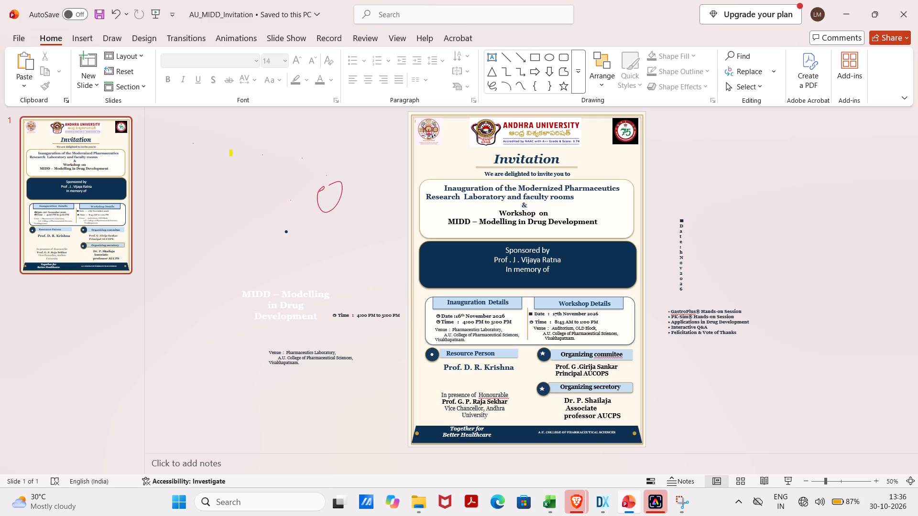
# Select the "A.U. COLLEGE OF PHARMACEUTICAL SCIENCES" text box in the footer banner.
pyautogui.click(539, 429)
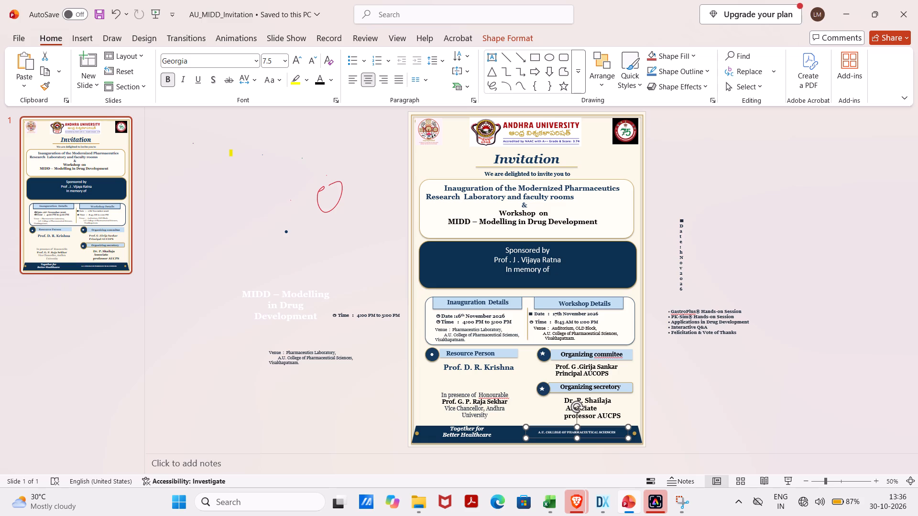
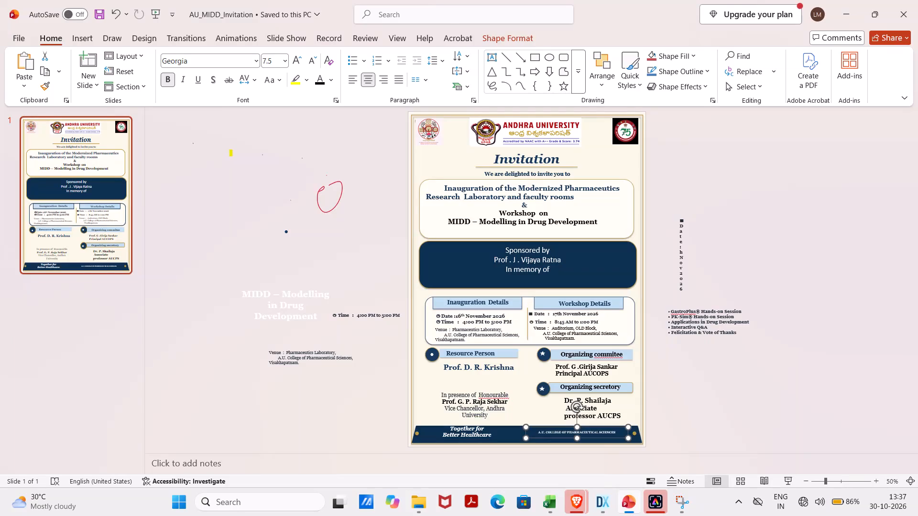
# Raise the "In presence of Honourable" text box slightly, away from the footer banner.
pyautogui.click(501, 398)
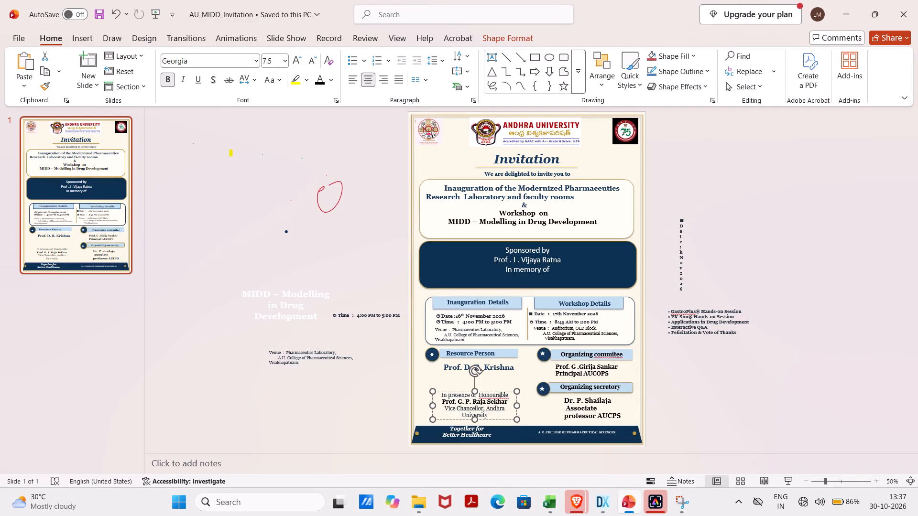
pyautogui.moveTo(435, 395); pyautogui.dragTo(434, 389)
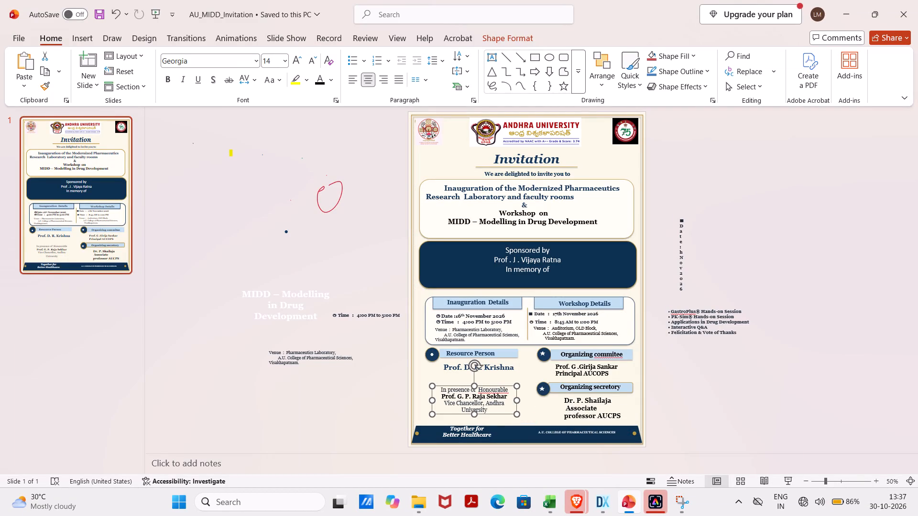
pyautogui.click(652, 414)
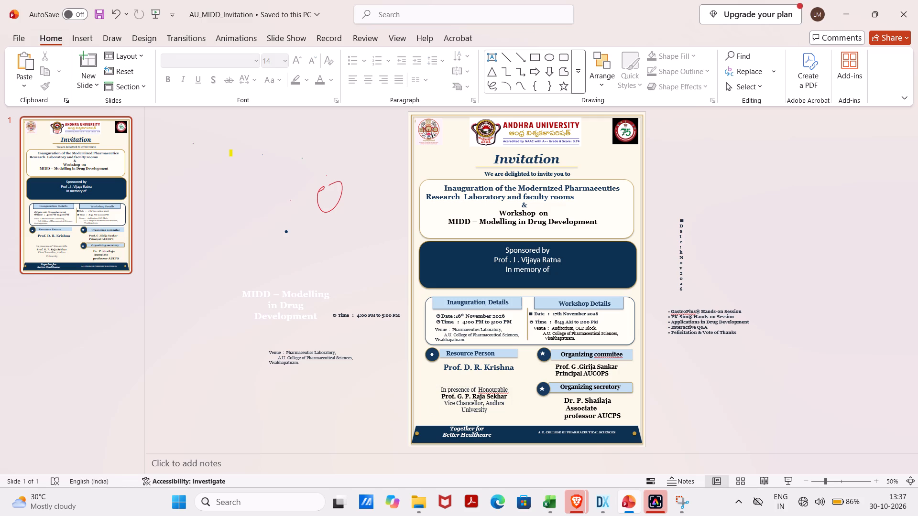
# Enlarge the venue text box under Workshop Details, mainly by widening it beyond the slide's edge.
pyautogui.click(535, 331)
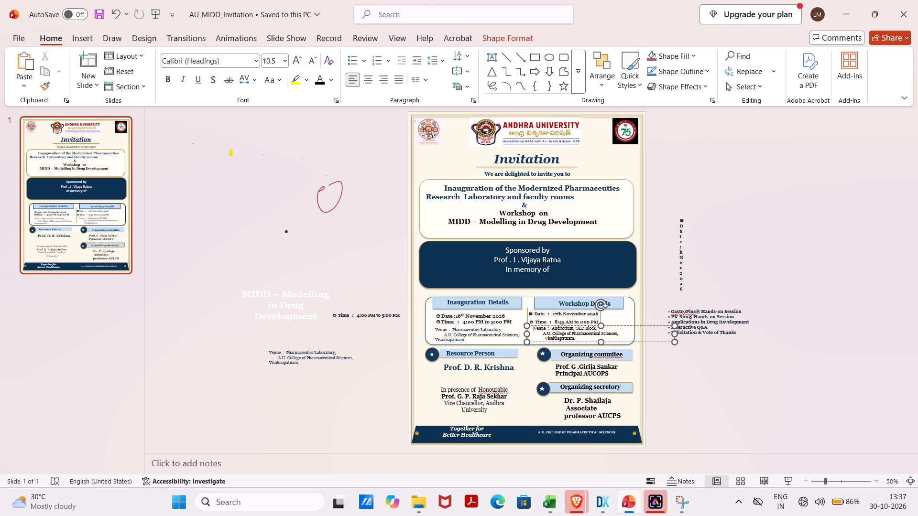
pyautogui.moveTo(676, 344); pyautogui.dragTo(687, 345)
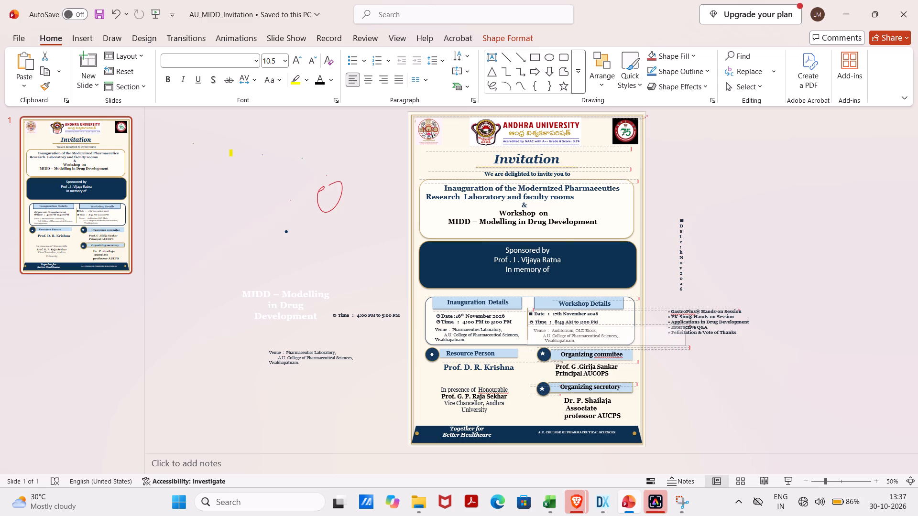
pyautogui.moveTo(687, 345); pyautogui.dragTo(693, 344)
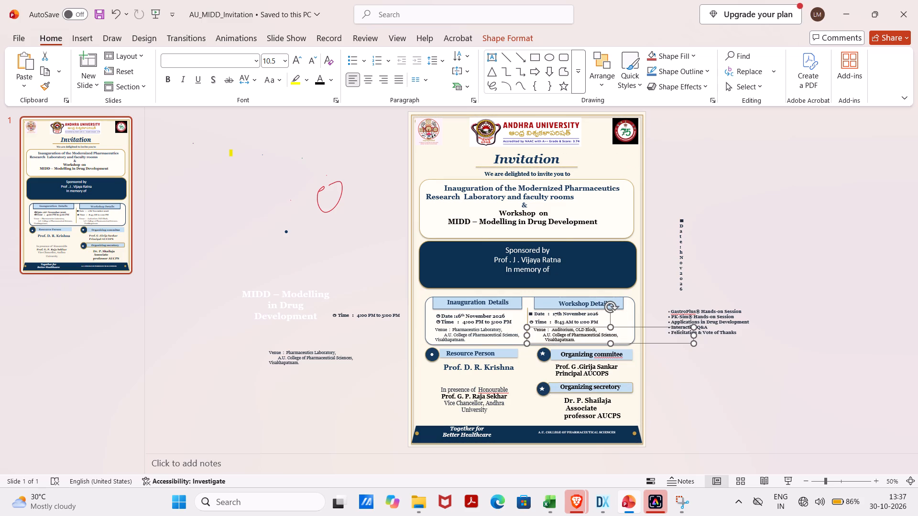
# Indent the "A.U. College of Pharmaceutical Sciences" line of the workshop venue by five more spaces.
pyautogui.click(544, 338)
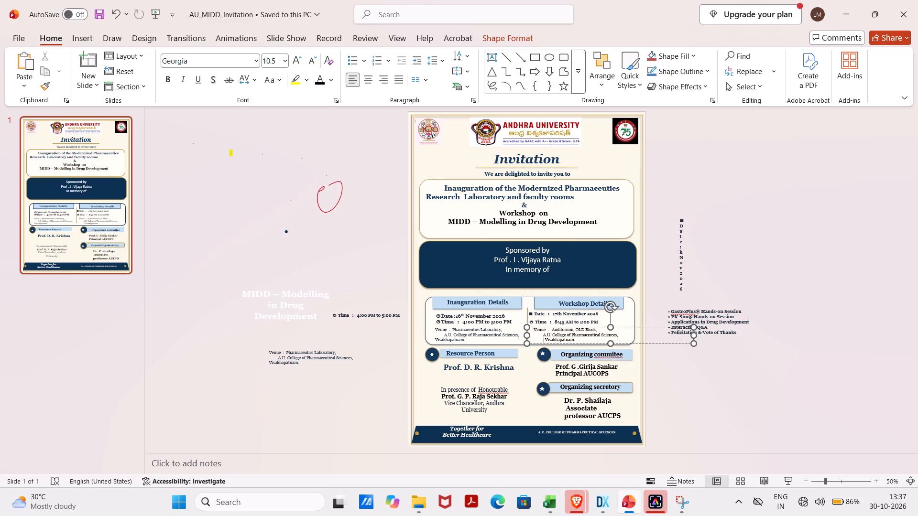
pyautogui.click(542, 337)
pyautogui.press('space')
pyautogui.press('space')
pyautogui.press('space')
pyautogui.press('space')
pyautogui.press('space')
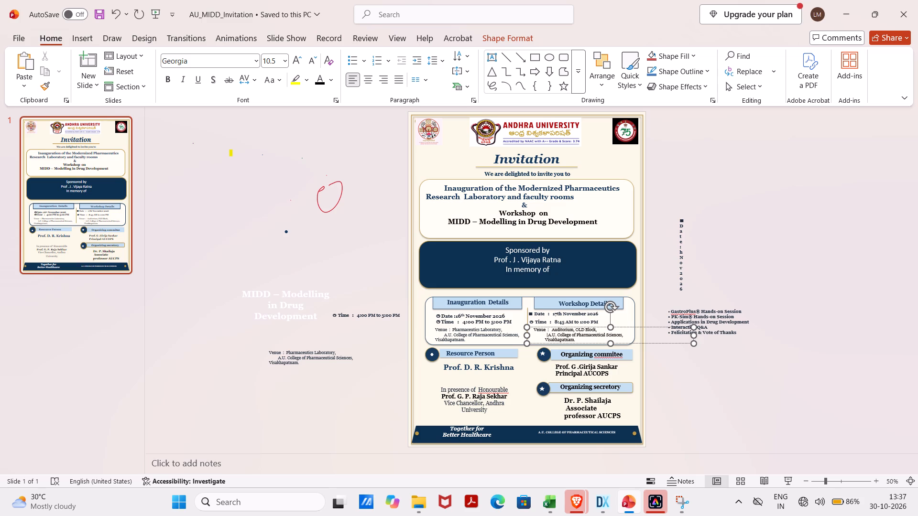
# Remove the leading spaces before "Visakhapatnam" in the workshop venue so it lines up under "Venue".
pyautogui.click(543, 338)
pyautogui.click(545, 340)
pyautogui.press('BackSpace')
pyautogui.press('BackSpace')
pyautogui.press('BackSpace')
pyautogui.press('BackSpace')
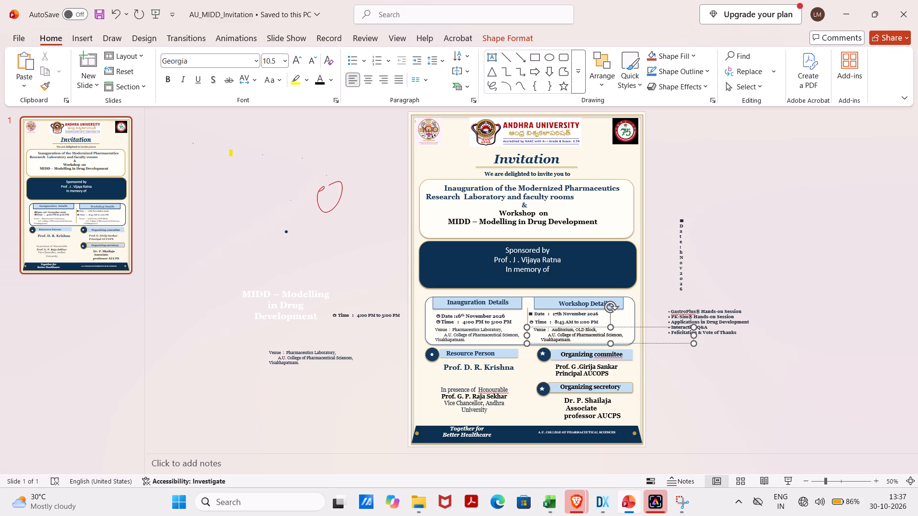
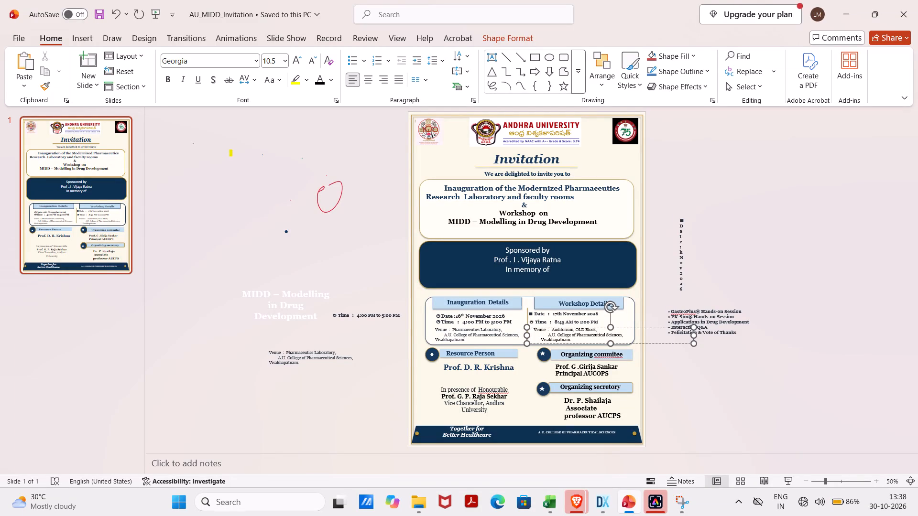
# Recolour the whole title text, from "Inauguration of the Modernized Pharmaceutics" to "MIDD – Modelling in Drug Development", in the medium blue theme colour.
pyautogui.moveTo(599, 222); pyautogui.dragTo(505, 206)
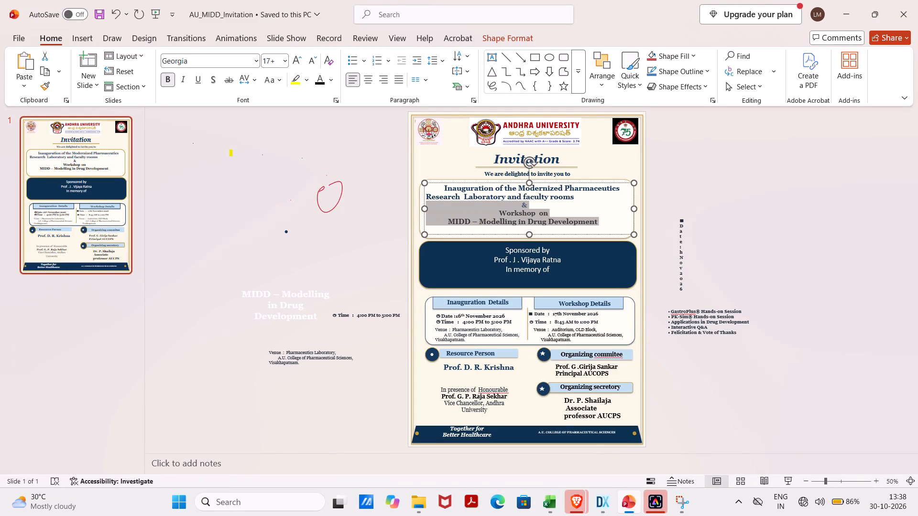
pyautogui.moveTo(505, 206); pyautogui.dragTo(448, 190)
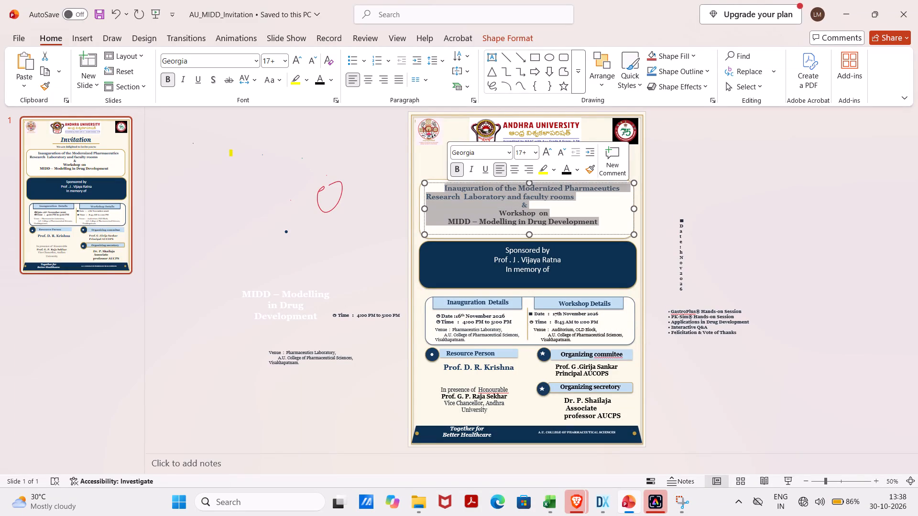
pyautogui.click(329, 79)
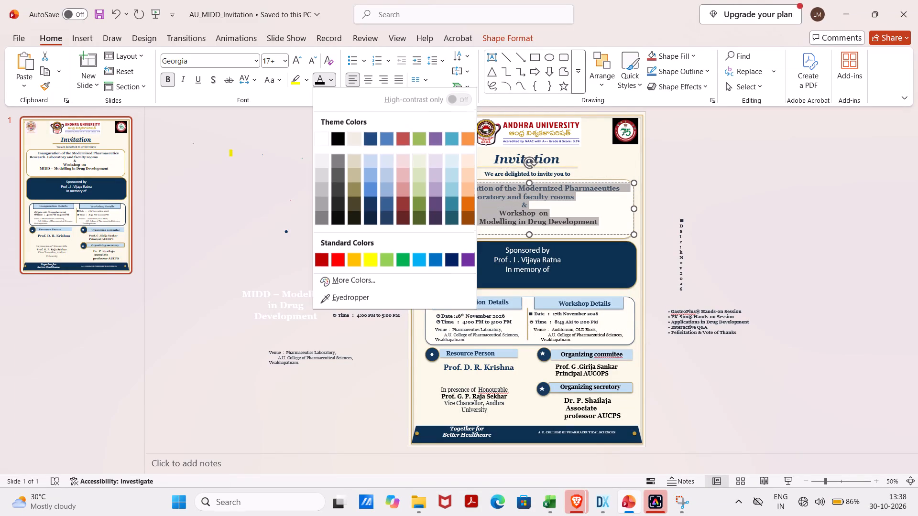
pyautogui.click(388, 200)
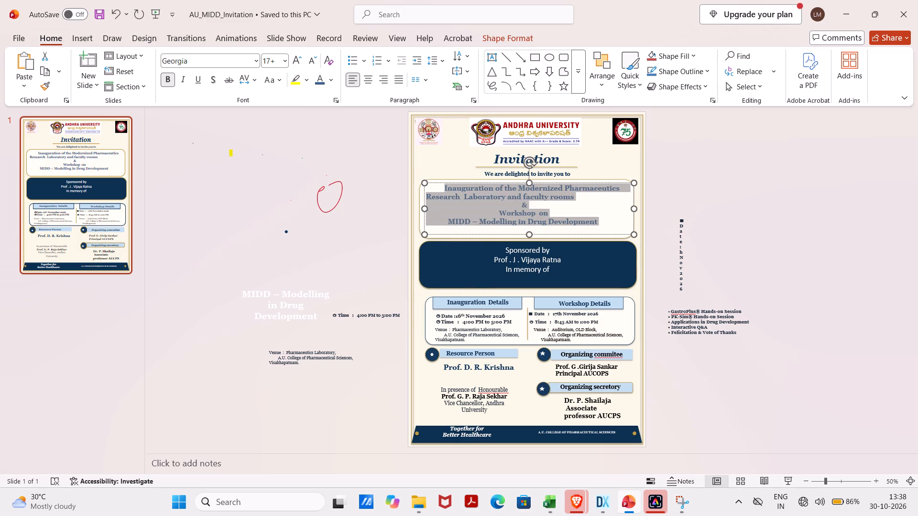
pyautogui.click(788, 262)
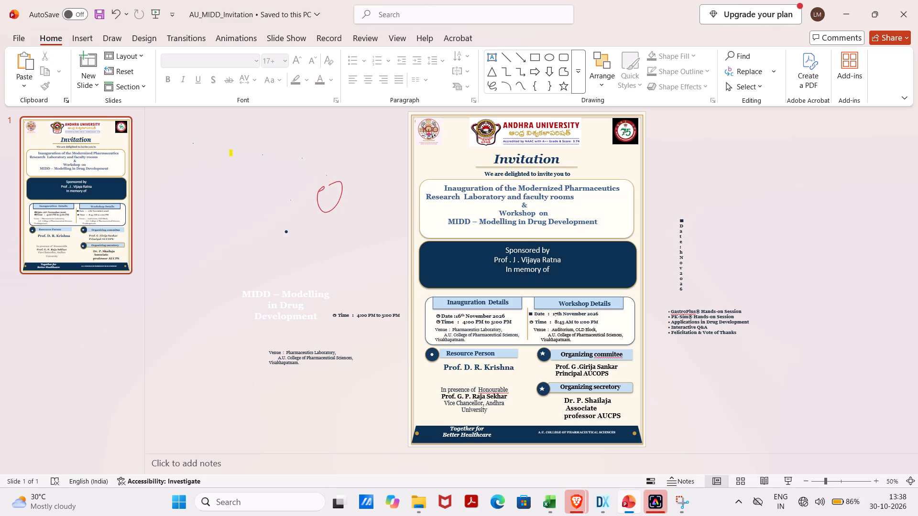
# Apply the same medium blue font colour to the "Organizing secretory" heading.
pyautogui.moveTo(619, 386); pyautogui.dragTo(600, 388)
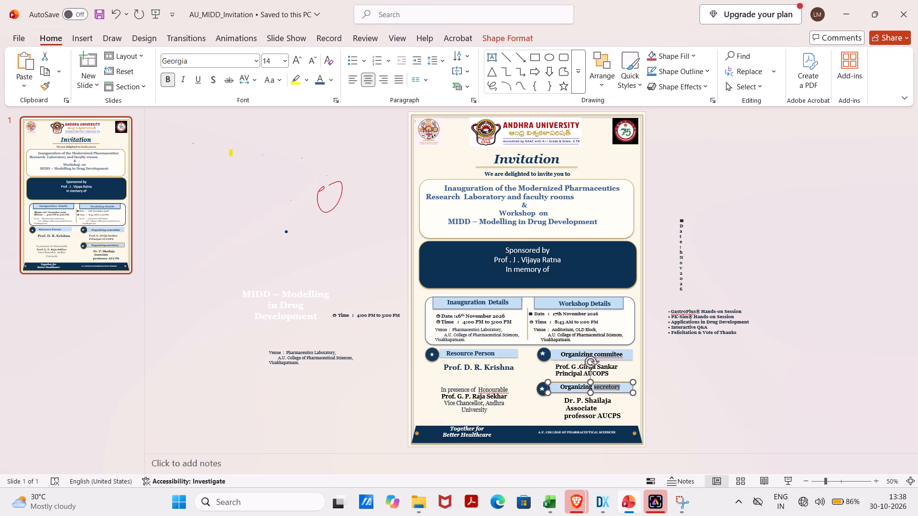
pyautogui.moveTo(600, 388); pyautogui.dragTo(561, 386)
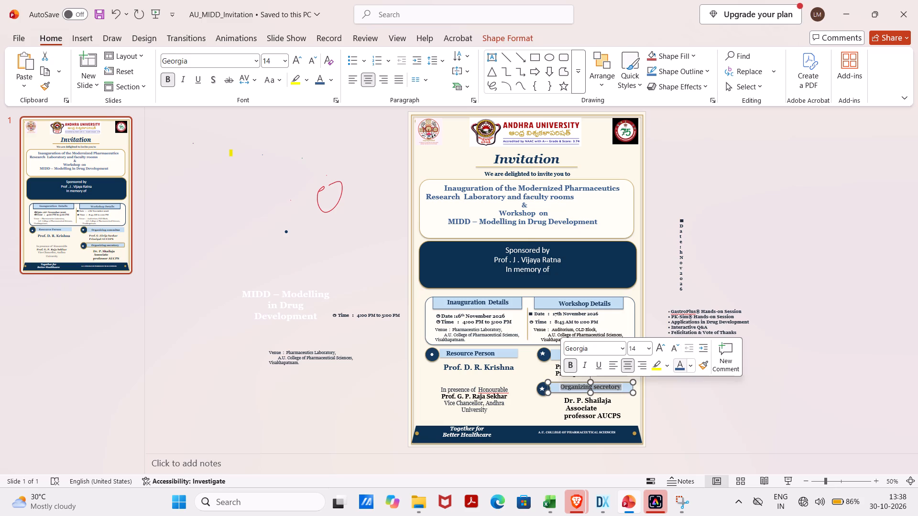
pyautogui.click(681, 363)
pyautogui.click(679, 386)
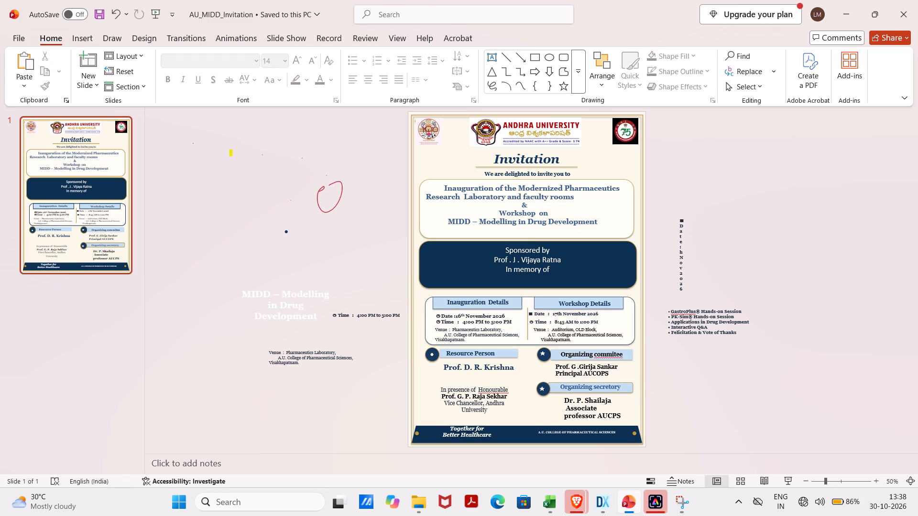
# Apply the same medium blue font colour to the "Organizing commitee" heading.
pyautogui.click(625, 355)
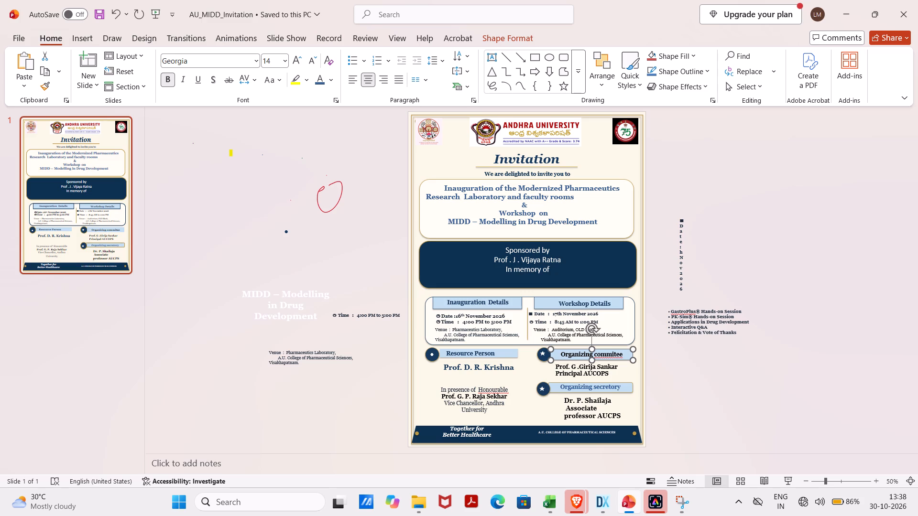
pyautogui.click(623, 354)
pyautogui.moveTo(622, 354); pyautogui.dragTo(559, 358)
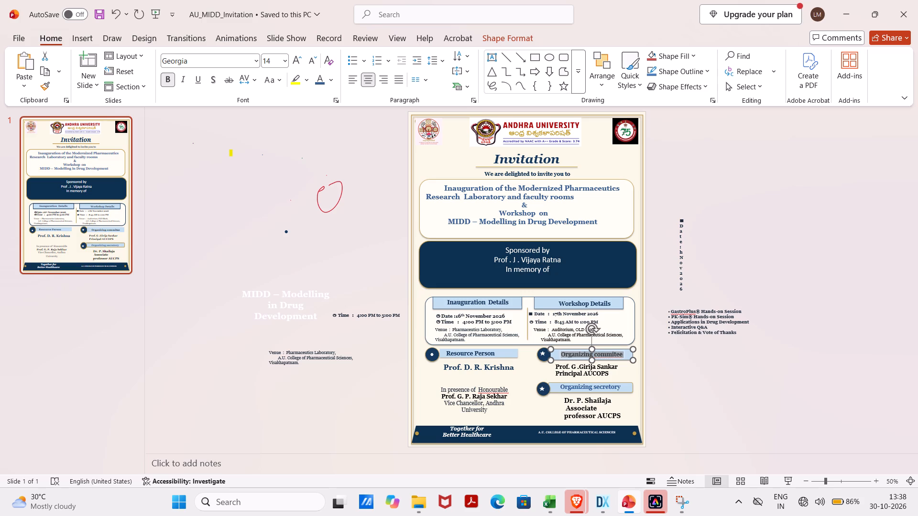
pyautogui.moveTo(559, 358); pyautogui.dragTo(554, 358)
pyautogui.click(673, 339)
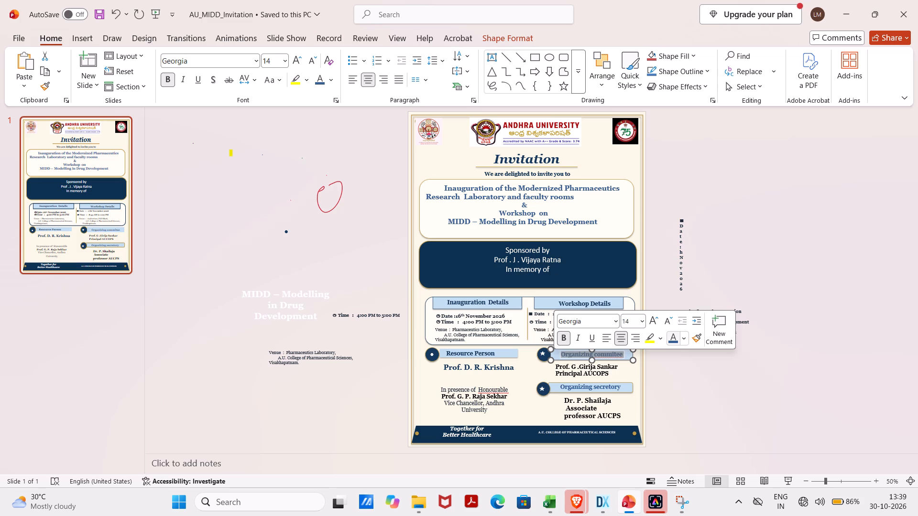
pyautogui.click(826, 319)
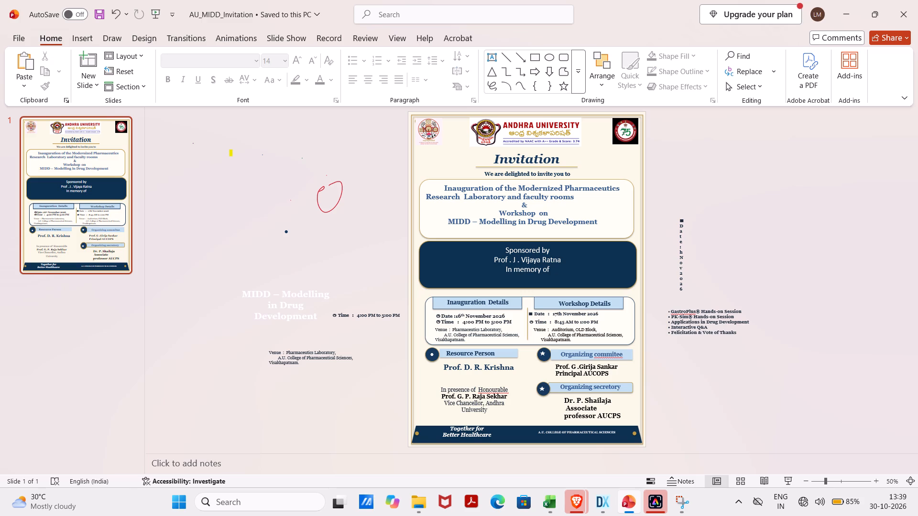
# Adjust the upper corner of the "In presence of Honourable" text box so its text sits slightly higher above the footer banner.
pyautogui.click(505, 398)
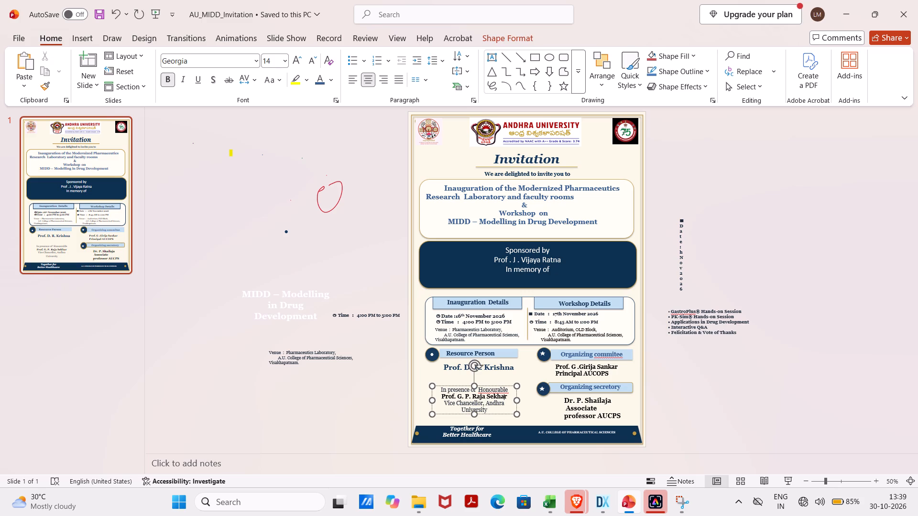
pyautogui.moveTo(430, 380); pyautogui.dragTo(425, 373)
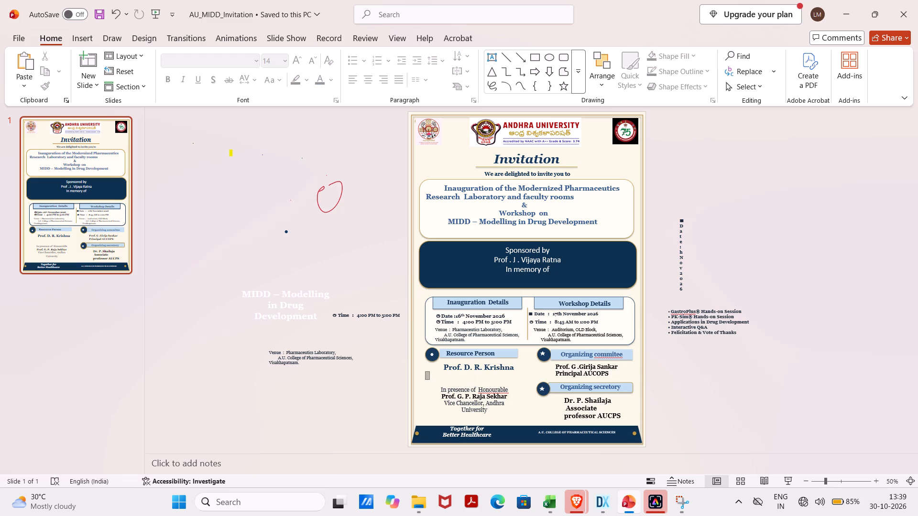
pyautogui.moveTo(425, 373); pyautogui.dragTo(426, 376)
pyautogui.click(446, 404)
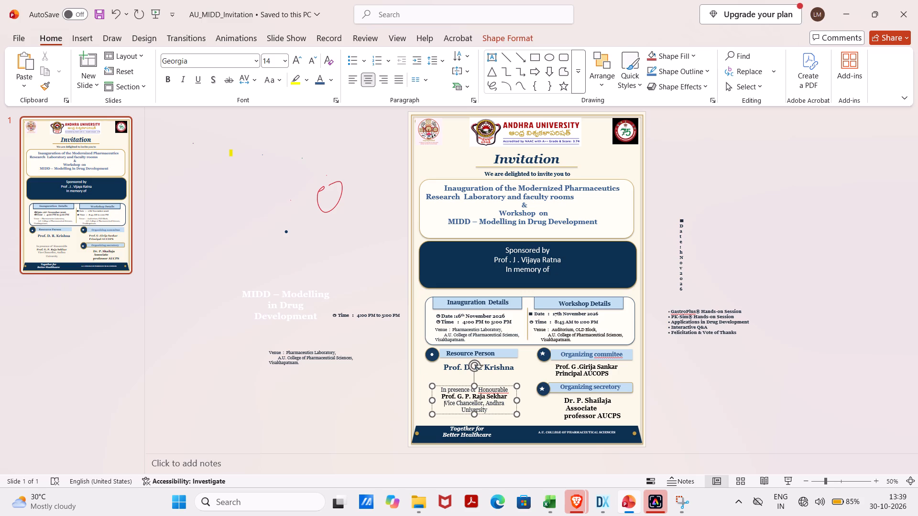
pyautogui.moveTo(431, 388); pyautogui.dragTo(423, 379)
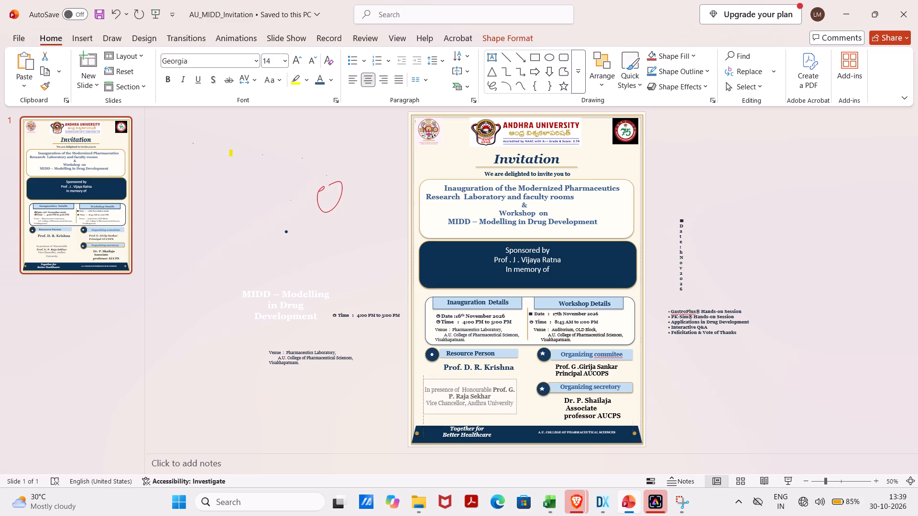
pyautogui.moveTo(423, 379); pyautogui.dragTo(433, 378)
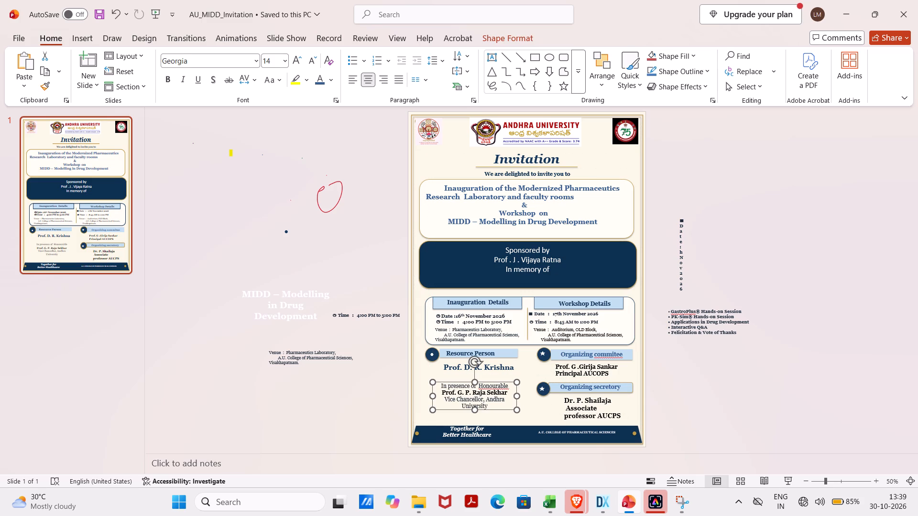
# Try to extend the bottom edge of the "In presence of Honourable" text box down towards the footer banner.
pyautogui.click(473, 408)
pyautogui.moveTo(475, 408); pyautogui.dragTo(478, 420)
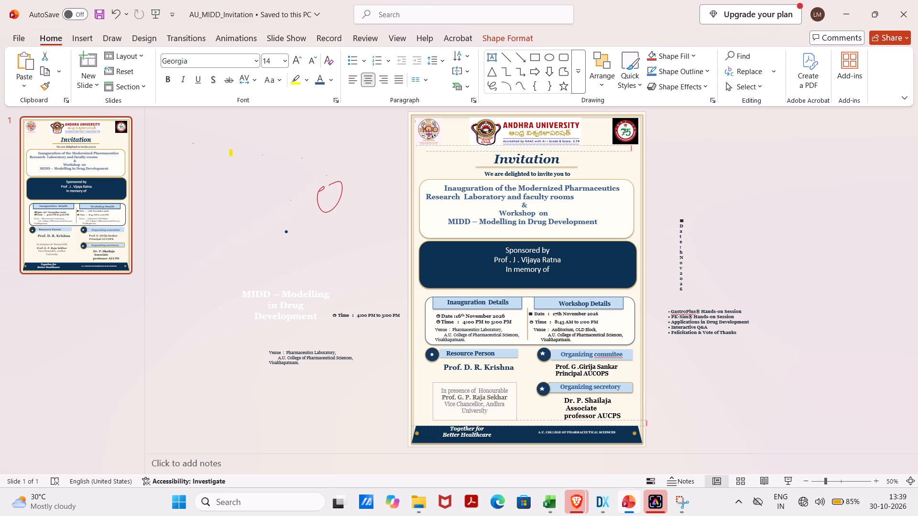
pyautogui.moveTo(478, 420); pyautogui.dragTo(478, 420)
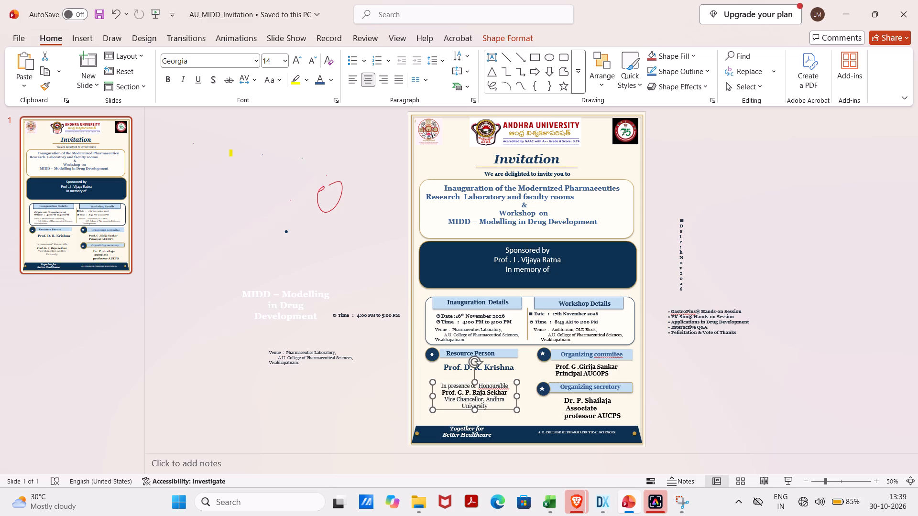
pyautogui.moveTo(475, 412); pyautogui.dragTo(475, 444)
# Switch to Snipping Tool, capture the entire invitation slide as a rectangular snip and check the captured image.
pyautogui.click(677, 498)
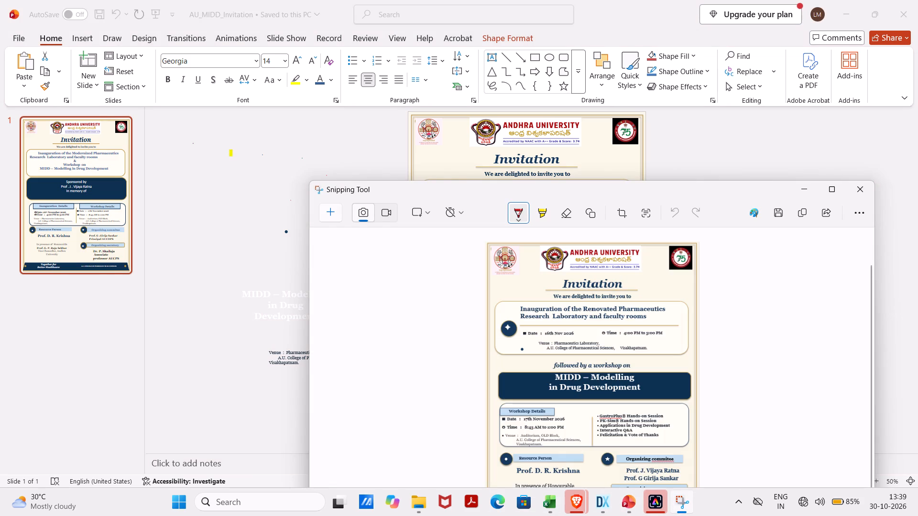
pyautogui.click(334, 210)
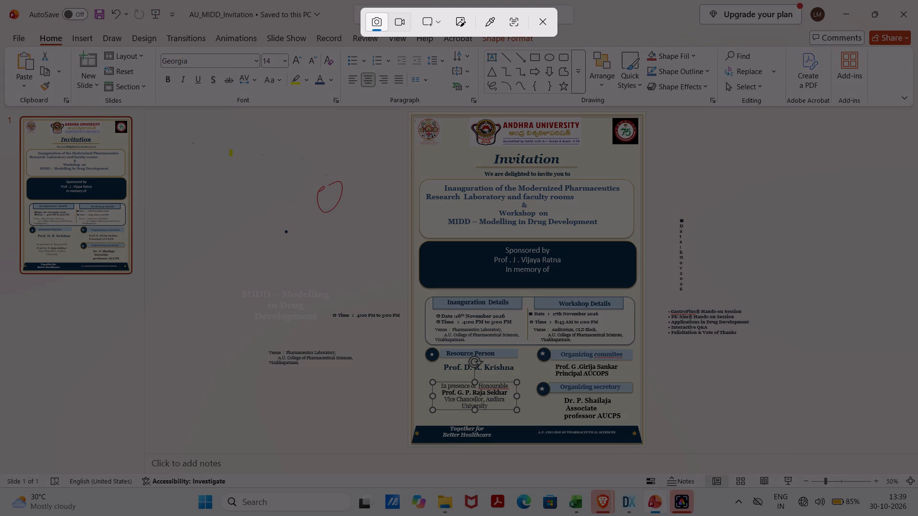
pyautogui.moveTo(410, 111); pyautogui.dragTo(497, 140)
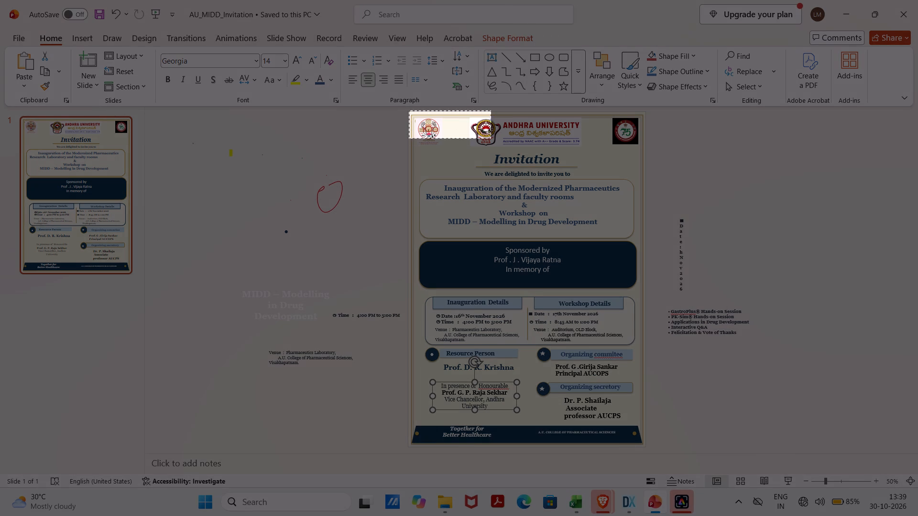
pyautogui.moveTo(497, 140); pyautogui.dragTo(635, 411)
pyautogui.scroll(2, 607, 273)
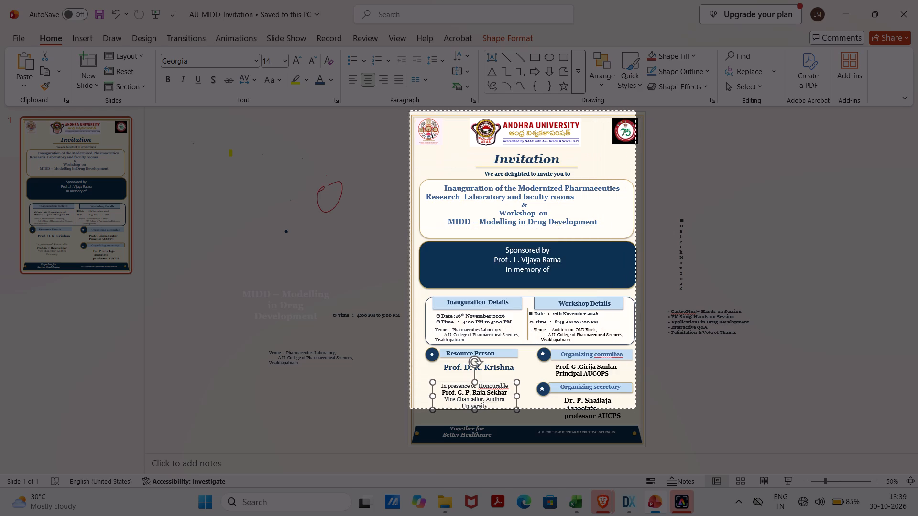
pyautogui.moveTo(635, 411); pyautogui.dragTo(646, 447)
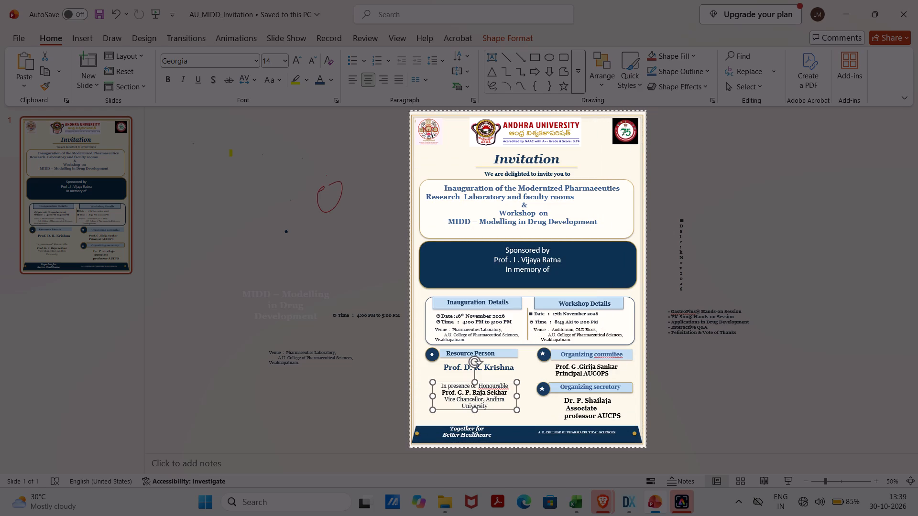
pyautogui.moveTo(646, 447); pyautogui.dragTo(646, 448)
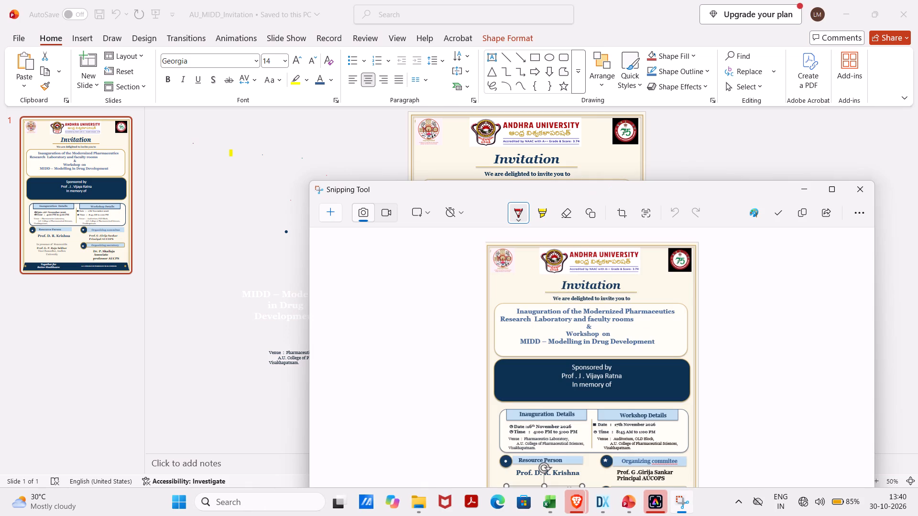
pyautogui.scroll(-1, 646, 448)
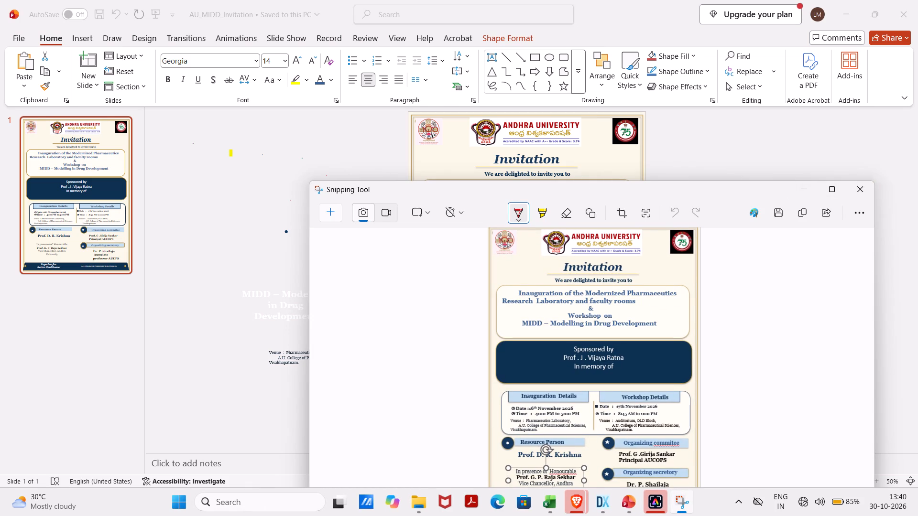
# Deselect the "In presence of Honourable" text box and retake the snip of the entire invitation slide without selection handles.
pyautogui.click(330, 216)
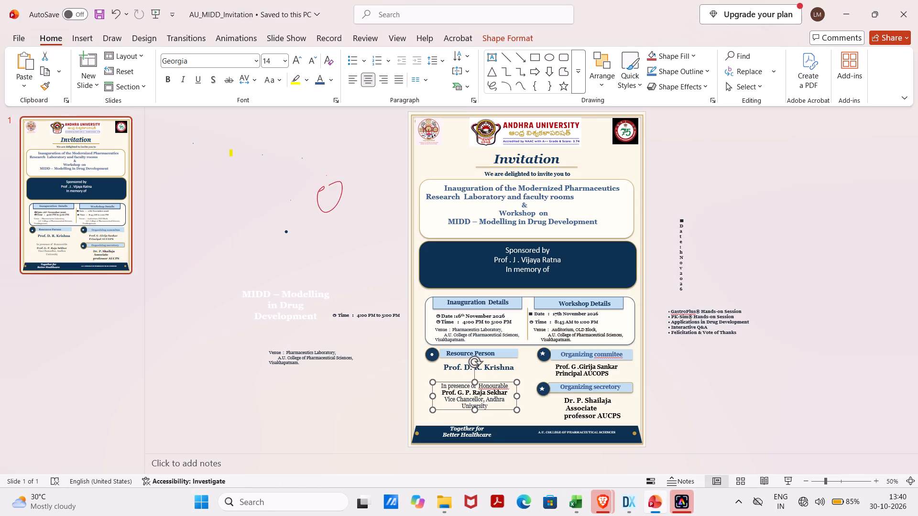
pyautogui.click(374, 381)
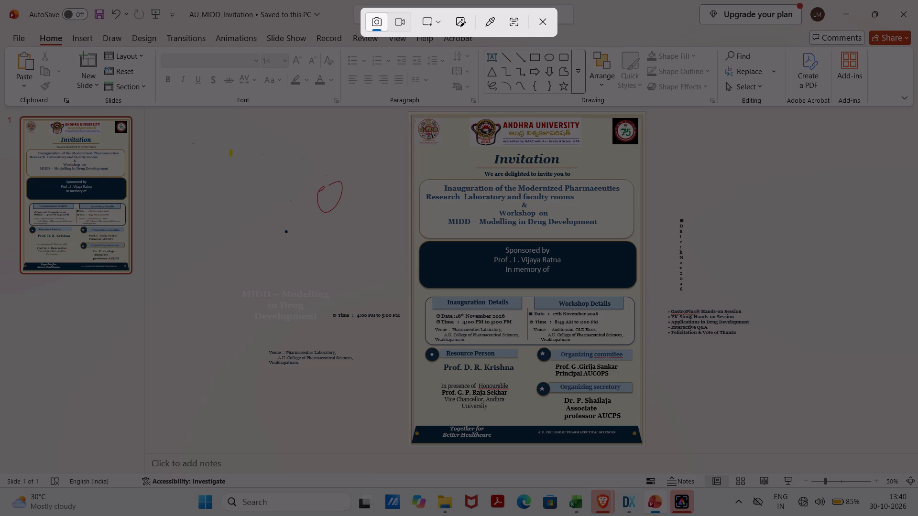
pyautogui.moveTo(409, 112); pyautogui.dragTo(465, 227)
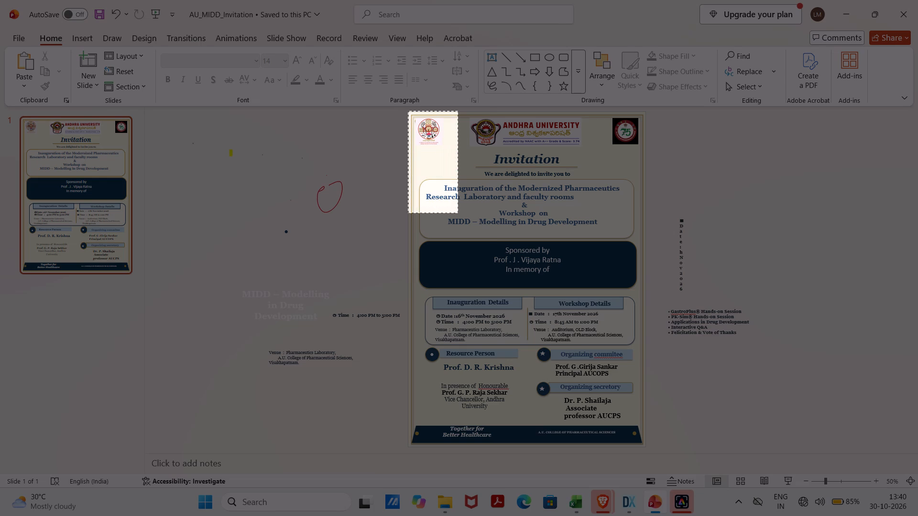
pyautogui.moveTo(465, 227); pyautogui.dragTo(652, 449)
pyautogui.hscroll(1, 495, 288)
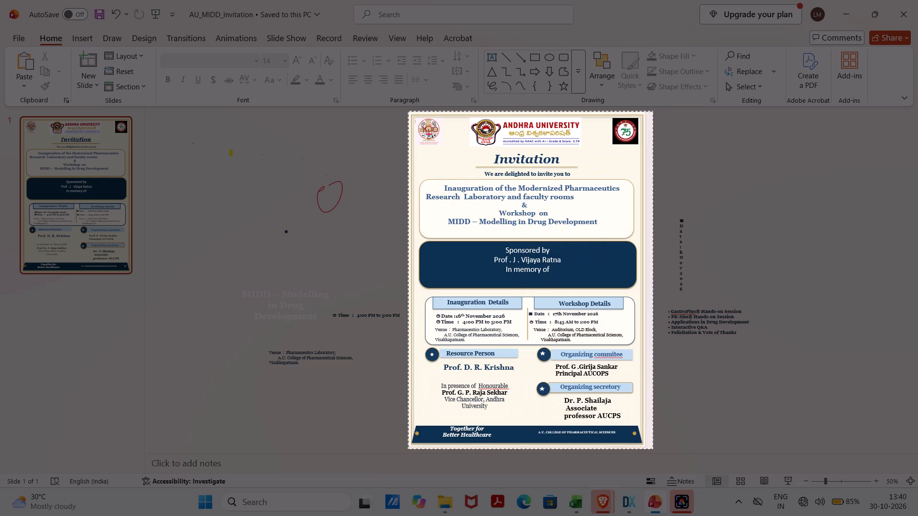
pyautogui.moveTo(652, 449); pyautogui.dragTo(648, 450)
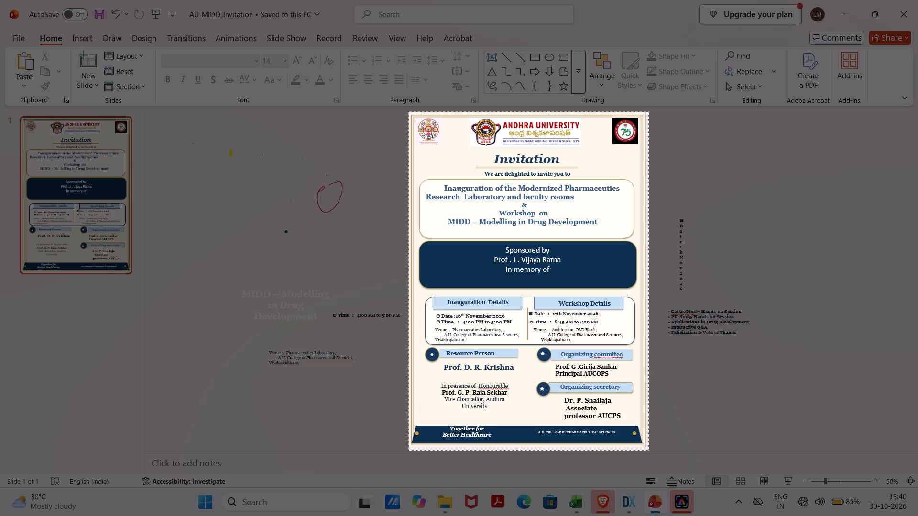
# Finish the rectangular snip around the entire invitation slide and copy the captured image to the clipboard.
pyautogui.moveTo(648, 450); pyautogui.dragTo(647, 448)
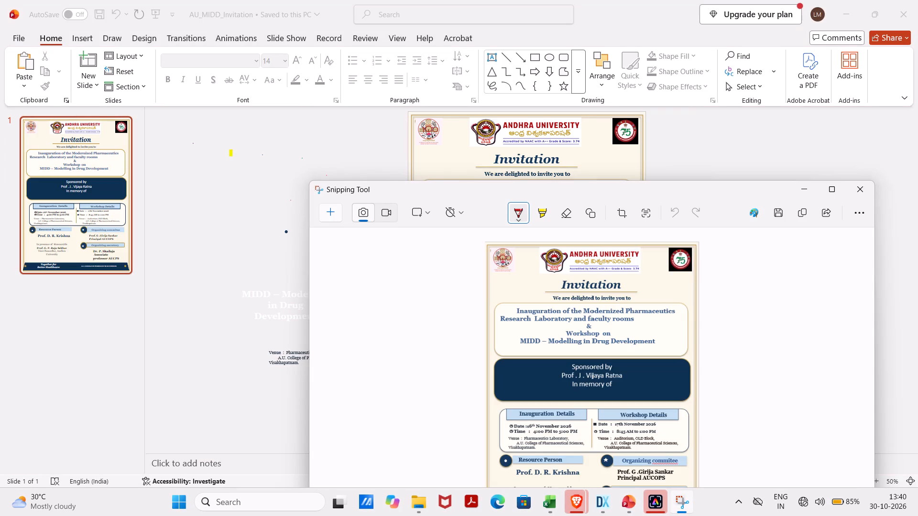
pyautogui.click(801, 217)
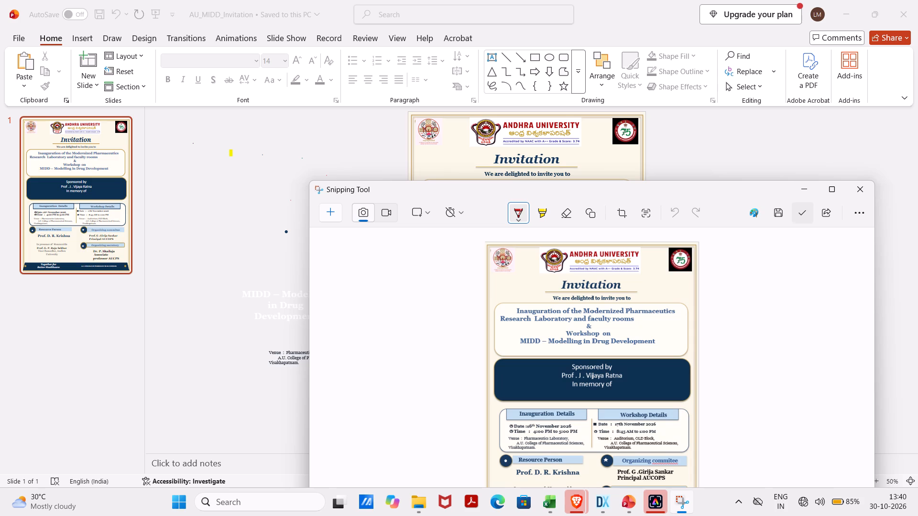
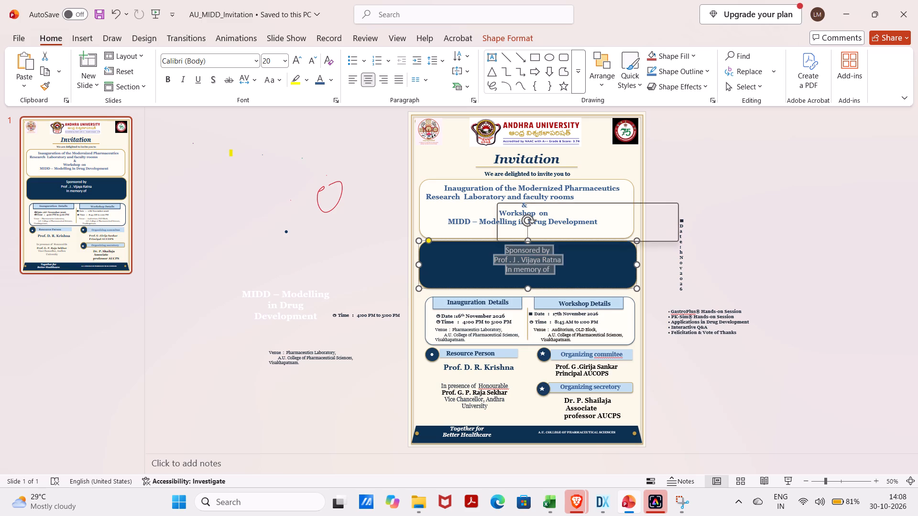
# Copy the "Sponsored by … In memory of" text from the navy box into a separate text box placed beside the slide.
pyautogui.hotkey('ctrl', 'c')
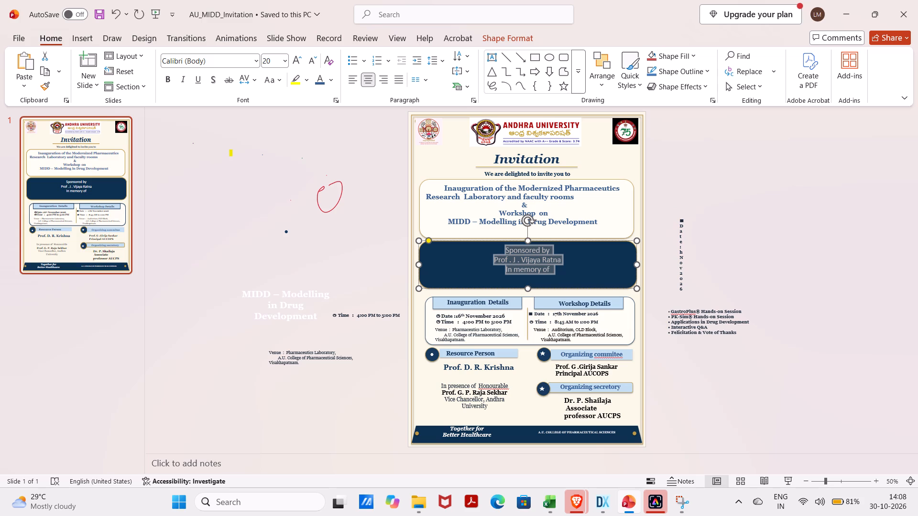
pyautogui.click(732, 223)
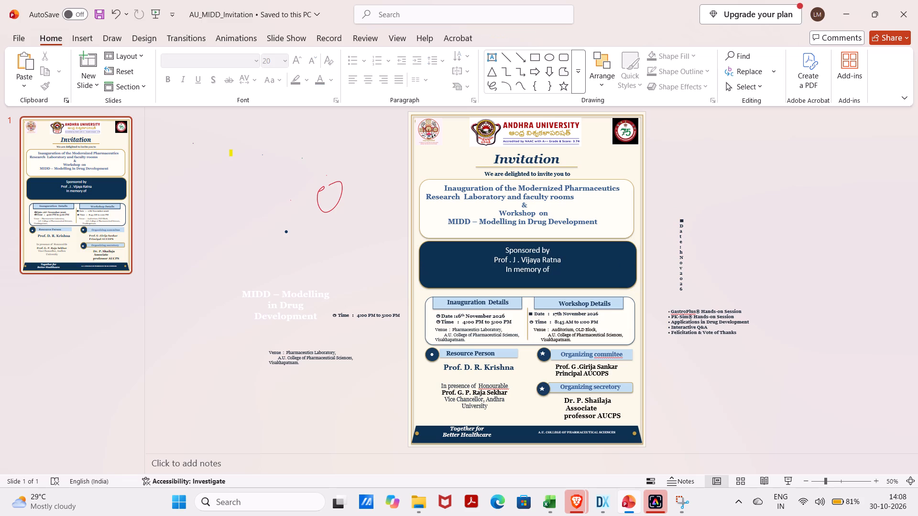
pyautogui.hotkey('ctrl', 'v')
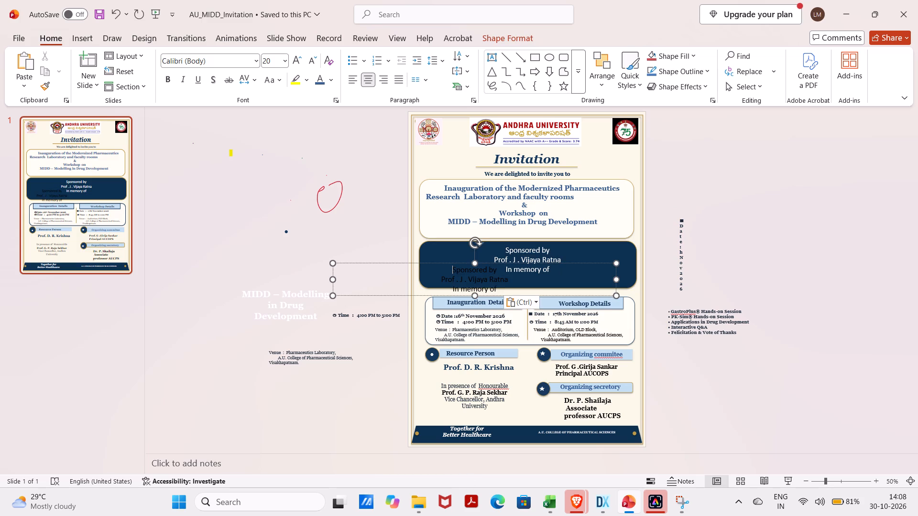
pyautogui.moveTo(616, 263); pyautogui.dragTo(440, 218)
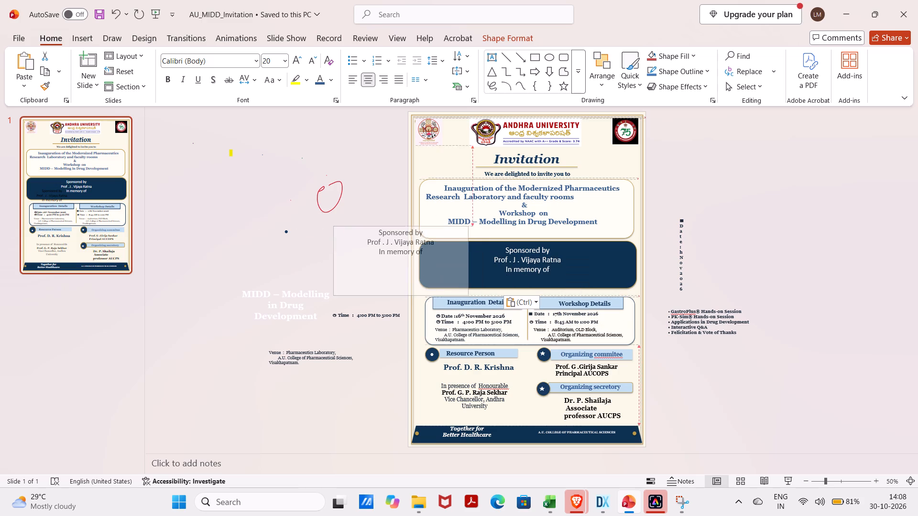
pyautogui.moveTo(440, 218); pyautogui.dragTo(408, 209)
# Delete the three-line "Sponsored by" text from the navy box.
pyautogui.click(513, 249)
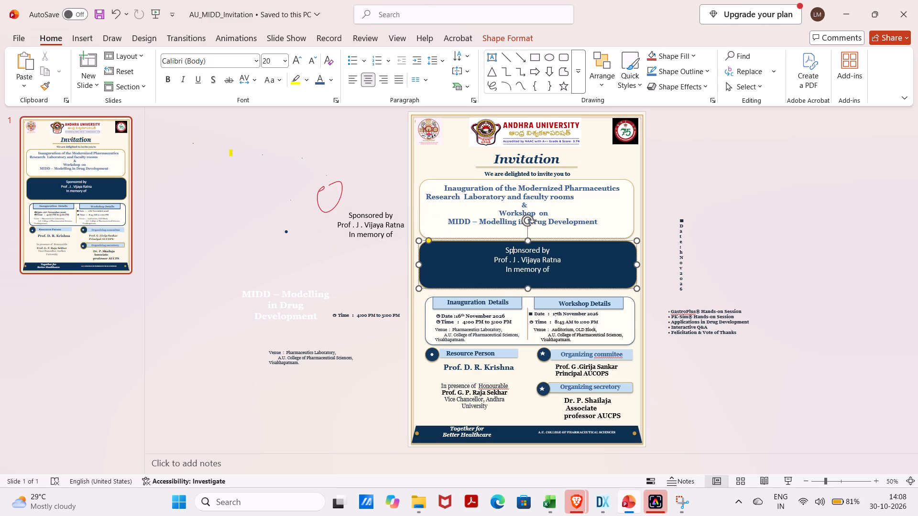
pyautogui.moveTo(547, 275); pyautogui.dragTo(495, 250)
pyautogui.press('BackSpace')
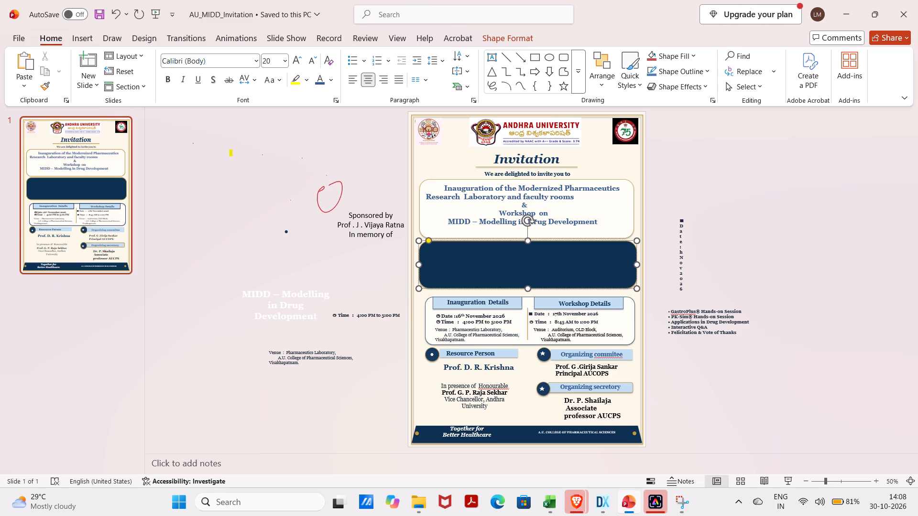
# Copy the "Workshop on" and "MIDD – Modelling in Drug Development" lines from the Inauguration text into the empty navy box.
pyautogui.moveTo(601, 221); pyautogui.dragTo(457, 218)
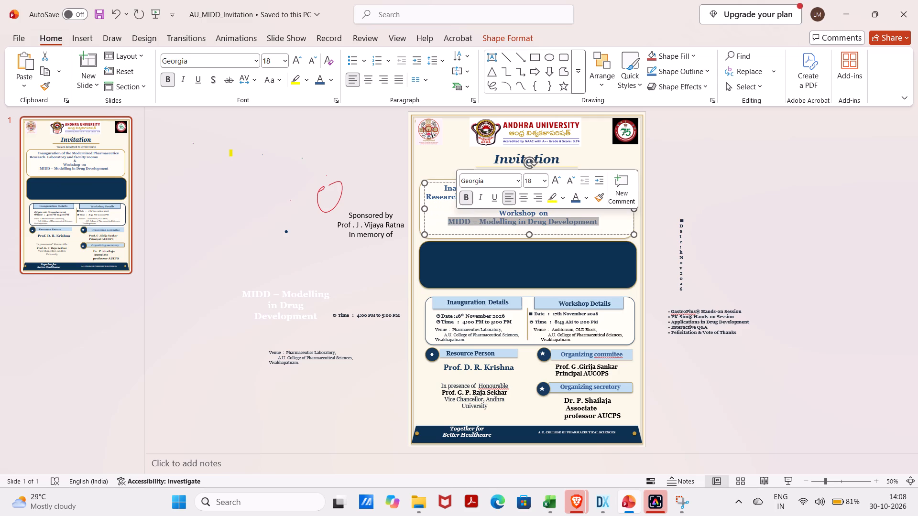
pyautogui.click(625, 225)
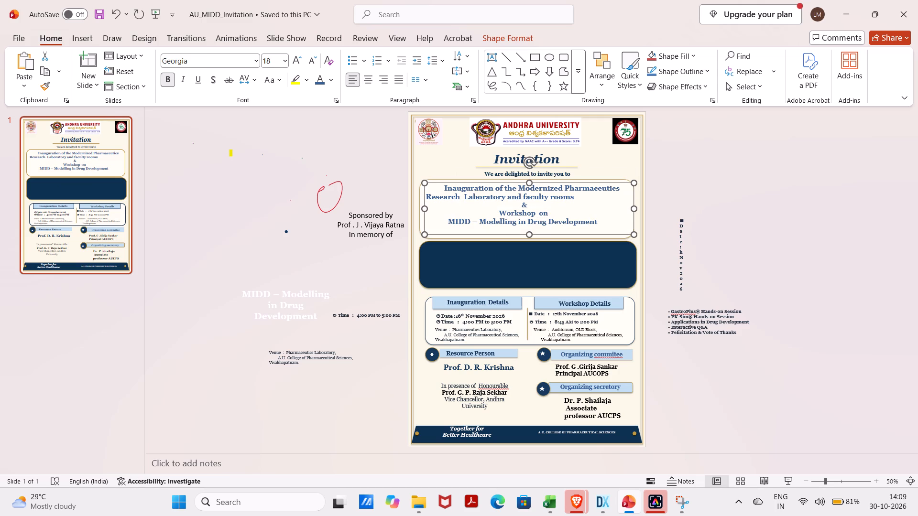
pyautogui.moveTo(601, 221); pyautogui.dragTo(491, 210)
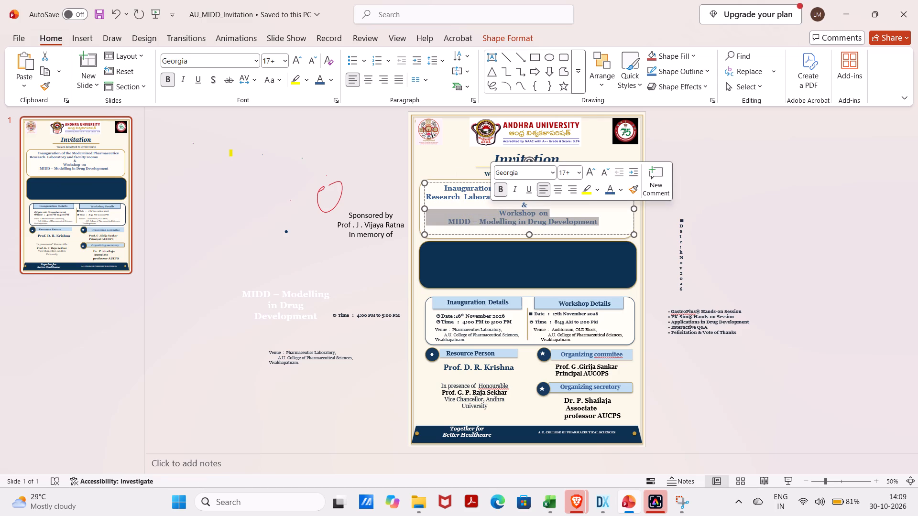
pyautogui.hotkey('ctrl', 'c')
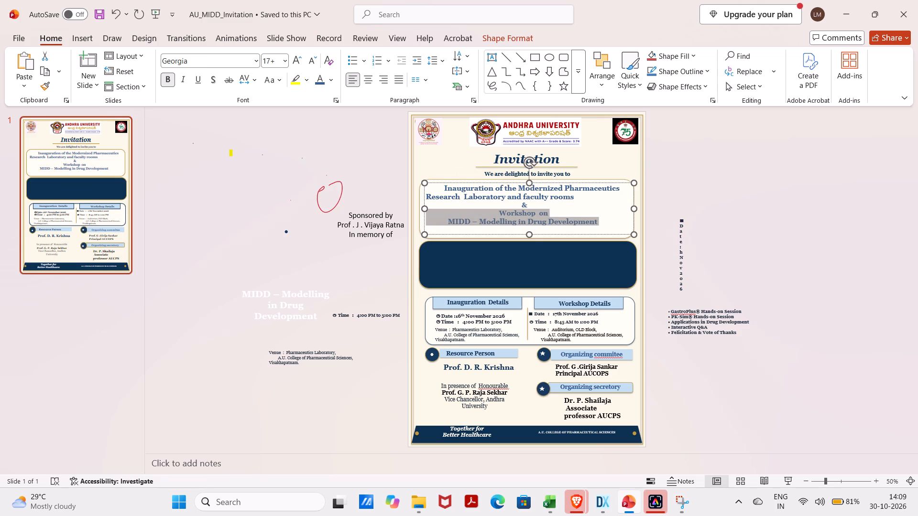
pyautogui.click(490, 256)
pyautogui.hotkey('ctrl', 'v')
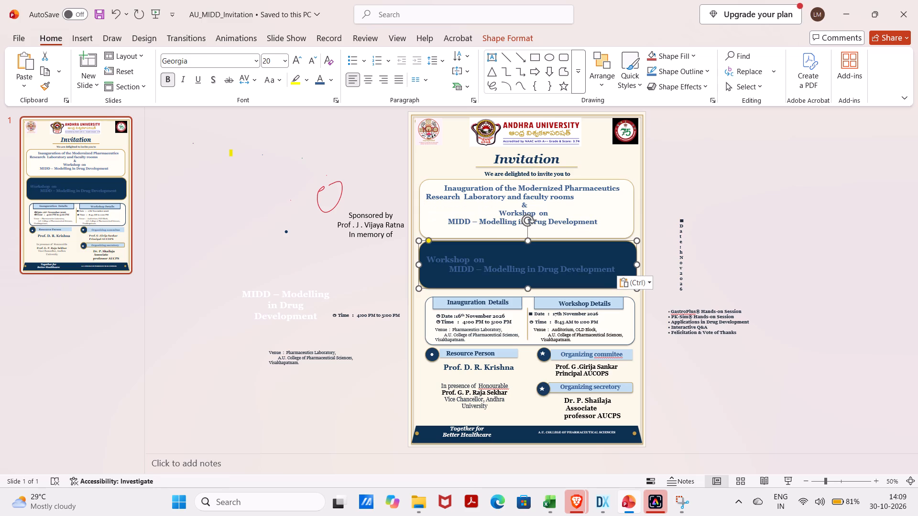
# Delete the "Workshop on", "MIDD – Modelling in Drug Development" and "&" lines from the Inauguration text.
pyautogui.moveTo(600, 221); pyautogui.dragTo(507, 217)
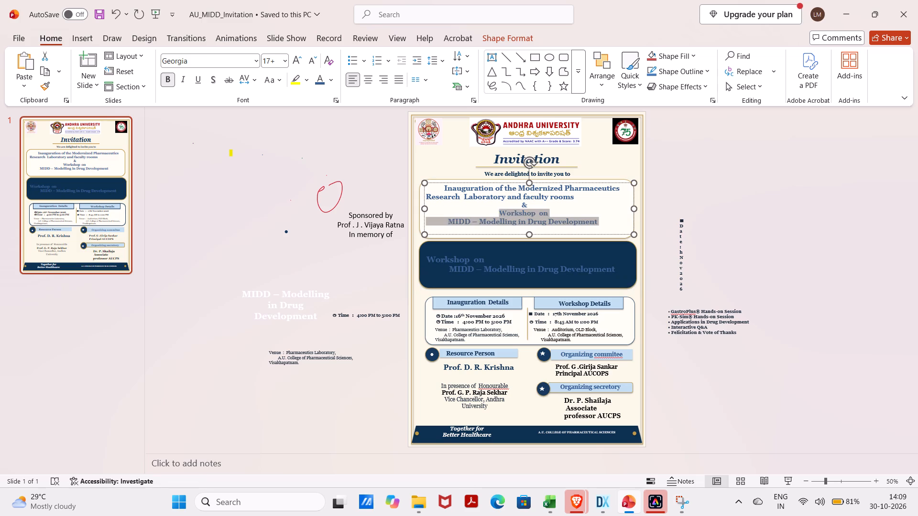
pyautogui.moveTo(507, 217); pyautogui.dragTo(501, 217)
pyautogui.press('BackSpace')
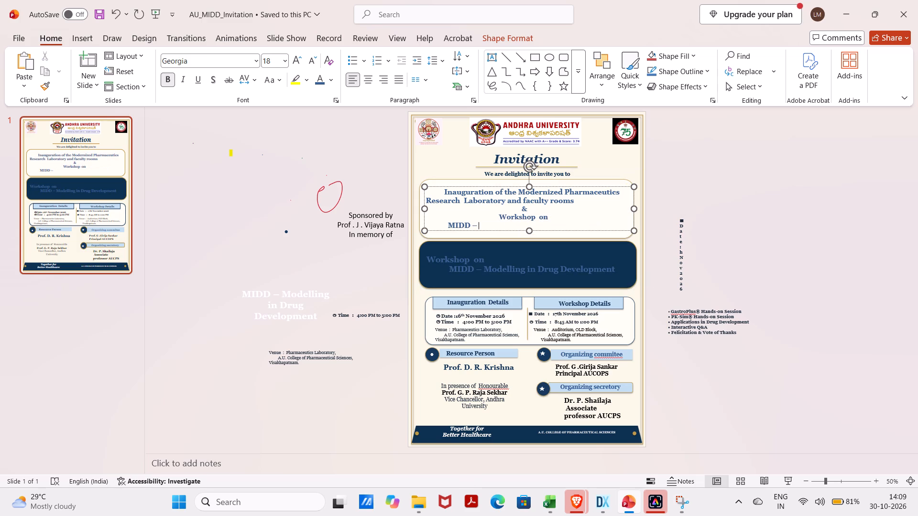
pyautogui.moveTo(497, 216); pyautogui.dragTo(537, 236)
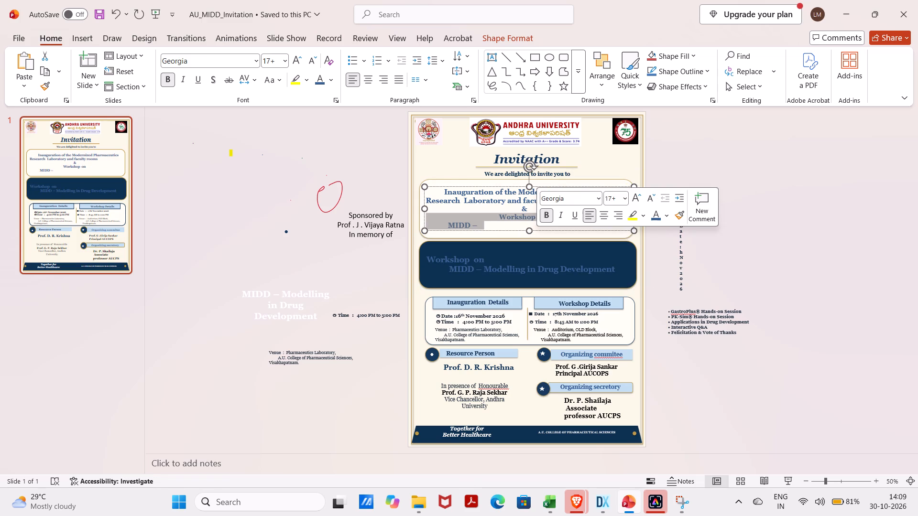
pyautogui.press('BackSpace')
pyautogui.click(537, 236)
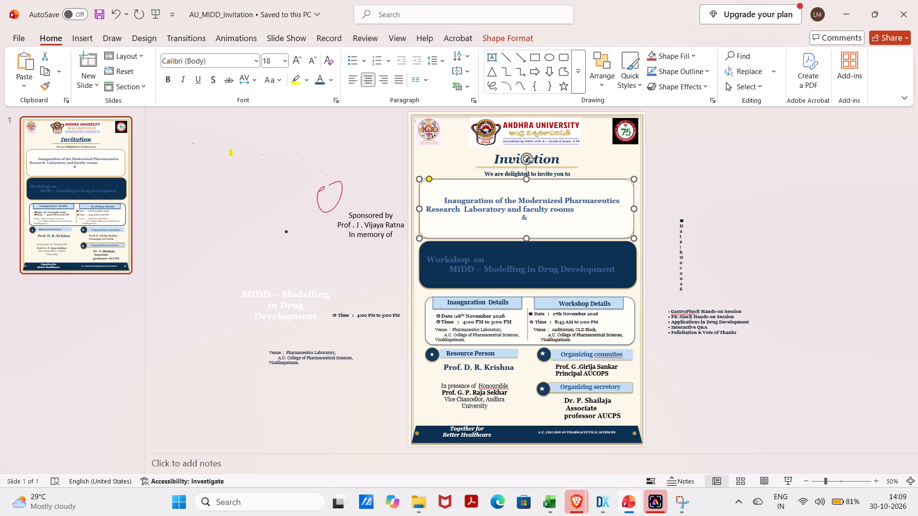
pyautogui.click(529, 222)
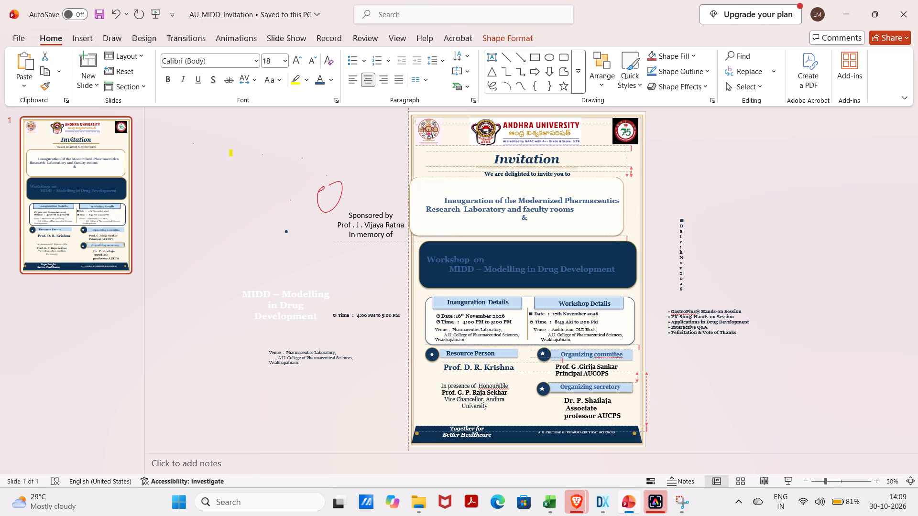
pyautogui.click(532, 218)
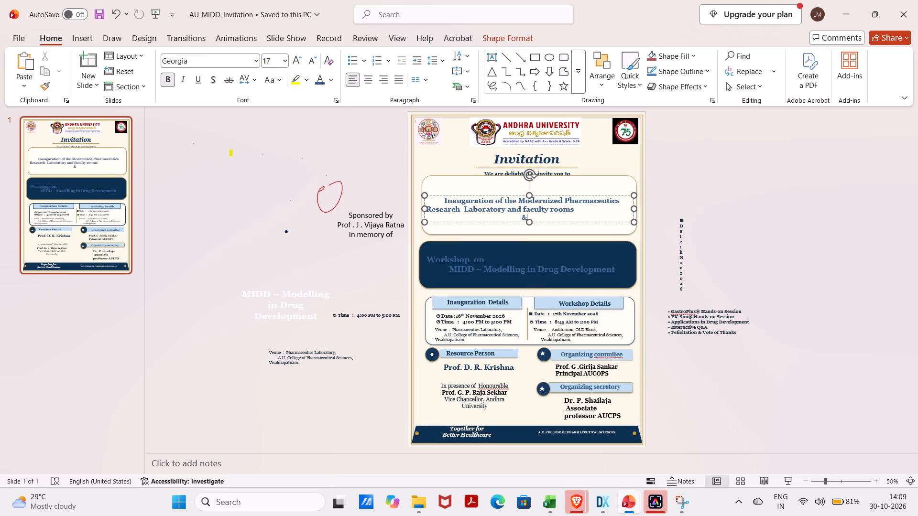
pyautogui.press('BackSpace')
# Shrink the white rounded frame around the Inauguration text in height and width and make its corners more rounded.
pyautogui.click(546, 228)
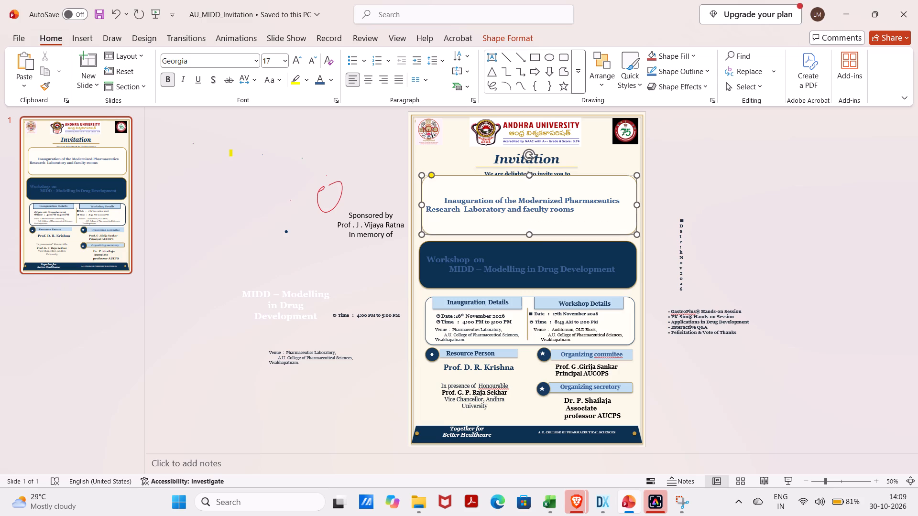
pyautogui.moveTo(636, 236); pyautogui.dragTo(627, 223)
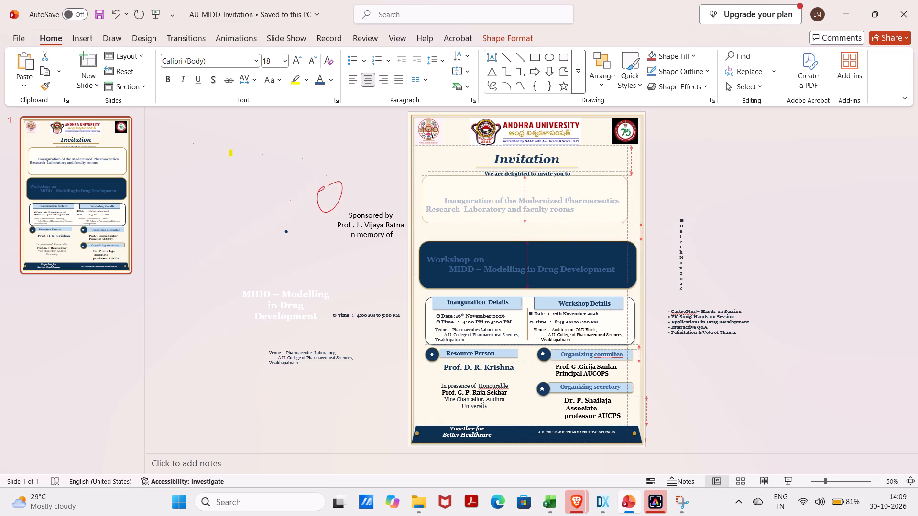
pyautogui.moveTo(627, 223); pyautogui.dragTo(628, 223)
pyautogui.moveTo(426, 173); pyautogui.dragTo(442, 190)
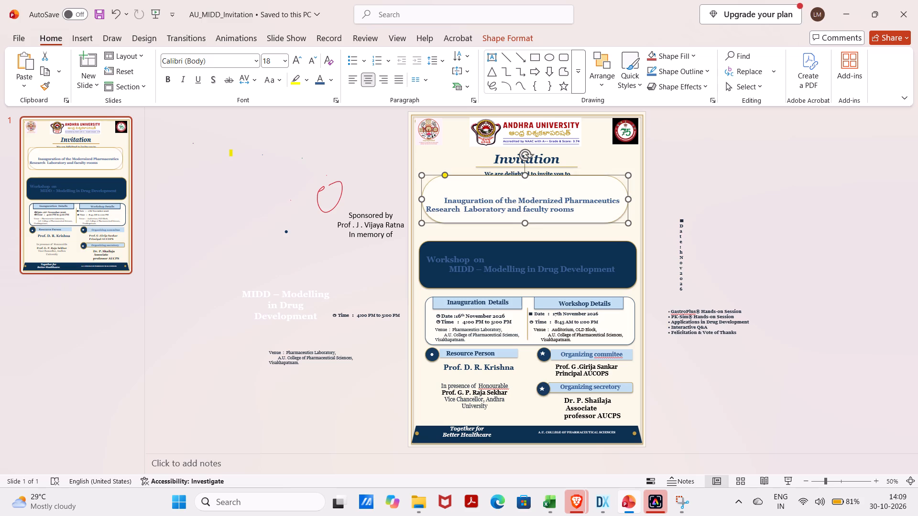
# Move the navy box slightly up, closer to the Inauguration frame.
pyautogui.moveTo(568, 244); pyautogui.dragTo(513, 249)
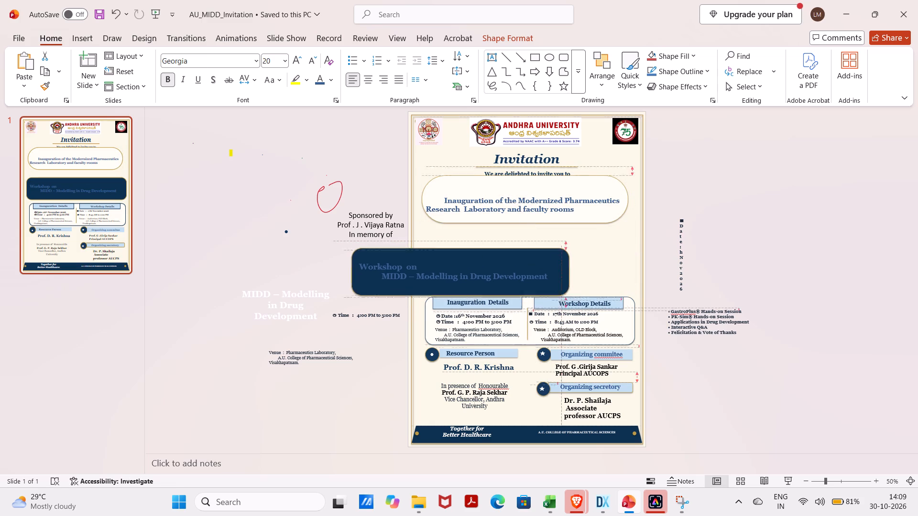
pyautogui.moveTo(513, 249); pyautogui.dragTo(547, 236)
# Copy "Workshop on" from the navy box into a new text box between the Inauguration frame and the navy box.
pyautogui.moveTo(467, 250); pyautogui.dragTo(427, 251)
pyautogui.hotkey('ctrl', 'c')
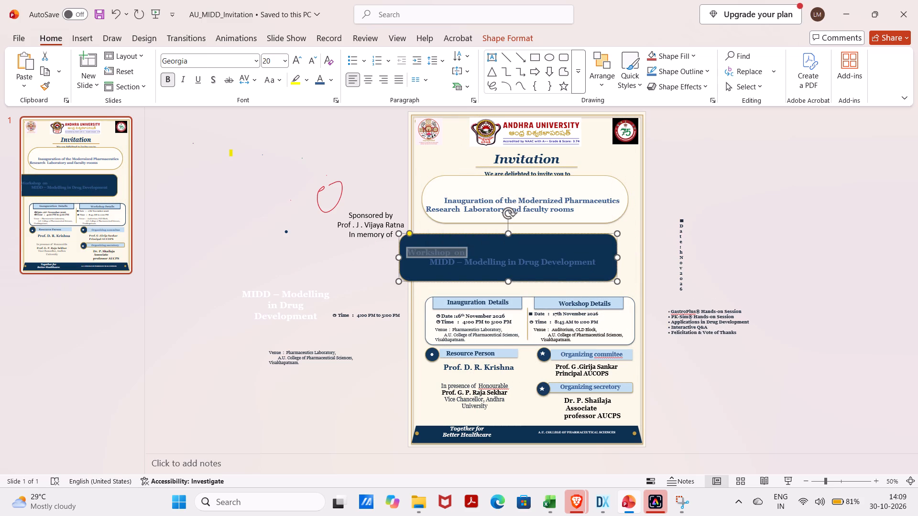
pyautogui.click(472, 229)
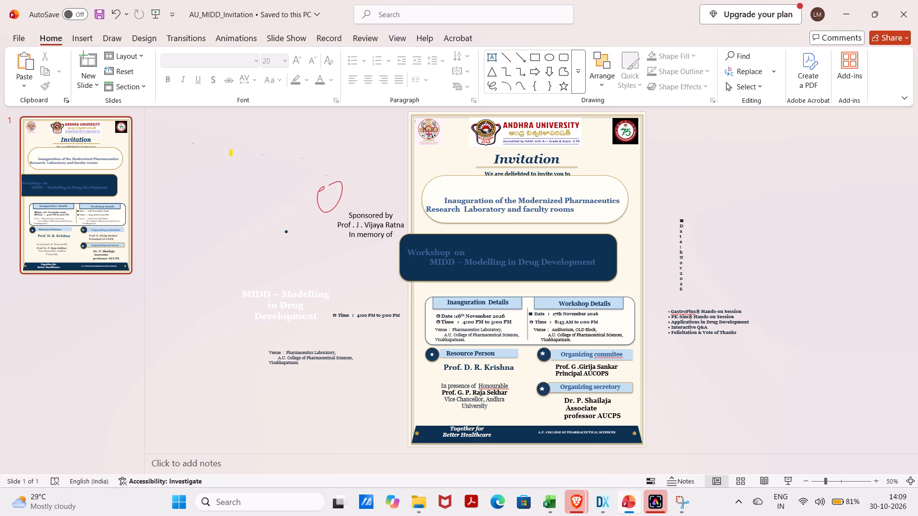
pyautogui.click(472, 224)
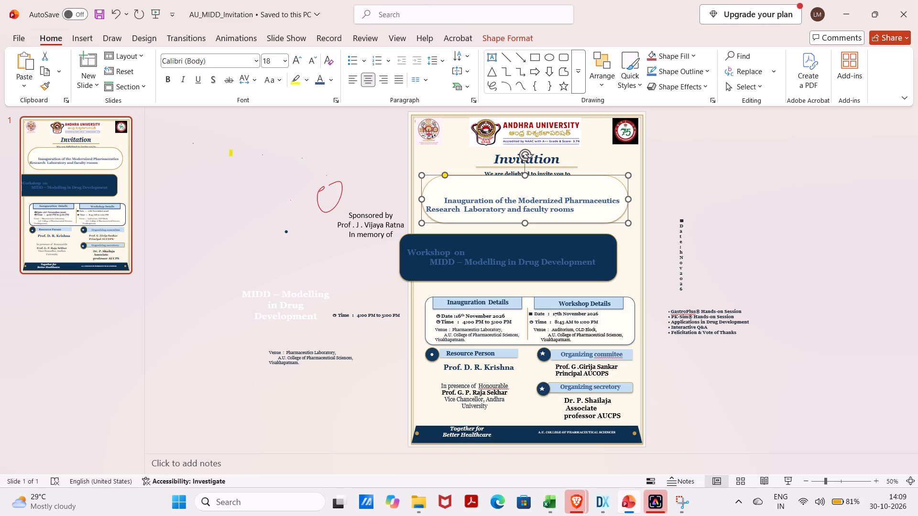
pyautogui.click(88, 40)
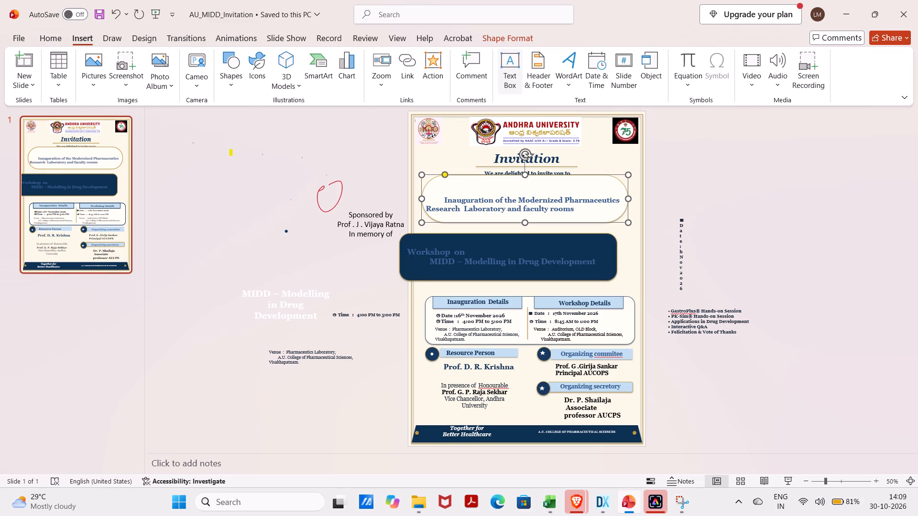
pyautogui.click(518, 84)
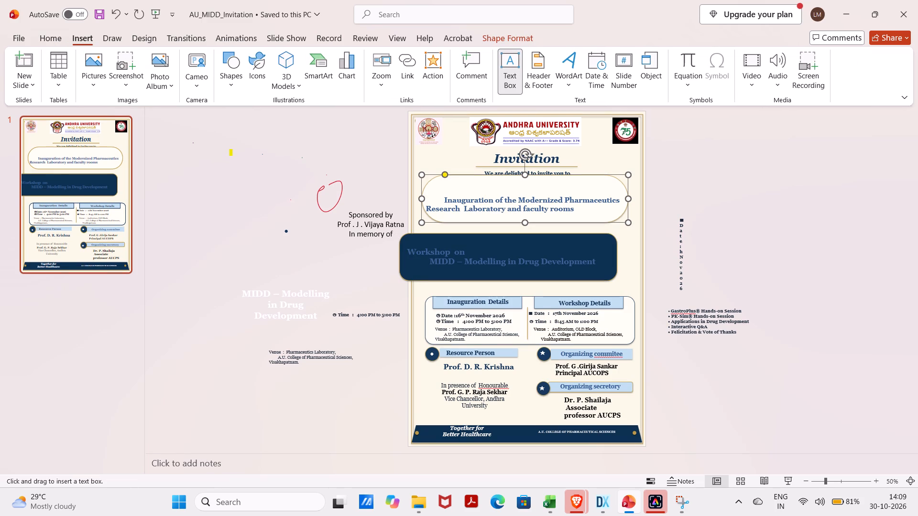
pyautogui.click(493, 231)
pyautogui.hotkey('ctrl', 'v')
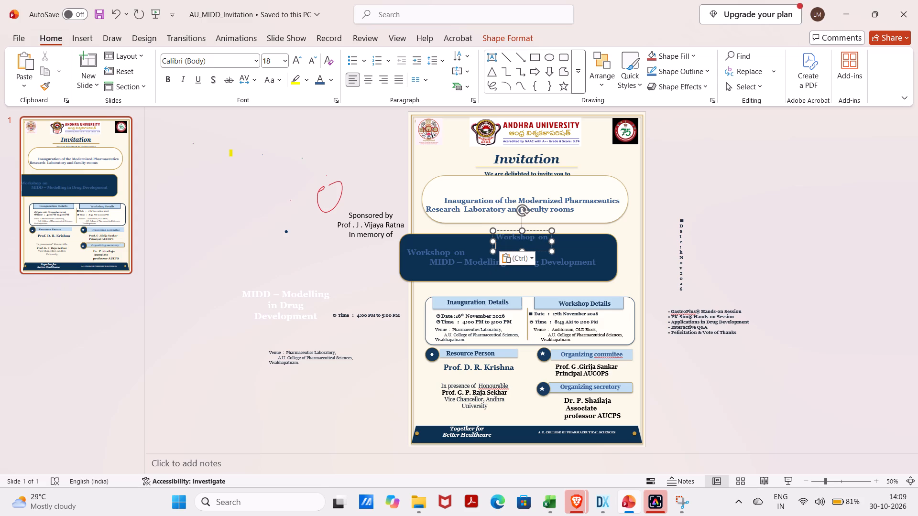
pyautogui.moveTo(492, 231); pyautogui.dragTo(475, 220)
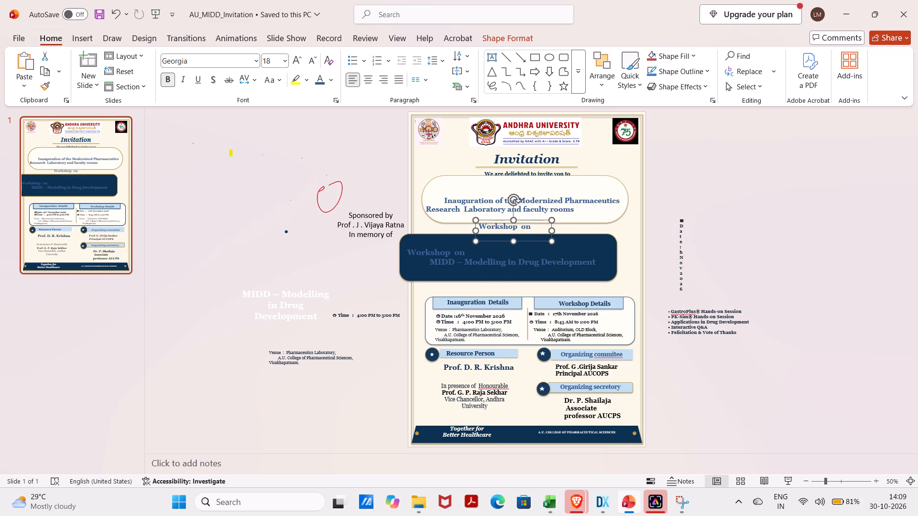
# Delete the "Workshop on" wording from the navy box, leaving only the "MIDD – Modelling in Drug Development" line.
pyautogui.click(470, 255)
pyautogui.press('BackSpace')
pyautogui.press('BackSpace')
pyautogui.press('BackSpace')
pyautogui.press('BackSpace')
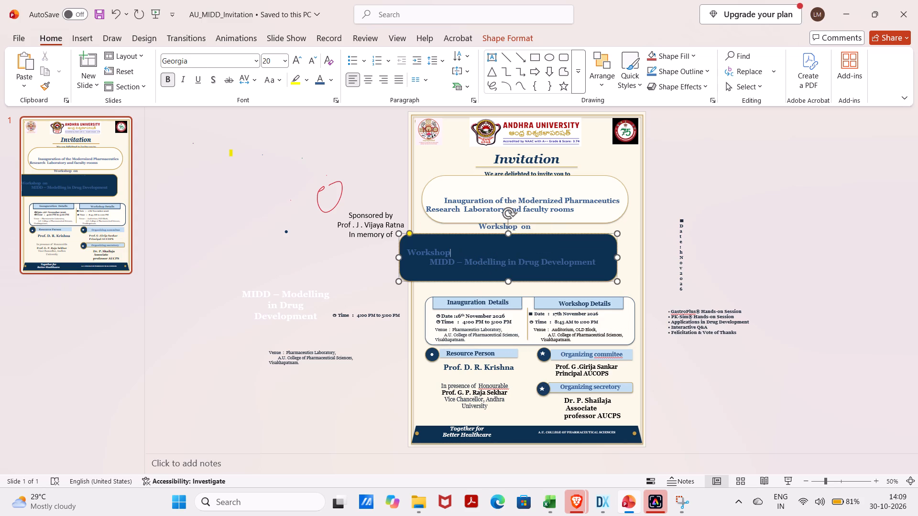
pyautogui.press('BackSpace')
pyautogui.press('BackSpace')
pyautogui.press('BackSpace')
pyautogui.press('BackSpace')
pyautogui.press('BackSpace')
pyautogui.press('BackSpace')
pyautogui.press('BackSpace')
pyautogui.press('BackSpace')
pyautogui.press('BackSpace')
# Move the navy box back within the slide border and narrow it to line up with the Inauguration frame above.
pyautogui.moveTo(597, 262); pyautogui.dragTo(601, 265)
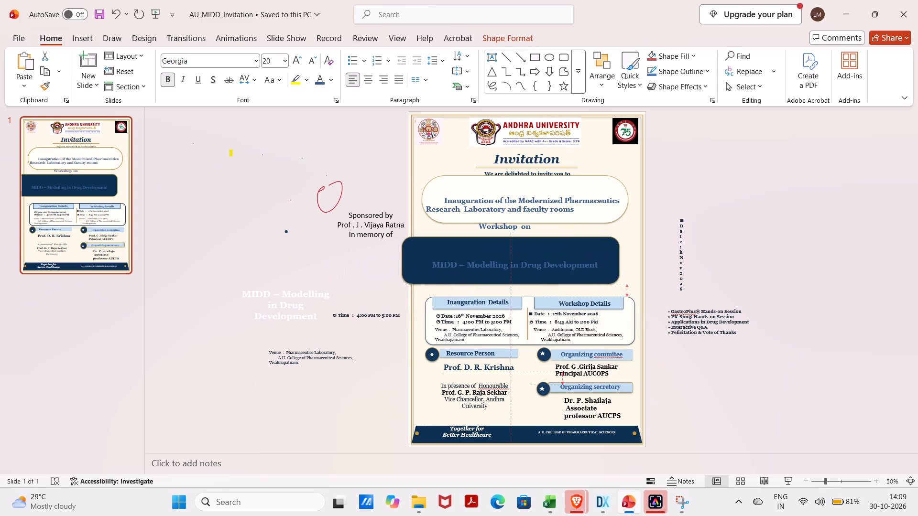
pyautogui.moveTo(601, 265); pyautogui.dragTo(610, 264)
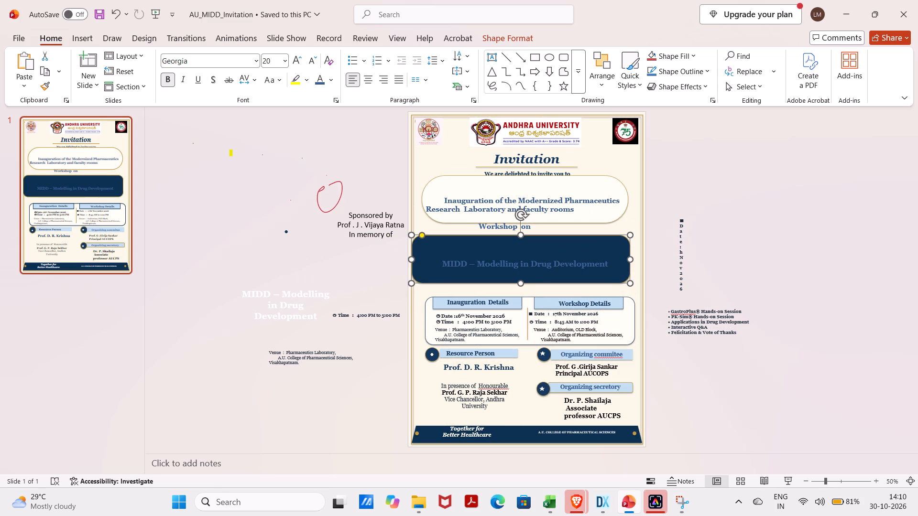
pyautogui.moveTo(412, 286); pyautogui.dragTo(421, 286)
# Change the "MIDD – Modelling in Drug Development" text in the navy box to white.
pyautogui.click(537, 278)
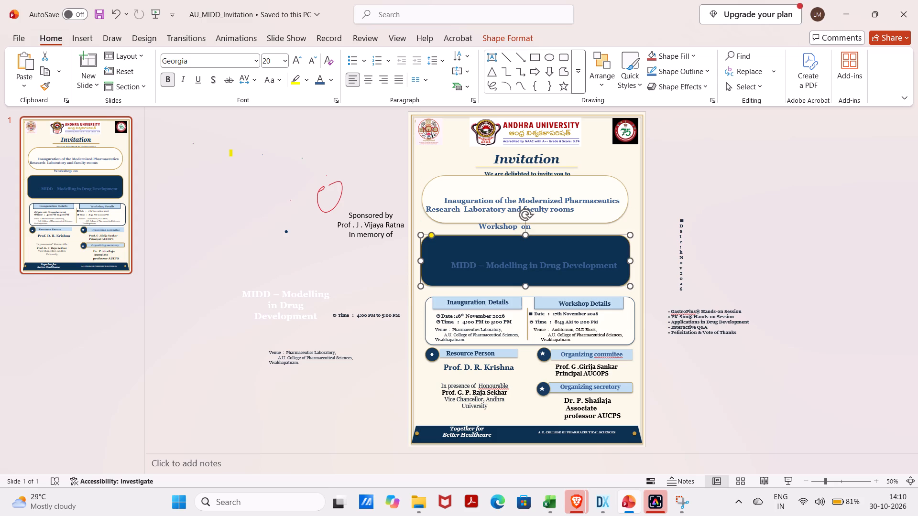
pyautogui.click(617, 264)
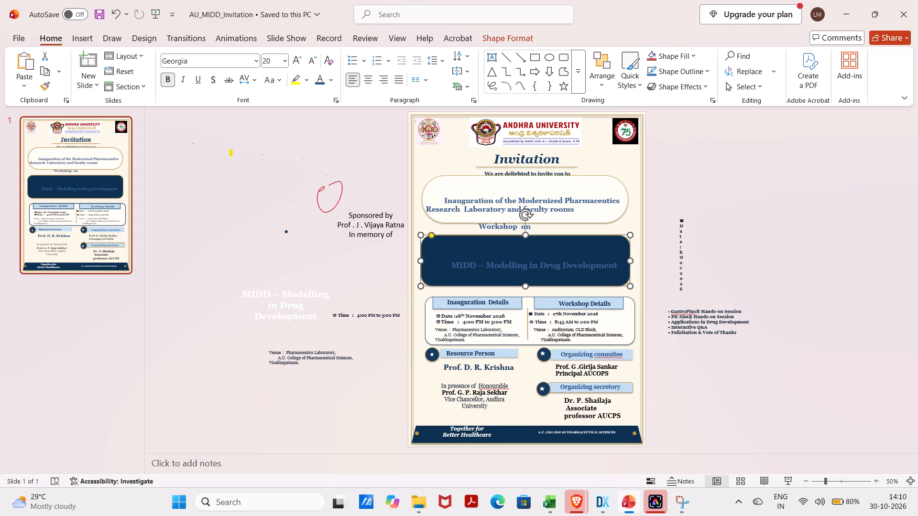
pyautogui.click(616, 269)
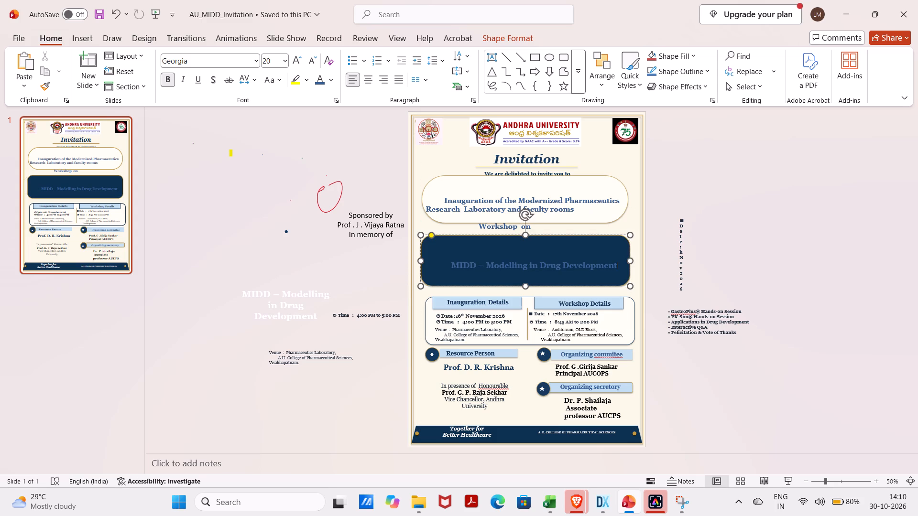
pyautogui.click(616, 269)
pyautogui.moveTo(616, 269); pyautogui.dragTo(439, 283)
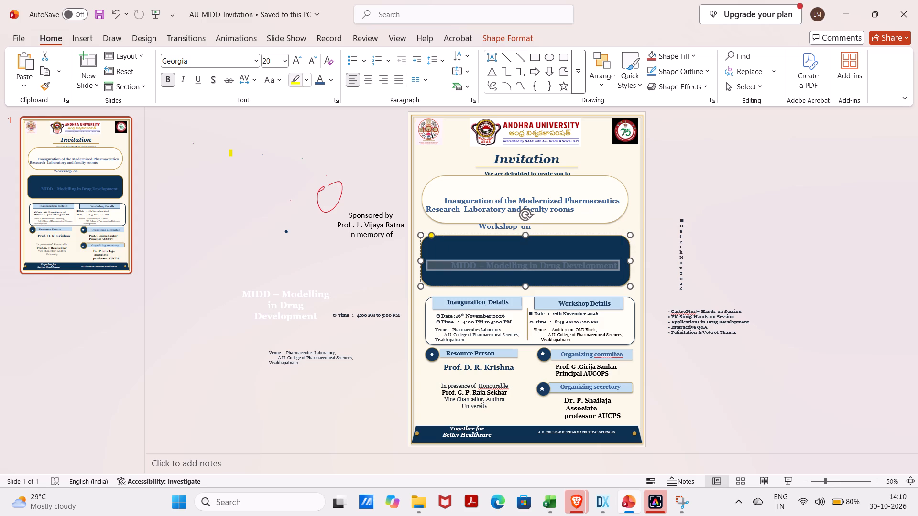
pyautogui.click(331, 80)
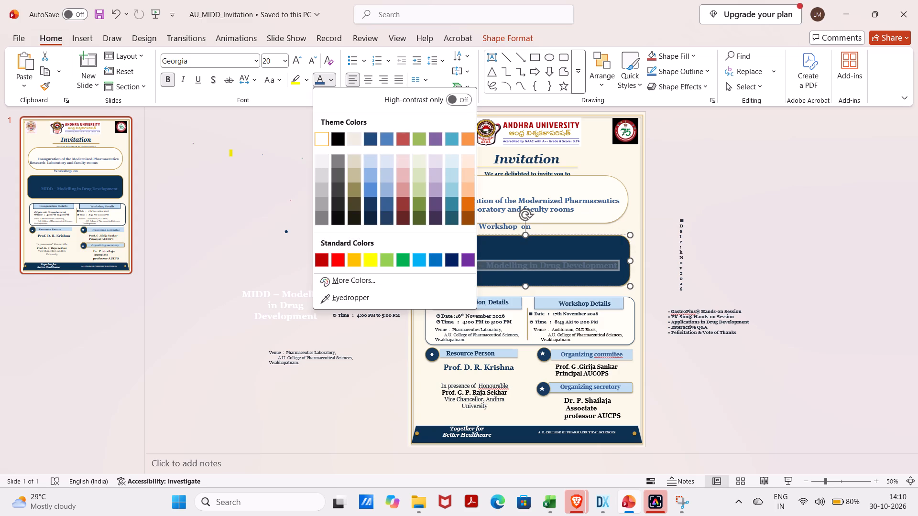
pyautogui.click(319, 135)
pyautogui.click(370, 290)
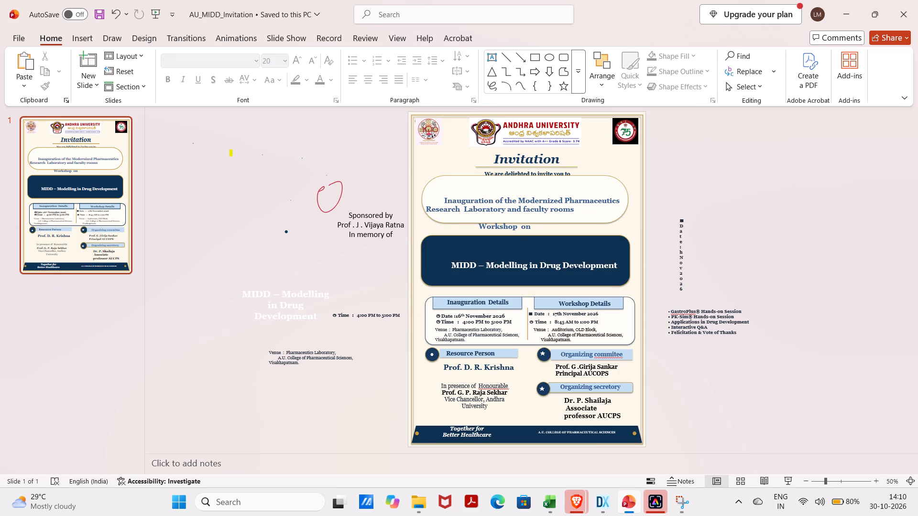
# Move the navy MIDD box slightly up and shrink it to a slim banner around its single line of text.
pyautogui.click(426, 283)
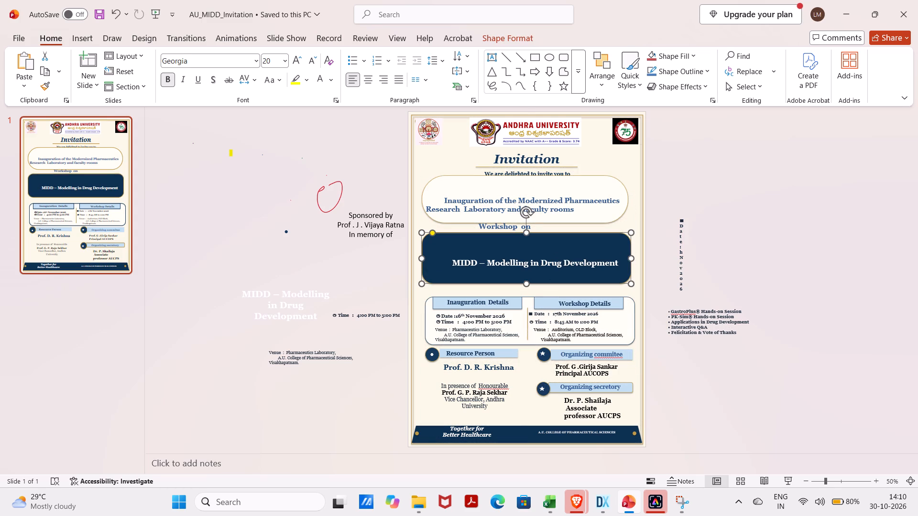
pyautogui.moveTo(630, 283); pyautogui.dragTo(629, 279)
pyautogui.moveTo(629, 279); pyautogui.dragTo(621, 262)
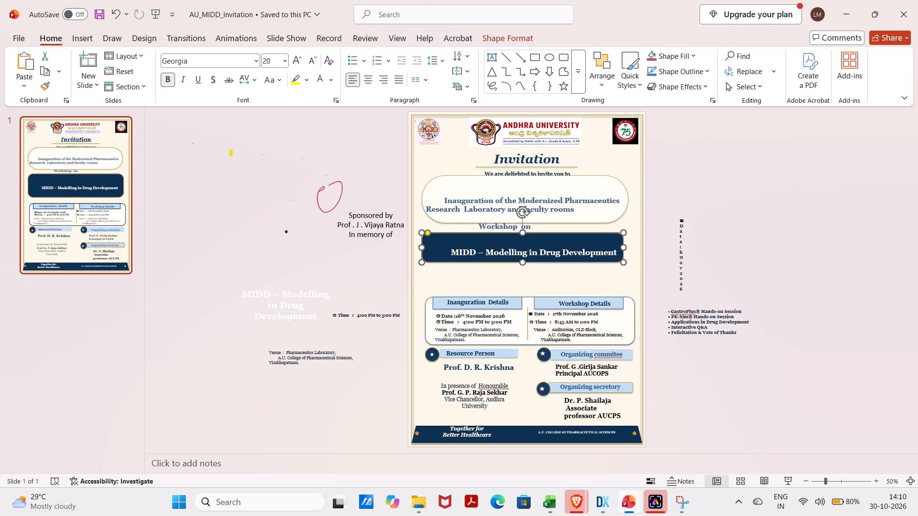
pyautogui.click(374, 231)
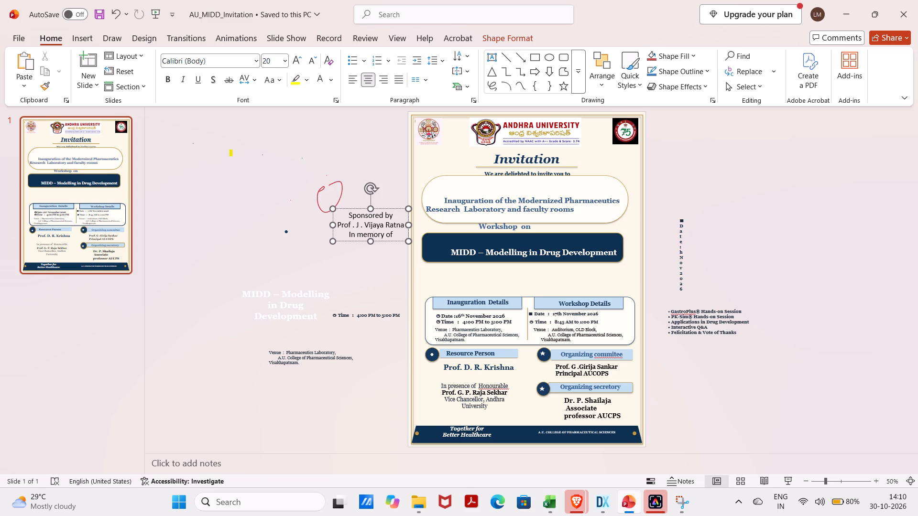
# Reshape the white details frame into a shallow strip just above the Inauguration Details and Workshop Details headings.
pyautogui.click(427, 301)
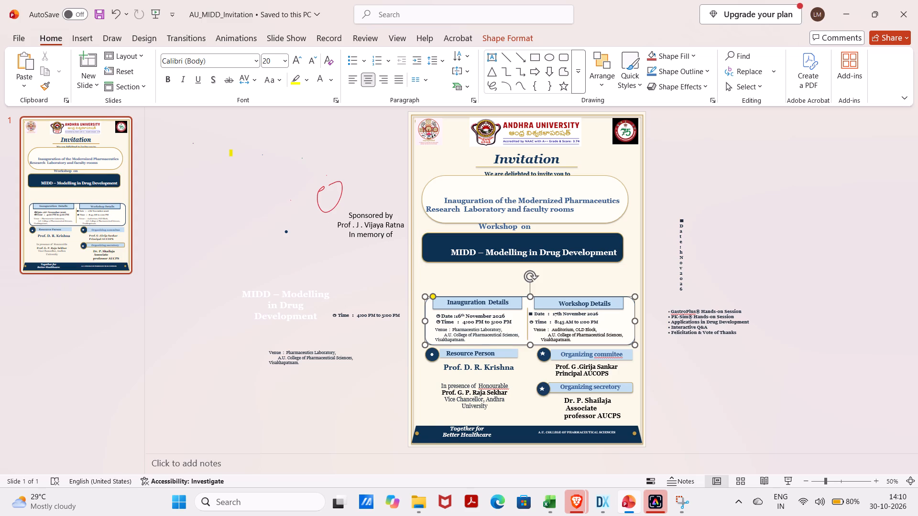
pyautogui.moveTo(424, 317); pyautogui.dragTo(424, 287)
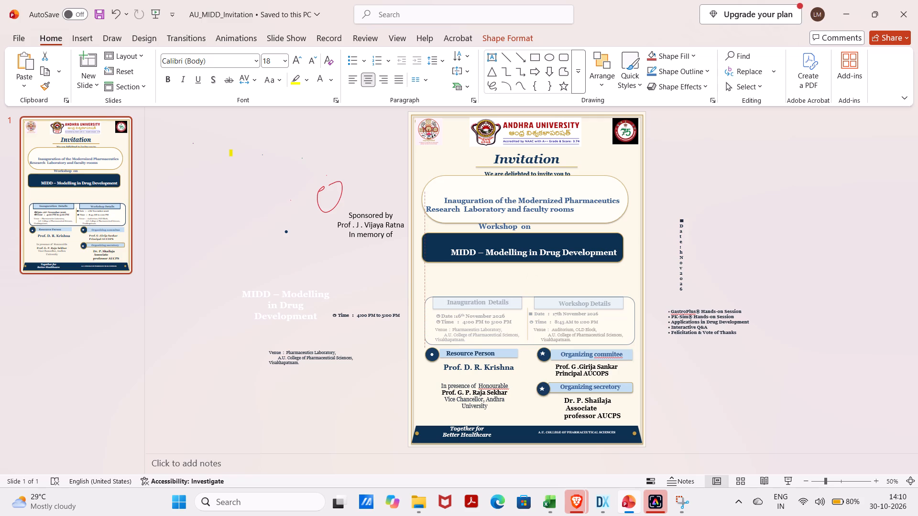
pyautogui.moveTo(424, 287); pyautogui.dragTo(425, 284)
pyautogui.moveTo(426, 346); pyautogui.dragTo(425, 293)
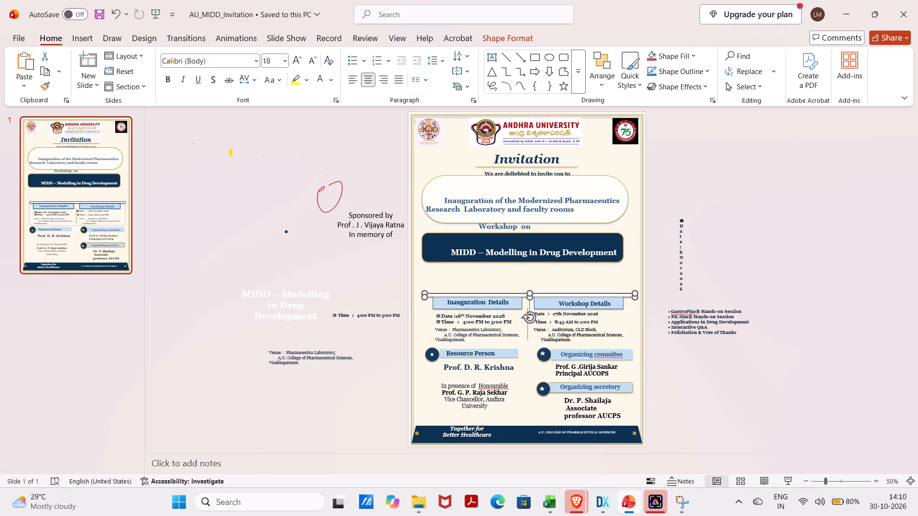
pyautogui.moveTo(529, 295); pyautogui.dragTo(526, 284)
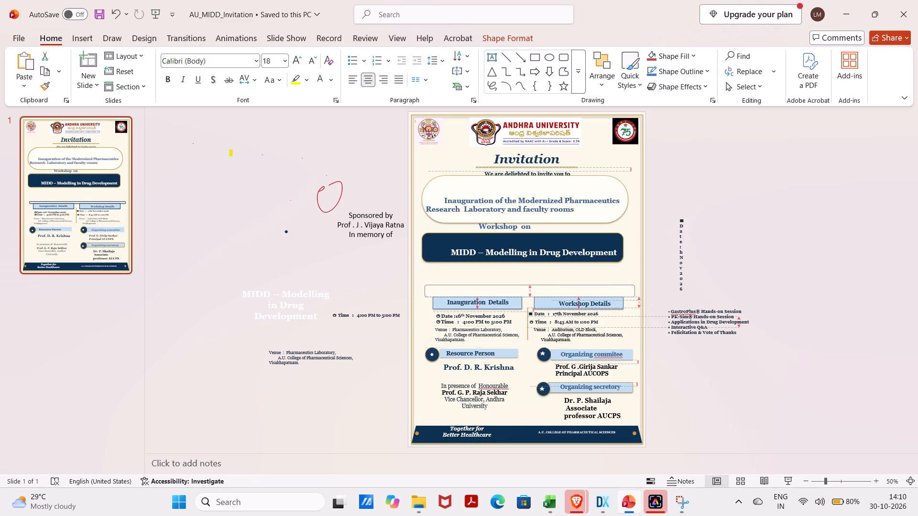
pyautogui.moveTo(526, 284); pyautogui.dragTo(521, 276)
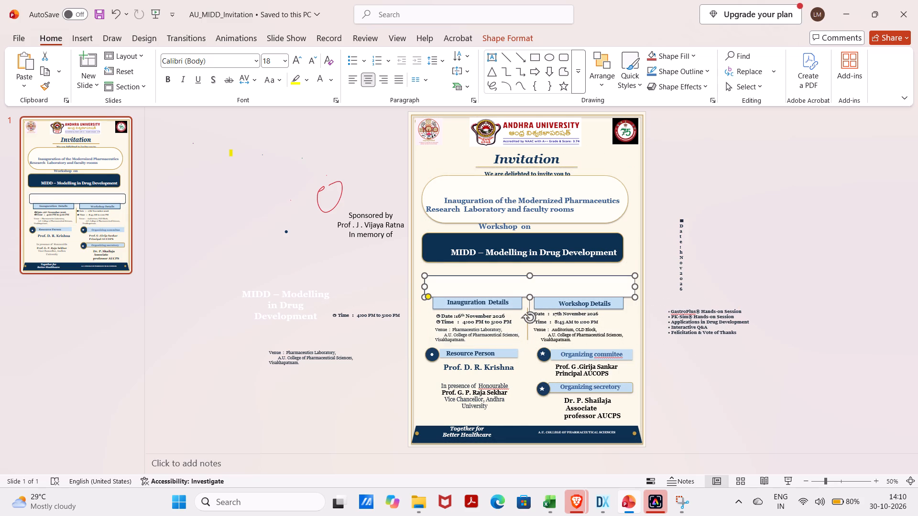
# Move the Inauguration Details heading up into the white strip, keeping it a slim label.
pyautogui.click(508, 308)
pyautogui.click(471, 300)
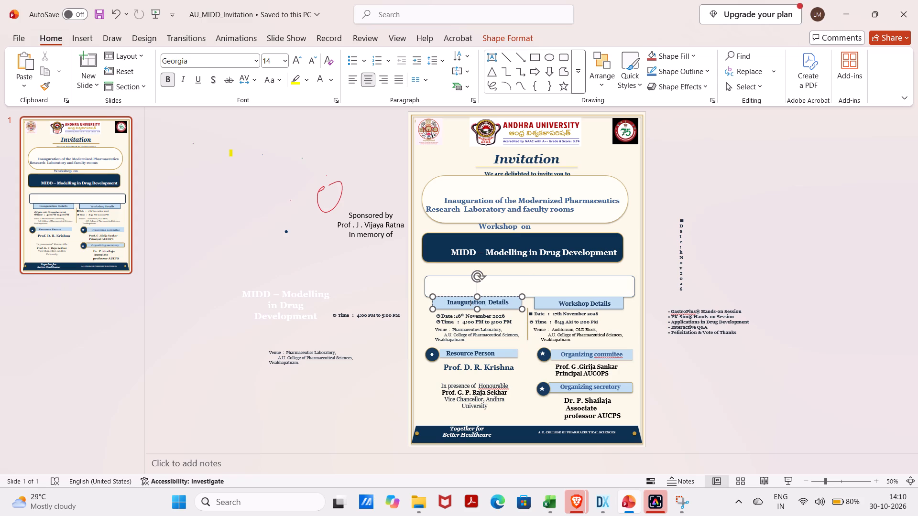
pyautogui.moveTo(434, 295); pyautogui.dragTo(436, 285)
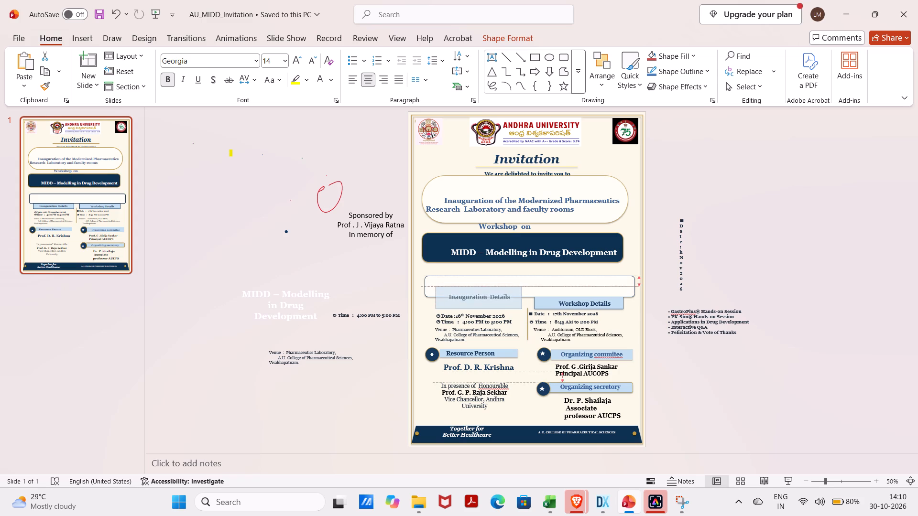
pyautogui.moveTo(436, 285); pyautogui.dragTo(436, 275)
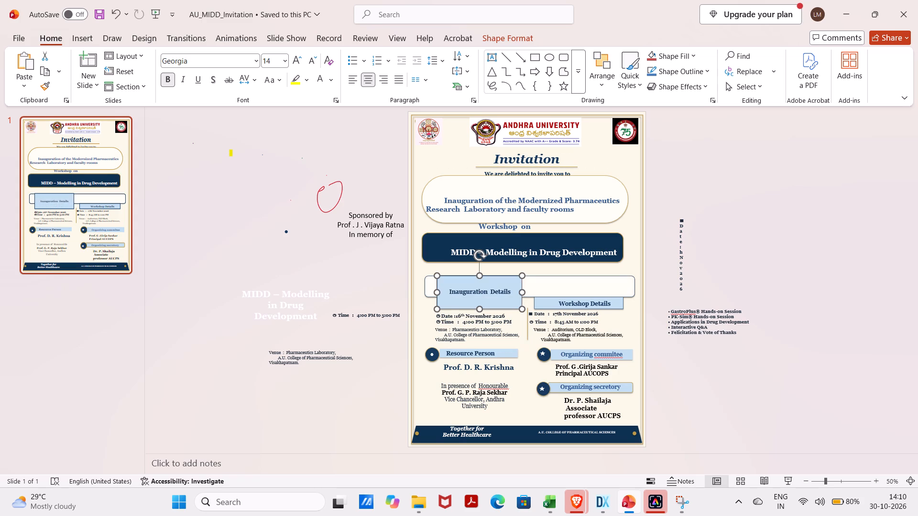
pyautogui.moveTo(438, 311); pyautogui.dragTo(434, 289)
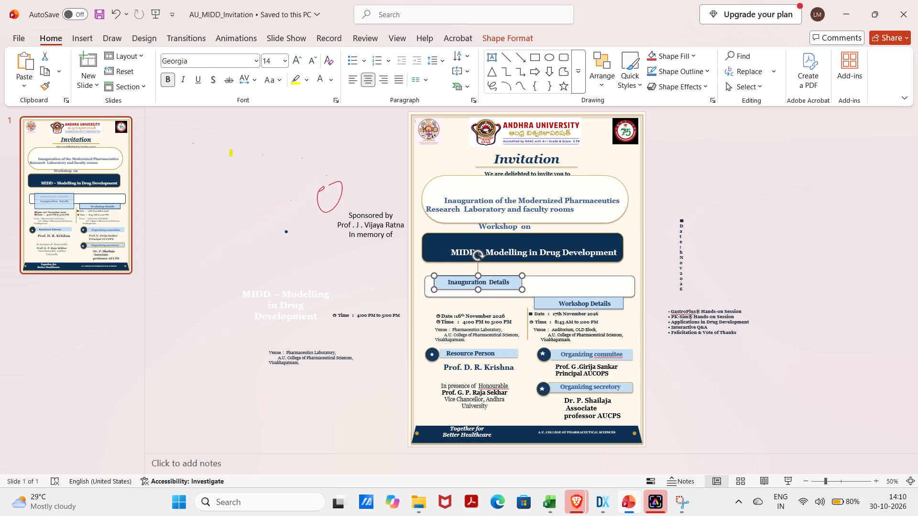
# Move the white details frame slightly down and enlarge it to extend behind the dates, times and venues.
pyautogui.click(437, 316)
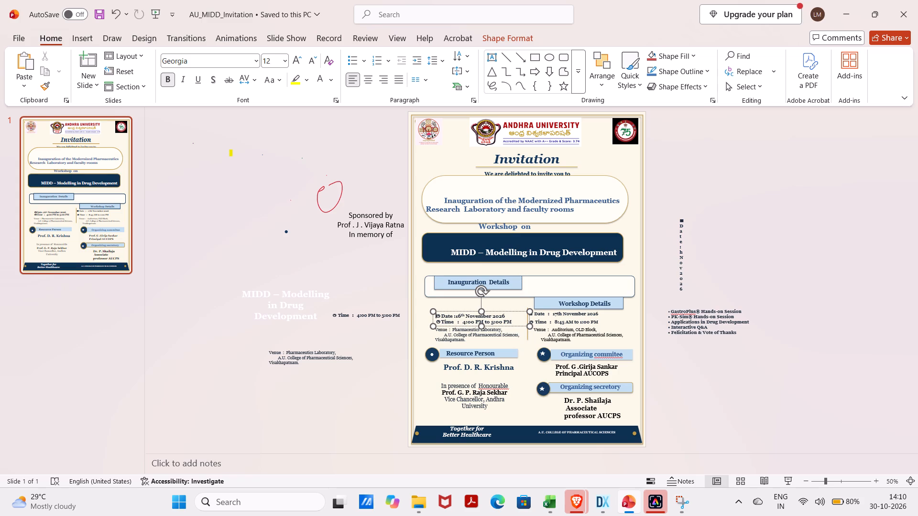
pyautogui.moveTo(514, 295); pyautogui.dragTo(516, 312)
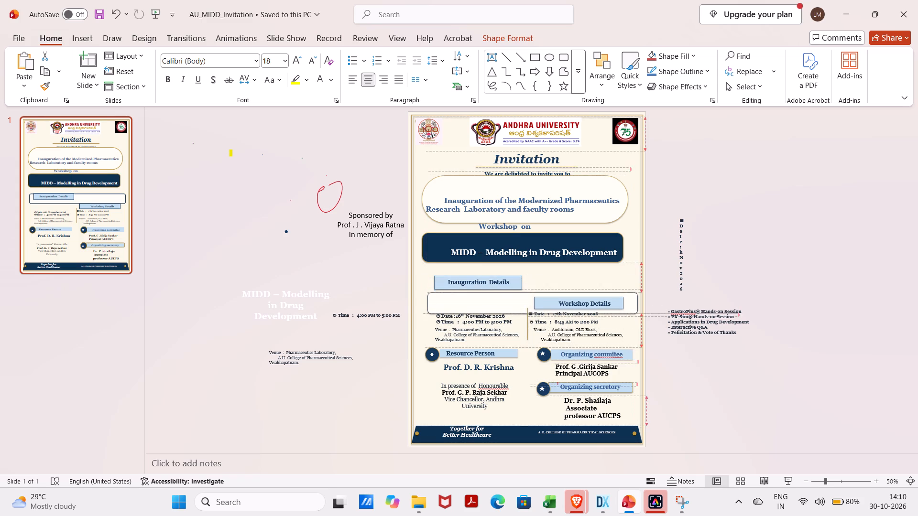
pyautogui.moveTo(516, 312); pyautogui.dragTo(514, 303)
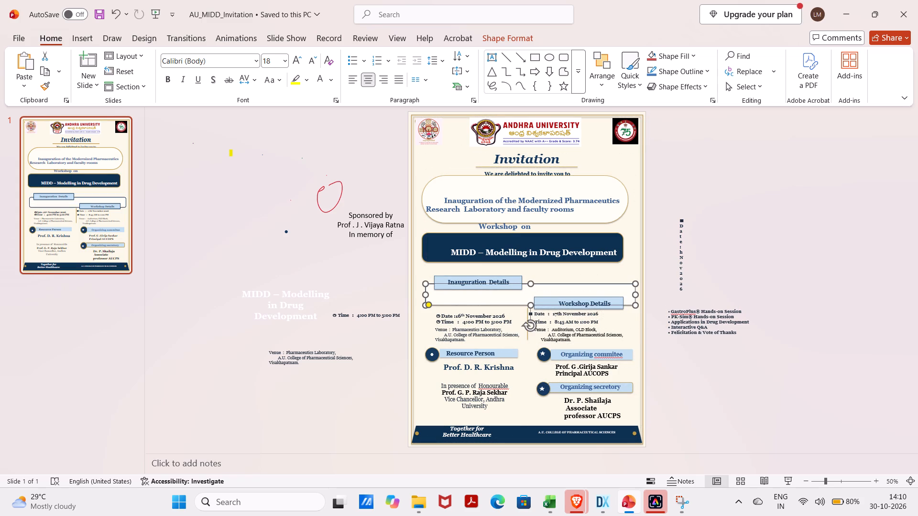
pyautogui.moveTo(636, 305); pyautogui.dragTo(641, 336)
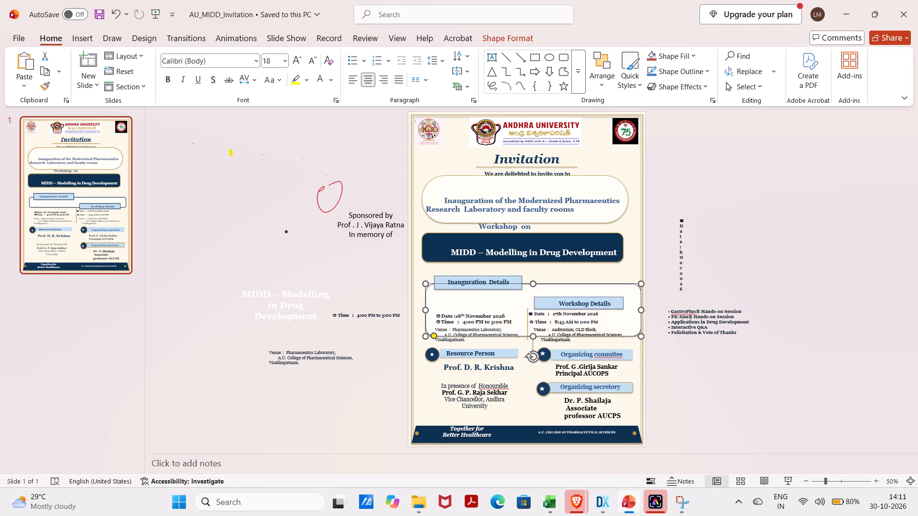
# Move the inauguration date and time text and its venue text up beneath the Inauguration Details heading.
pyautogui.click(505, 323)
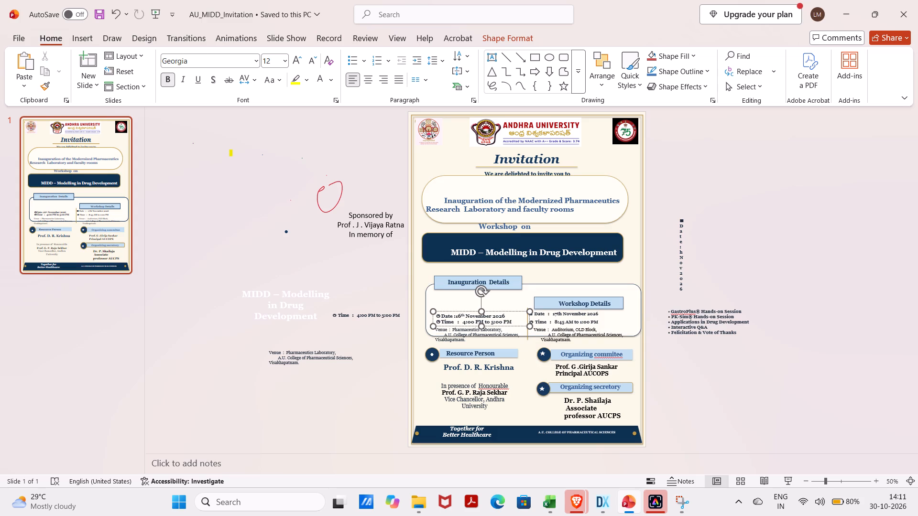
pyautogui.moveTo(436, 310); pyautogui.dragTo(436, 294)
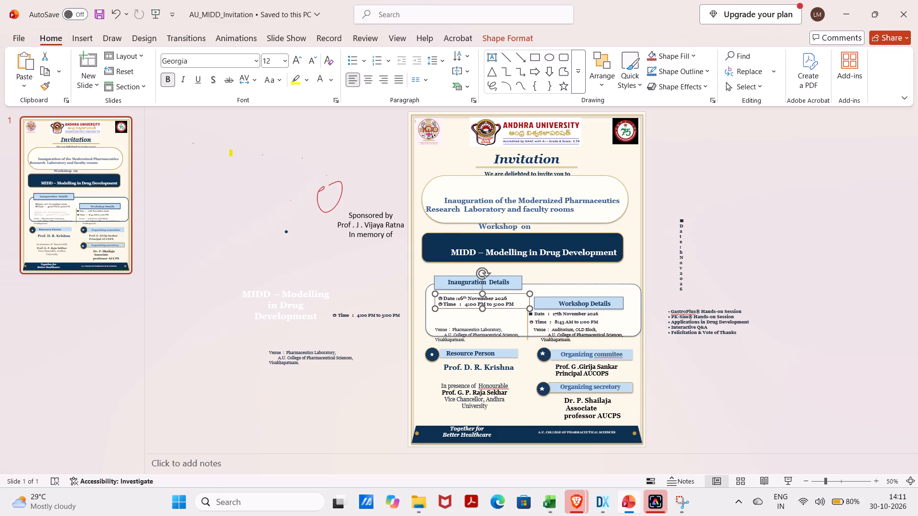
pyautogui.click(446, 341)
pyautogui.moveTo(437, 326); pyautogui.dragTo(436, 304)
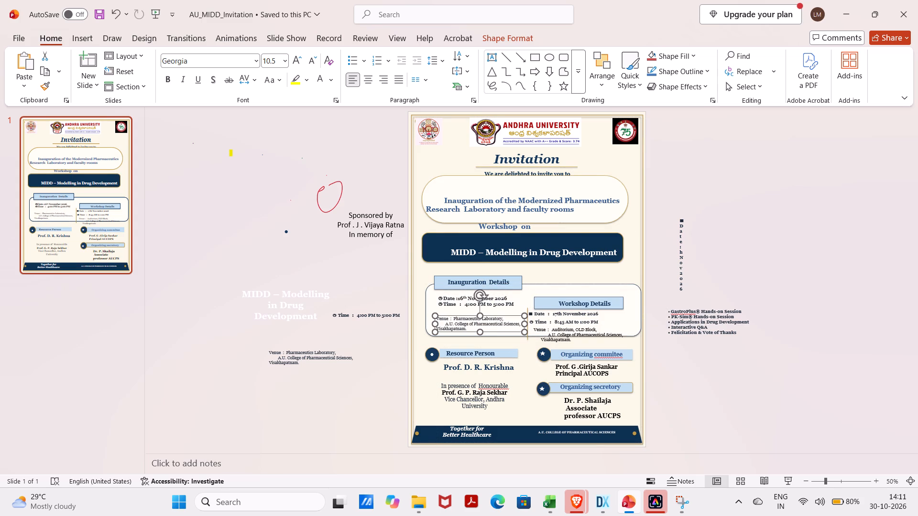
# Move the white details frame up to just below the navy MIDD box.
pyautogui.moveTo(423, 304); pyautogui.dragTo(425, 282)
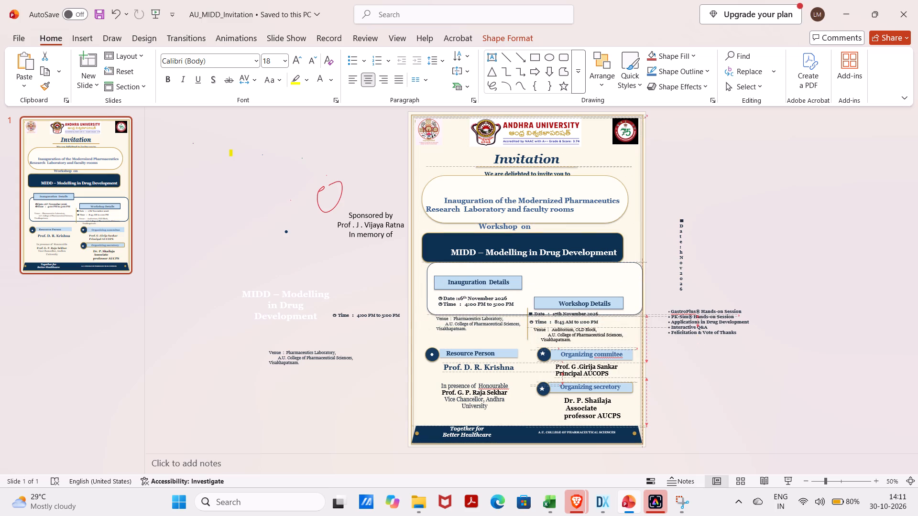
pyautogui.moveTo(425, 282); pyautogui.dragTo(423, 285)
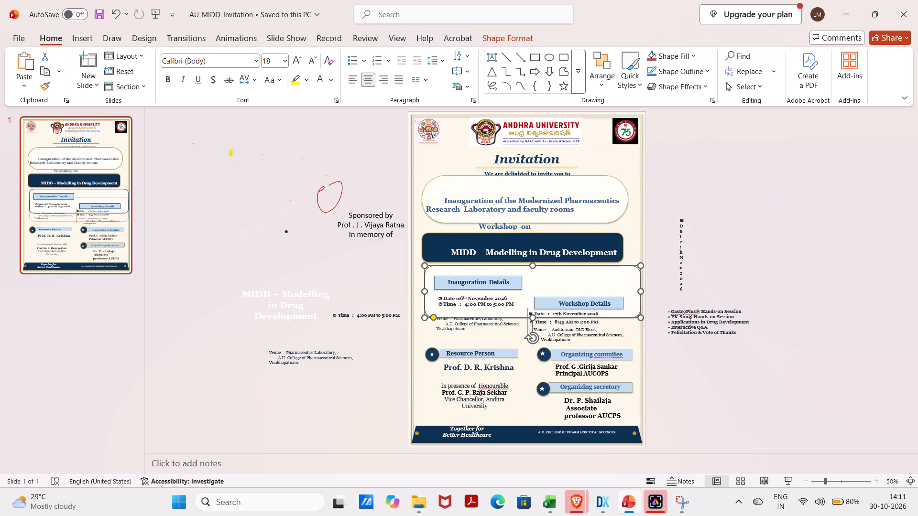
# Move the Inauguration title text up and shrink its rounded frame to fit the two lines, below "We are delighted to invite you to".
pyautogui.moveTo(448, 221); pyautogui.dragTo(455, 211)
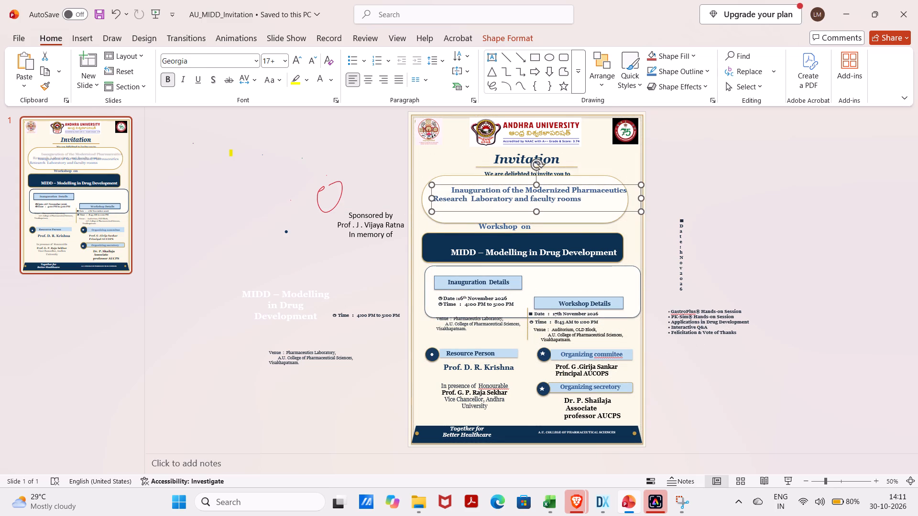
pyautogui.click(545, 219)
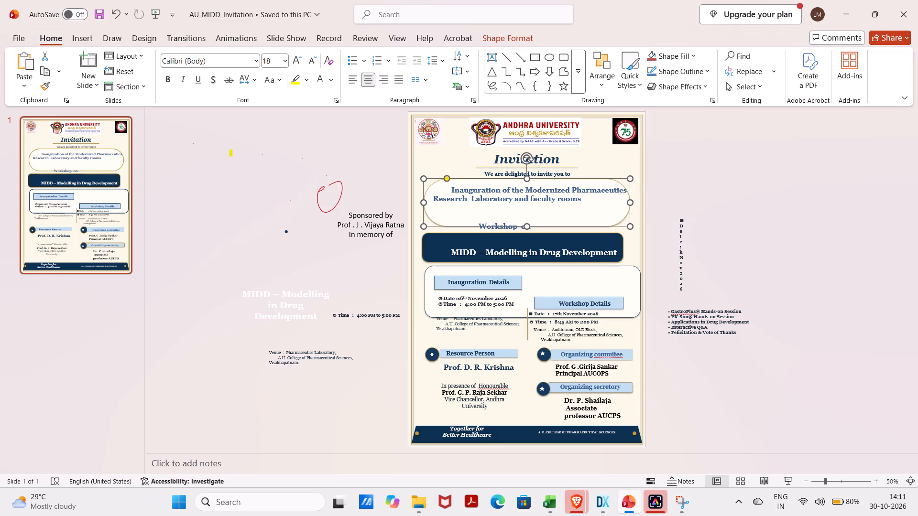
pyautogui.moveTo(427, 228); pyautogui.dragTo(429, 213)
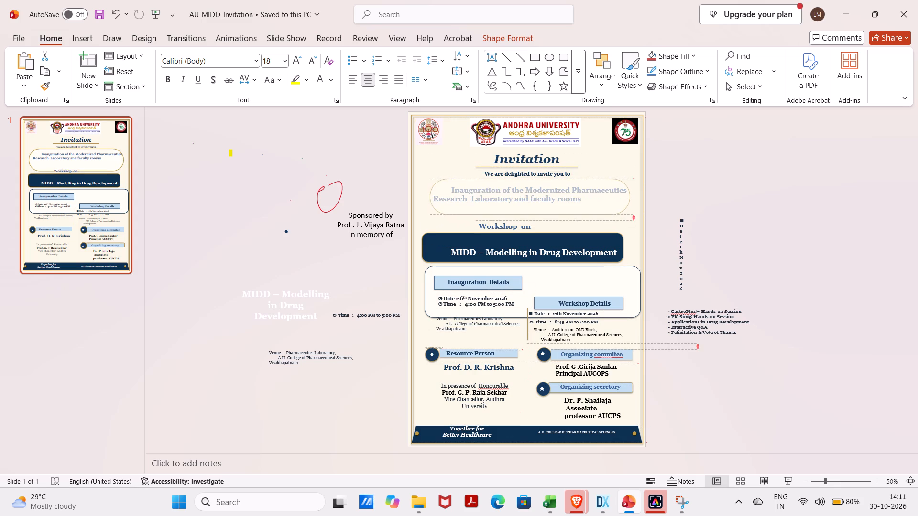
pyautogui.moveTo(429, 213); pyautogui.dragTo(426, 211)
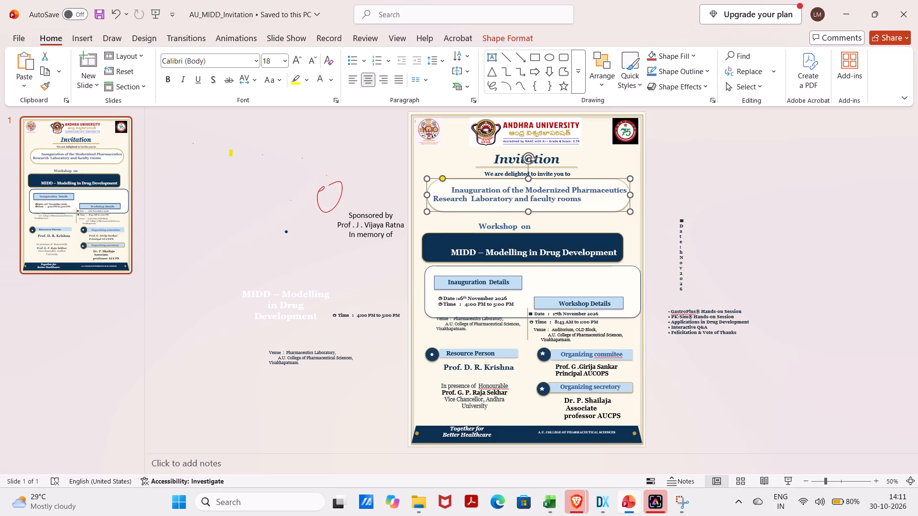
# Add an "&" on its own line above "Workshop on" and indent it so it sits centred over that text.
pyautogui.click(428, 246)
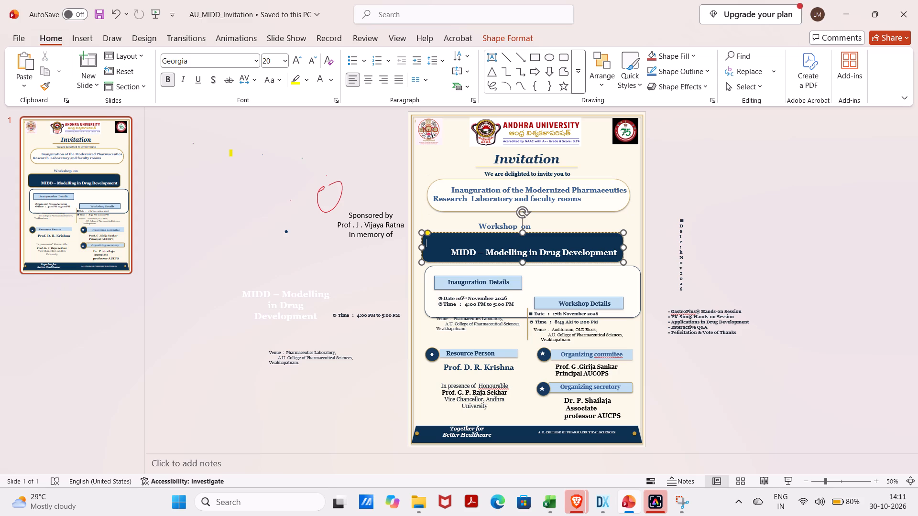
pyautogui.click(500, 215)
pyautogui.click(507, 225)
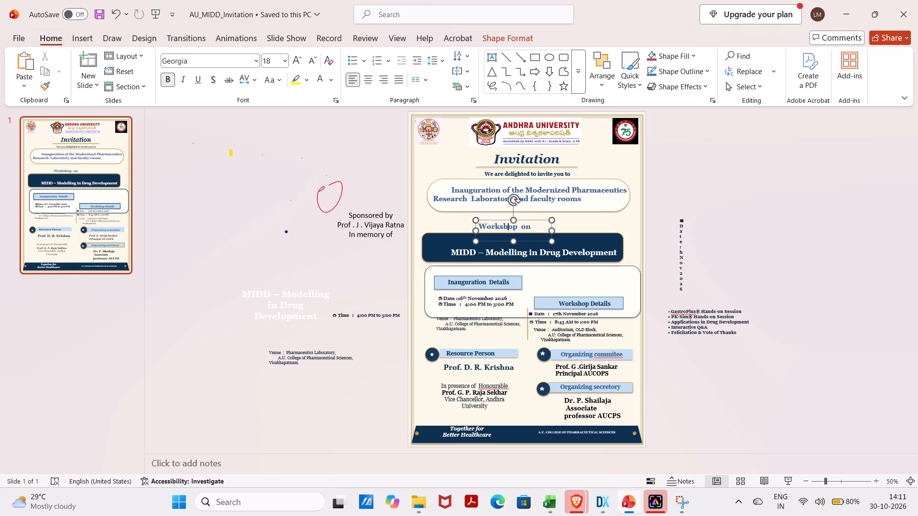
pyautogui.click(481, 228)
pyautogui.hotkey('shift', '&')
pyautogui.press('Return')
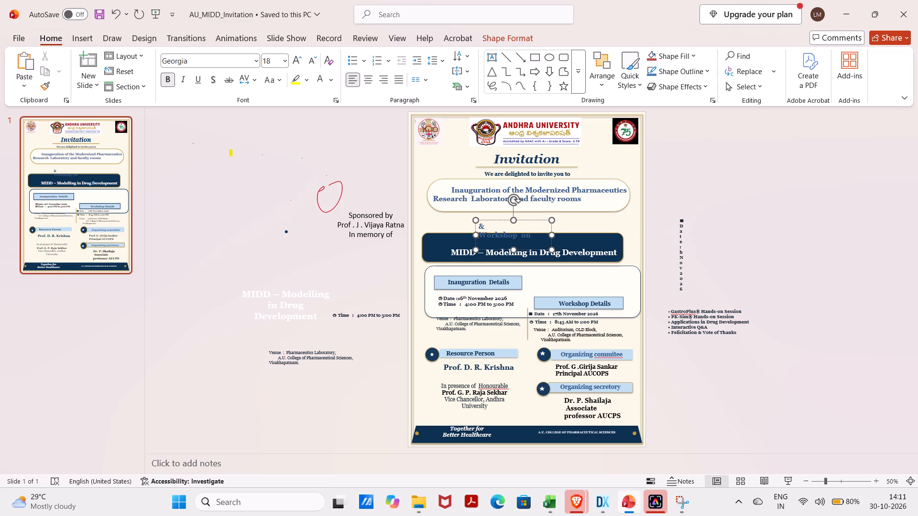
pyautogui.moveTo(478, 235); pyautogui.dragTo(477, 223)
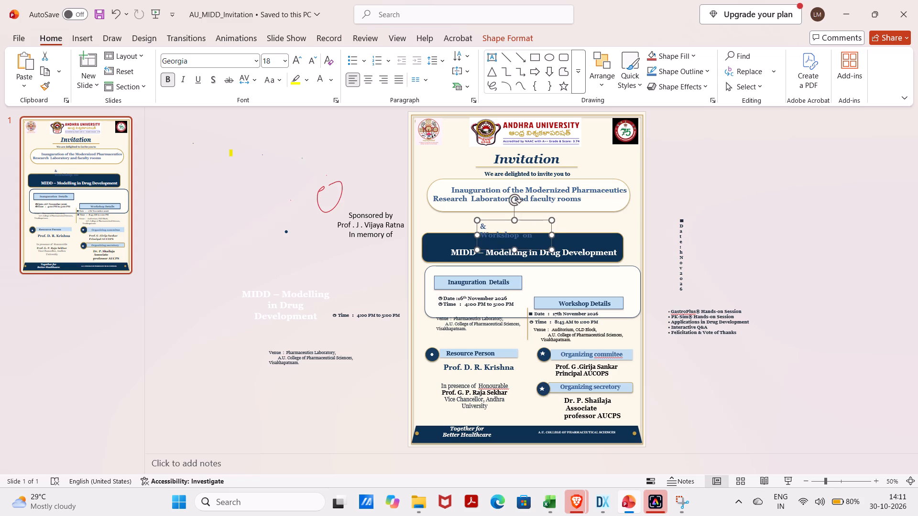
pyautogui.click(480, 228)
pyautogui.press('space')
pyautogui.press('space')
pyautogui.press('space')
pyautogui.press('space')
pyautogui.press('space')
pyautogui.press('space')
pyautogui.press('space')
pyautogui.press('space')
pyautogui.press('space')
pyautogui.press('space')
pyautogui.press('space')
pyautogui.press('space')
pyautogui.press('space')
# Move the "& Workshop on" text up clear of the navy MIDD box and narrow its text box towards the slide's centre.
pyautogui.moveTo(478, 220); pyautogui.dragTo(479, 212)
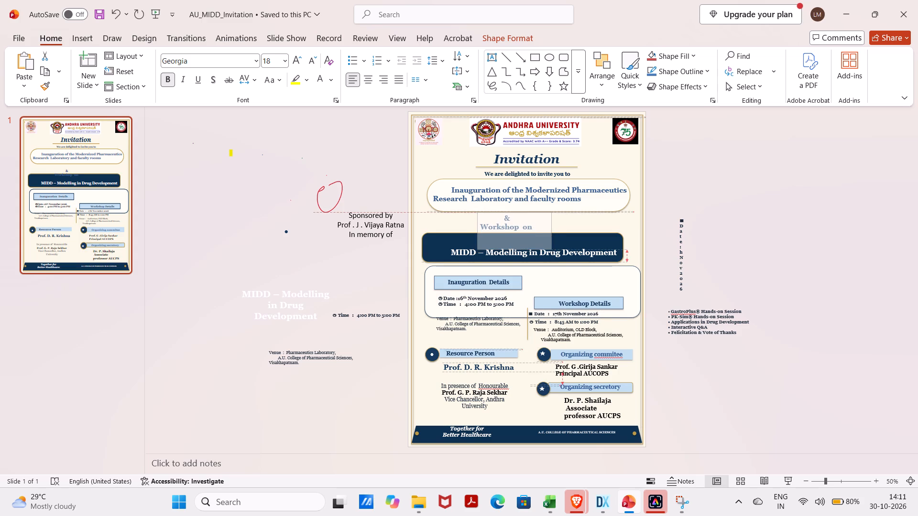
pyautogui.moveTo(479, 212); pyautogui.dragTo(491, 213)
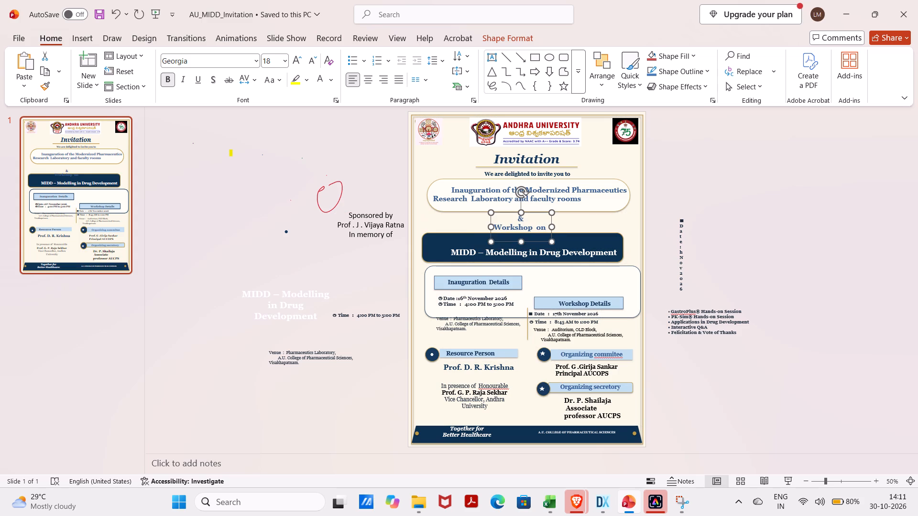
# Round the navy MIDD box's corners more, widen it to nearly the slide's width and reduce its height to a slim banner.
pyautogui.click(458, 251)
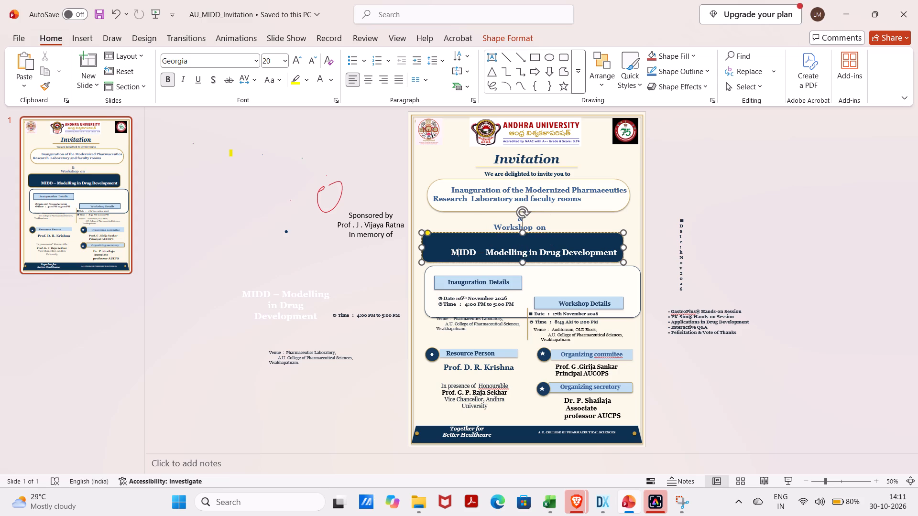
pyautogui.moveTo(426, 230); pyautogui.dragTo(433, 233)
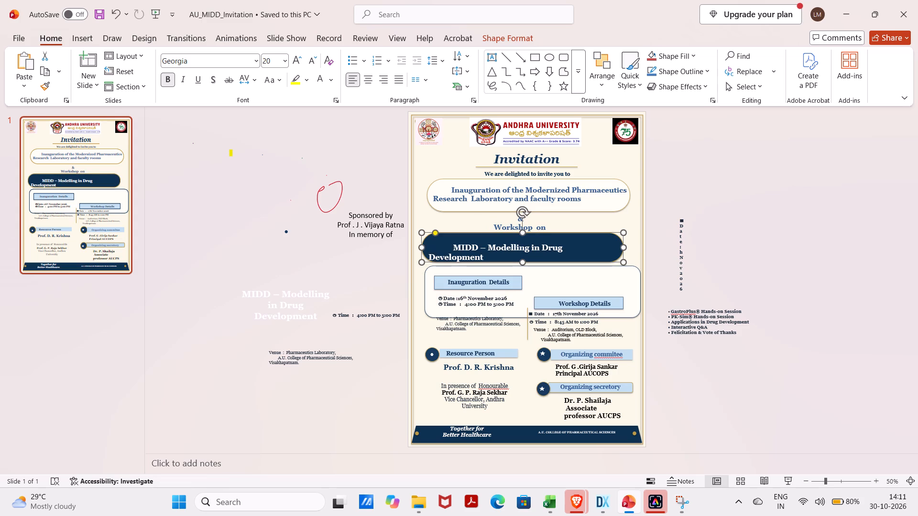
pyautogui.moveTo(627, 249); pyautogui.dragTo(643, 238)
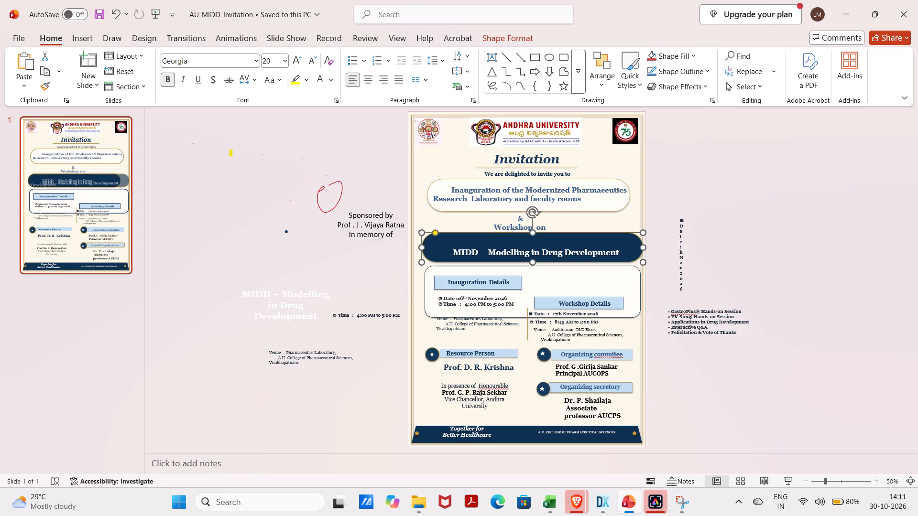
pyautogui.moveTo(643, 259); pyautogui.dragTo(638, 254)
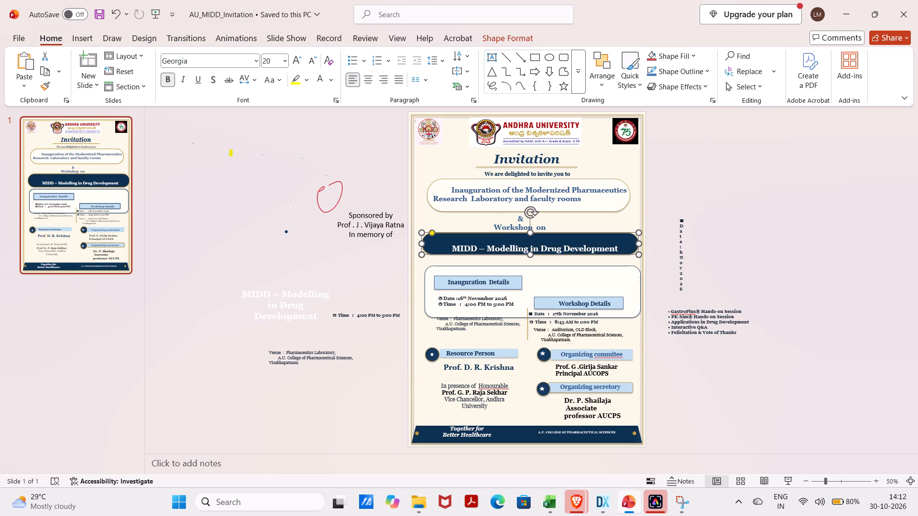
# Adjust the leading spaces before "MIDD – Modelling in Drug Development" so the title sits on one centred line in the navy banner.
pyautogui.click(451, 250)
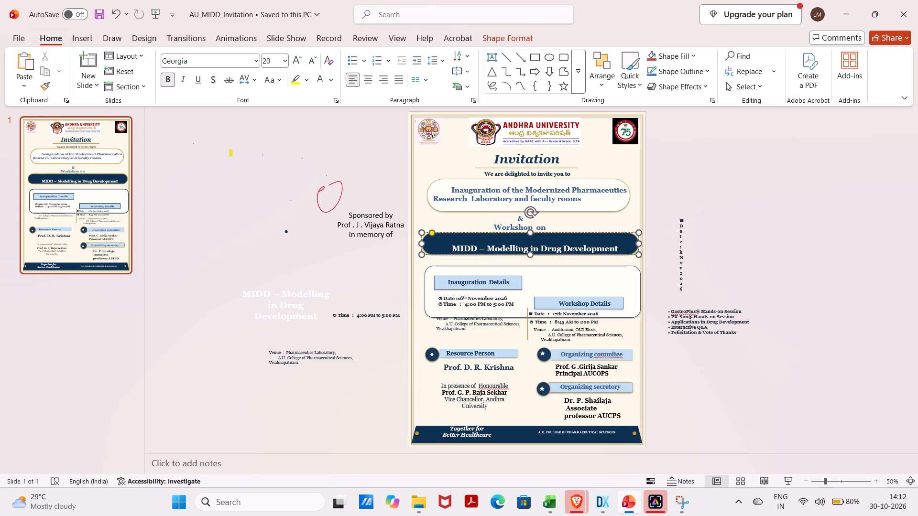
pyautogui.press('BackSpace')
pyautogui.press('BackSpace')
pyautogui.press('BackSpace')
pyautogui.press('BackSpace')
pyautogui.press('BackSpace')
pyautogui.press('BackSpace')
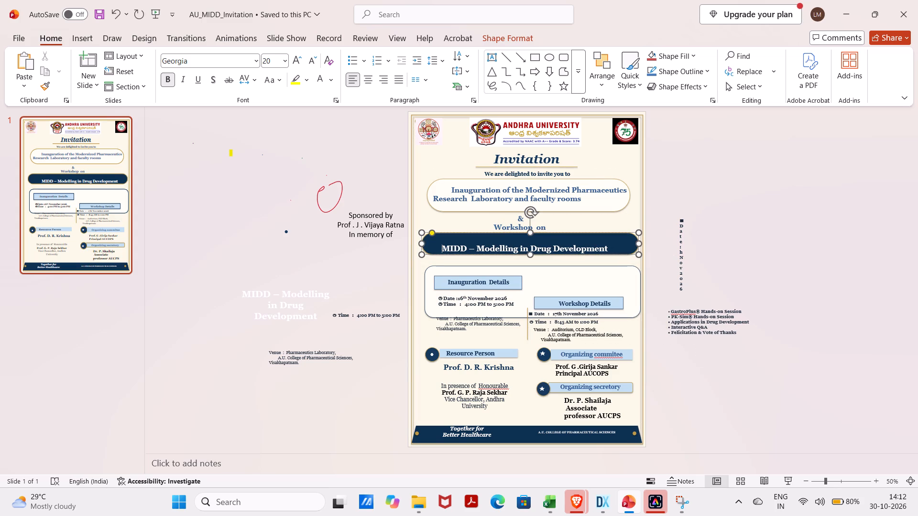
pyautogui.press('BackSpace')
pyautogui.press('BackSpace')
pyautogui.press('BackSpace')
pyautogui.press('BackSpace')
pyautogui.press('BackSpace')
pyautogui.press('BackSpace')
pyautogui.press('BackSpace')
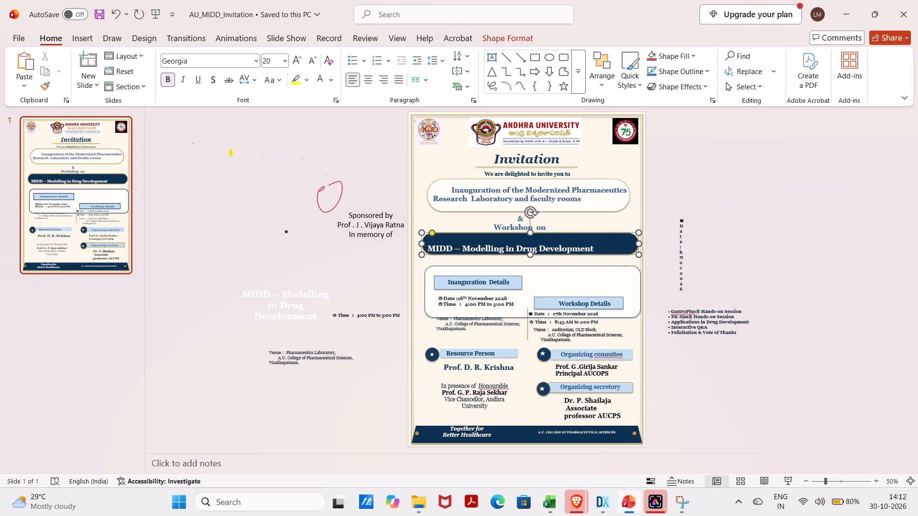
pyautogui.press('space')
pyautogui.press('space')
pyautogui.press('space')
pyautogui.press('space')
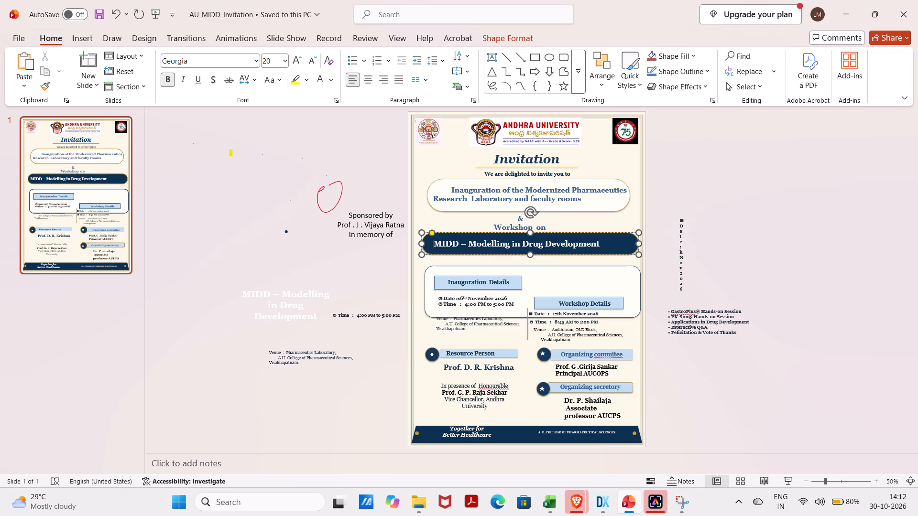
pyautogui.press('space')
pyautogui.press('space')
pyautogui.press('space')
pyautogui.press('space')
pyautogui.press('space')
pyautogui.press('space')
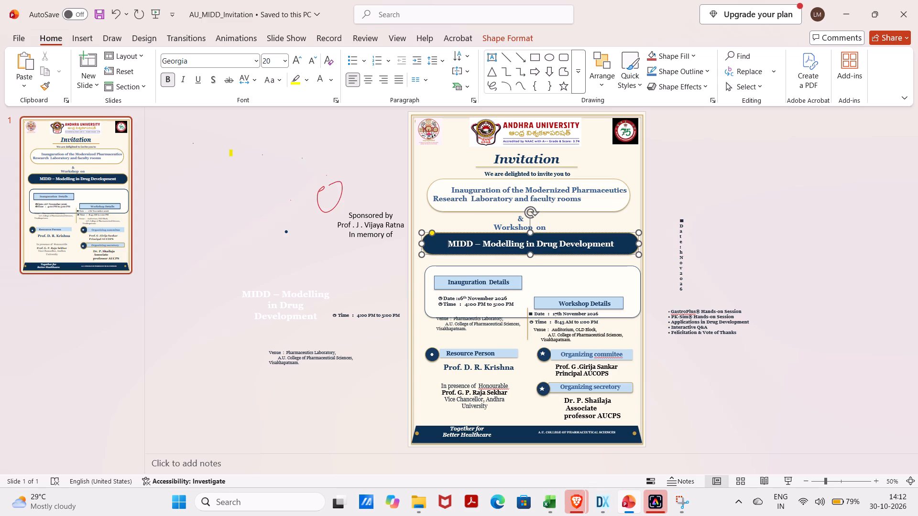
# Move the white details frame up to just below the navy MIDD banner and align it with the banner's sides.
pyautogui.moveTo(432, 269); pyautogui.dragTo(431, 263)
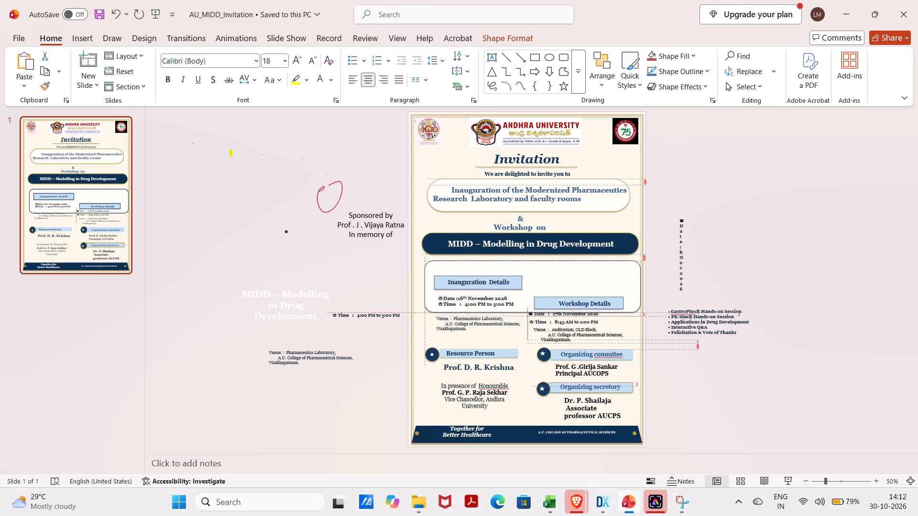
pyautogui.moveTo(431, 263); pyautogui.dragTo(429, 262)
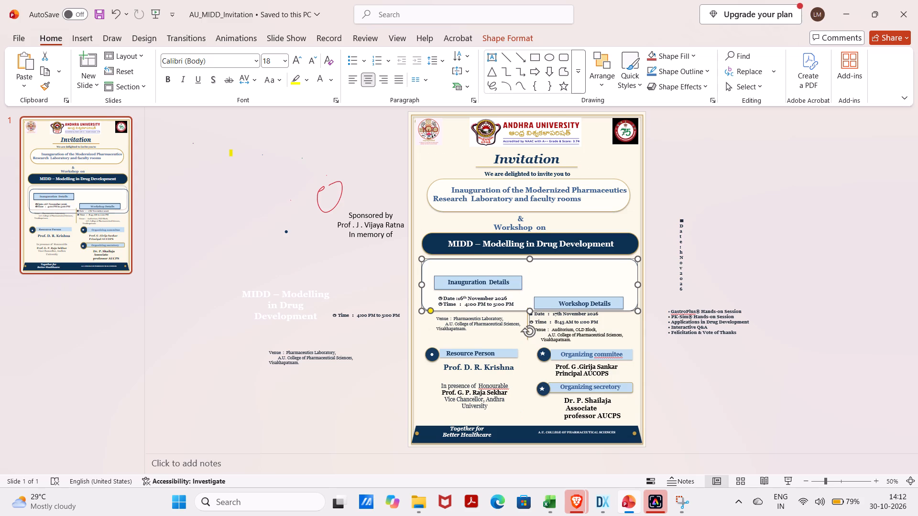
# Move the Inauguration Details heading box to the top of the white frame by resizing it, keeping it one line high.
pyautogui.click(439, 277)
pyautogui.moveTo(436, 276); pyautogui.dragTo(432, 262)
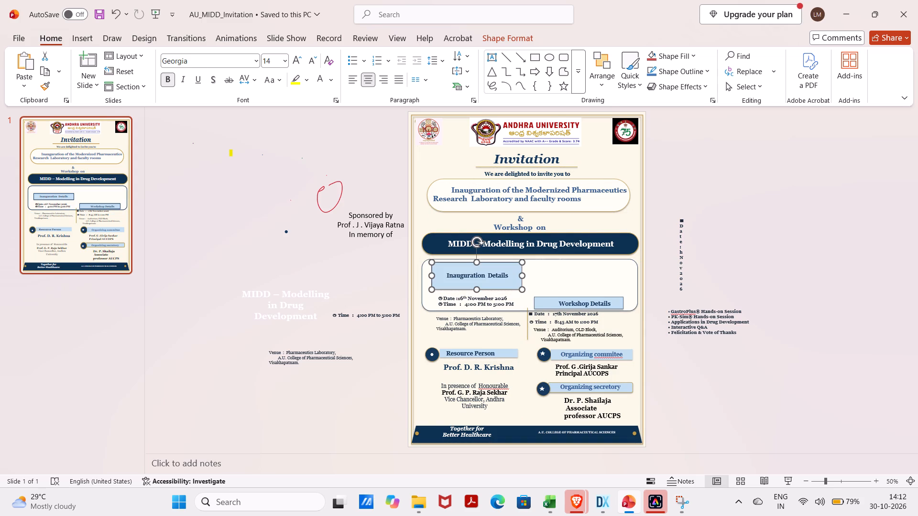
pyautogui.moveTo(434, 289); pyautogui.dragTo(434, 276)
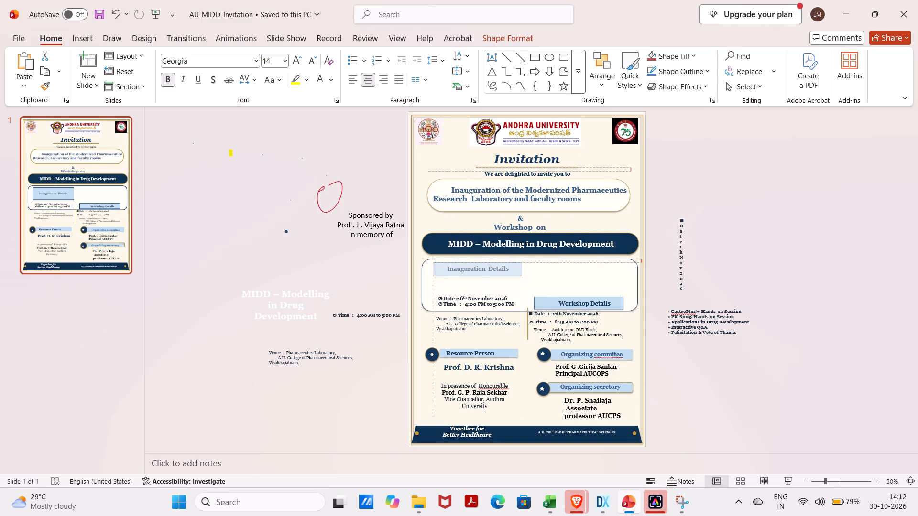
pyautogui.moveTo(434, 276); pyautogui.dragTo(433, 276)
# Resize the blue box behind Workshop Details into a compact heading bar at the frame's top, level with the Inauguration Details box.
pyautogui.click(572, 301)
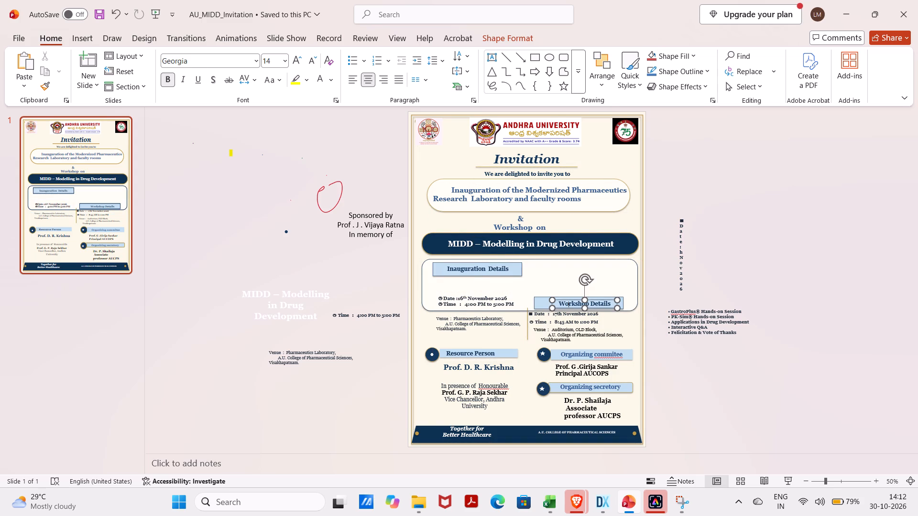
pyautogui.click(535, 299)
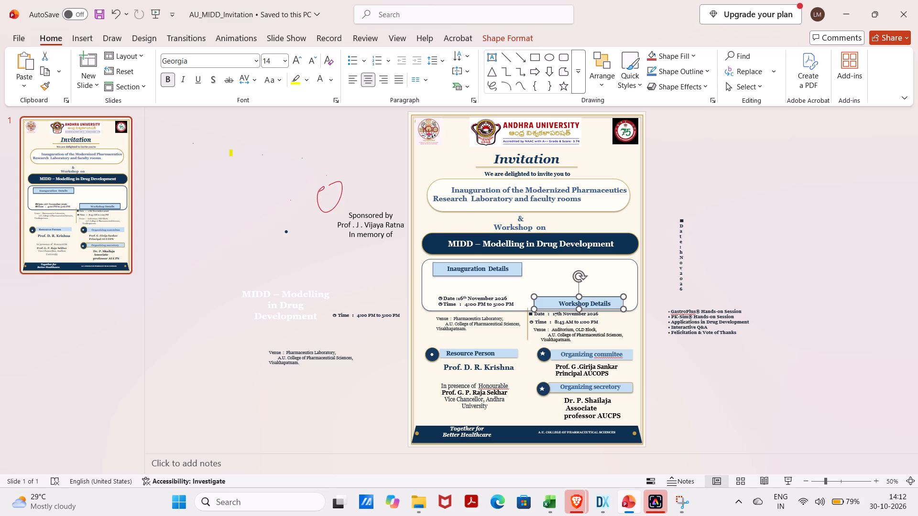
pyautogui.moveTo(534, 298); pyautogui.dragTo(532, 228)
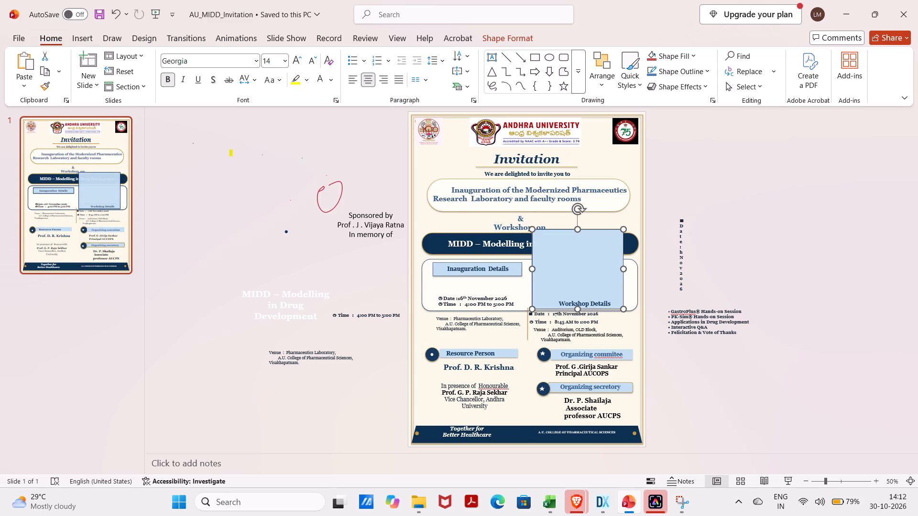
pyautogui.moveTo(535, 230); pyautogui.dragTo(542, 272)
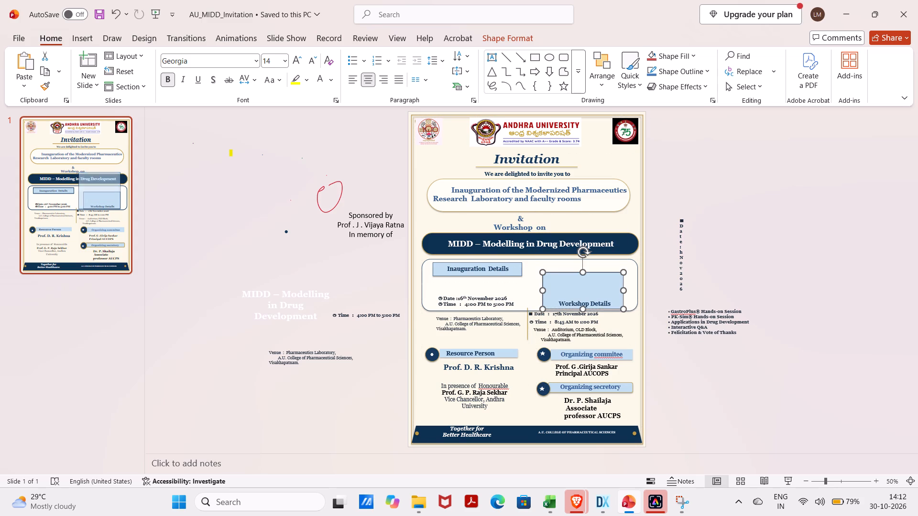
pyautogui.moveTo(545, 307); pyautogui.dragTo(546, 289)
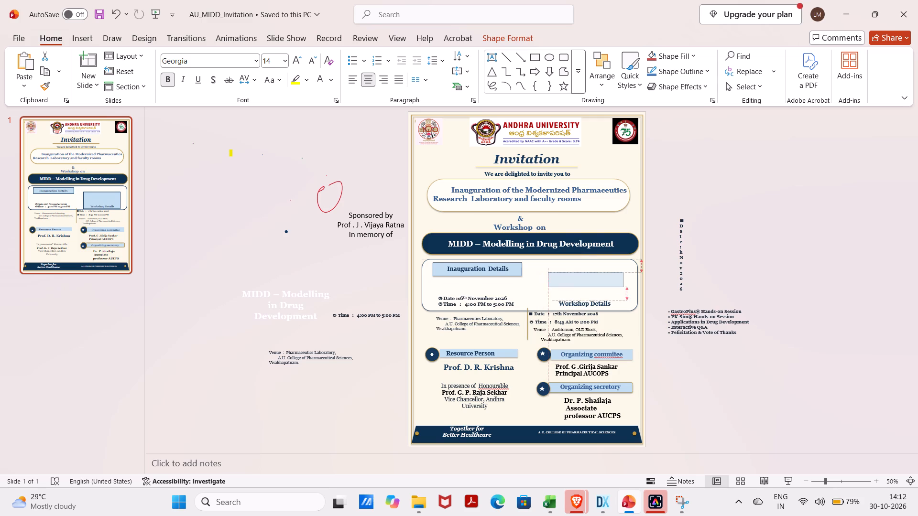
pyautogui.moveTo(546, 289); pyautogui.dragTo(545, 289)
pyautogui.moveTo(545, 272); pyautogui.dragTo(545, 269)
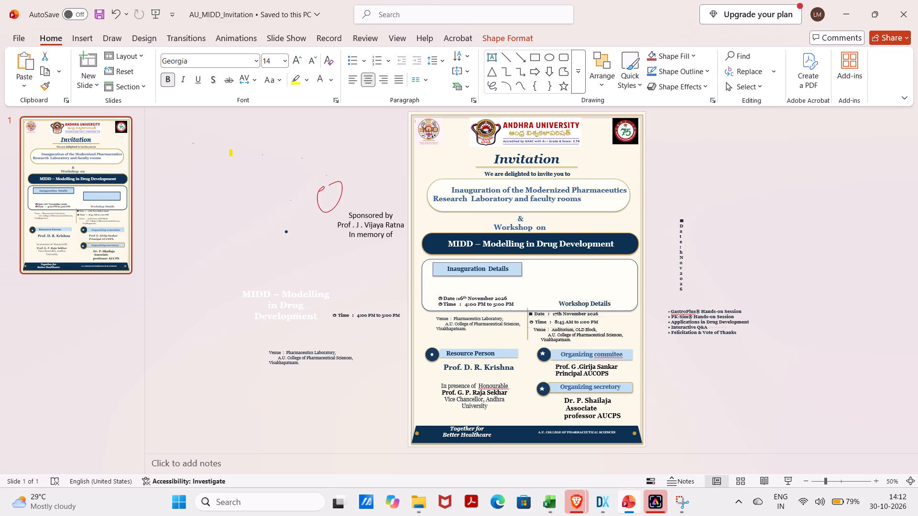
pyautogui.moveTo(545, 269); pyautogui.dragTo(543, 263)
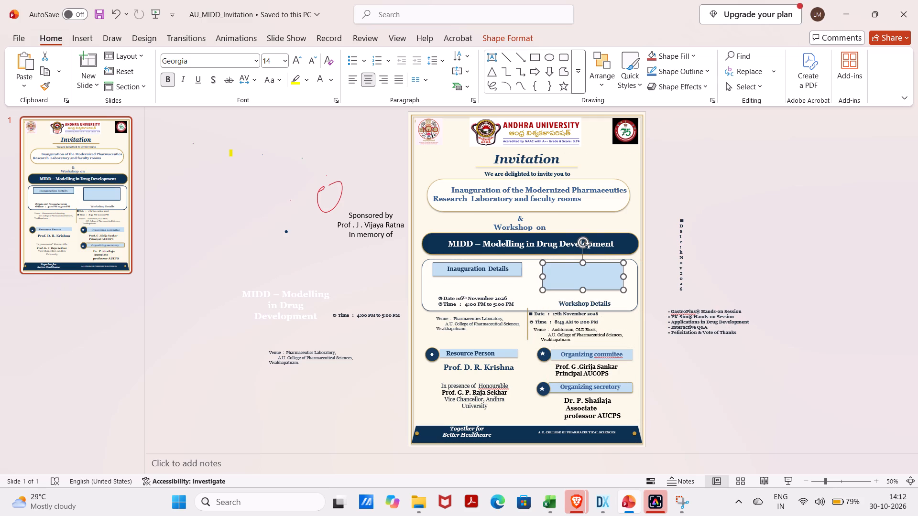
pyautogui.moveTo(544, 289); pyautogui.dragTo(546, 275)
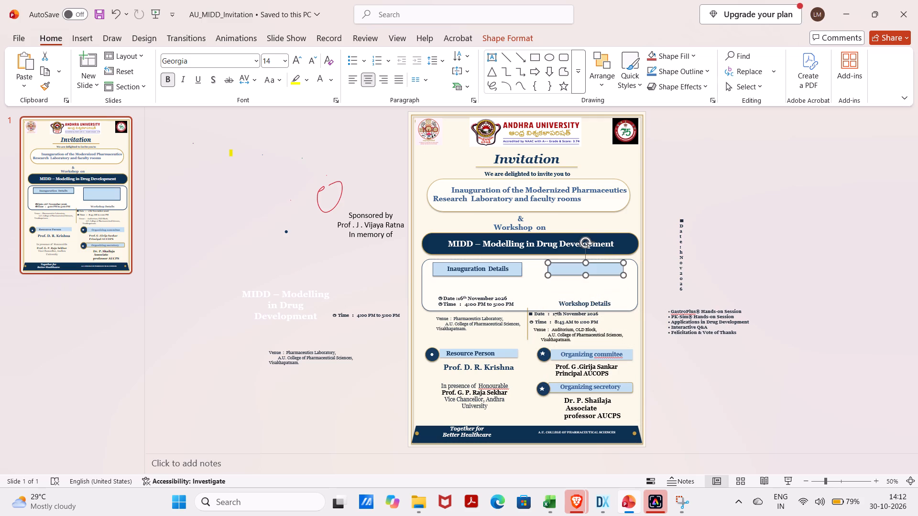
# Move the Workshop Details text up into the empty blue heading box beside Inauguration Details.
pyautogui.click(571, 300)
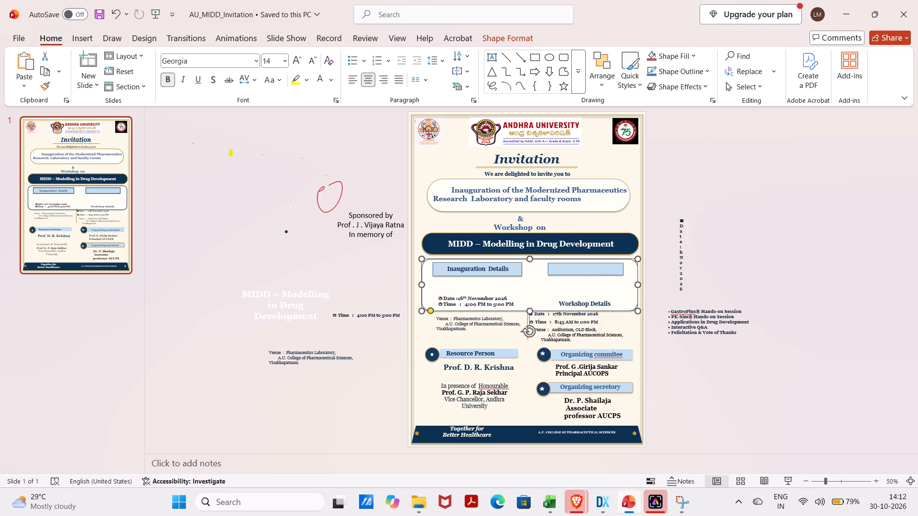
pyautogui.click(581, 301)
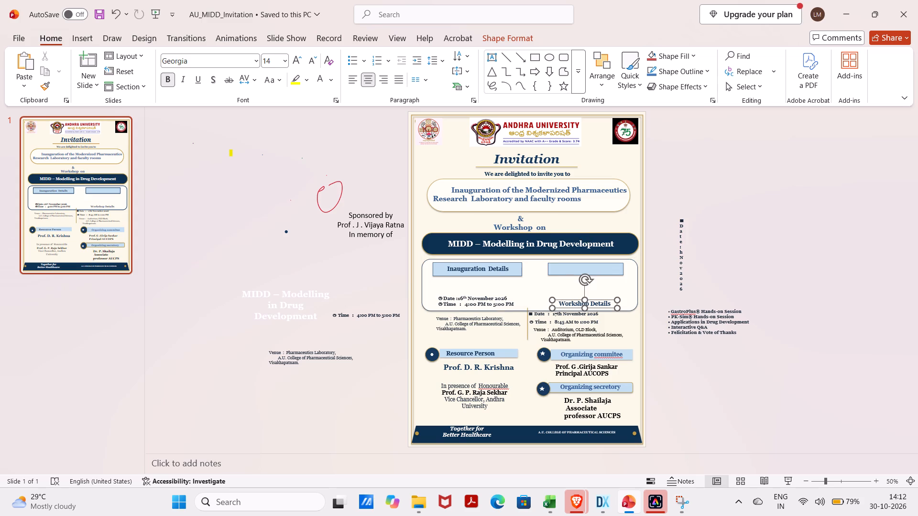
pyautogui.moveTo(613, 303); pyautogui.dragTo(570, 301)
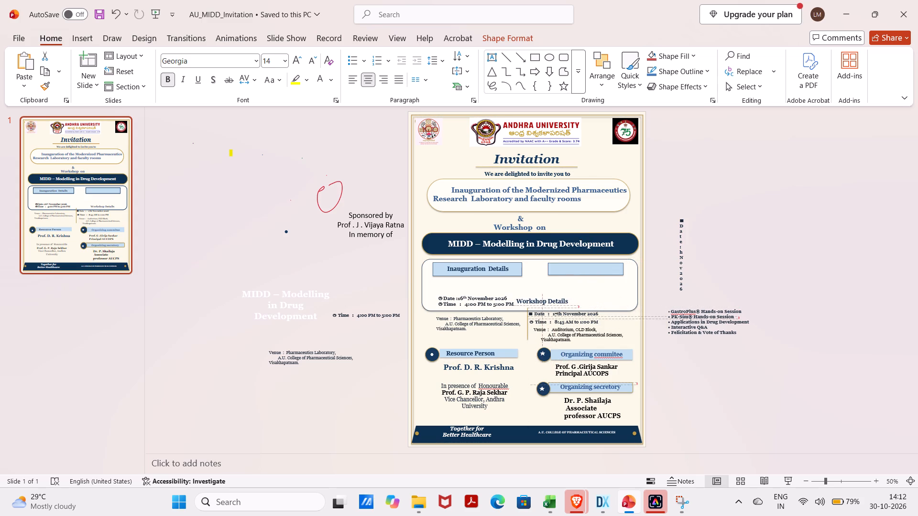
pyautogui.moveTo(570, 301); pyautogui.dragTo(612, 263)
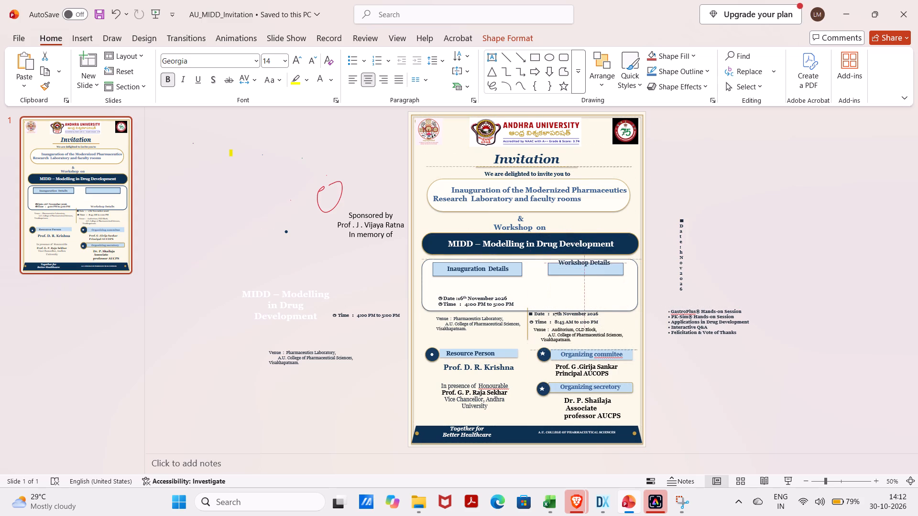
pyautogui.moveTo(612, 263); pyautogui.dragTo(613, 267)
pyautogui.click(602, 293)
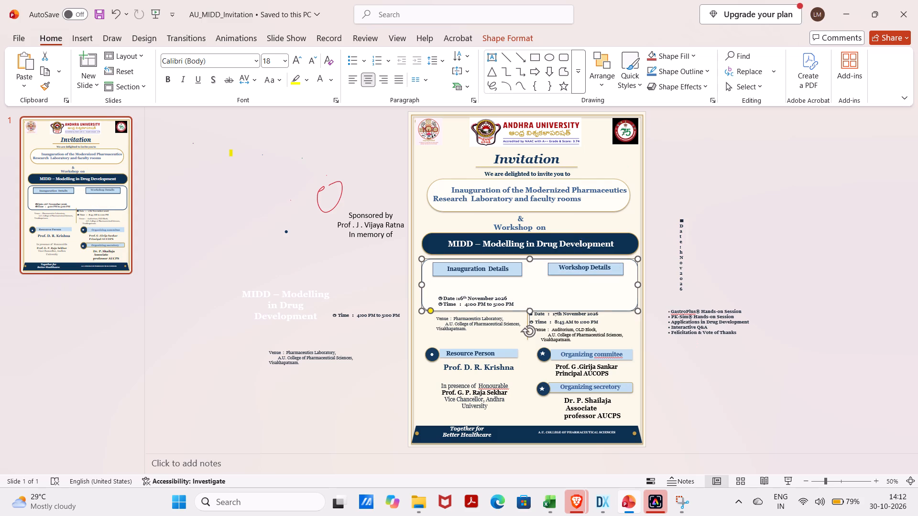
# Move the inauguration date and time text up inside the white frame, directly below the Inauguration Details heading.
pyautogui.click(515, 305)
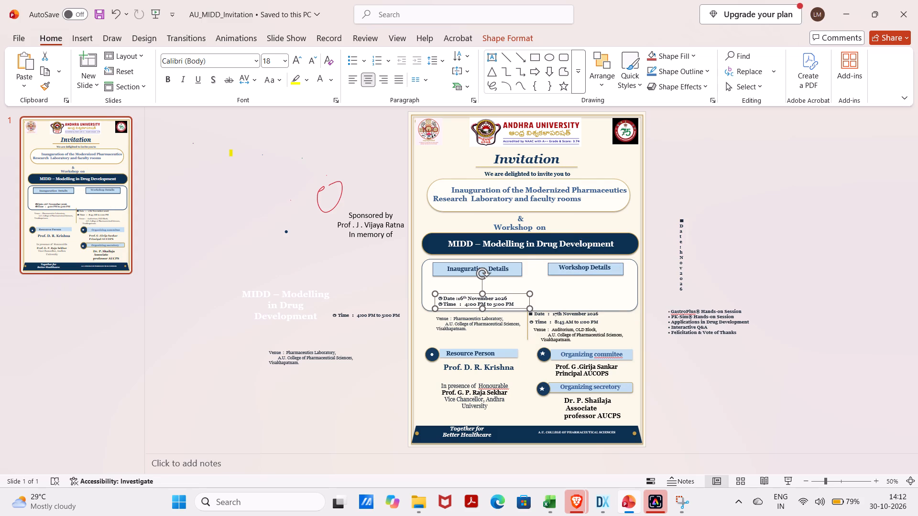
pyautogui.click(438, 291)
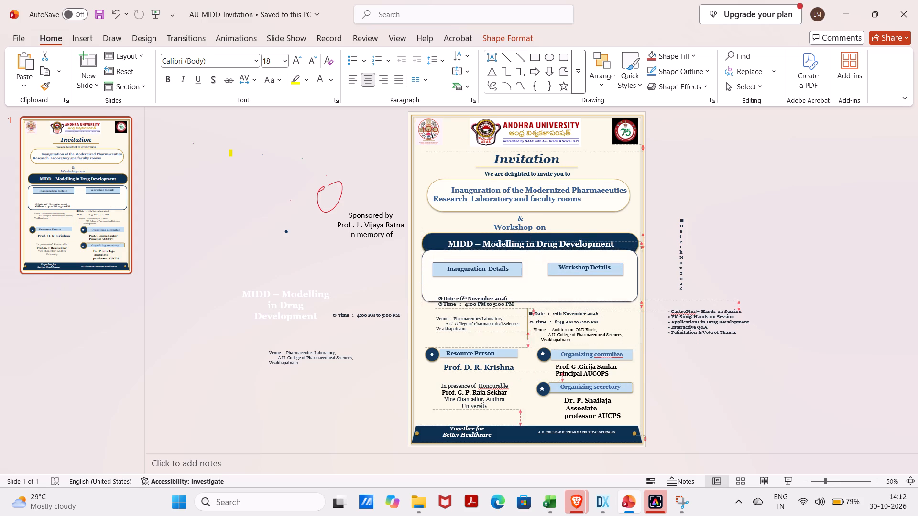
pyautogui.click(443, 330)
pyautogui.click(436, 319)
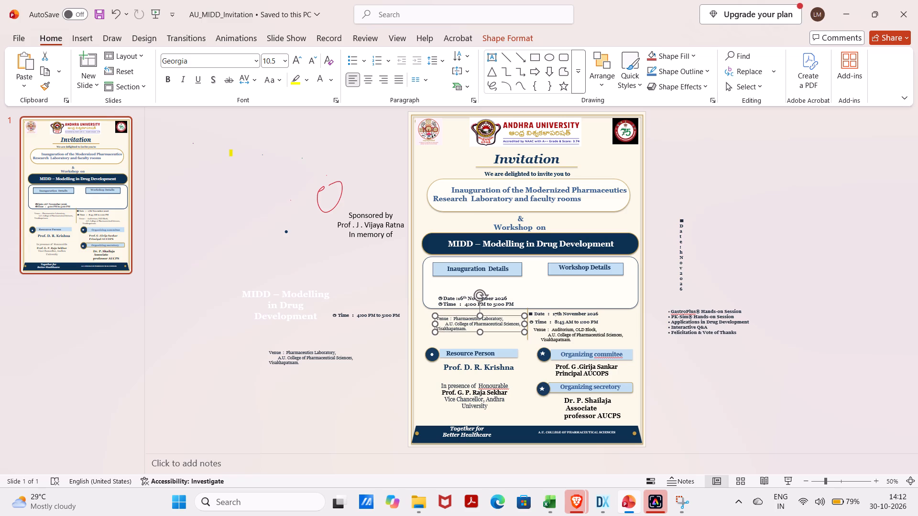
pyautogui.click(447, 302)
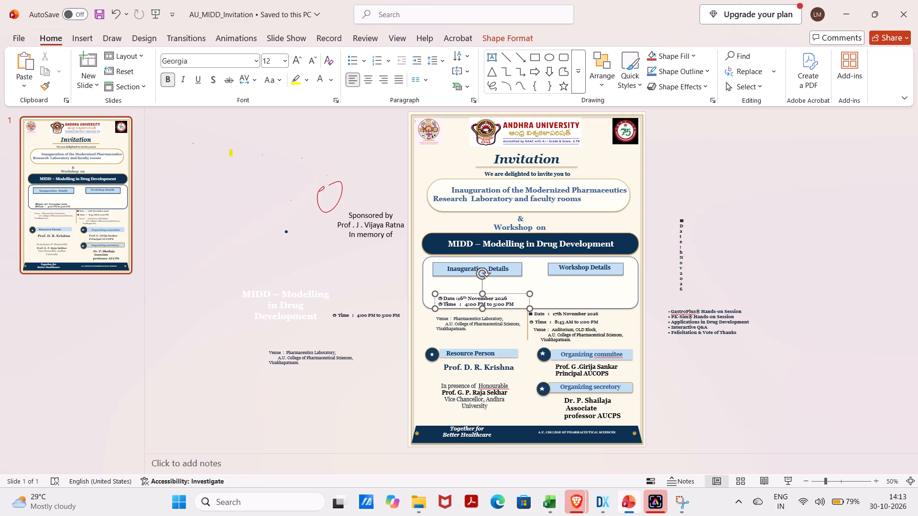
pyautogui.moveTo(436, 294); pyautogui.dragTo(435, 280)
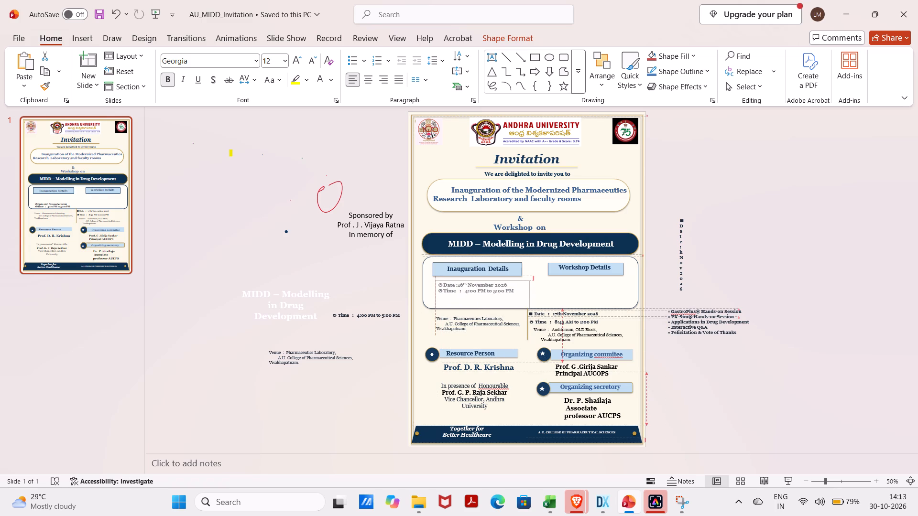
pyautogui.moveTo(435, 280); pyautogui.dragTo(435, 279)
pyautogui.moveTo(434, 294); pyautogui.dragTo(437, 280)
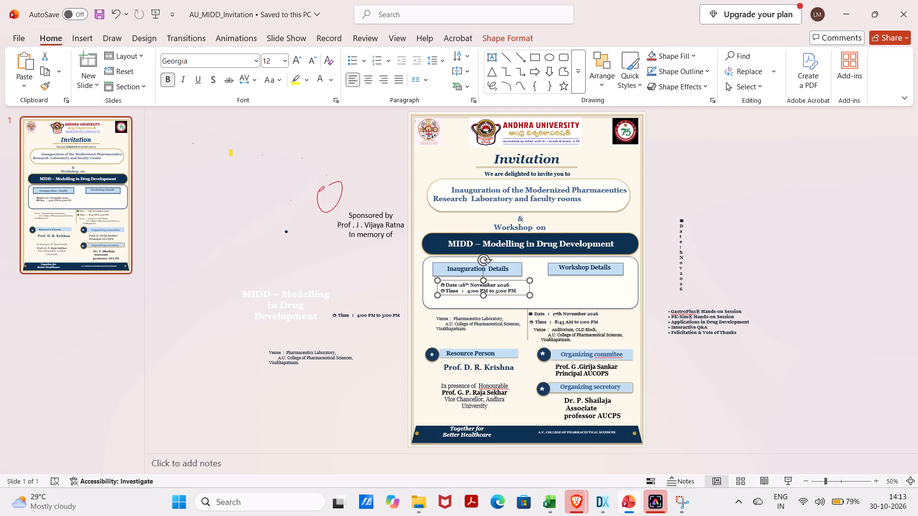
# Resize the Pharmaceutics Laboratory venue text box upward so its text sits below the inauguration time inside the white frame.
pyautogui.click(449, 326)
pyautogui.moveTo(435, 316); pyautogui.dragTo(439, 301)
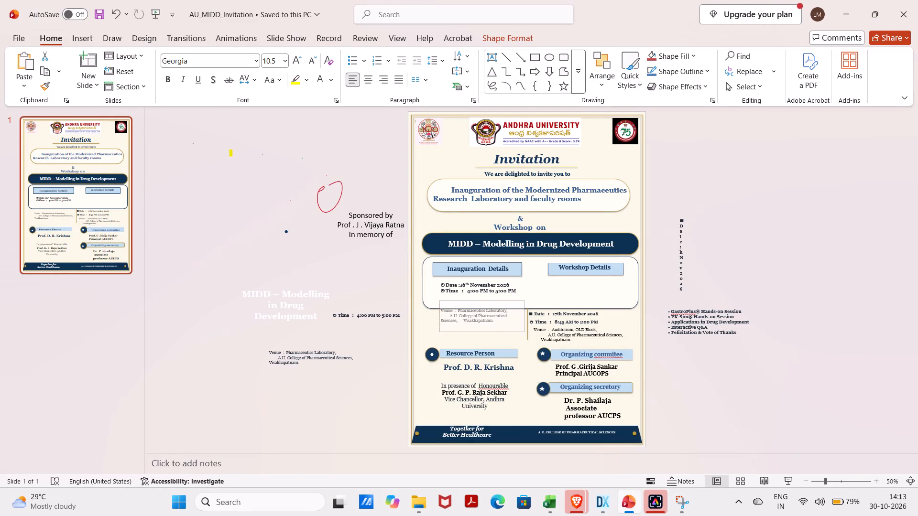
pyautogui.moveTo(439, 301); pyautogui.dragTo(434, 284)
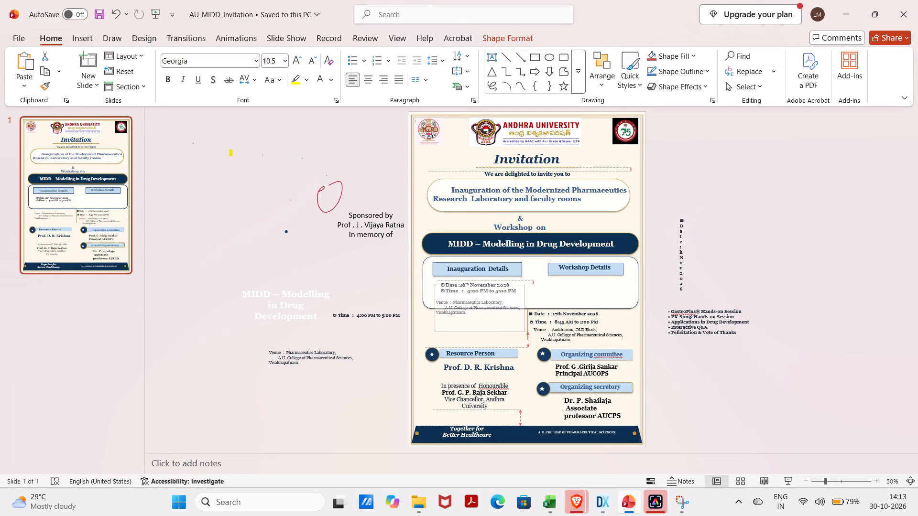
pyautogui.moveTo(434, 284); pyautogui.dragTo(437, 265)
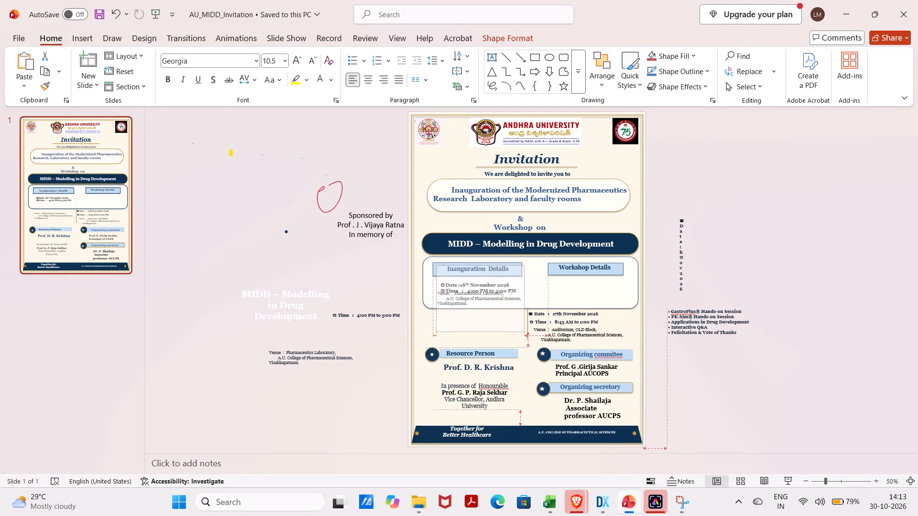
pyautogui.moveTo(437, 265); pyautogui.dragTo(439, 270)
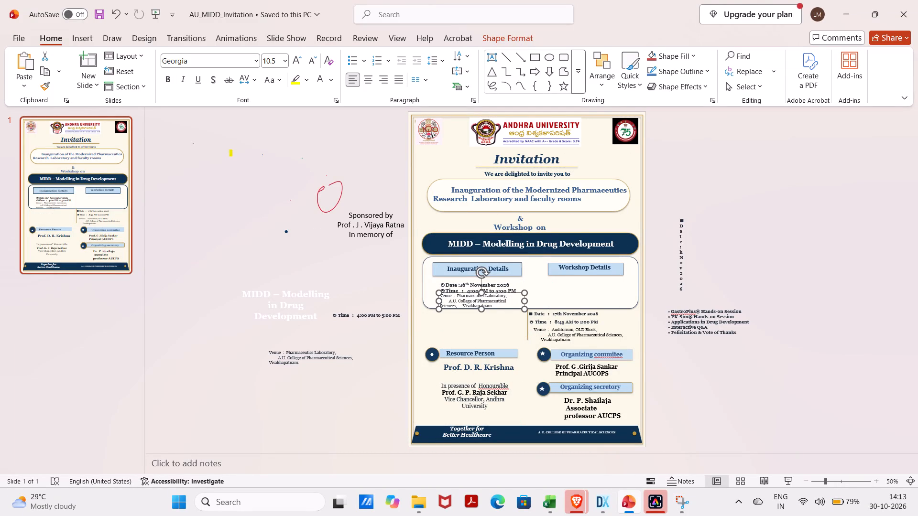
# Bring the workshop date and time lines up under the Workshop Details heading by resizing their text boxes.
pyautogui.click(525, 359)
pyautogui.click(548, 329)
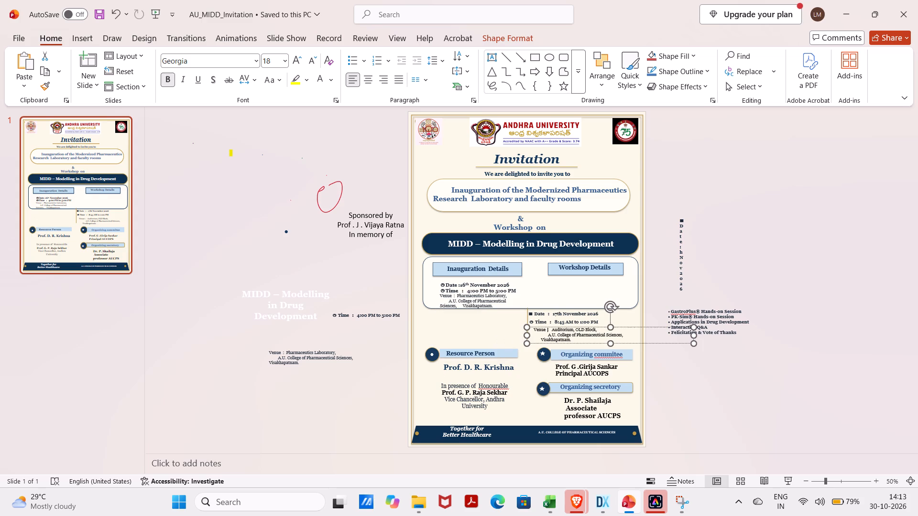
pyautogui.click(534, 311)
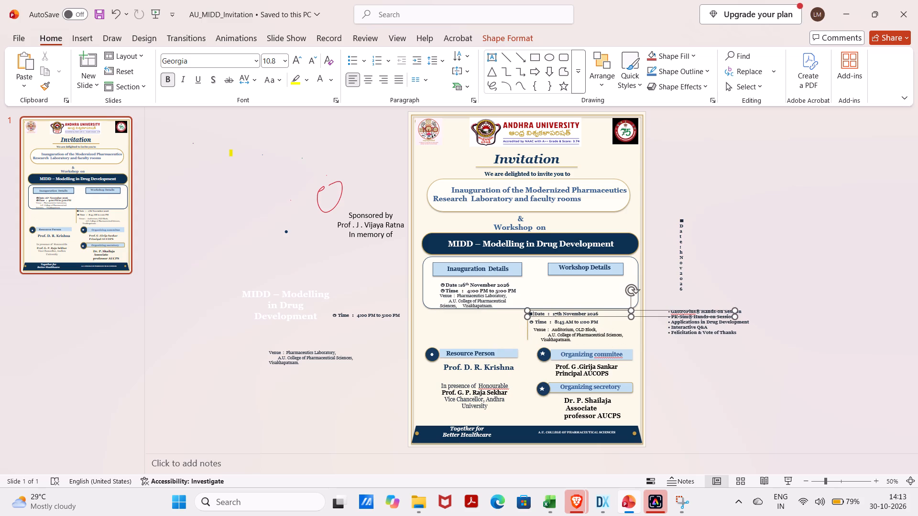
pyautogui.moveTo(529, 308); pyautogui.dragTo(544, 235)
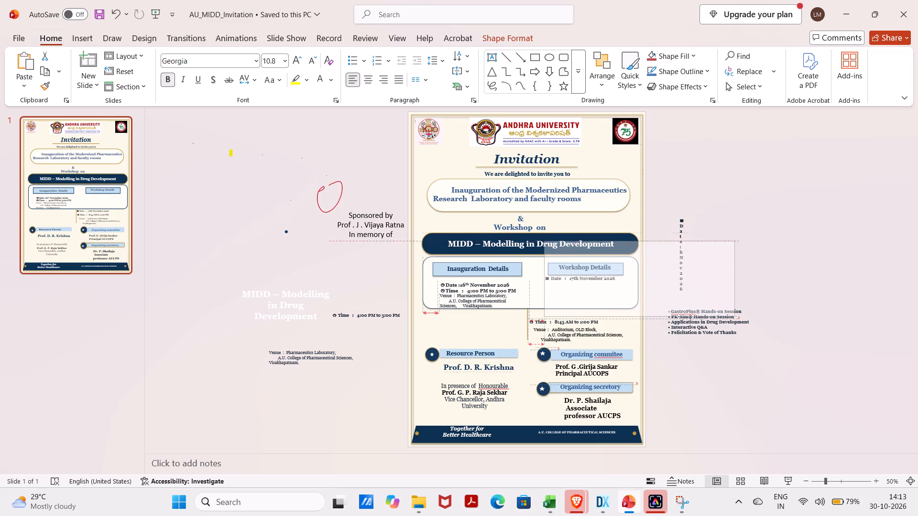
pyautogui.moveTo(544, 235); pyautogui.dragTo(544, 244)
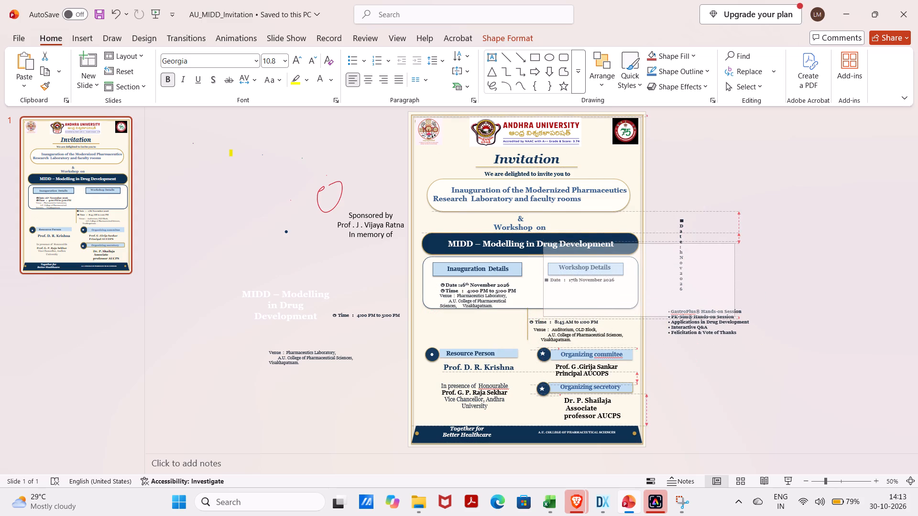
pyautogui.moveTo(544, 244); pyautogui.dragTo(544, 244)
pyautogui.click(548, 340)
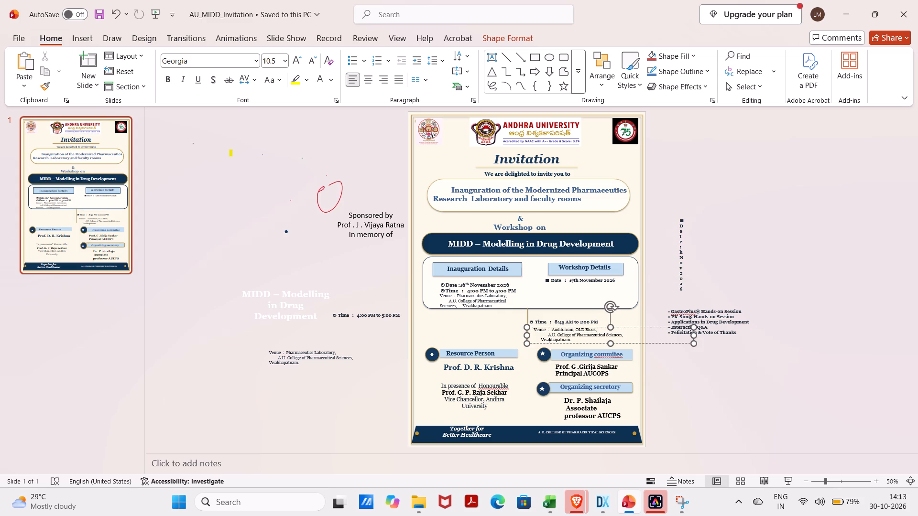
pyautogui.click(535, 322)
pyautogui.moveTo(529, 319); pyautogui.dragTo(546, 238)
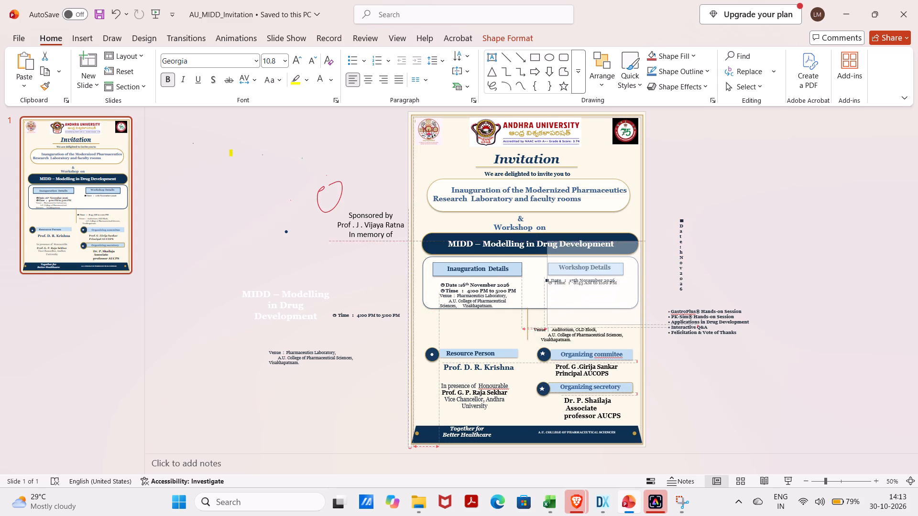
pyautogui.moveTo(546, 238); pyautogui.dragTo(547, 247)
# Resize the Auditorium, OLD Block venue text box upward so its text sits below the workshop time inside the white frame.
pyautogui.moveTo(572, 332); pyautogui.dragTo(559, 332)
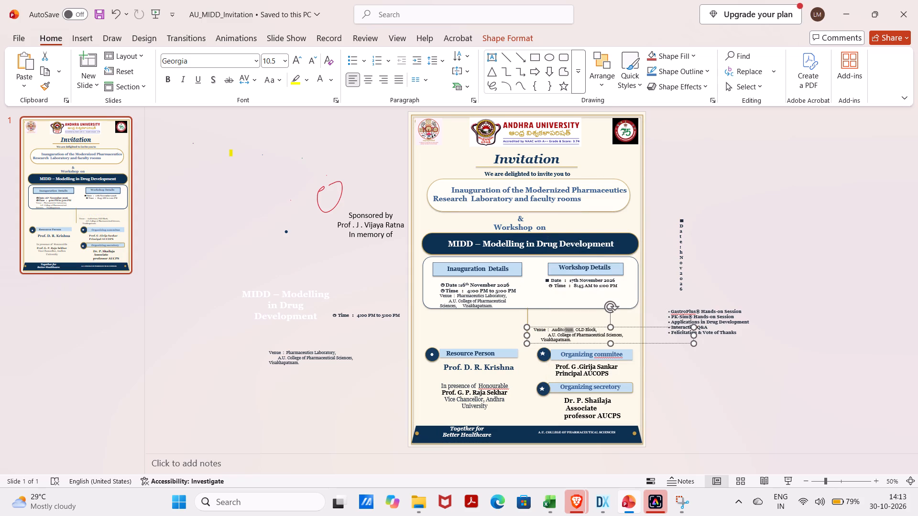
pyautogui.moveTo(559, 332); pyautogui.dragTo(527, 327)
pyautogui.click(527, 327)
pyautogui.moveTo(527, 327); pyautogui.dragTo(542, 284)
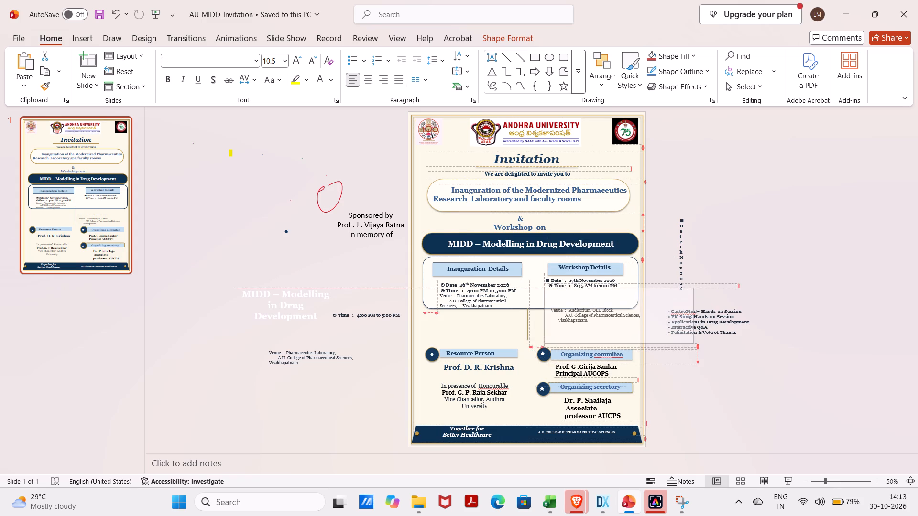
pyautogui.moveTo(542, 284); pyautogui.dragTo(541, 247)
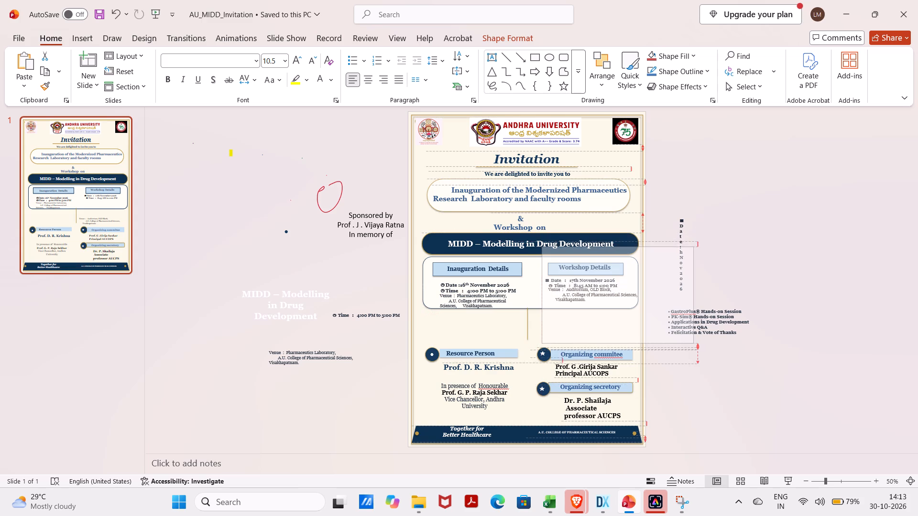
pyautogui.moveTo(541, 247); pyautogui.dragTo(541, 247)
# Move the vertical gold divider line into the white frame between the inauguration and workshop details.
pyautogui.click(531, 315)
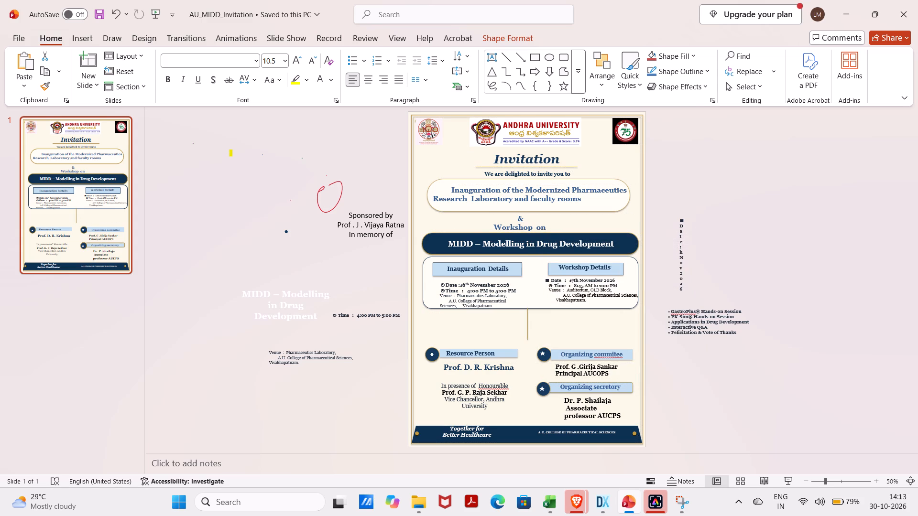
pyautogui.click(528, 316)
pyautogui.moveTo(528, 316); pyautogui.dragTo(531, 296)
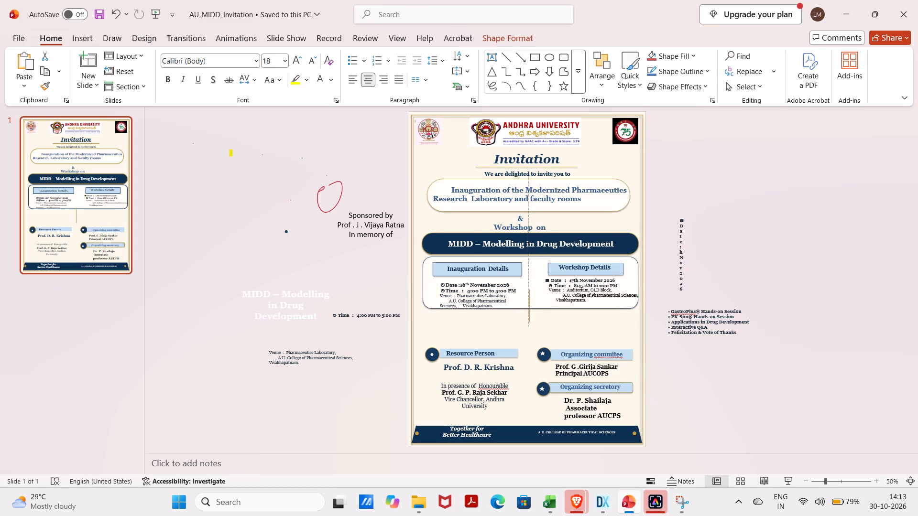
pyautogui.moveTo(531, 296); pyautogui.dragTo(536, 279)
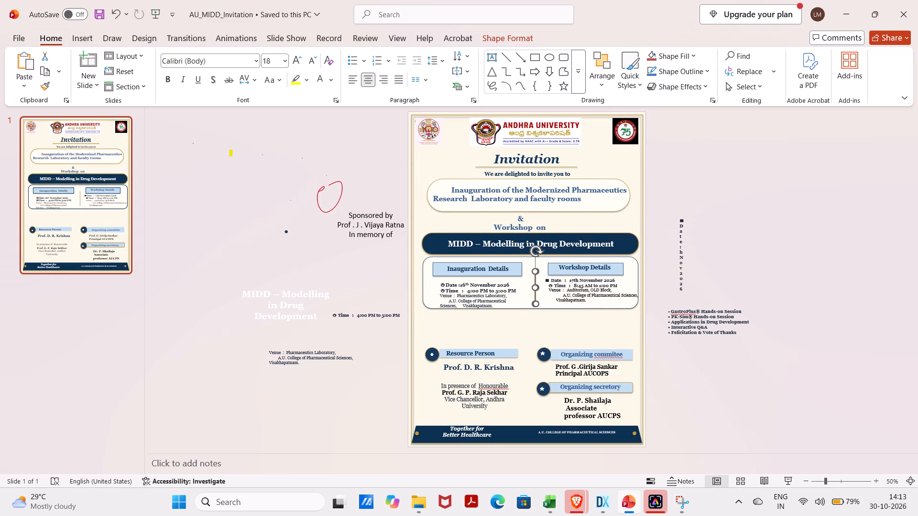
# Resize the off-slide "Sponsored by" text box into a narrower, slightly lower box with its text upright.
pyautogui.click(395, 232)
pyautogui.moveTo(378, 222); pyautogui.dragTo(419, 291)
pyautogui.moveTo(333, 211); pyautogui.dragTo(324, 320)
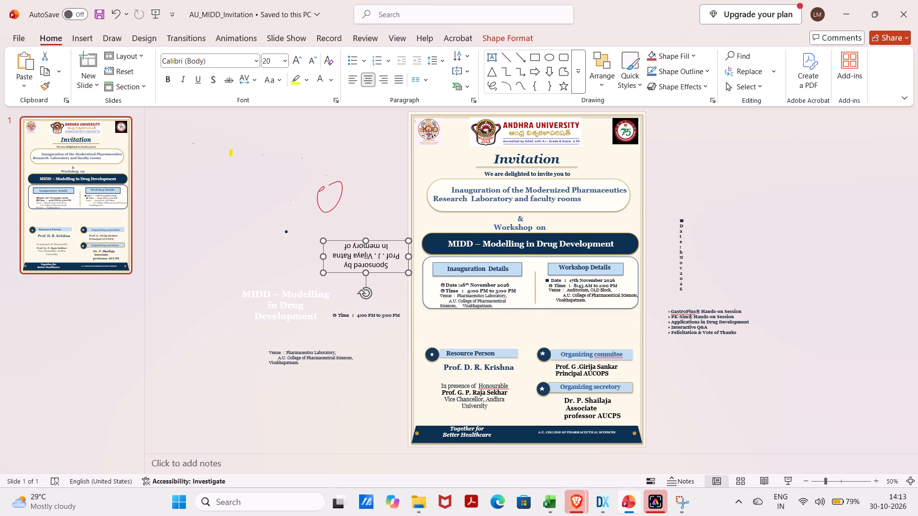
pyautogui.moveTo(406, 274); pyautogui.dragTo(400, 258)
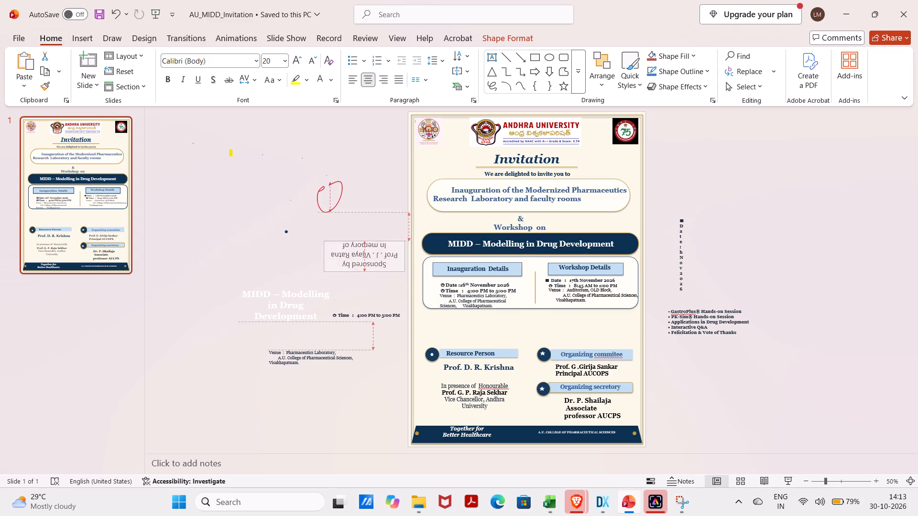
pyautogui.moveTo(400, 258); pyautogui.dragTo(393, 229)
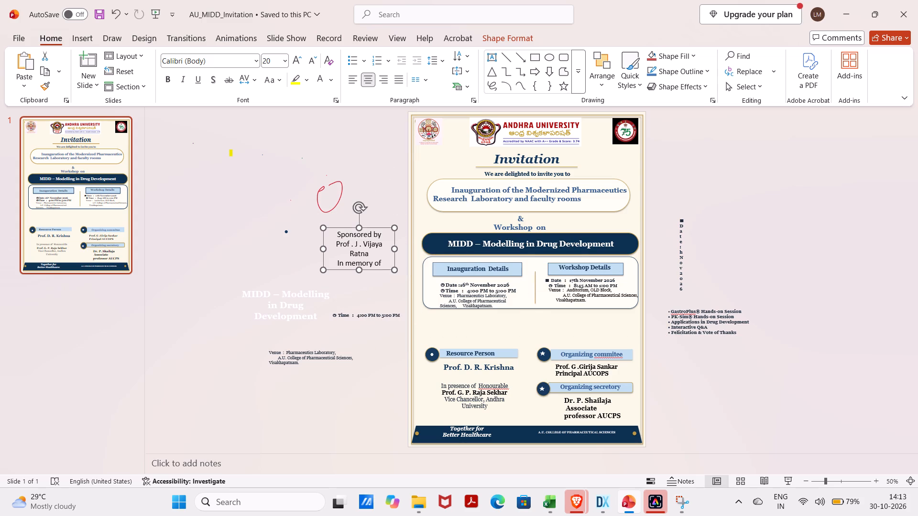
# Copy the off-slide sponsorship text into a new text box below the inauguration details and narrow that box.
pyautogui.moveTo(384, 261); pyautogui.dragTo(337, 233)
pyautogui.hotkey('ctrl', 'c')
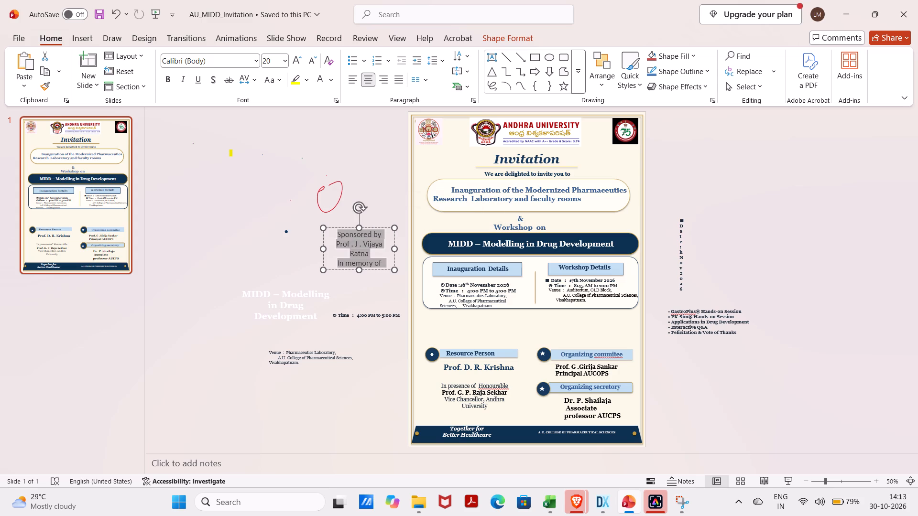
pyautogui.click(437, 327)
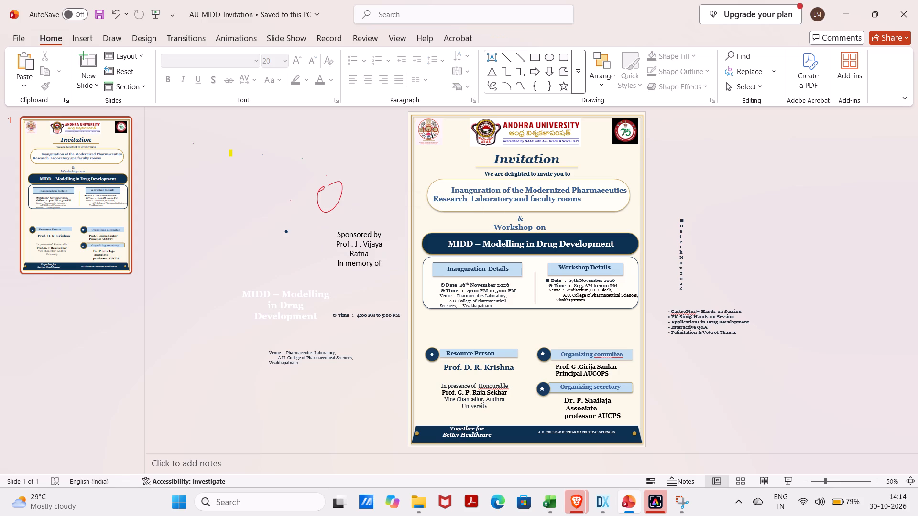
pyautogui.doubleClick(445, 327)
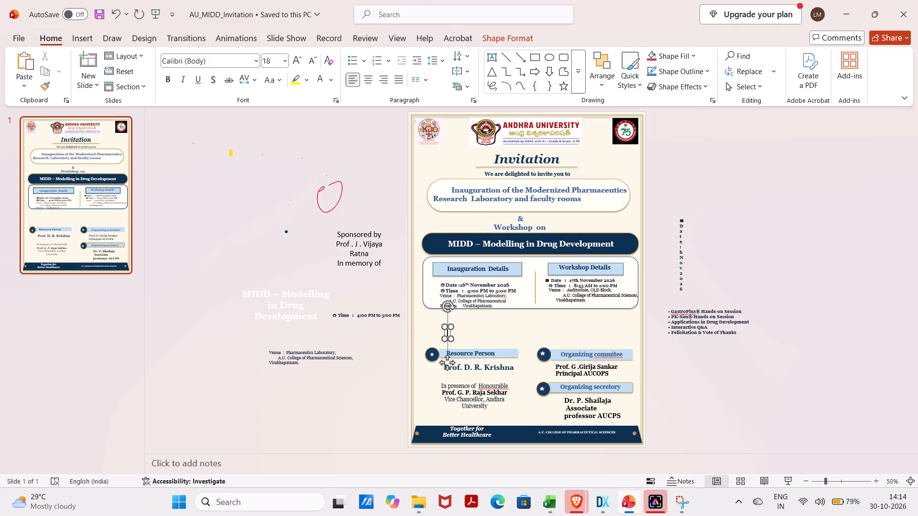
pyautogui.hotkey('ctrl', 'v')
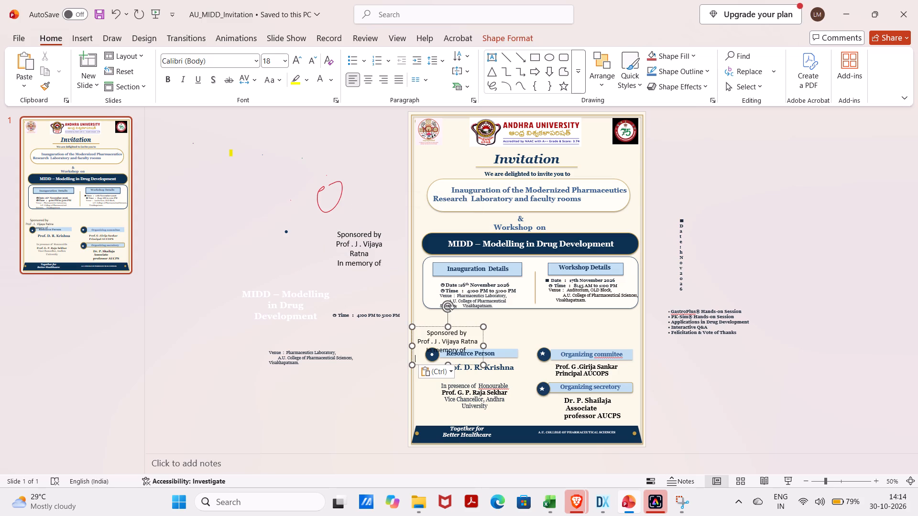
pyautogui.moveTo(412, 325); pyautogui.dragTo(437, 301)
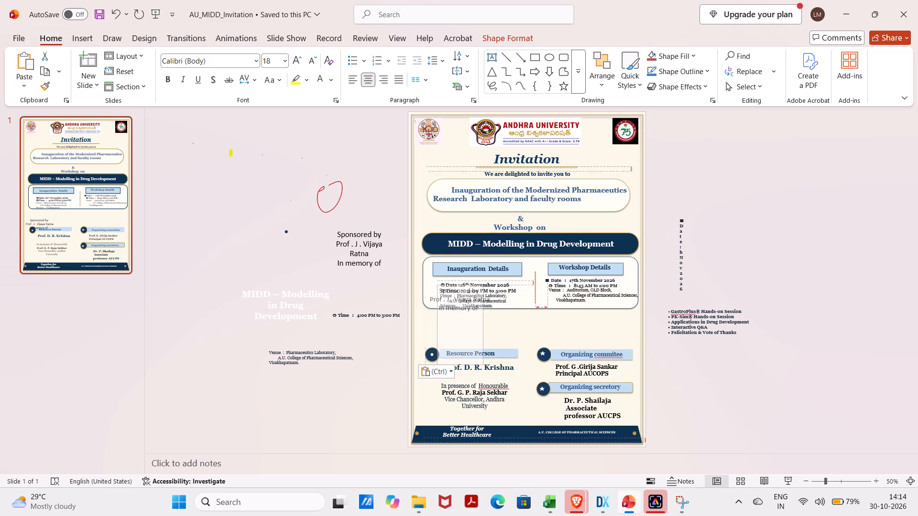
pyautogui.moveTo(437, 301); pyautogui.dragTo(445, 327)
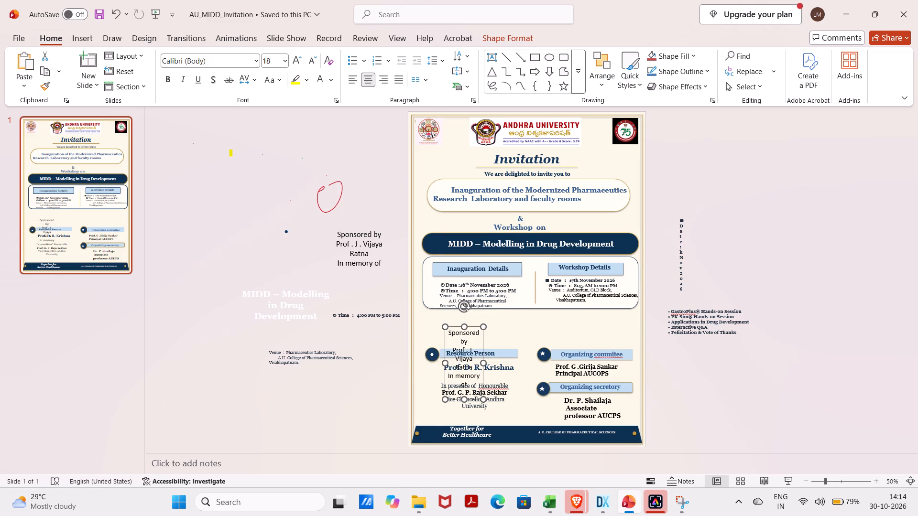
# Extend the white details frame's bottom edge downward to leave space below the venue text.
pyautogui.click(528, 307)
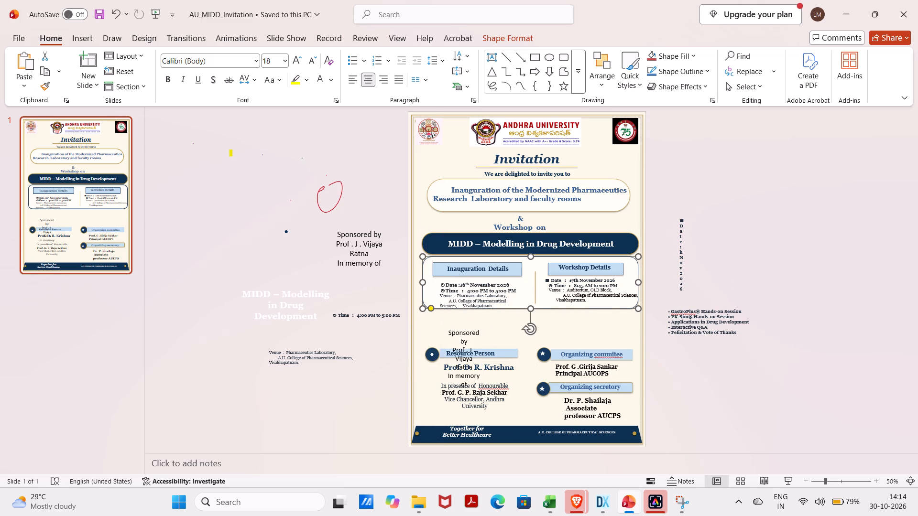
pyautogui.moveTo(531, 309); pyautogui.dragTo(533, 322)
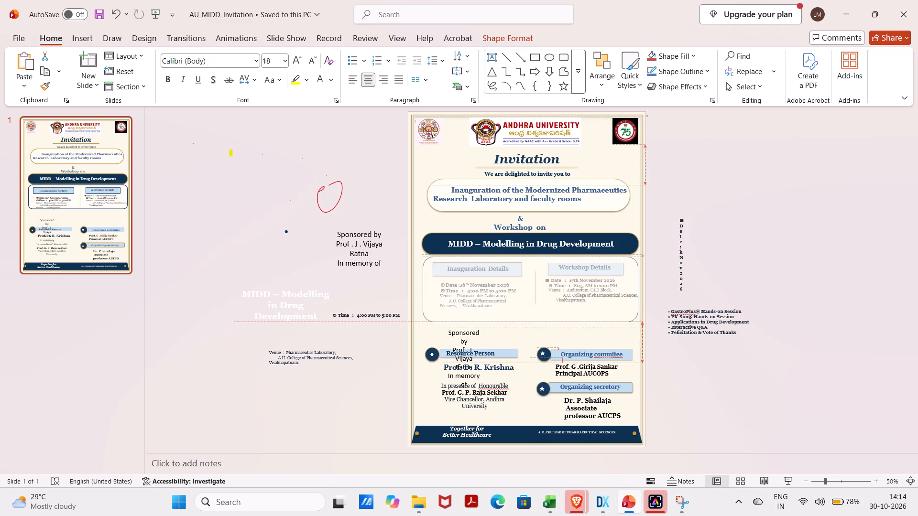
pyautogui.moveTo(533, 322); pyautogui.dragTo(533, 321)
# Move the star and its dark circle beside "Organizing commitee" upward, just below the white details frame.
pyautogui.click(568, 354)
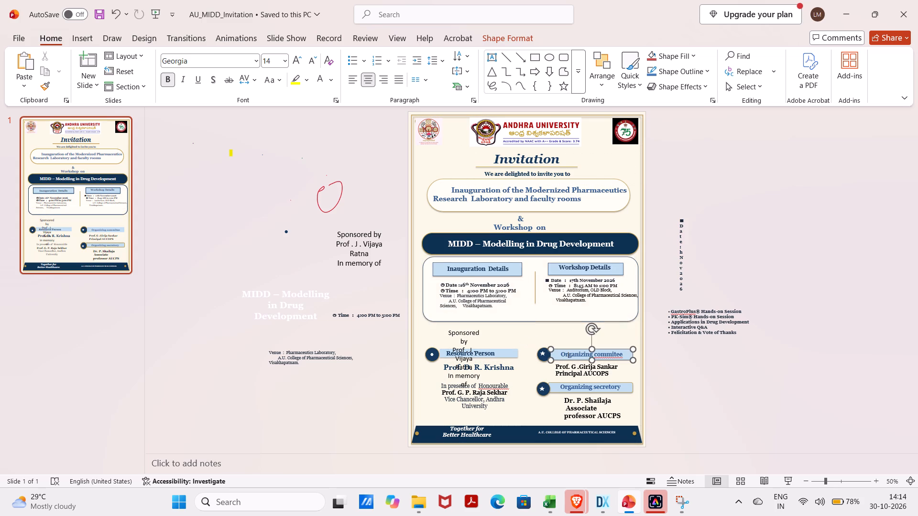
pyautogui.moveTo(552, 353); pyautogui.dragTo(554, 341)
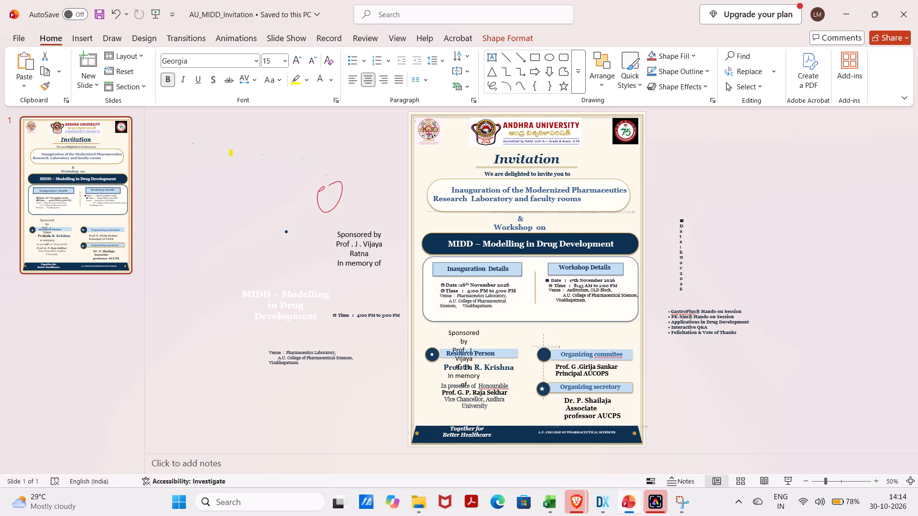
pyautogui.moveTo(554, 341); pyautogui.dragTo(556, 333)
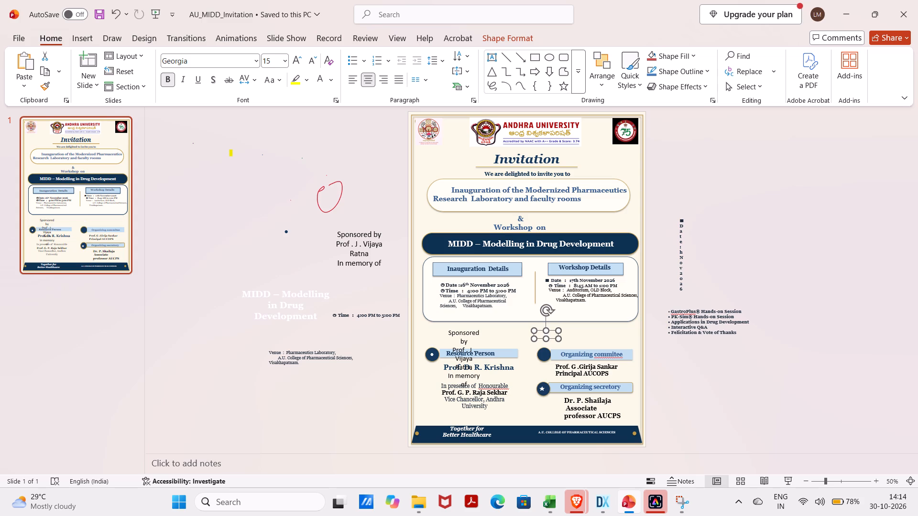
pyautogui.click(545, 360)
pyautogui.moveTo(545, 360); pyautogui.dragTo(546, 342)
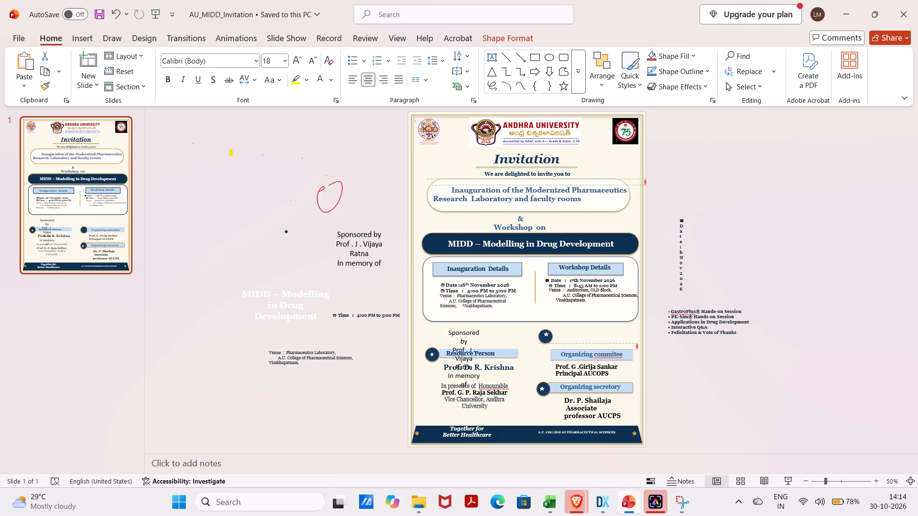
pyautogui.moveTo(546, 342); pyautogui.dragTo(547, 341)
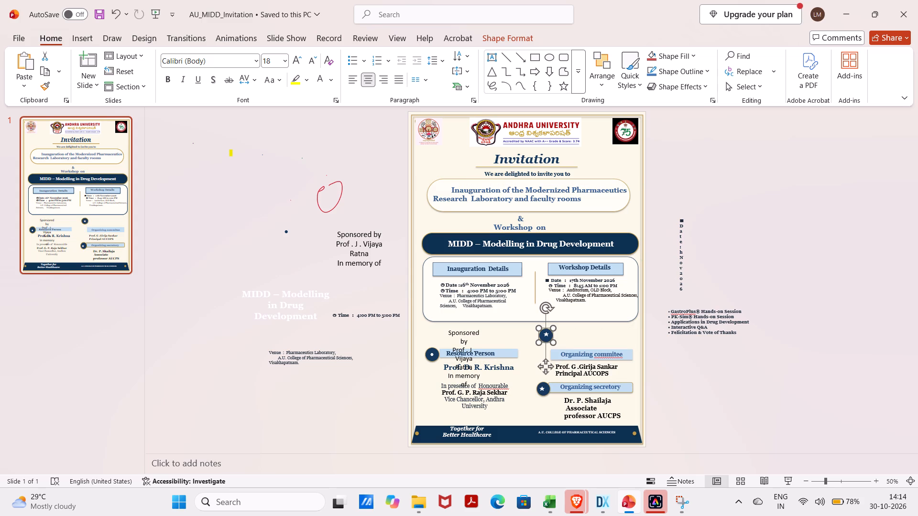
# Resize the "Organizing commitee" label into a short bar positioned higher, level with its raised star icon.
pyautogui.click(568, 356)
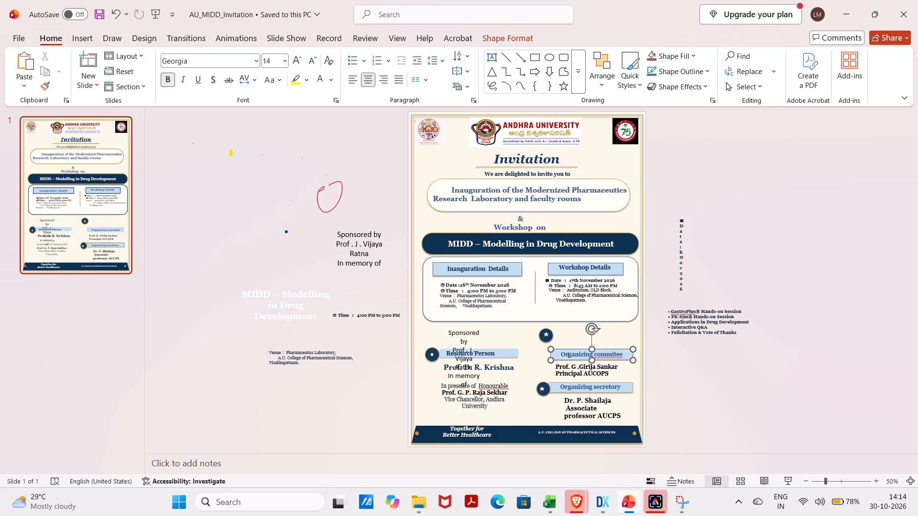
pyautogui.moveTo(549, 349); pyautogui.dragTo(555, 333)
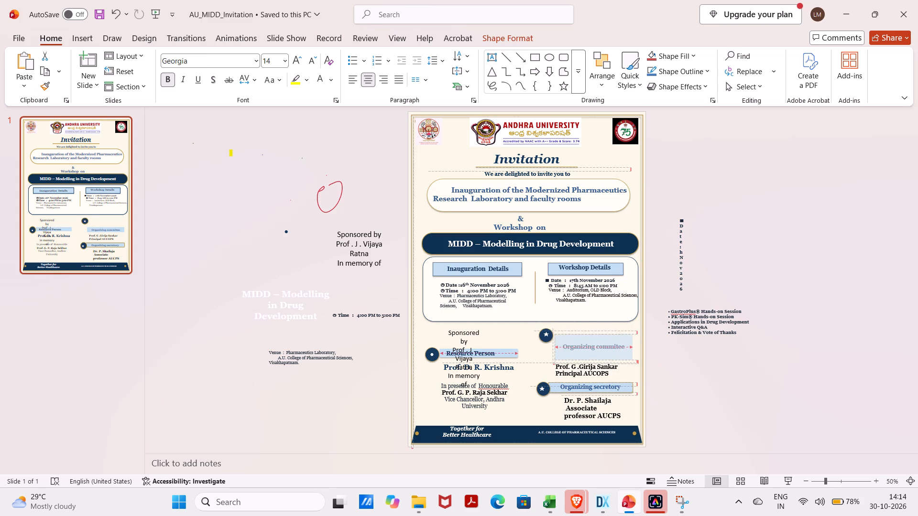
pyautogui.moveTo(555, 333); pyautogui.dragTo(554, 312)
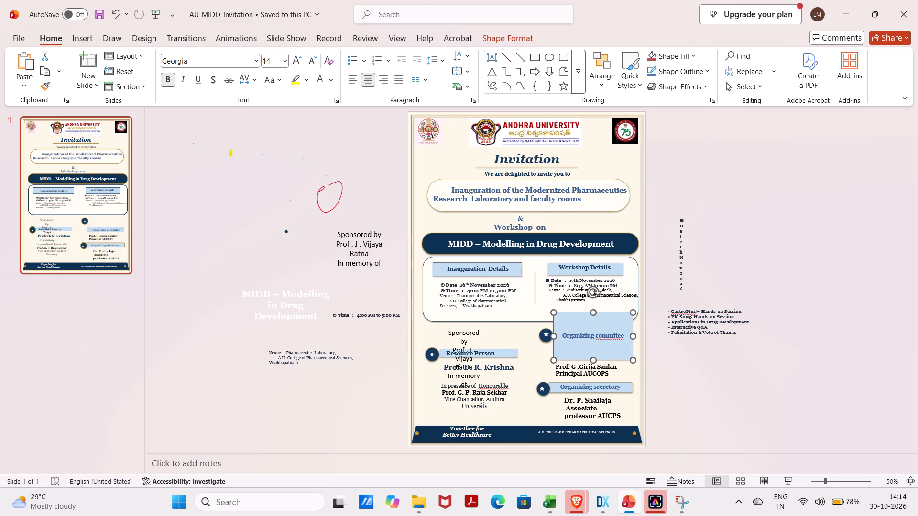
pyautogui.moveTo(555, 363); pyautogui.dragTo(555, 354)
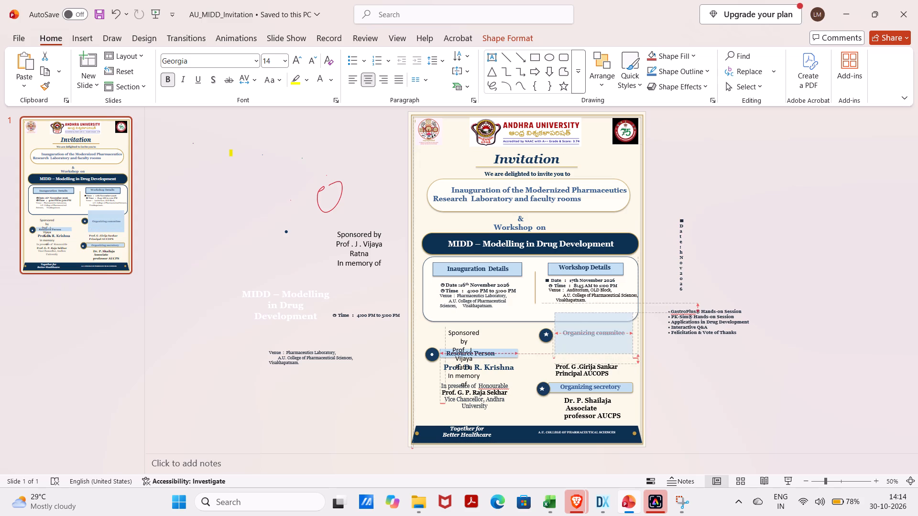
pyautogui.moveTo(555, 354); pyautogui.dragTo(554, 345)
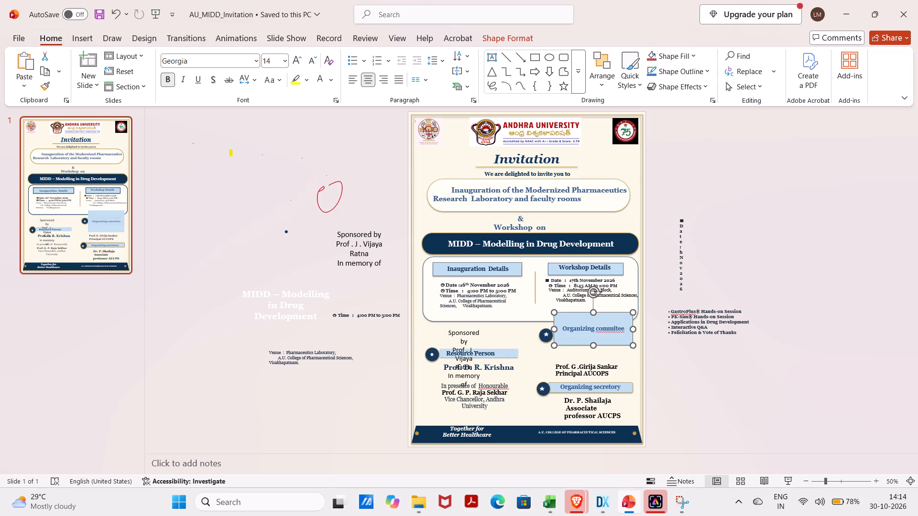
pyautogui.moveTo(555, 312); pyautogui.dragTo(555, 322)
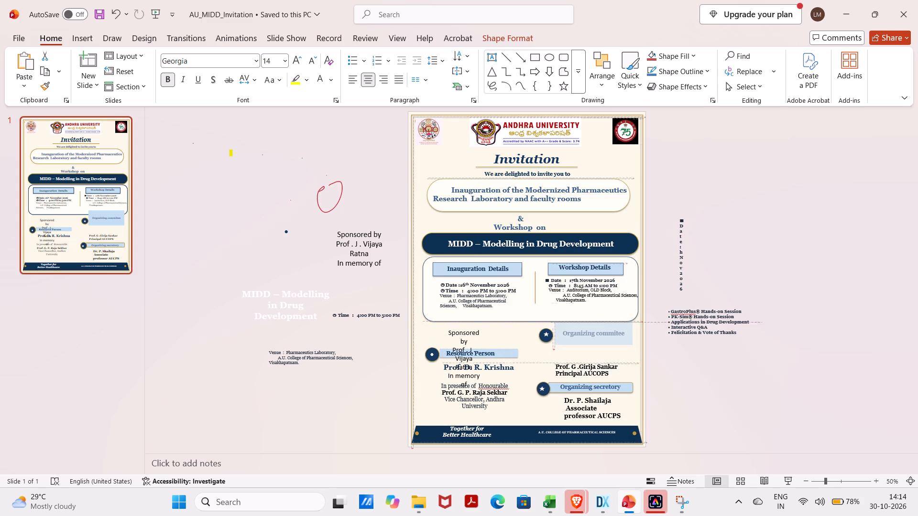
pyautogui.moveTo(555, 322); pyautogui.dragTo(555, 329)
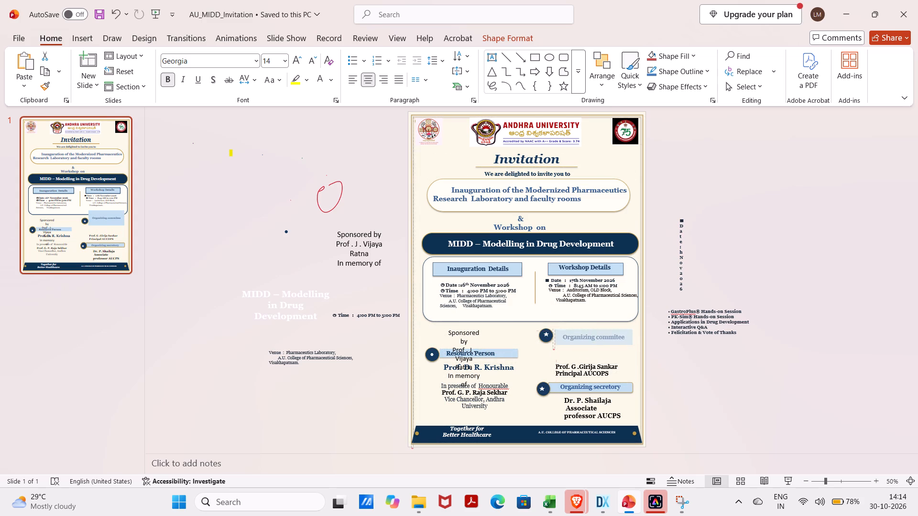
pyautogui.moveTo(555, 329); pyautogui.dragTo(554, 328)
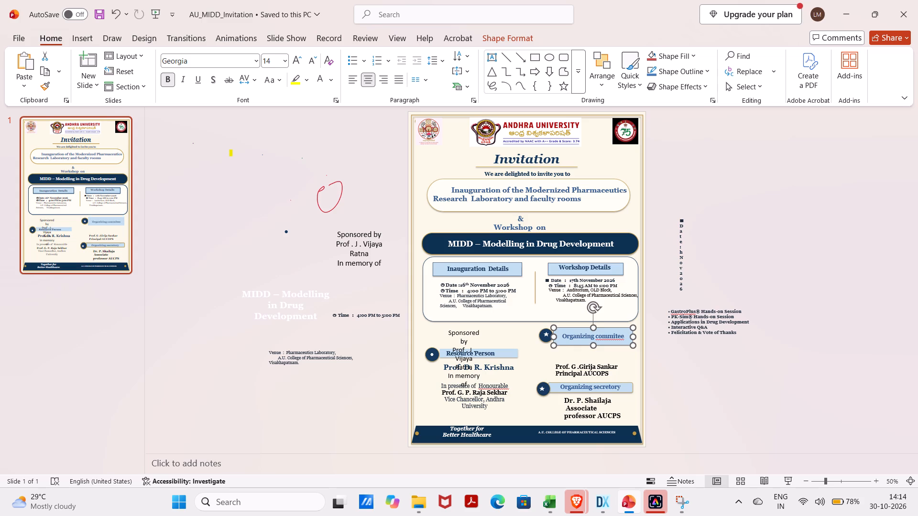
pyautogui.click(554, 344)
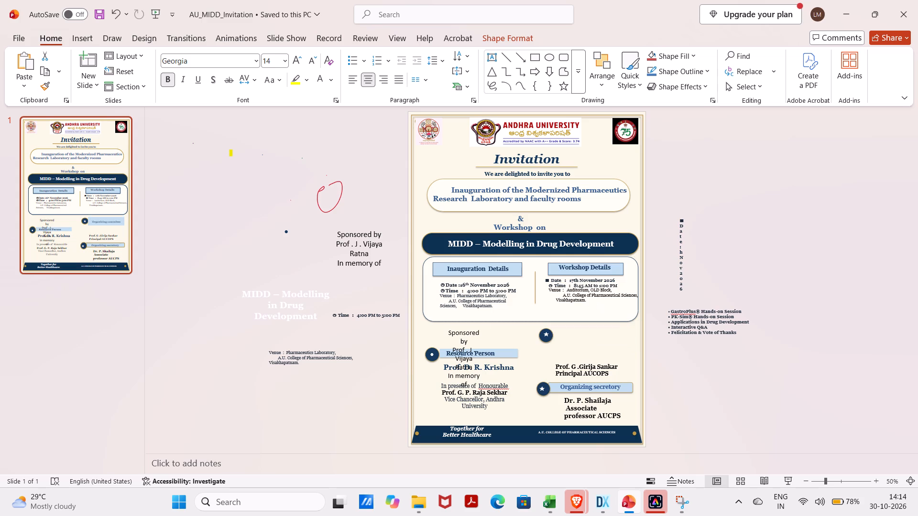
# Move the principal's name and title text box up, closer to the "Organizing commitee" label.
pyautogui.click(560, 375)
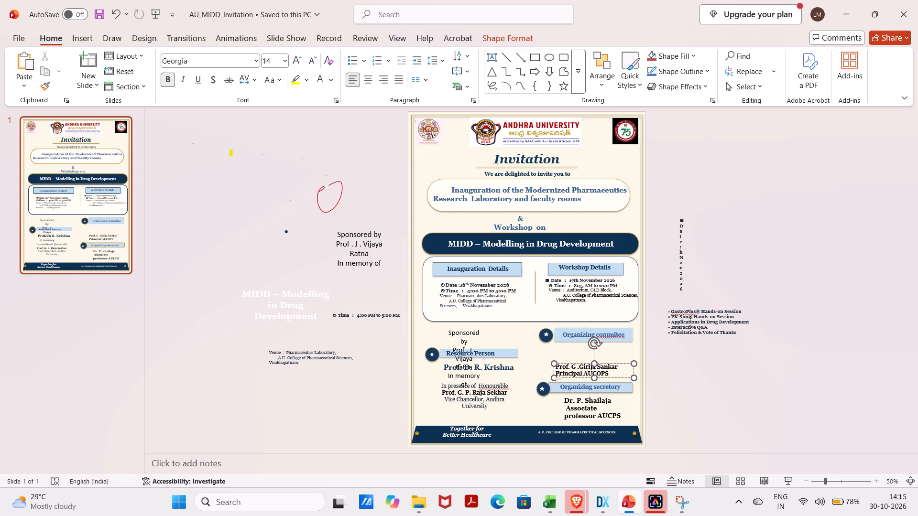
pyautogui.moveTo(555, 365); pyautogui.dragTo(556, 355)
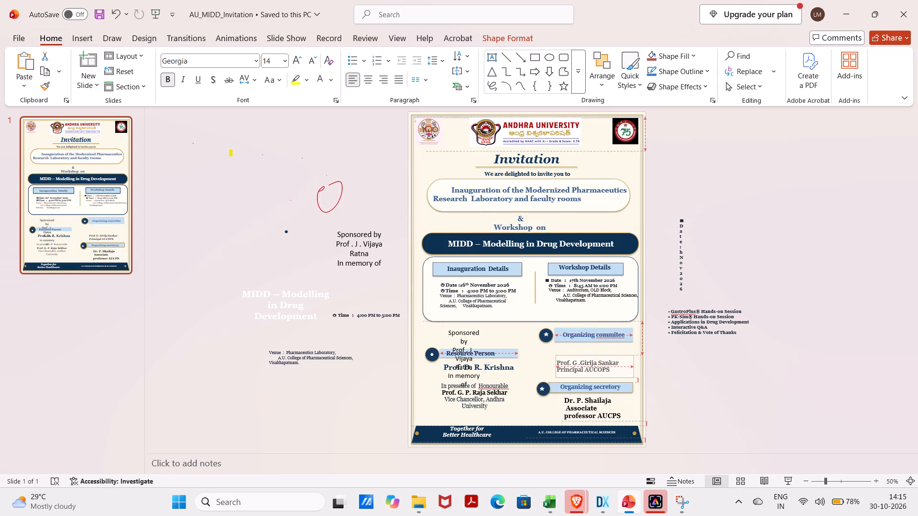
pyautogui.moveTo(556, 355); pyautogui.dragTo(557, 343)
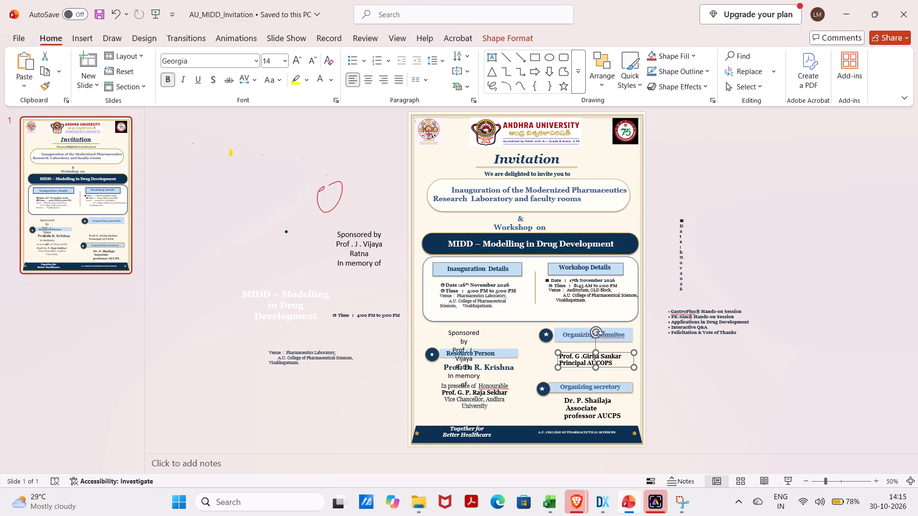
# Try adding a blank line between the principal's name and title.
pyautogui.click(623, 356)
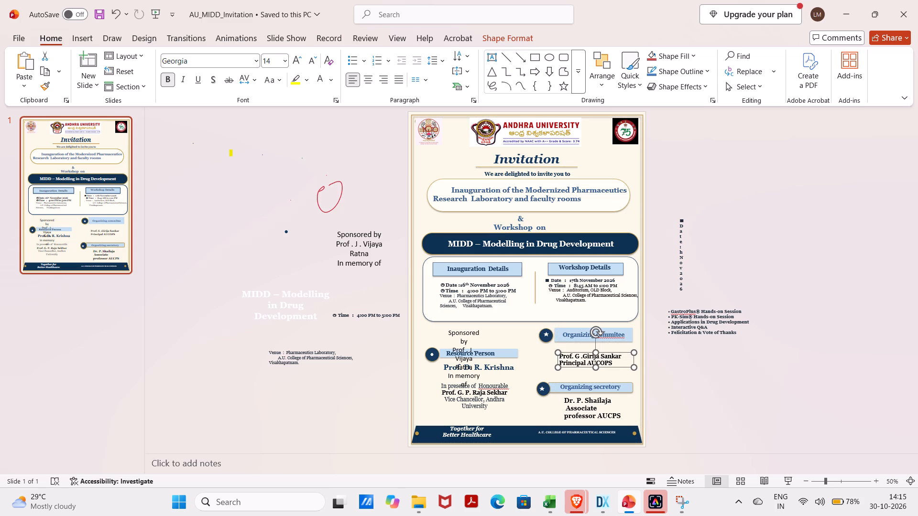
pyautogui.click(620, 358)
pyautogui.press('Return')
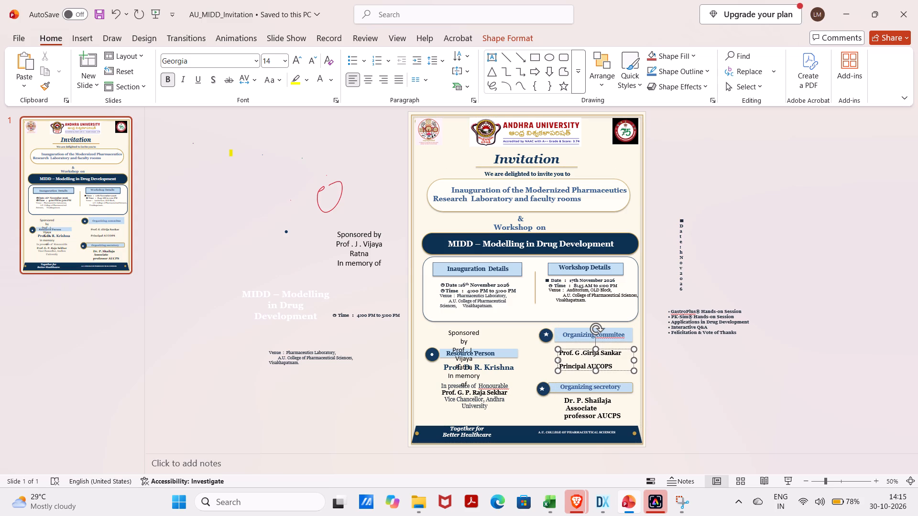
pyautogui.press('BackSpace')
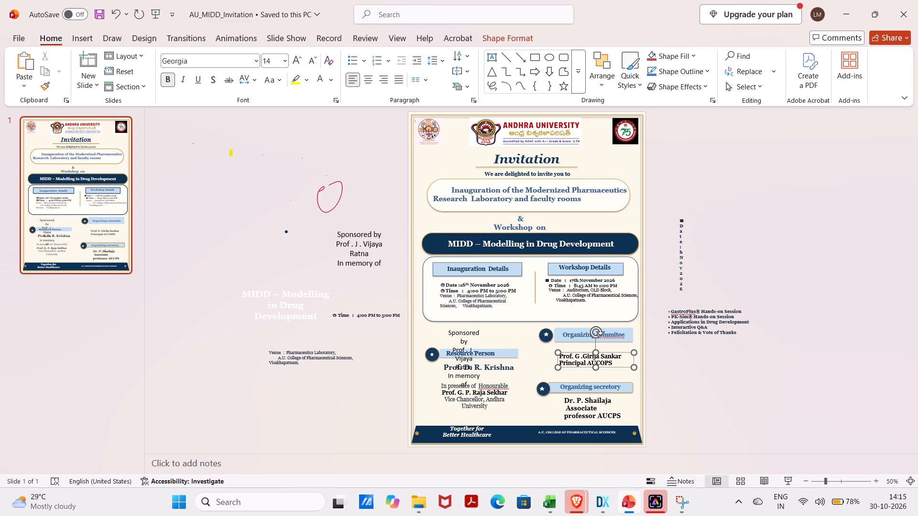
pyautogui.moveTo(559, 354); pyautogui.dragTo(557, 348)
# Shift the star and its dark circle slightly right so they sit against the "Organizing commitee" label.
pyautogui.click(546, 335)
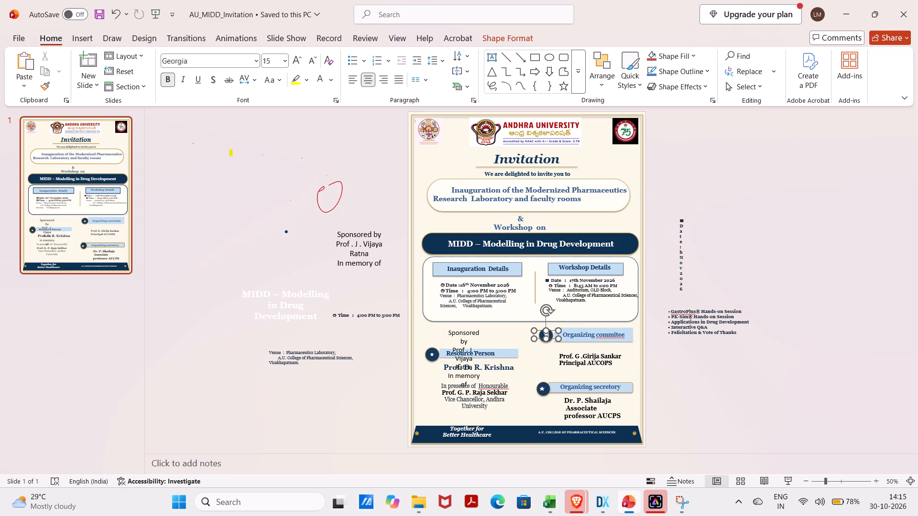
pyautogui.click(542, 335)
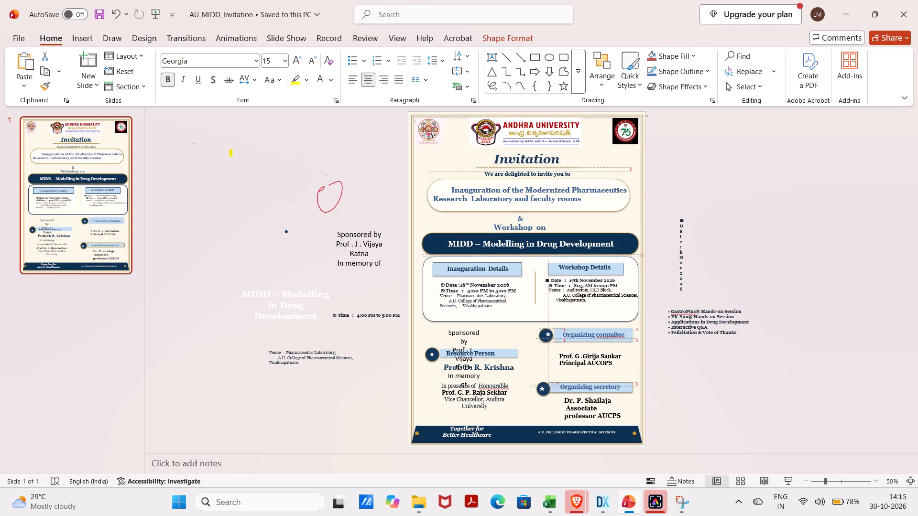
pyautogui.click(541, 343)
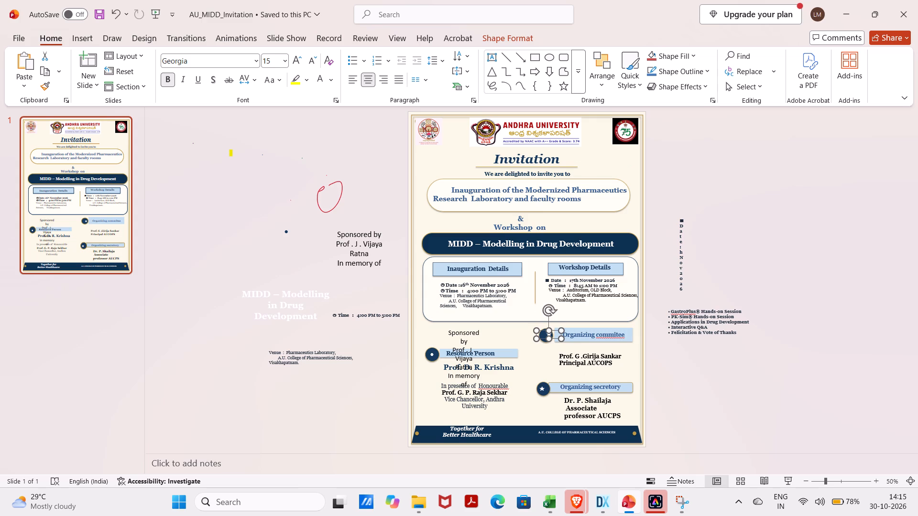
pyautogui.click(540, 358)
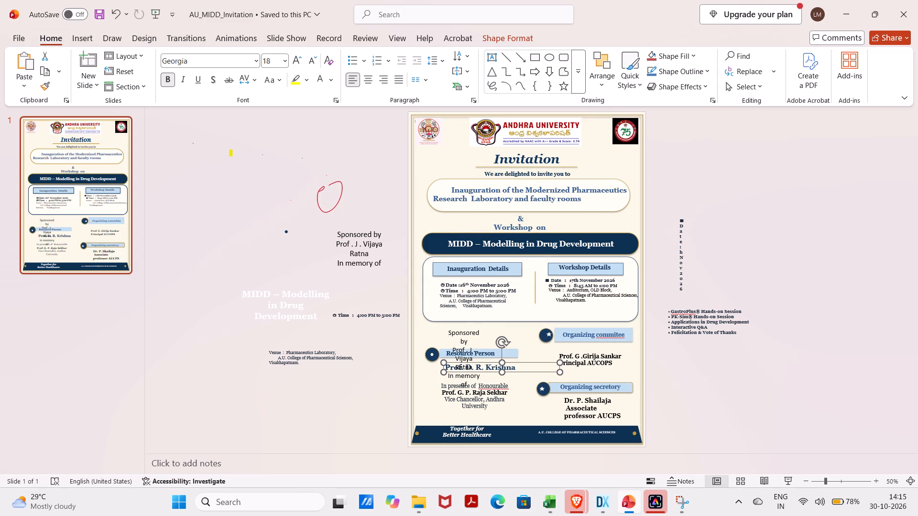
pyautogui.click(541, 341)
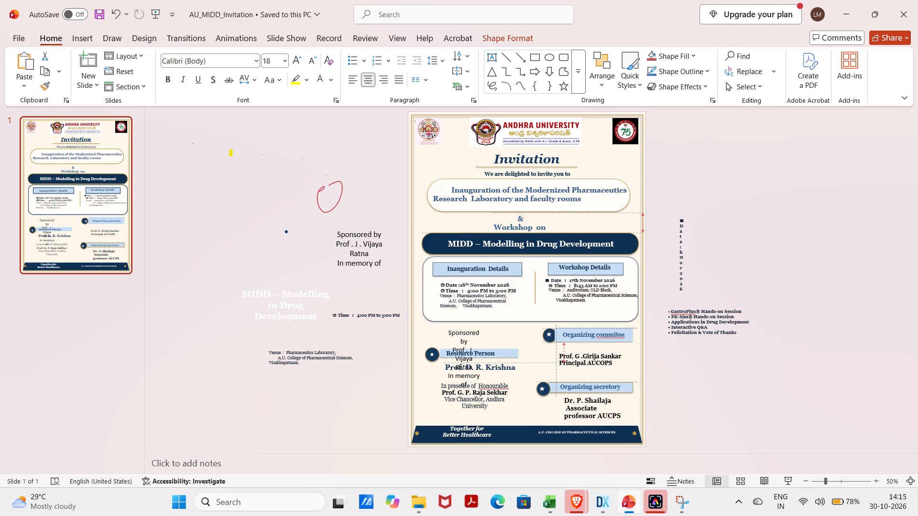
# Nudge the "Organizing secretary" label up and right, and raise its star and dark circle level with it.
pyautogui.click(555, 389)
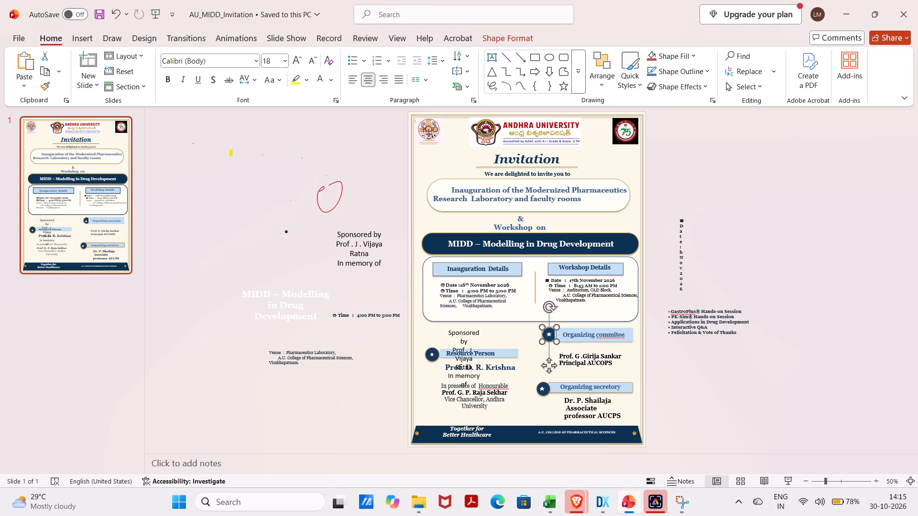
pyautogui.moveTo(555, 389); pyautogui.dragTo(558, 385)
pyautogui.click(550, 390)
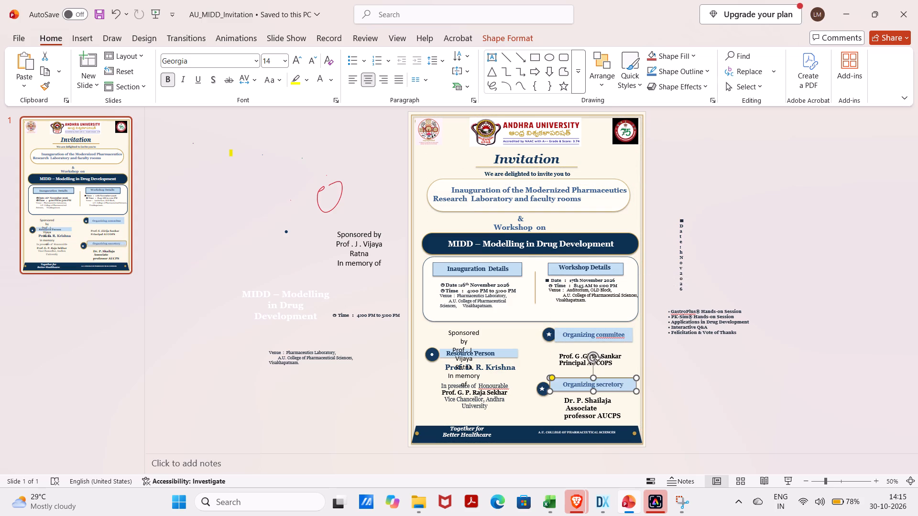
pyautogui.click(545, 388)
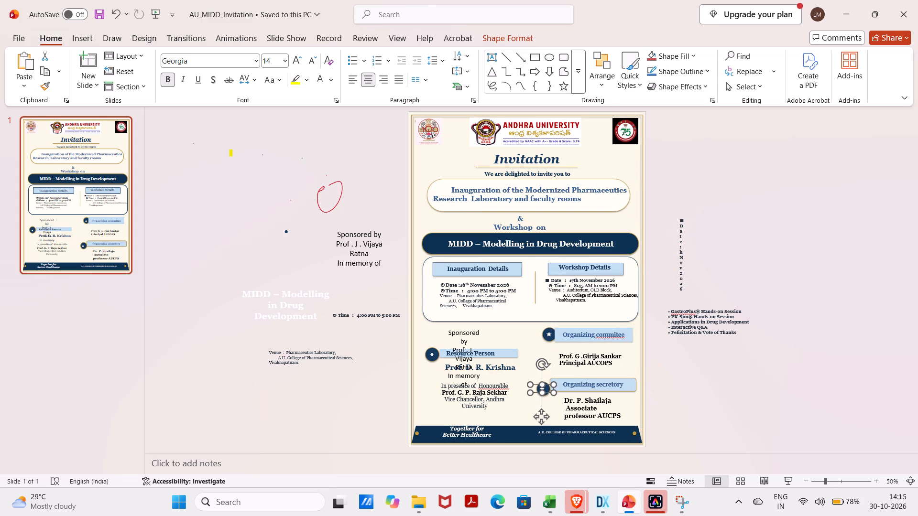
pyautogui.click(545, 388)
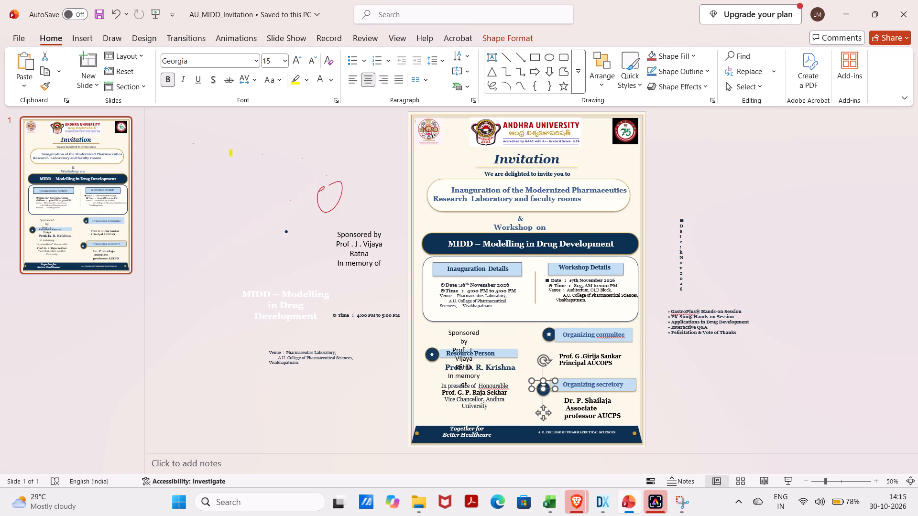
pyautogui.click(540, 391)
pyautogui.moveTo(531, 401); pyautogui.dragTo(542, 394)
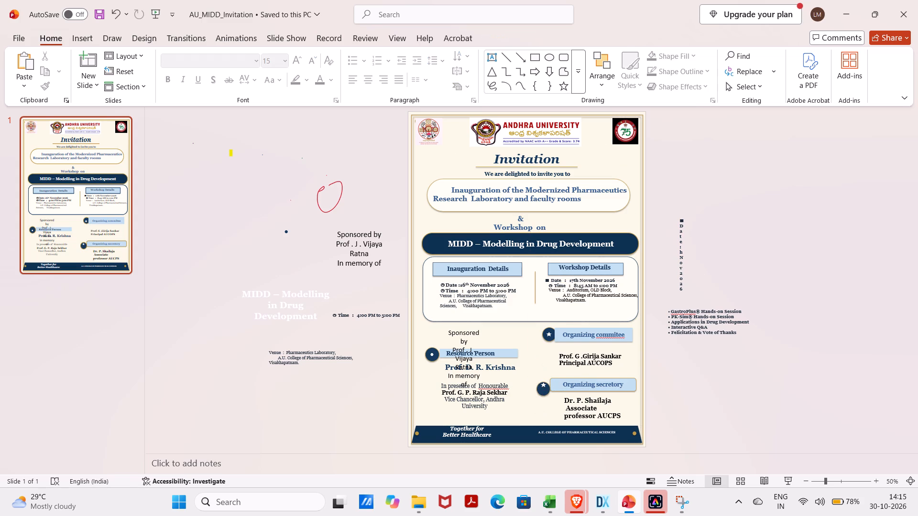
pyautogui.click(542, 394)
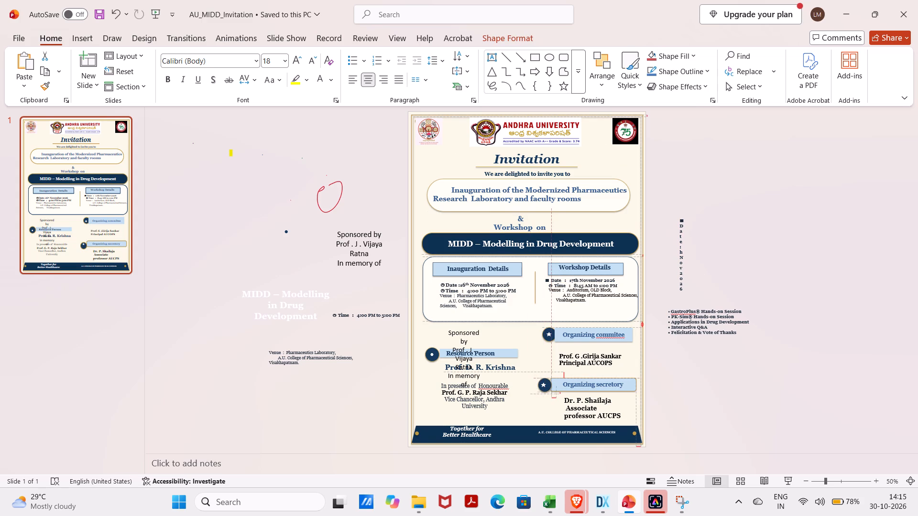
# Insert a space after the initial's period in the principal's name under "Organizing commitee".
pyautogui.click(521, 408)
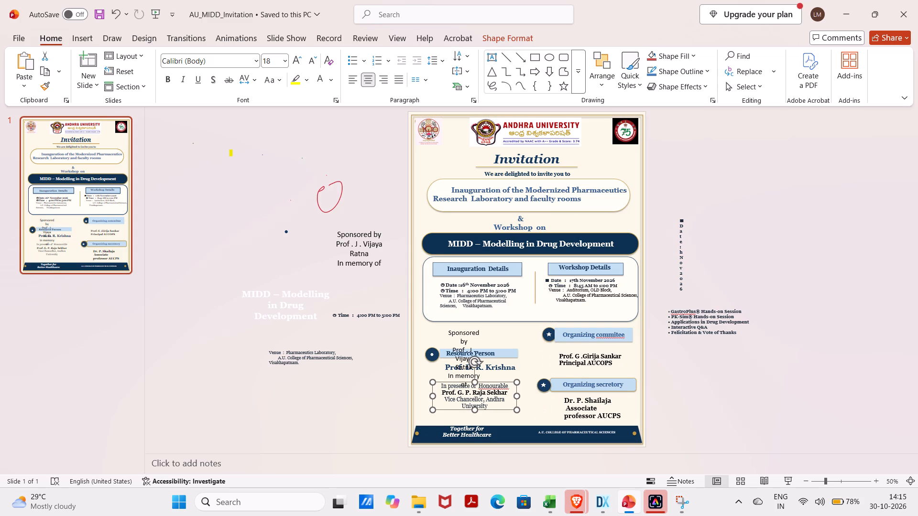
pyautogui.click(585, 356)
pyautogui.press('space')
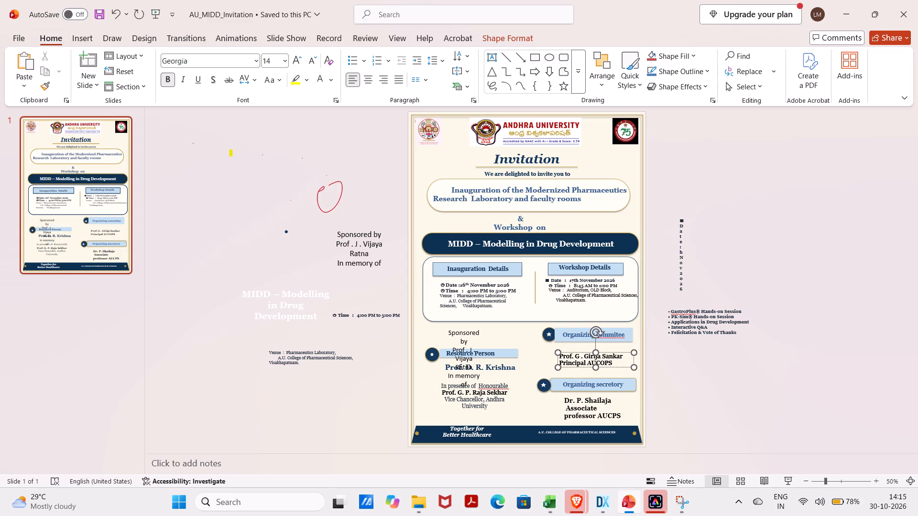
pyautogui.click(678, 394)
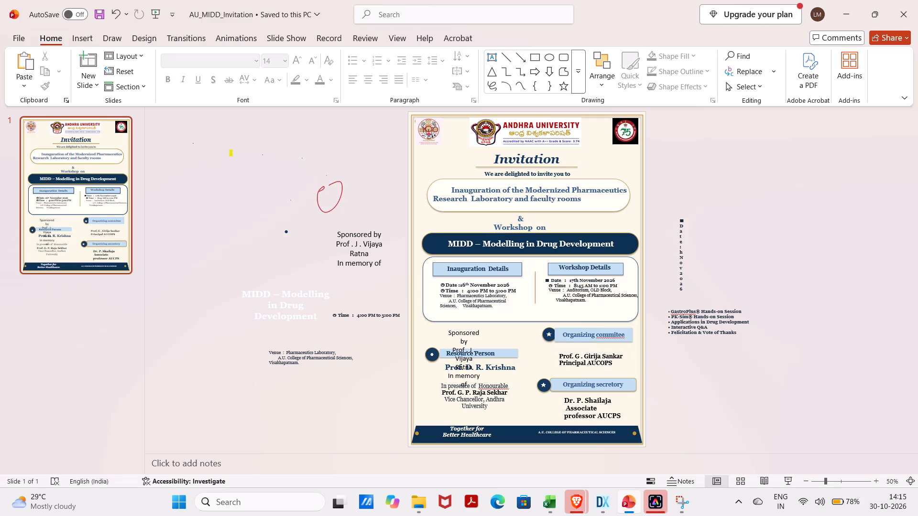
# Shift the principal's name and title text box slightly down beneath the "Organizing commitee" label.
pyautogui.click(596, 363)
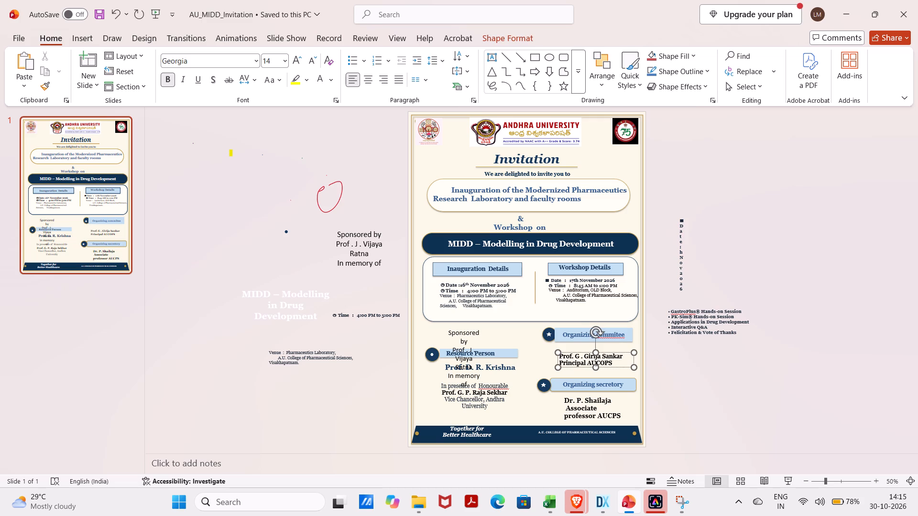
pyautogui.moveTo(632, 365); pyautogui.dragTo(632, 369)
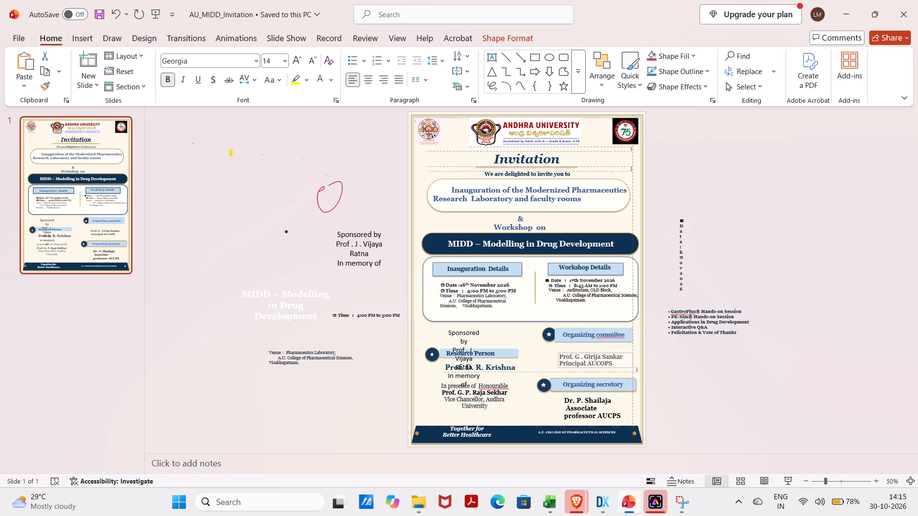
pyautogui.moveTo(632, 369); pyautogui.dragTo(633, 372)
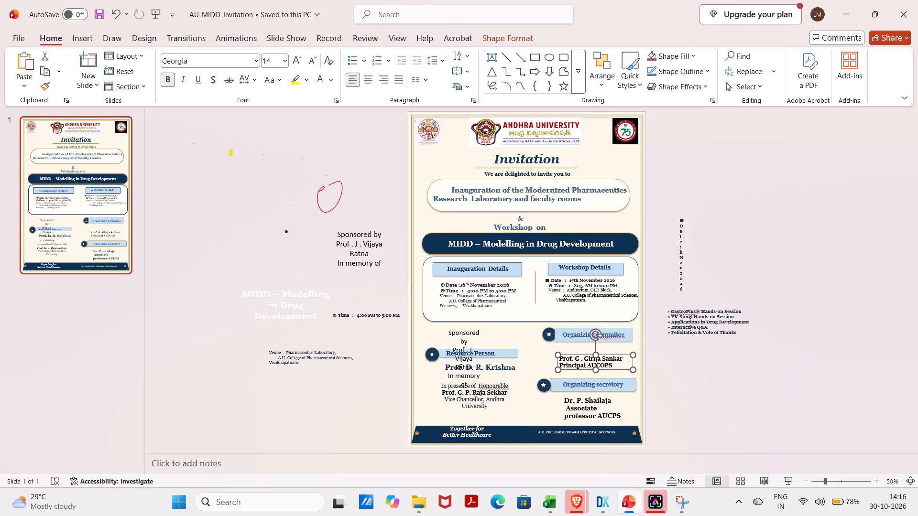
pyautogui.moveTo(597, 353); pyautogui.dragTo(599, 348)
# Move the "In presence of Honourable" Vice Chancellor text block down to just above the footer banner.
pyautogui.click(493, 355)
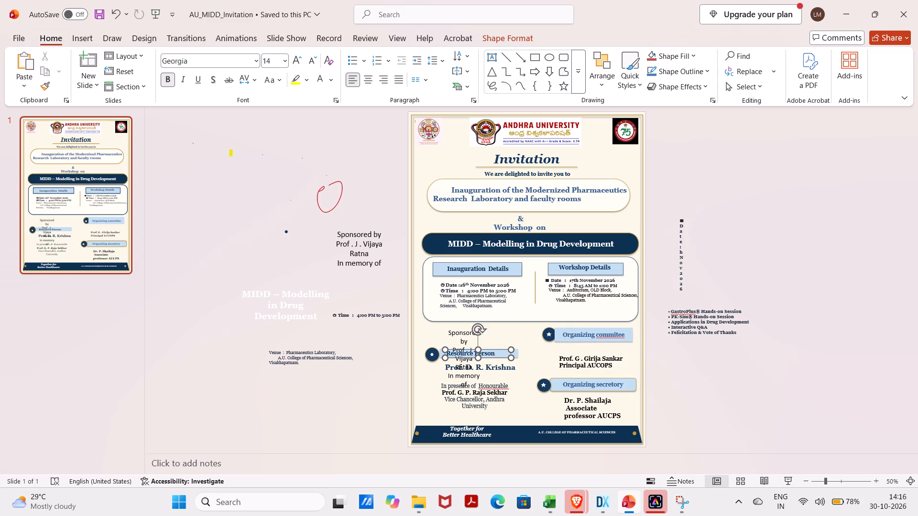
pyautogui.click(490, 402)
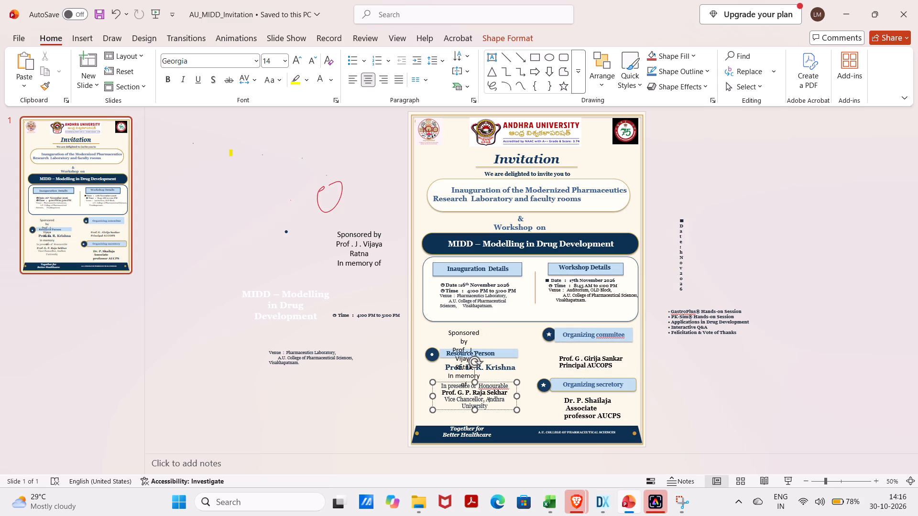
pyautogui.moveTo(435, 382); pyautogui.dragTo(438, 405)
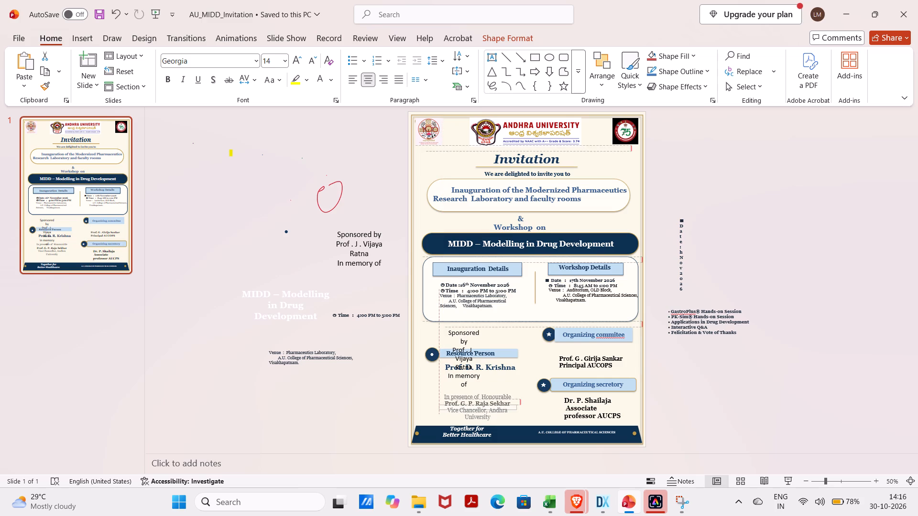
pyautogui.moveTo(438, 405); pyautogui.dragTo(439, 405)
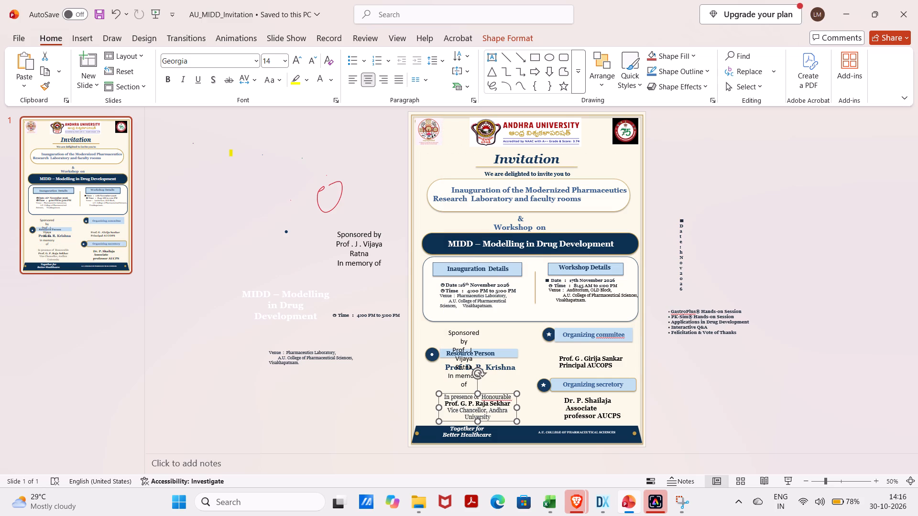
# Move the resource person's name slightly down and left, above the "In presence of Honourable" block.
pyautogui.click(514, 377)
pyautogui.moveTo(504, 367); pyautogui.dragTo(505, 377)
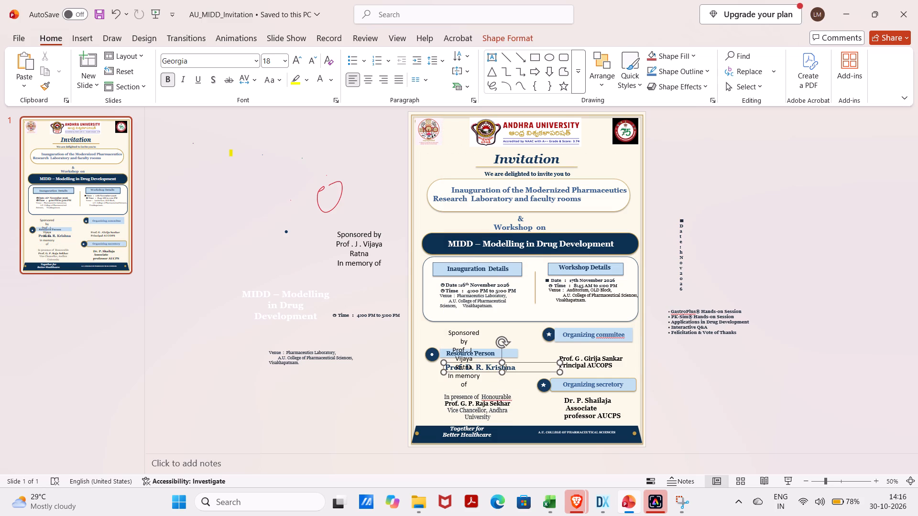
pyautogui.moveTo(505, 377); pyautogui.dragTo(505, 379)
pyautogui.moveTo(445, 372); pyautogui.dragTo(445, 372)
pyautogui.moveTo(445, 372); pyautogui.dragTo(440, 385)
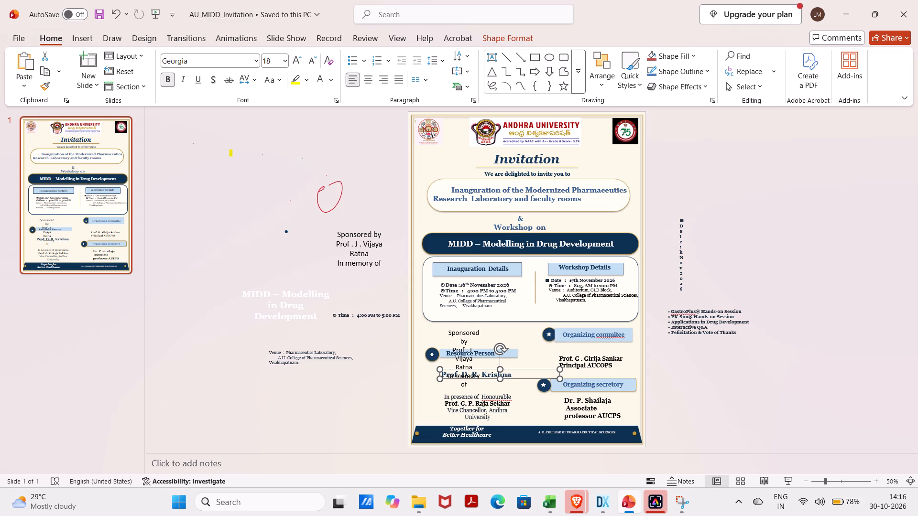
# Widen the "Sponsored by" text box below the white frame so its text fits on three lines, and trim its left edge.
pyautogui.click(446, 355)
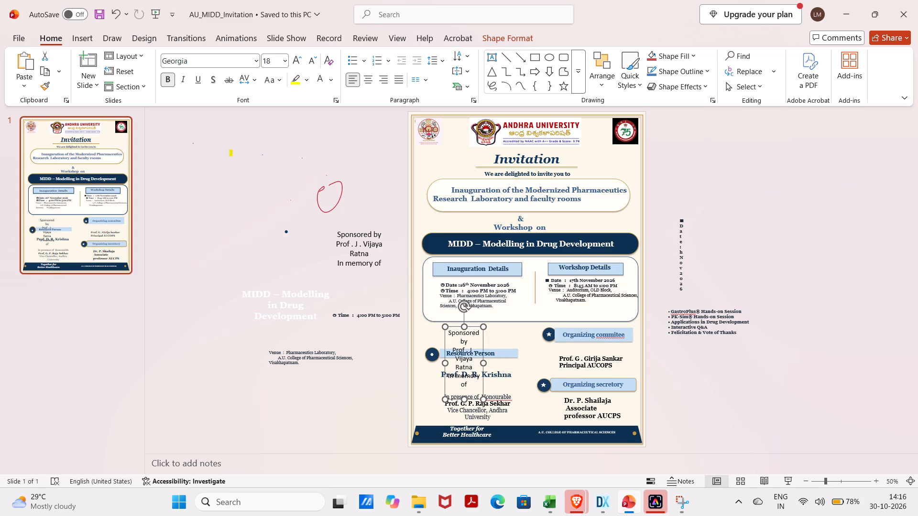
pyautogui.moveTo(485, 366); pyautogui.dragTo(502, 345)
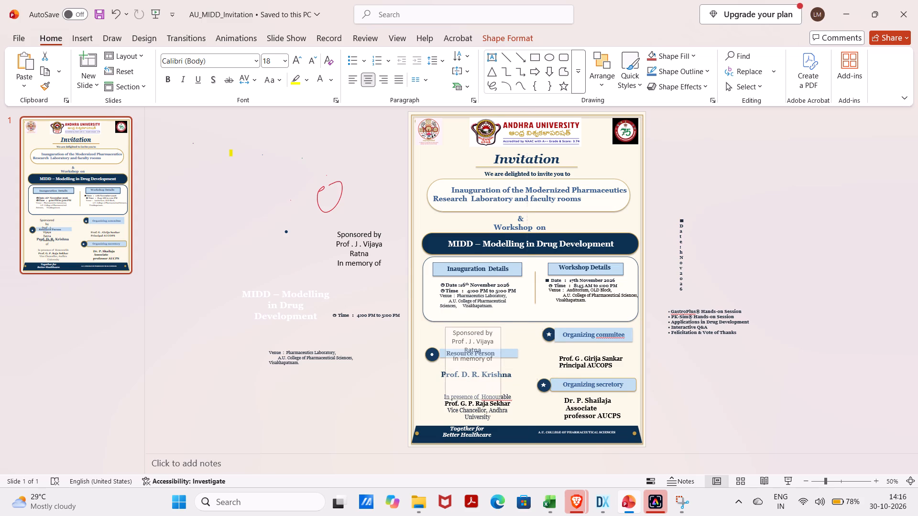
pyautogui.moveTo(502, 345); pyautogui.dragTo(530, 329)
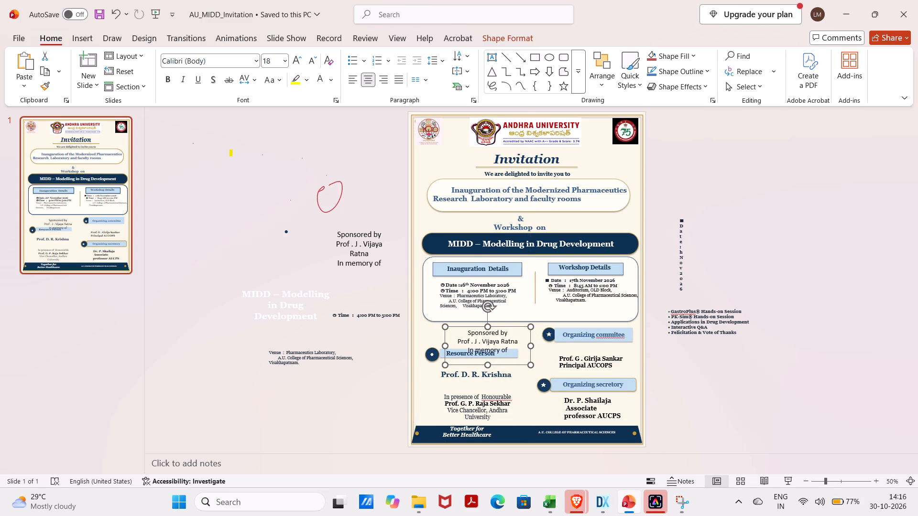
pyautogui.moveTo(488, 366); pyautogui.dragTo(484, 341)
pyautogui.moveTo(448, 366); pyautogui.dragTo(453, 344)
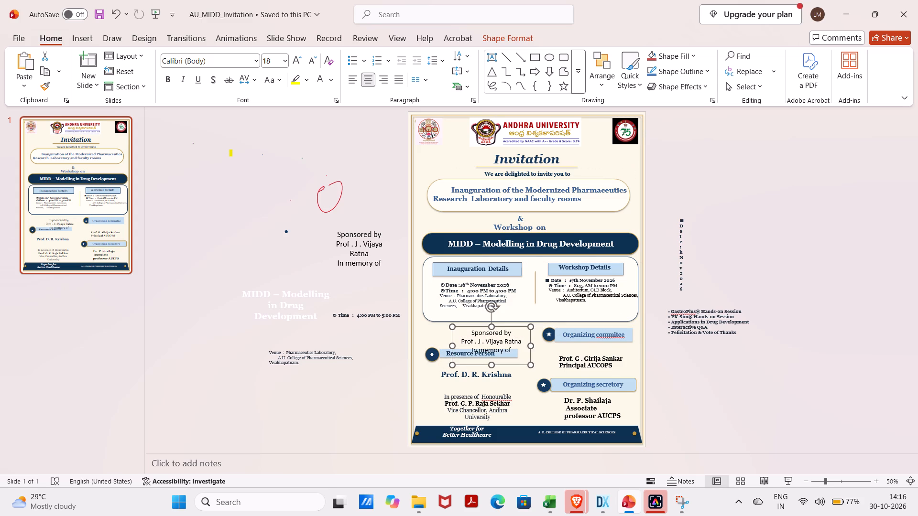
# Lower the light blue bar behind "Resource Person" to sit just above the resource person's name.
pyautogui.moveTo(440, 349); pyautogui.dragTo(442, 358)
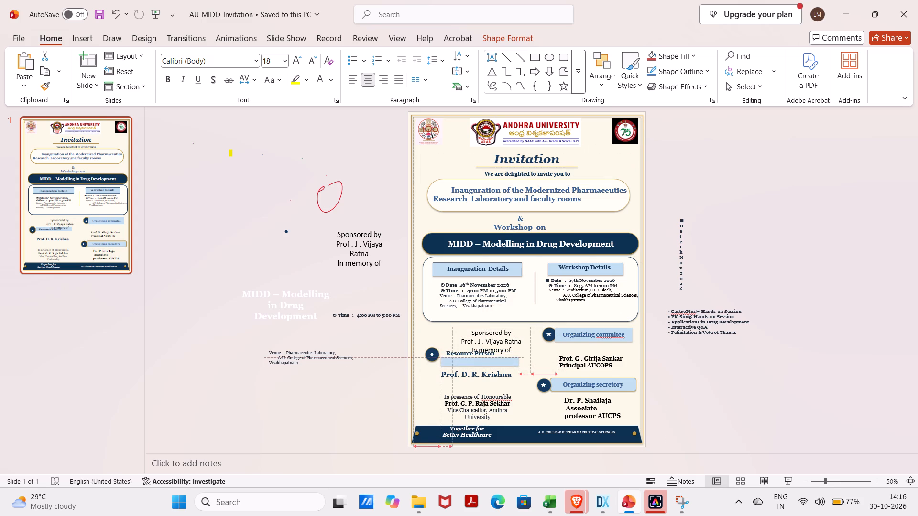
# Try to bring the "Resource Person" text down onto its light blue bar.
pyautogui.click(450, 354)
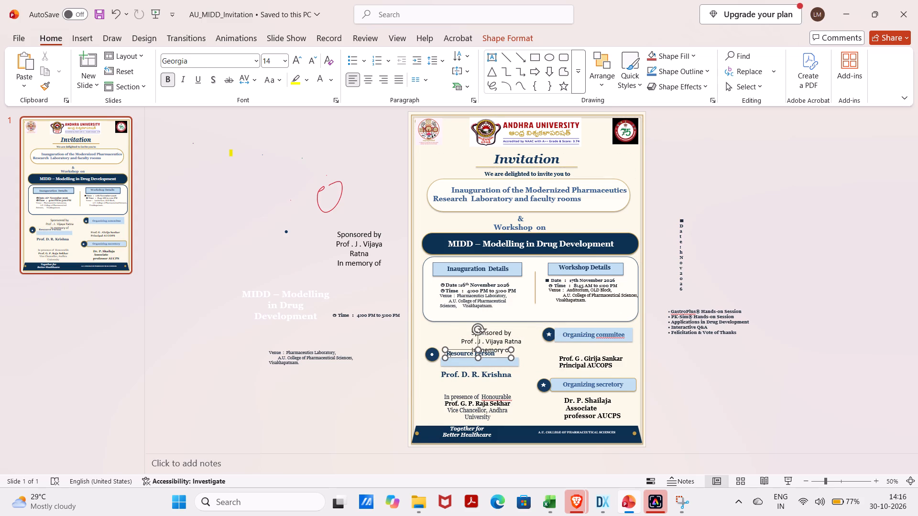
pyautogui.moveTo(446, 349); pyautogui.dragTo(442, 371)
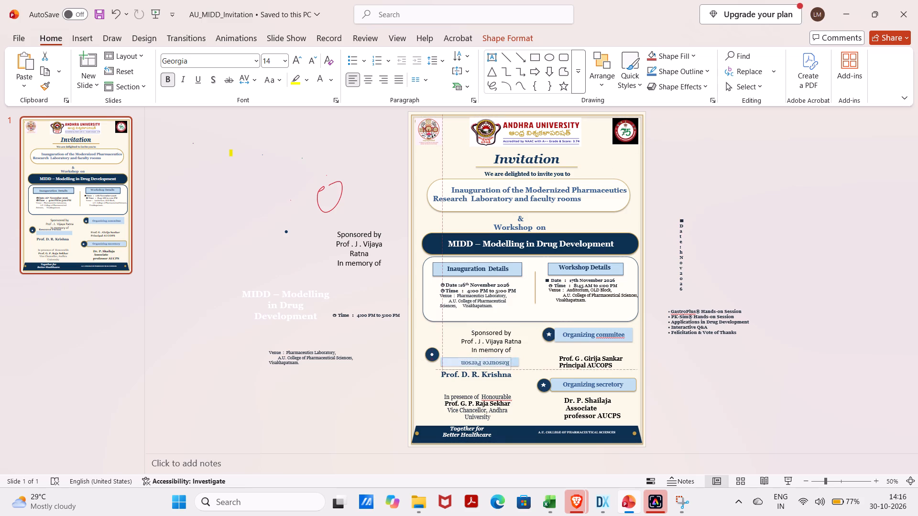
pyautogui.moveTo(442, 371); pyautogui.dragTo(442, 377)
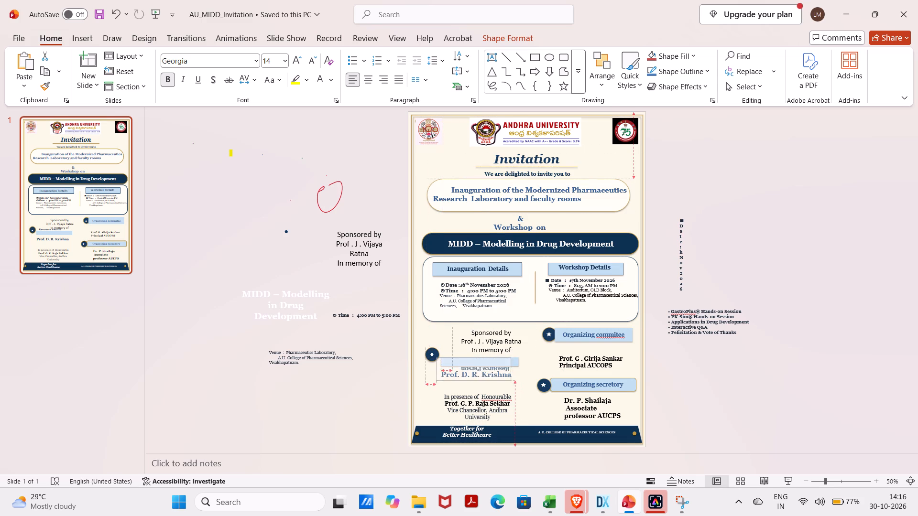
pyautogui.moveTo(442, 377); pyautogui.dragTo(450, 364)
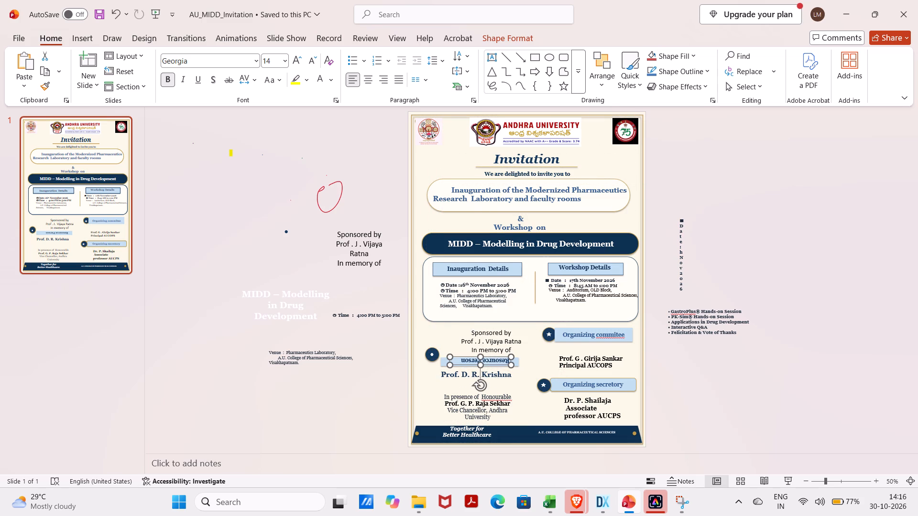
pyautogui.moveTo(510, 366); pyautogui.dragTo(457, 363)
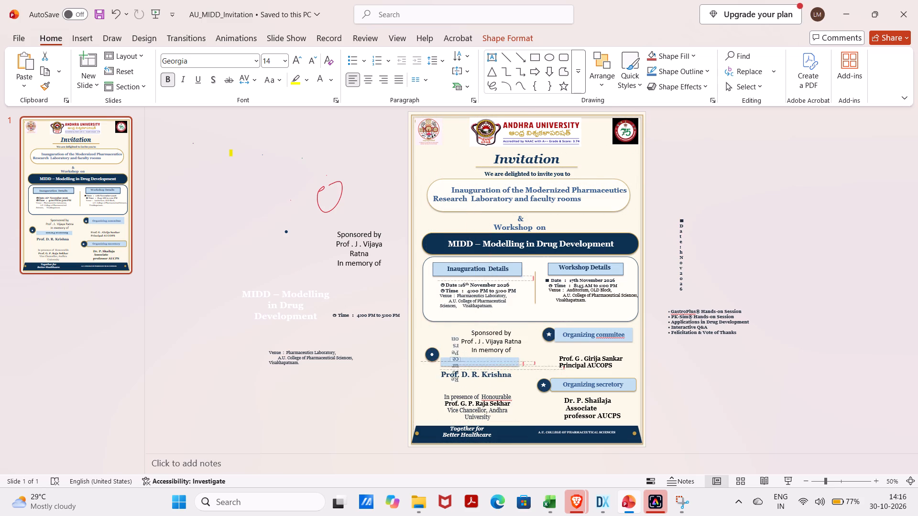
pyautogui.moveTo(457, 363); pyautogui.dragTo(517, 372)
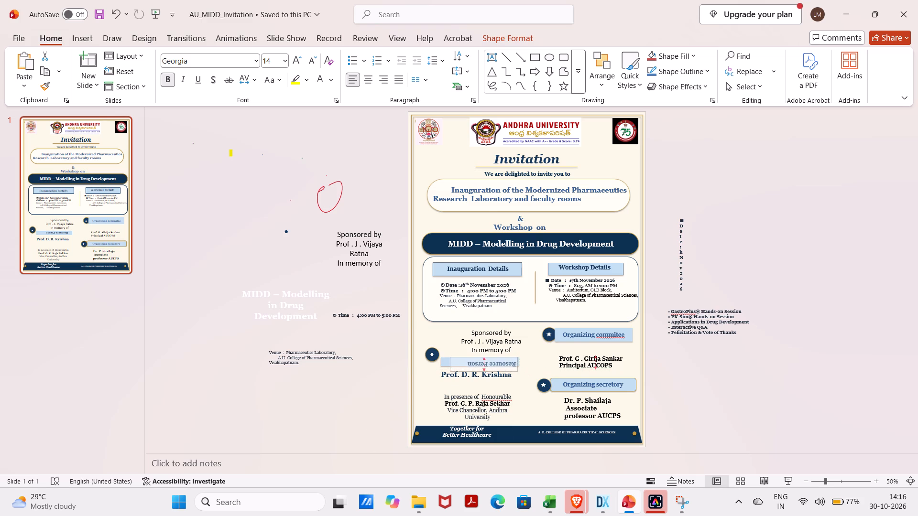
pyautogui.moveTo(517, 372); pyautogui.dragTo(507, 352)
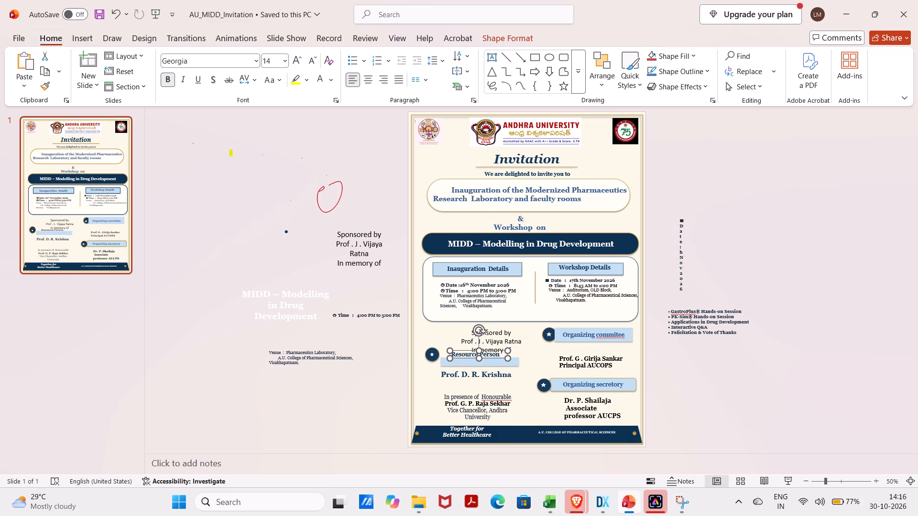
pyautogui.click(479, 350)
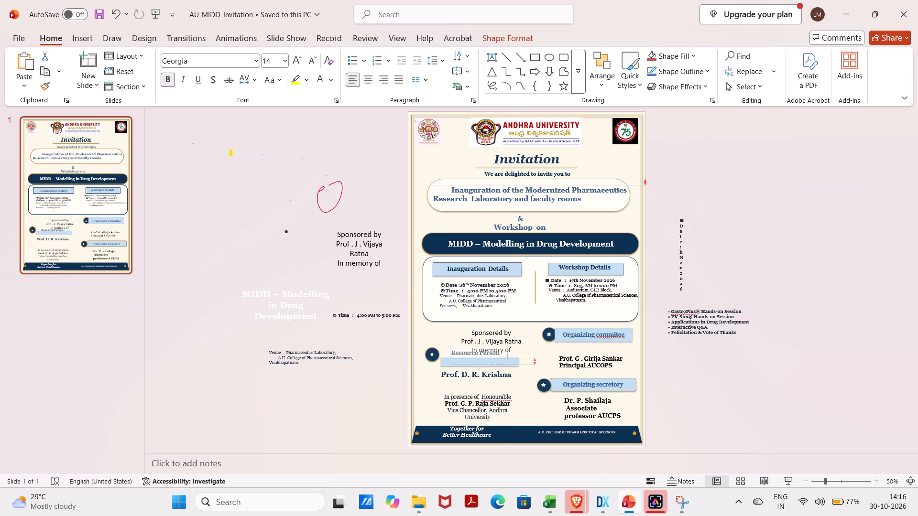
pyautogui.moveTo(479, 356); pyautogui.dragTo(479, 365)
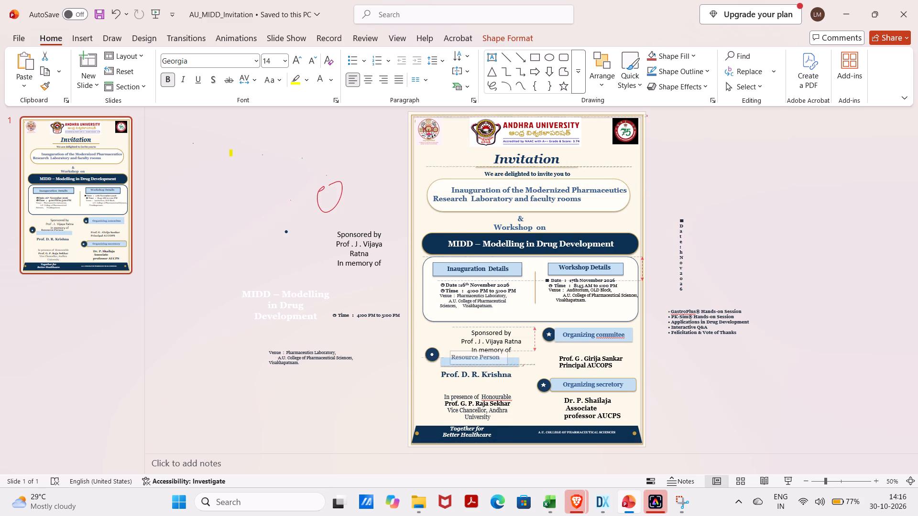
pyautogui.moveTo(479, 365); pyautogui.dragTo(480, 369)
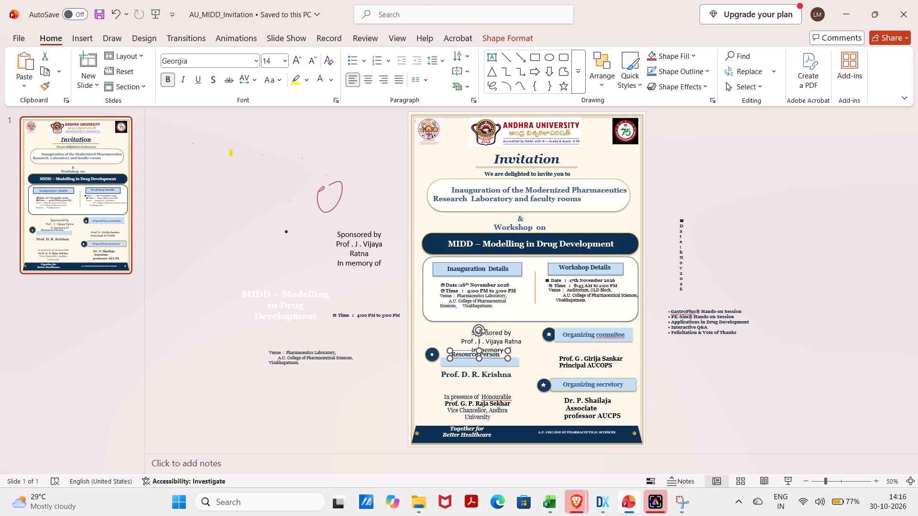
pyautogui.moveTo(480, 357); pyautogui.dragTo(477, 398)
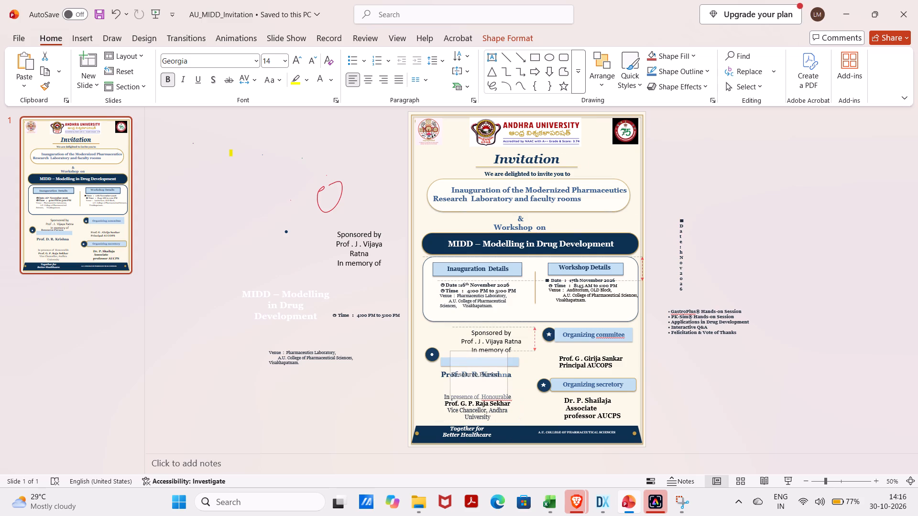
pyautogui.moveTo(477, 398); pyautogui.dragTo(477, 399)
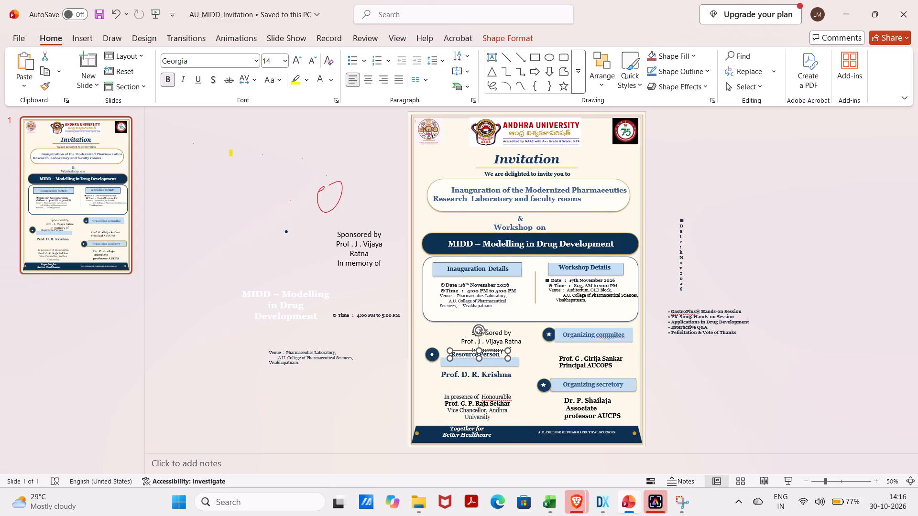
# Place the "Resource Person" text on the light blue bar, near the bar's left end.
pyautogui.moveTo(451, 359); pyautogui.dragTo(442, 376)
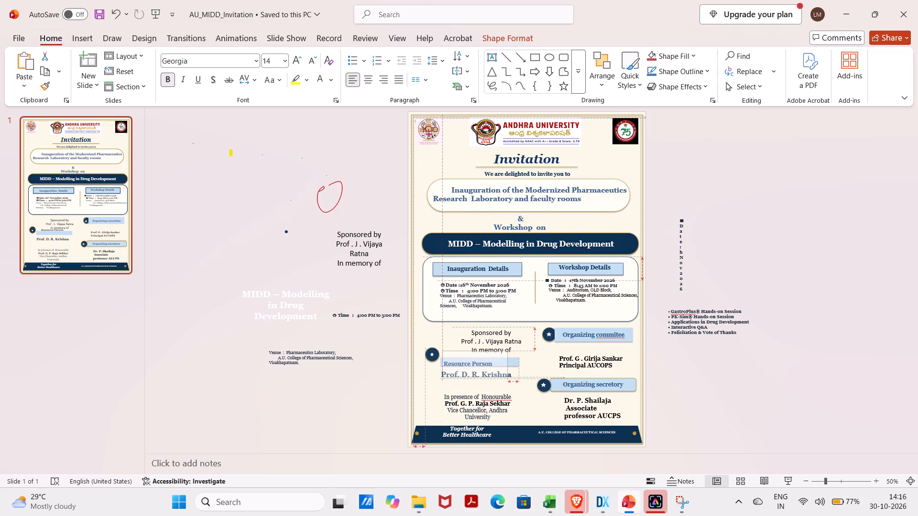
pyautogui.moveTo(442, 376); pyautogui.dragTo(444, 374)
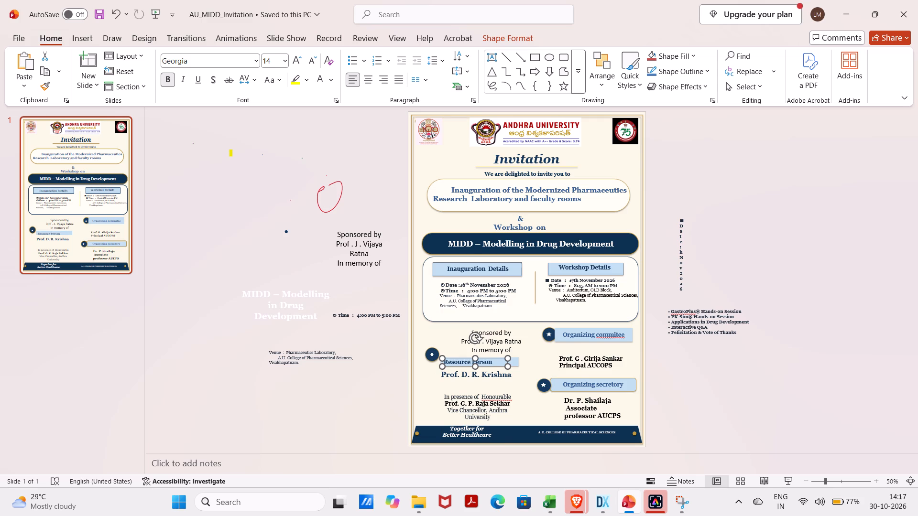
# Lower the dark circle beside "Resource Person" onto the beginning of its light blue bar.
pyautogui.moveTo(430, 358); pyautogui.dragTo(432, 369)
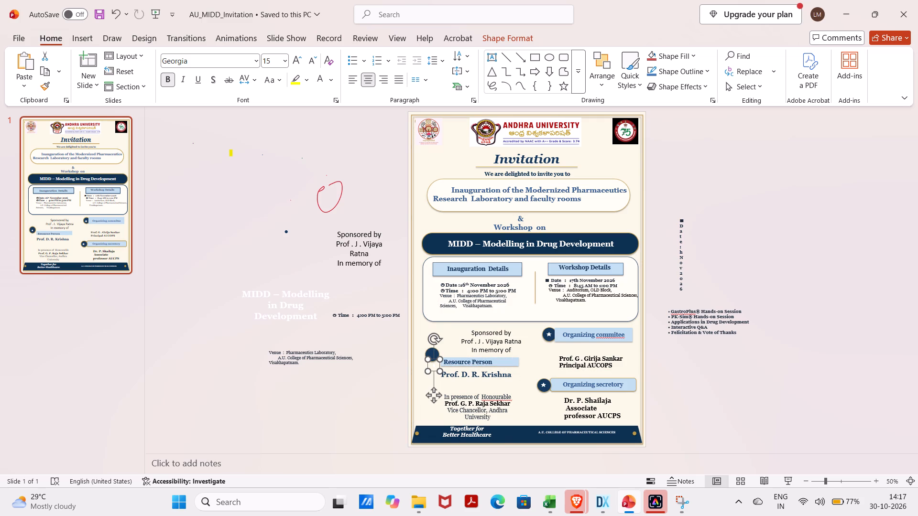
pyautogui.moveTo(433, 361); pyautogui.dragTo(434, 367)
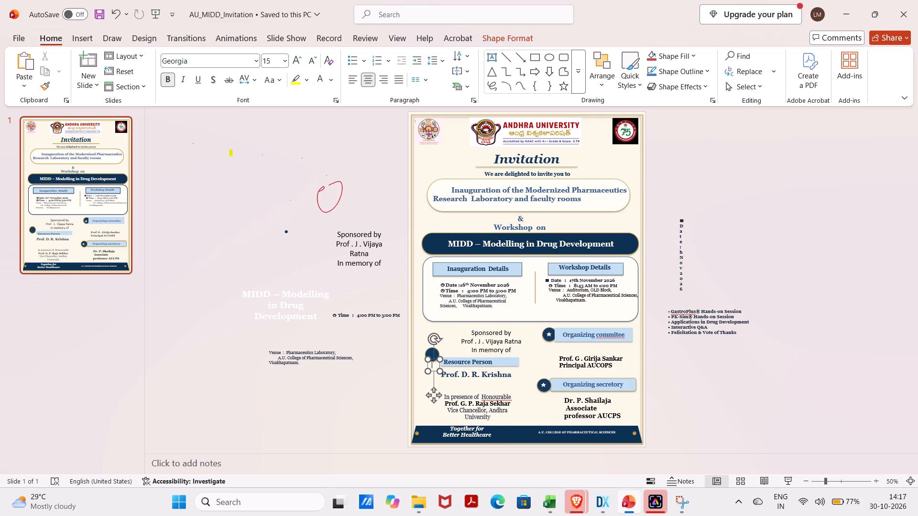
pyautogui.moveTo(434, 367); pyautogui.dragTo(434, 366)
pyautogui.click(432, 358)
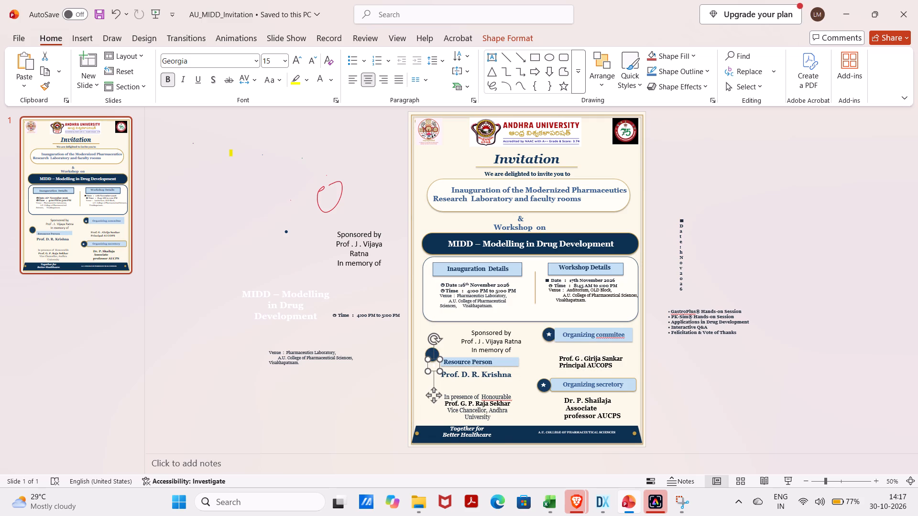
pyautogui.click(430, 355)
pyautogui.moveTo(430, 355); pyautogui.dragTo(430, 365)
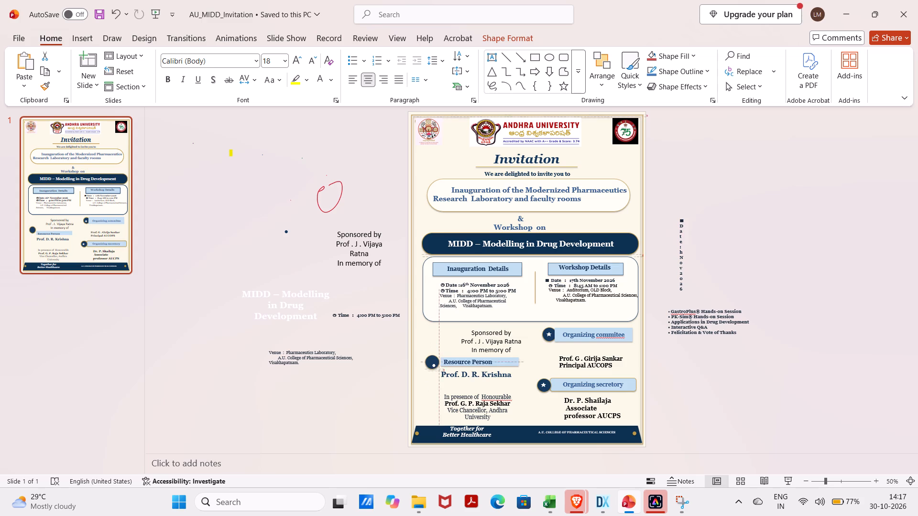
pyautogui.moveTo(430, 365); pyautogui.dragTo(434, 363)
pyautogui.moveTo(434, 363); pyautogui.dragTo(434, 363)
pyautogui.click(387, 376)
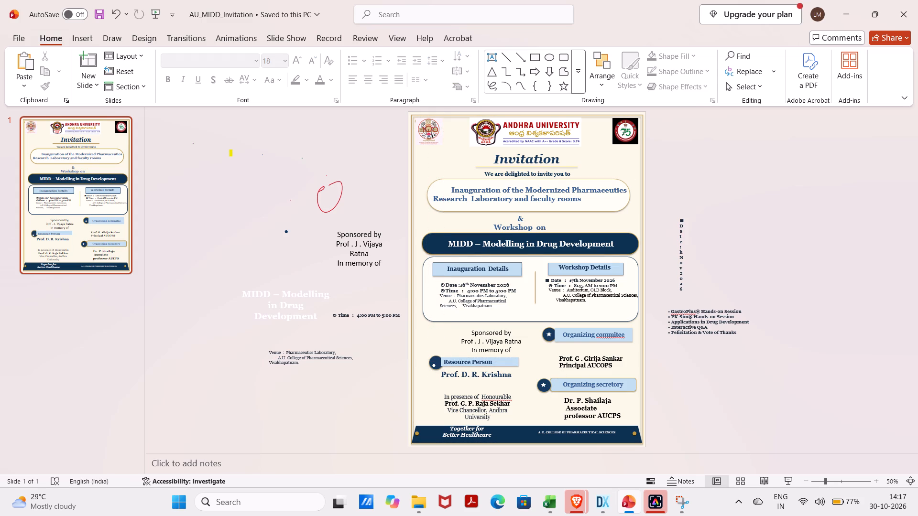
# Center the small white symbol inside the dark circle beside "Resource Person".
pyautogui.moveTo(433, 367); pyautogui.dragTo(433, 367)
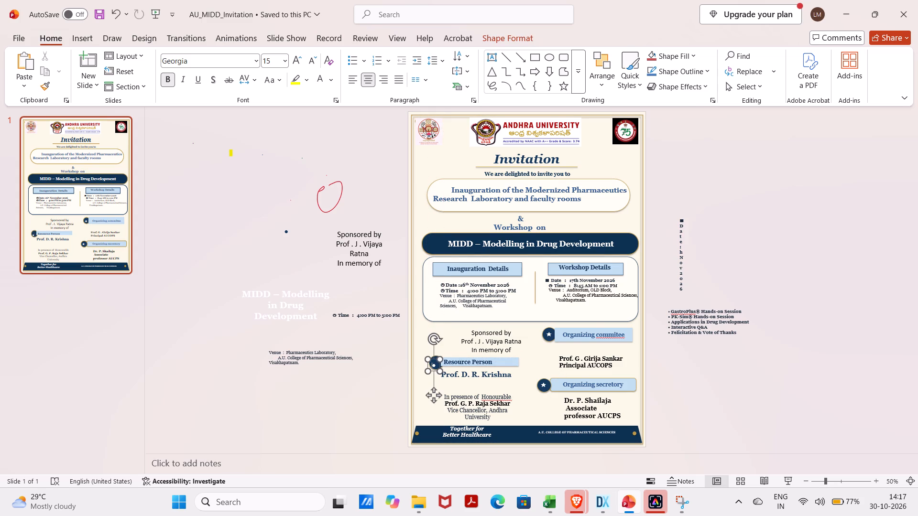
pyautogui.moveTo(433, 367); pyautogui.dragTo(436, 362)
pyautogui.click(435, 364)
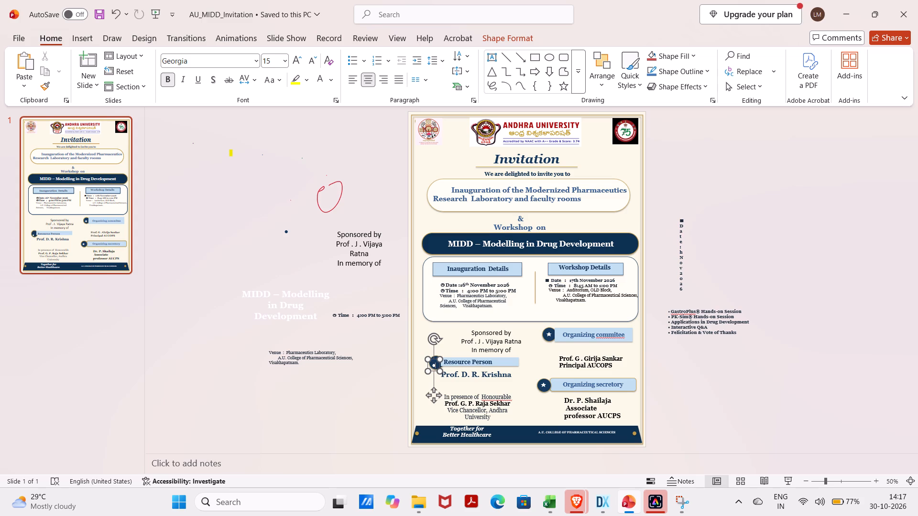
pyautogui.click(437, 360)
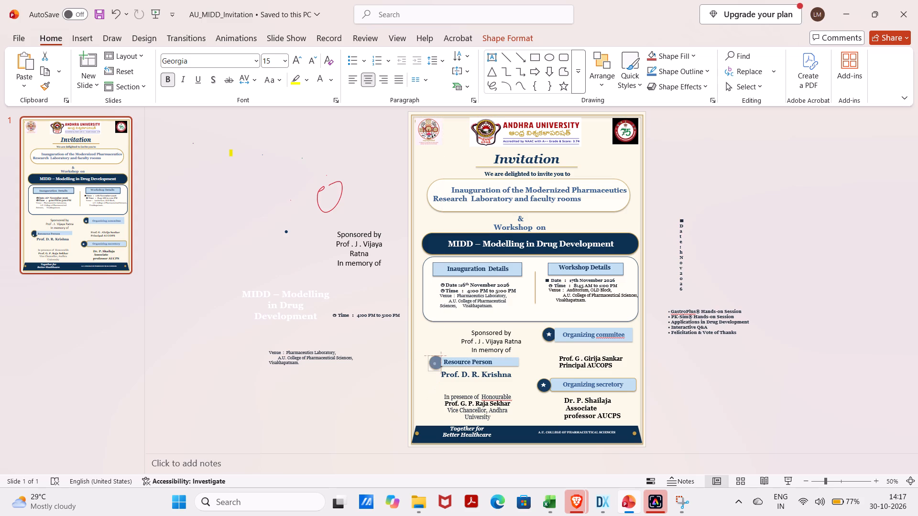
pyautogui.click(441, 356)
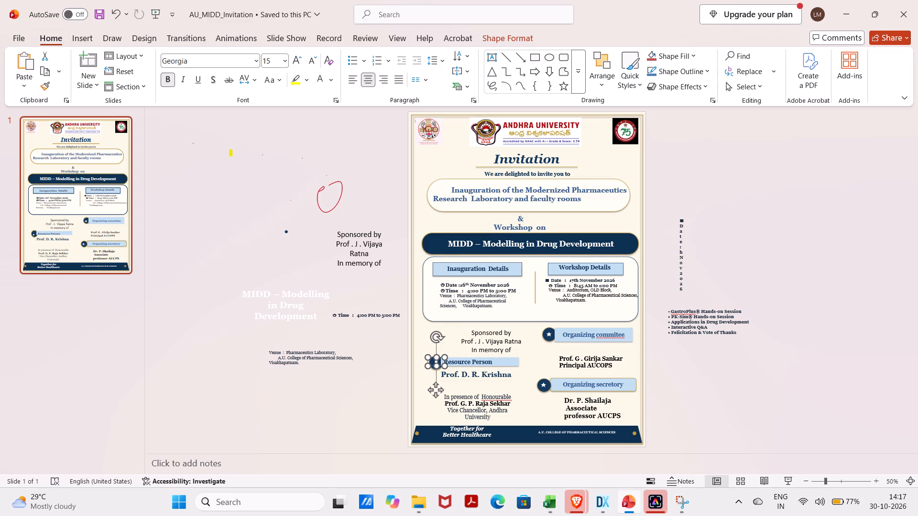
pyautogui.click(369, 390)
# Make all the "Sponsored by" text below the white frame bold and set its font to Georgia.
pyautogui.click(495, 341)
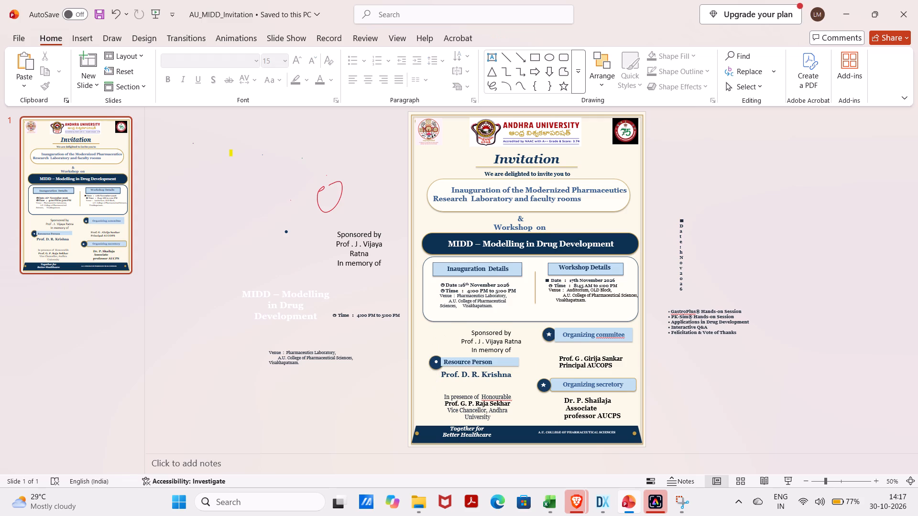
pyautogui.moveTo(513, 351); pyautogui.dragTo(482, 339)
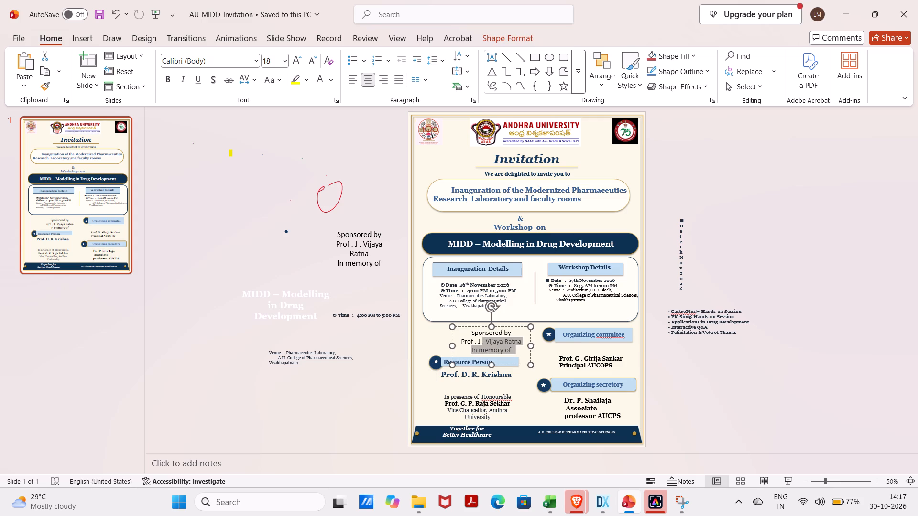
pyautogui.moveTo(482, 339); pyautogui.dragTo(468, 333)
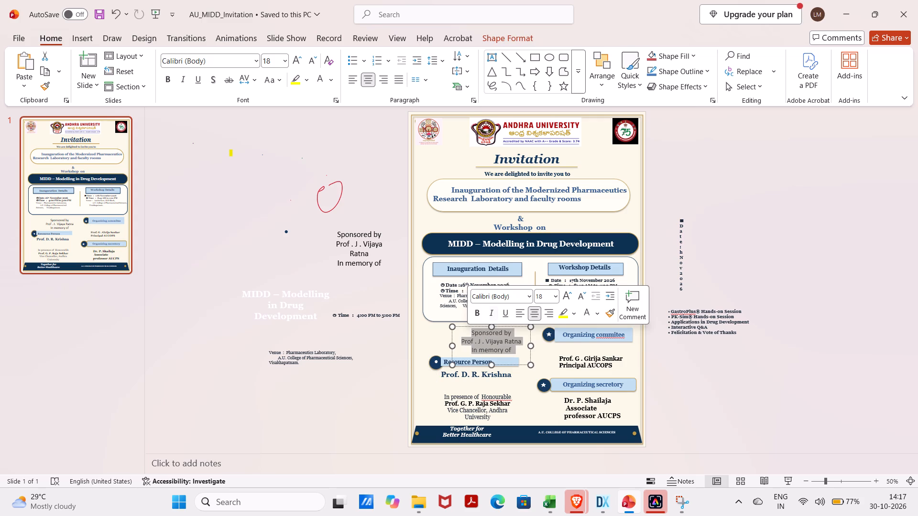
pyautogui.click(477, 315)
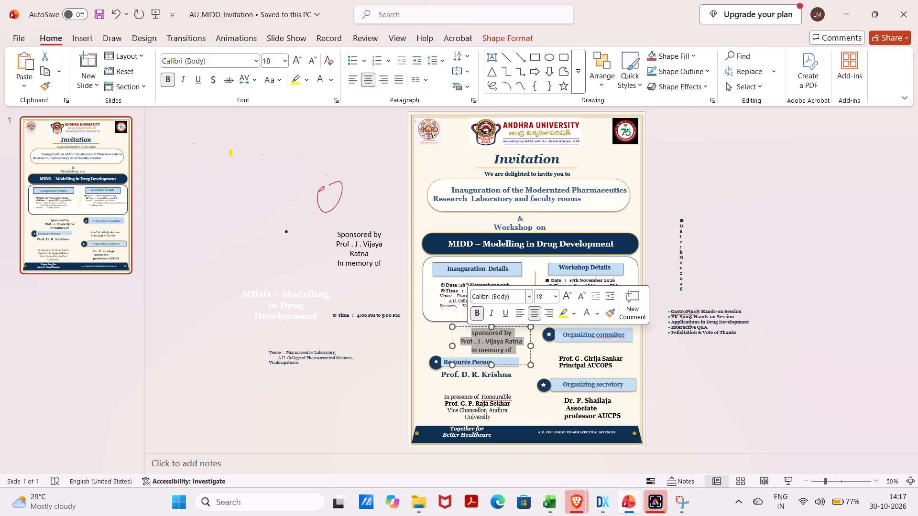
pyautogui.click(532, 299)
pyautogui.click(514, 295)
pyautogui.press('BackSpace')
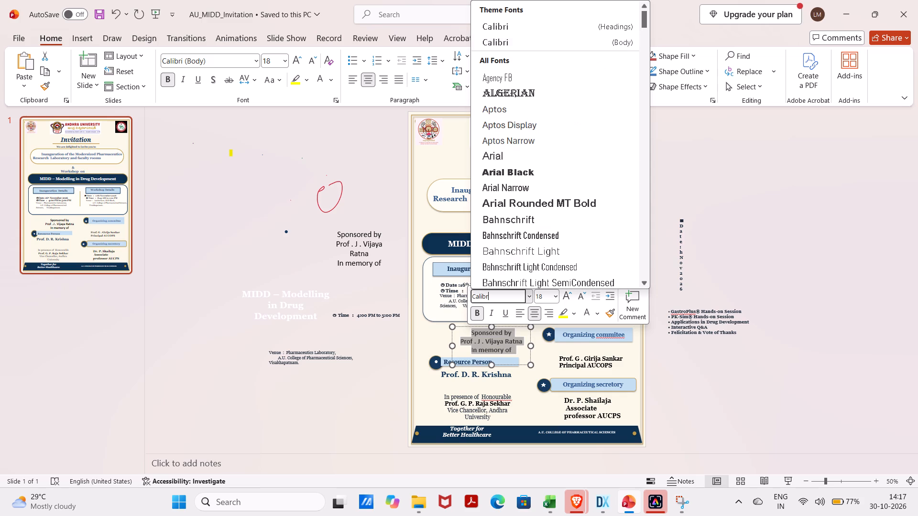
pyautogui.press('BackSpace')
pyautogui.press('BackSpace')
pyautogui.press('BackSpace')
pyautogui.press('BackSpace')
pyautogui.press('BackSpace')
pyautogui.press('BackSpace')
pyautogui.press('BackSpace')
pyautogui.write('GEOR')
pyautogui.click(526, 276)
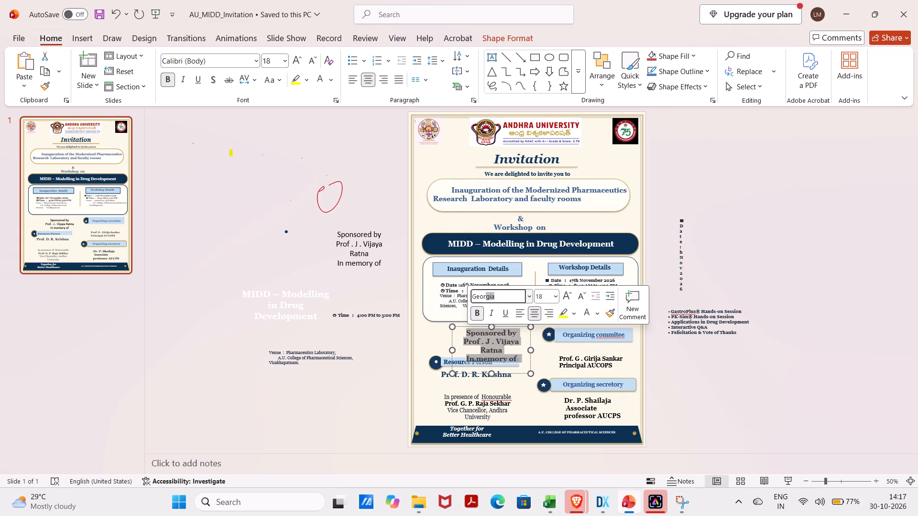
pyautogui.click(542, 363)
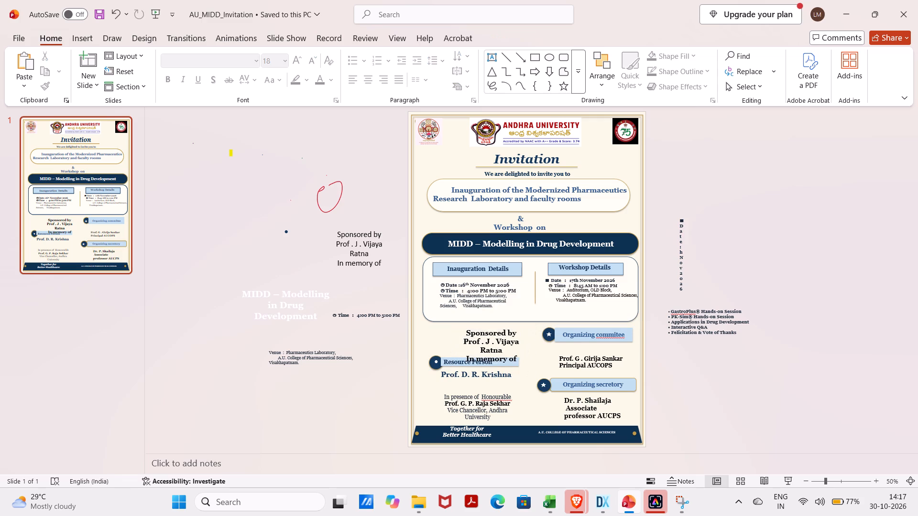
# Extend the "Sponsored by" text box leftward and upward so its text fits on three lines above the "Resource Person" bar.
pyautogui.click(512, 353)
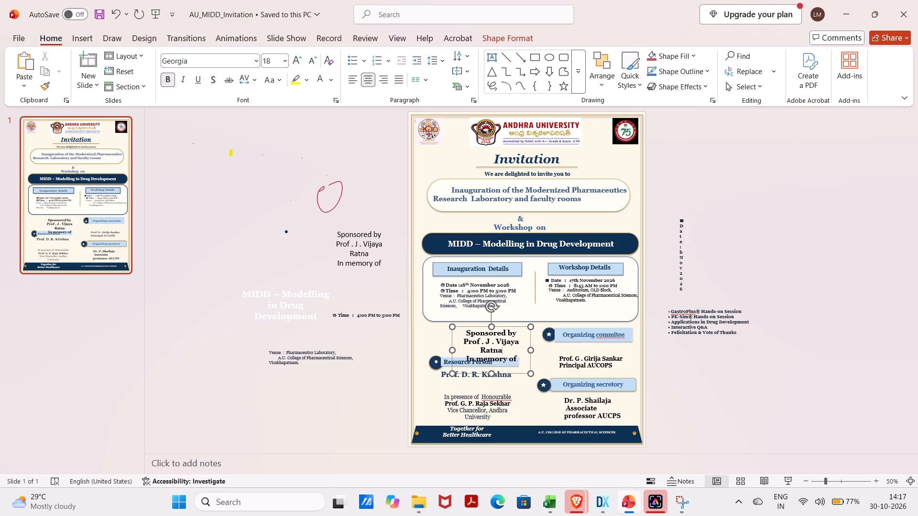
pyautogui.moveTo(452, 328); pyautogui.dragTo(431, 323)
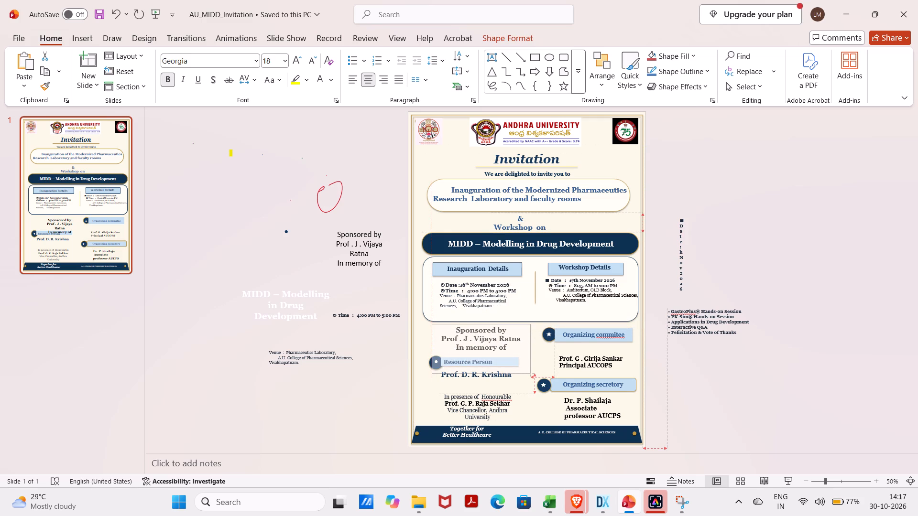
pyautogui.moveTo(431, 323); pyautogui.dragTo(429, 322)
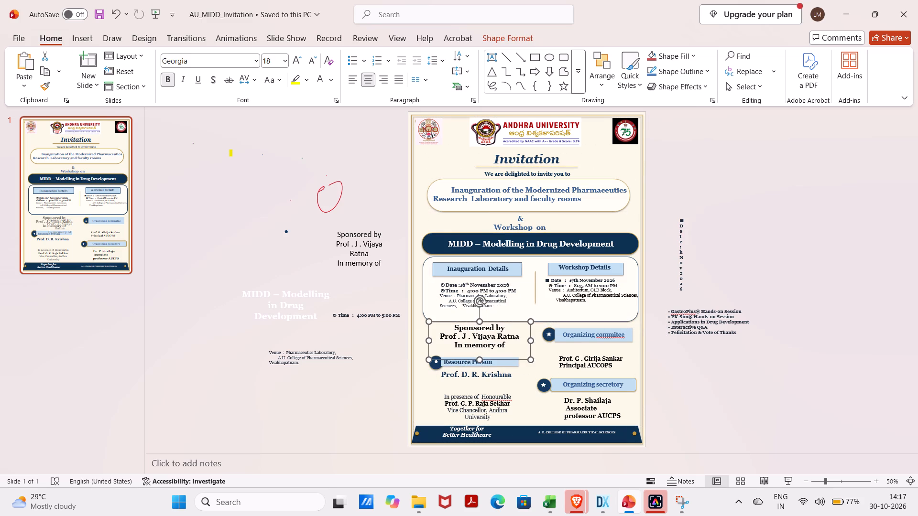
# Shift the venue text under "Inauguration Details" slightly down and right, clear of the time line.
pyautogui.click(433, 300)
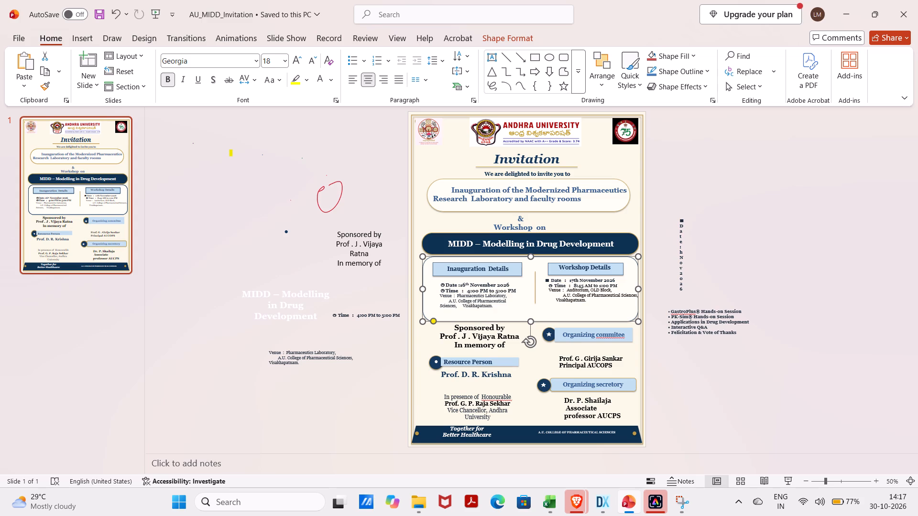
pyautogui.click(438, 294)
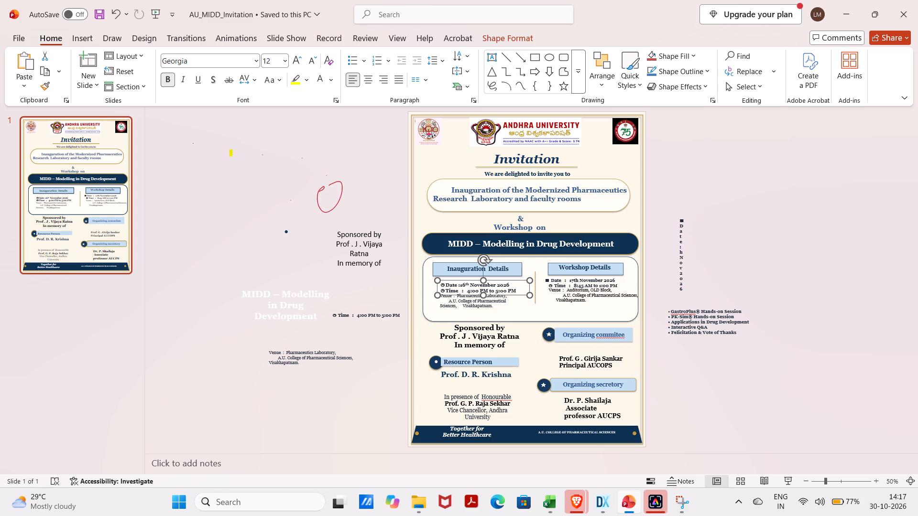
pyautogui.click(517, 304)
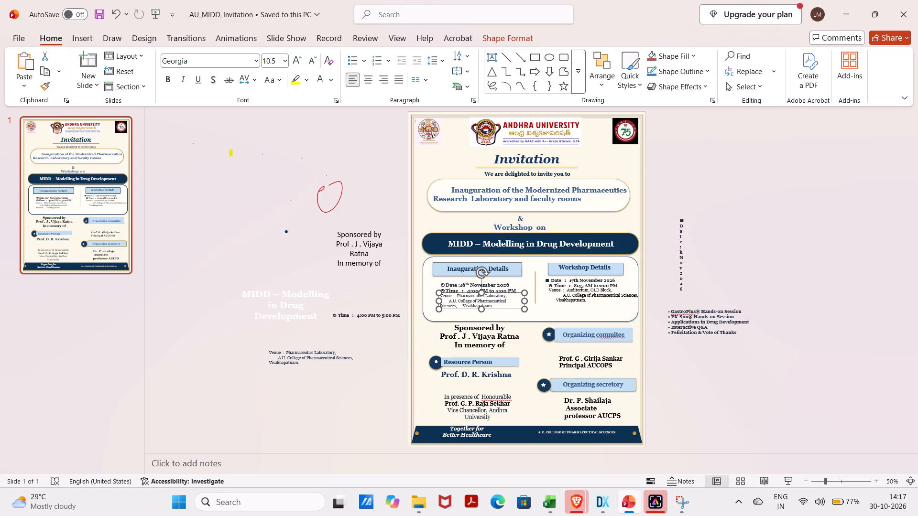
pyautogui.moveTo(439, 291); pyautogui.dragTo(443, 299)
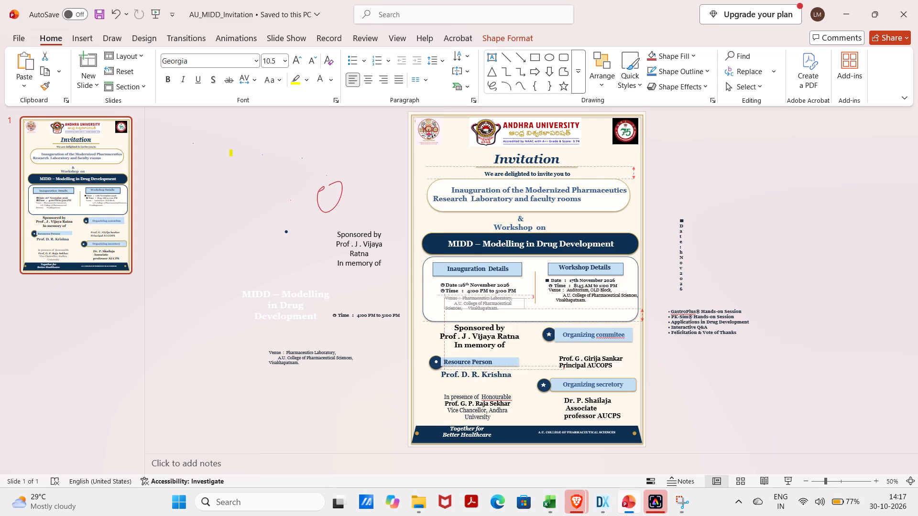
pyautogui.moveTo(443, 299); pyautogui.dragTo(442, 298)
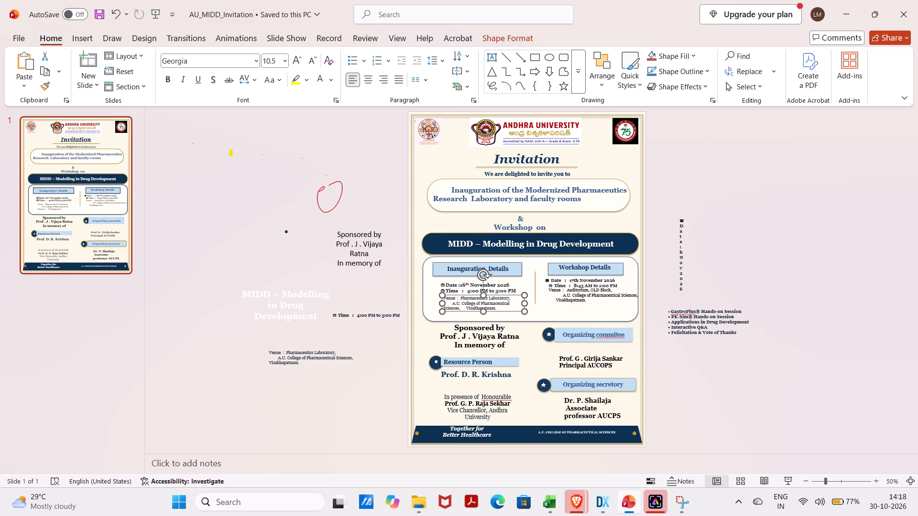
pyautogui.click(410, 340)
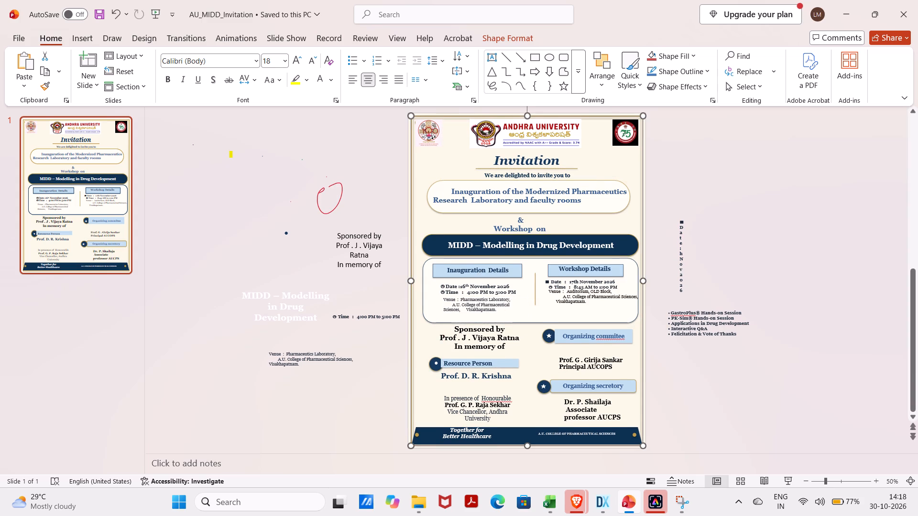
# Lower the venue text under "Workshop Details" slightly, leaving a gap beneath the time line.
pyautogui.click(557, 299)
pyautogui.moveTo(542, 288); pyautogui.dragTo(542, 292)
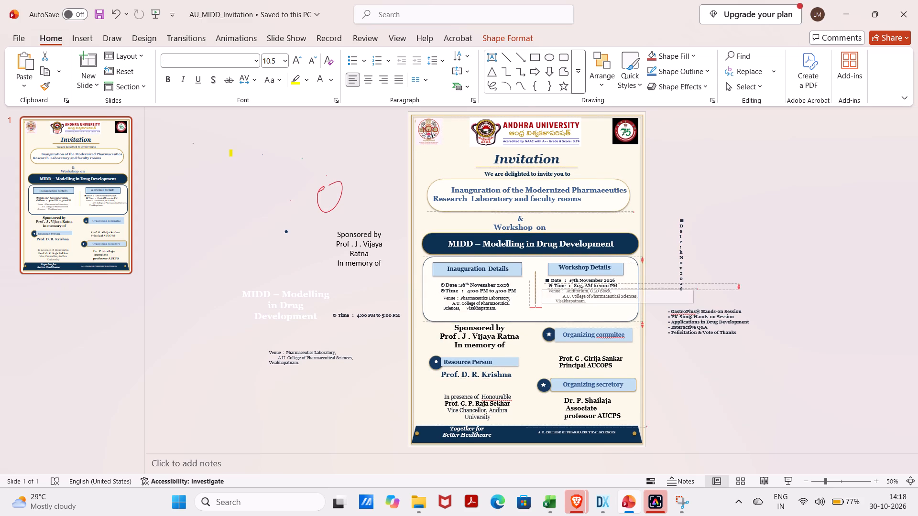
pyautogui.moveTo(542, 292); pyautogui.dragTo(542, 294)
# Widen the inauguration venue text box so "A.U. College of Pharmaceutical Sciences," fits on one line.
pyautogui.click(520, 308)
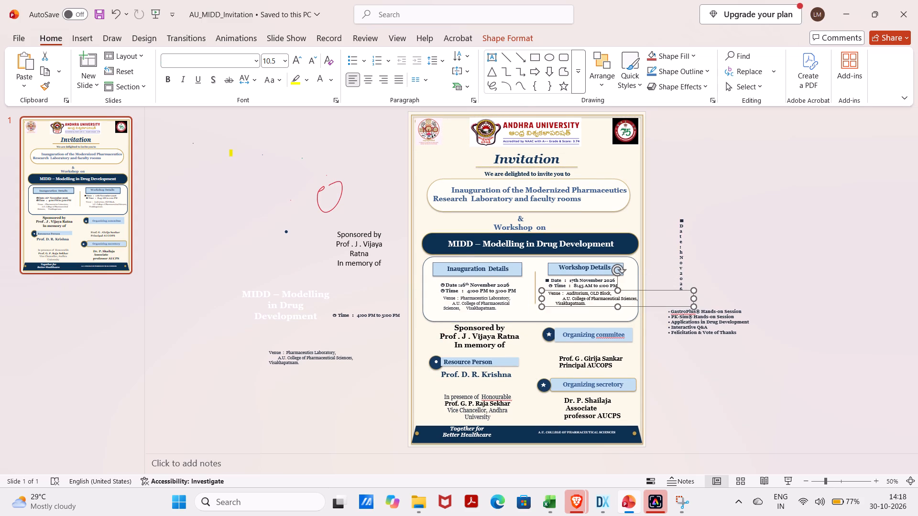
pyautogui.moveTo(524, 302); pyautogui.dragTo(529, 302)
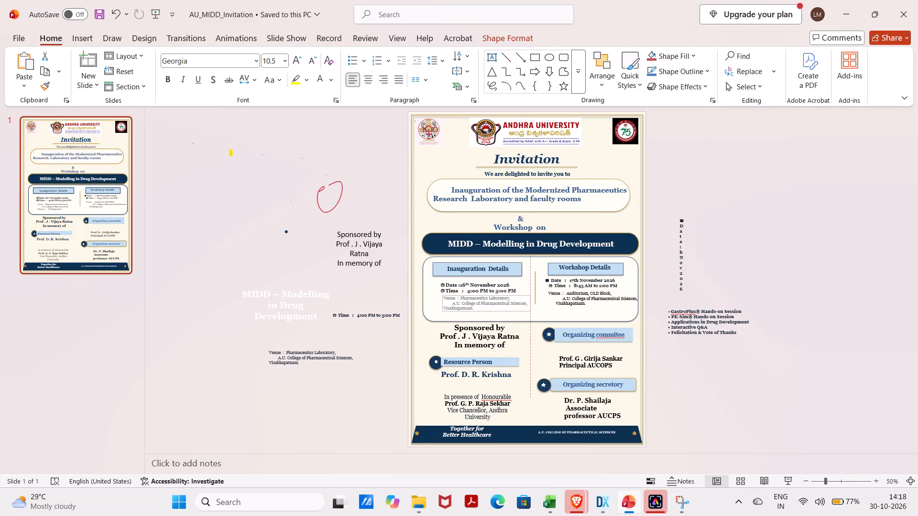
pyautogui.moveTo(529, 302); pyautogui.dragTo(529, 303)
pyautogui.click(561, 305)
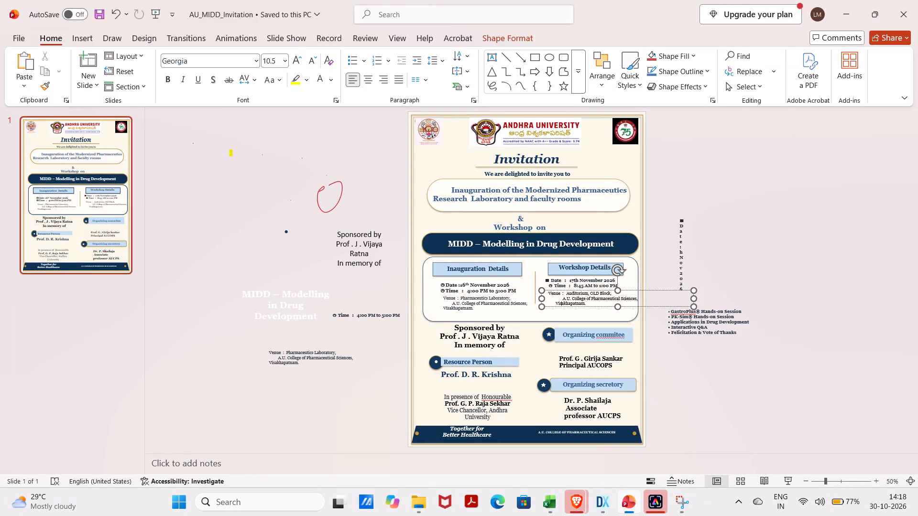
pyautogui.click(541, 302)
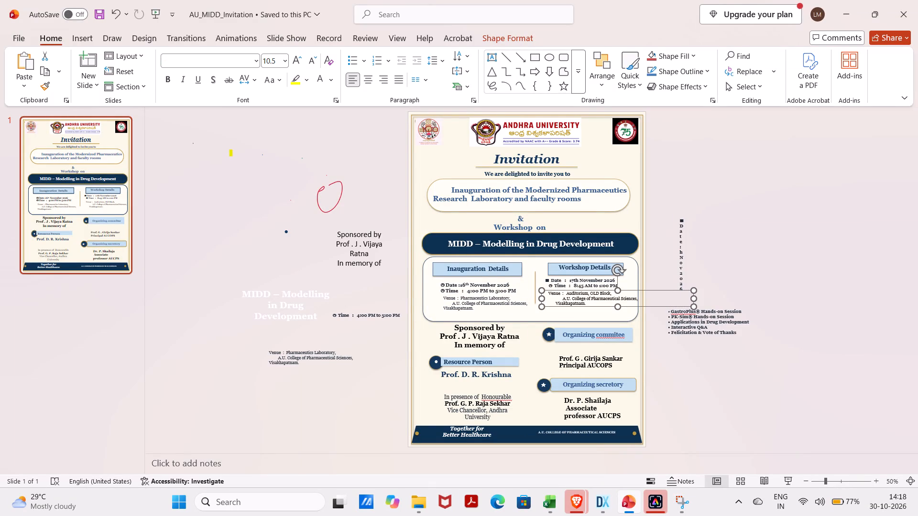
# Move the white event details frame slightly upward, leaving a gap above the "Sponsored by" text.
pyautogui.click(533, 318)
pyautogui.click(543, 318)
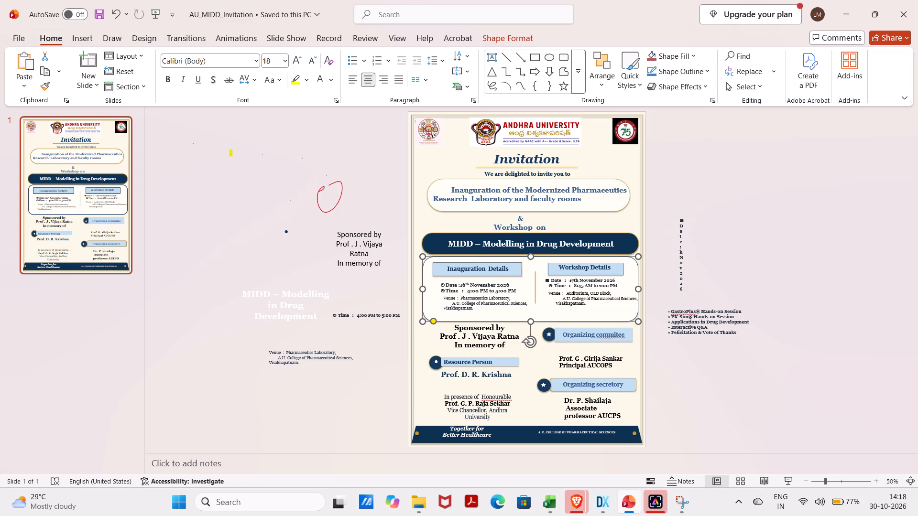
pyautogui.moveTo(547, 321); pyautogui.dragTo(548, 318)
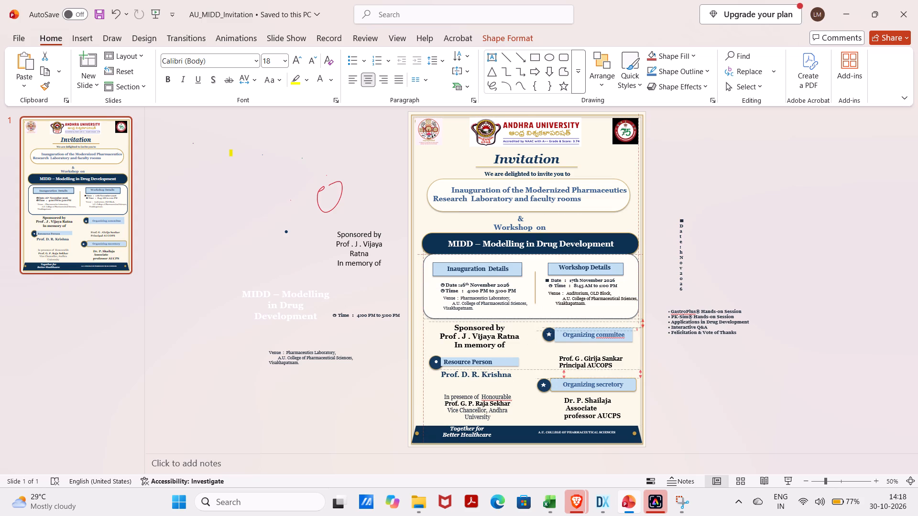
pyautogui.moveTo(548, 318); pyautogui.dragTo(548, 316)
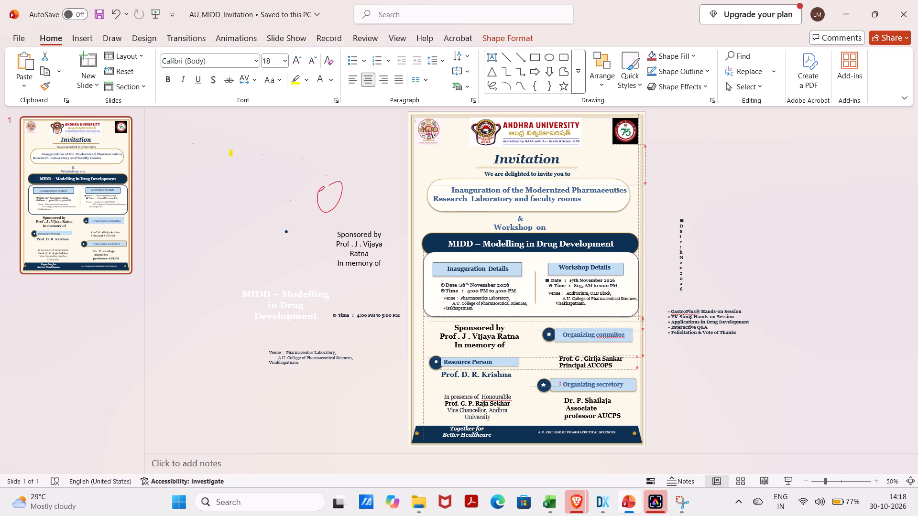
pyautogui.moveTo(548, 316); pyautogui.dragTo(547, 316)
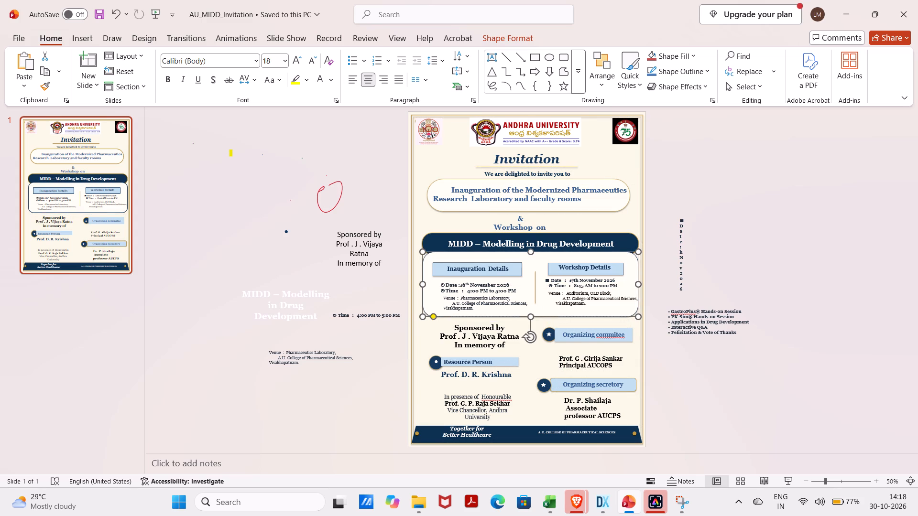
pyautogui.click(729, 363)
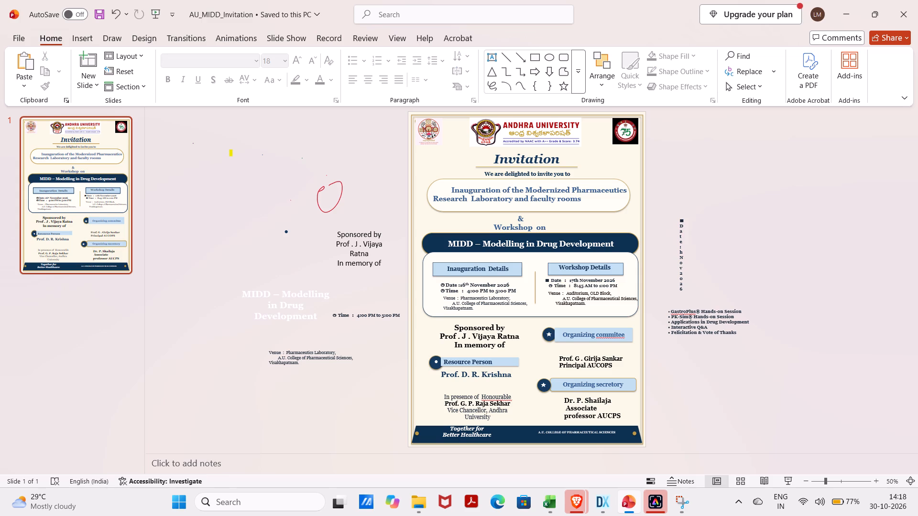
# Resize the white details frame from its upper corner, lowering its top edge slightly below the MIDD banner and widening it a little.
pyautogui.click(629, 253)
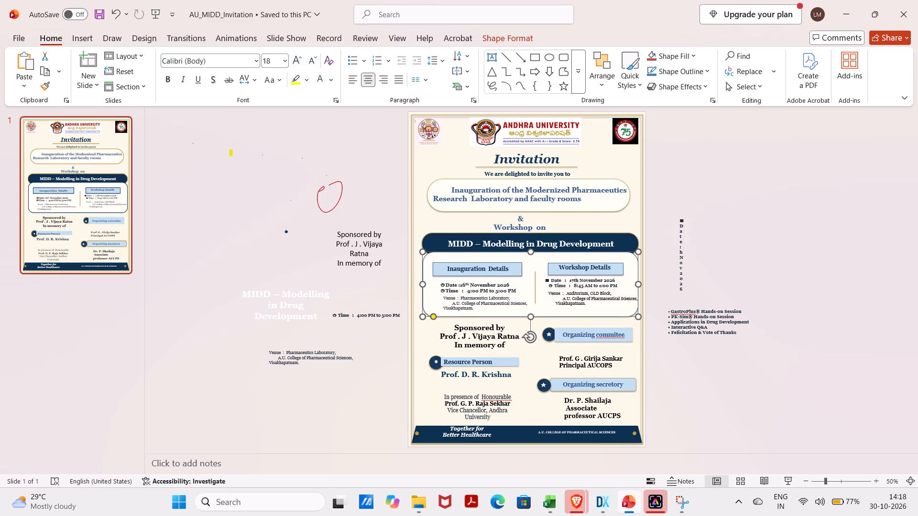
pyautogui.click(637, 253)
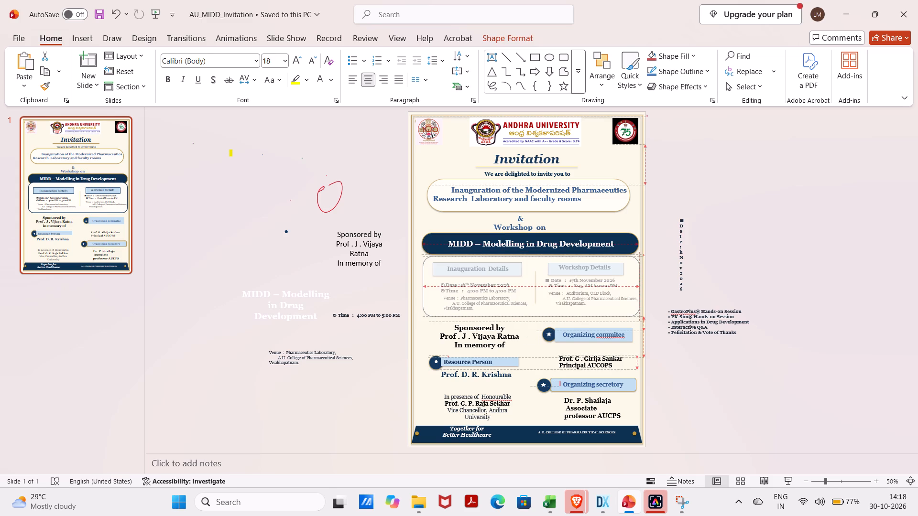
pyautogui.click(736, 417)
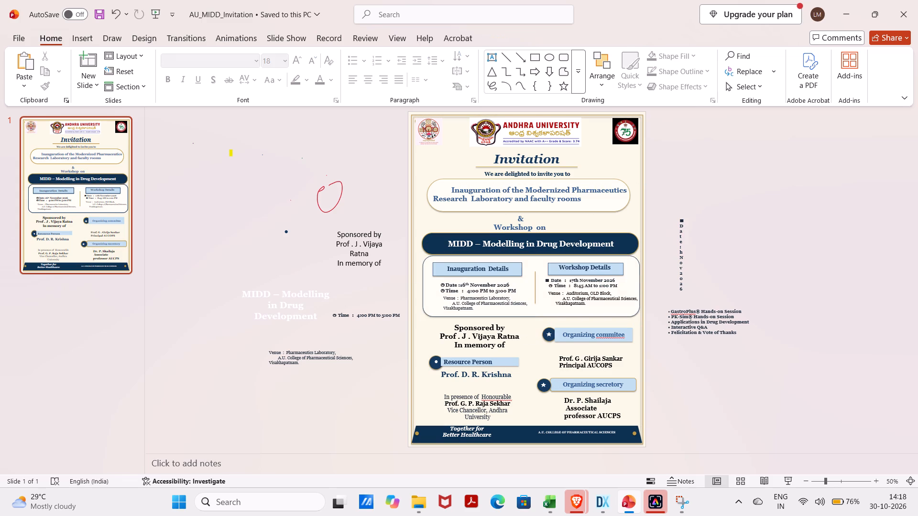
# Extend the "Sponsored by" text box slightly up and left so its text sits higher, just beneath the white frame.
pyautogui.click(492, 345)
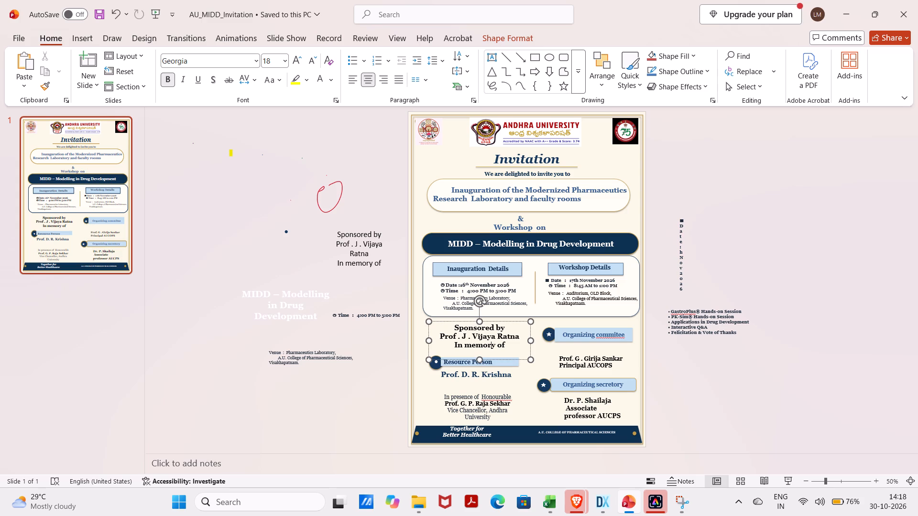
pyautogui.moveTo(430, 321); pyautogui.dragTo(426, 317)
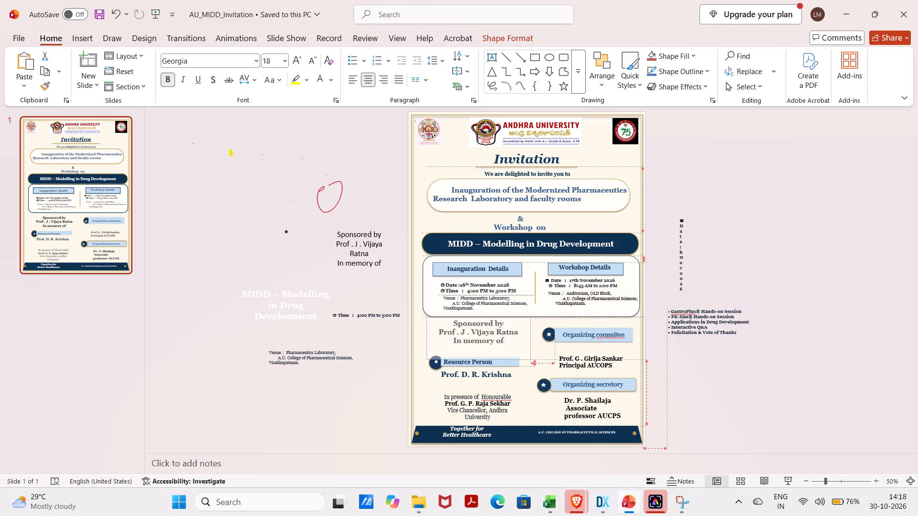
pyautogui.moveTo(426, 317); pyautogui.dragTo(426, 318)
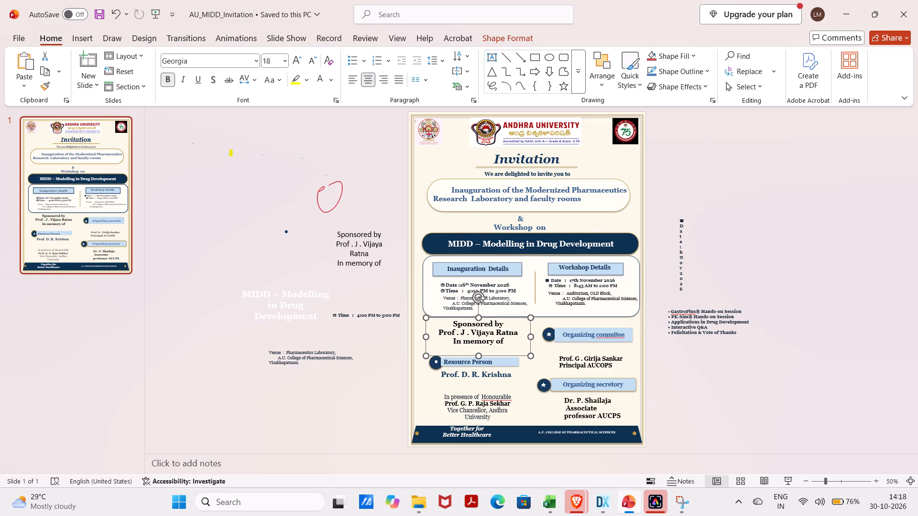
pyautogui.click(430, 395)
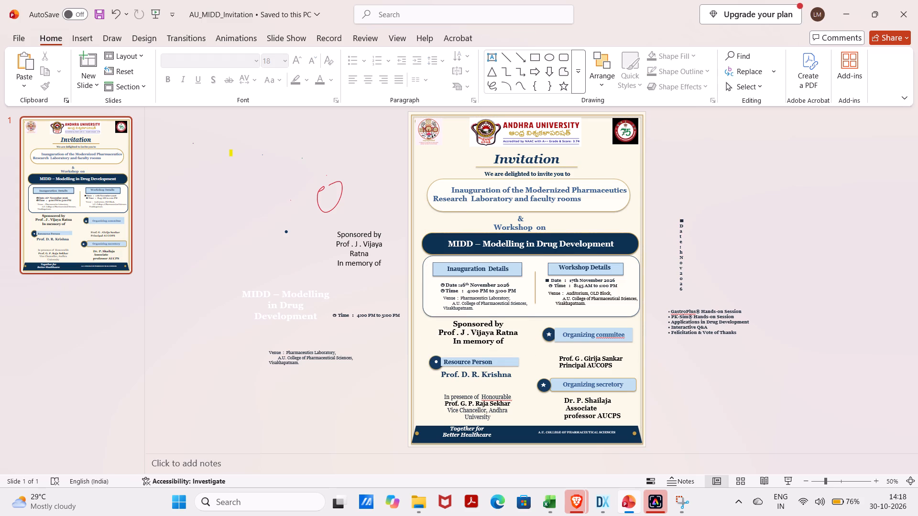
# Shift the resource person's name slightly down and left beneath the "Resource Person" bar.
pyautogui.click(494, 375)
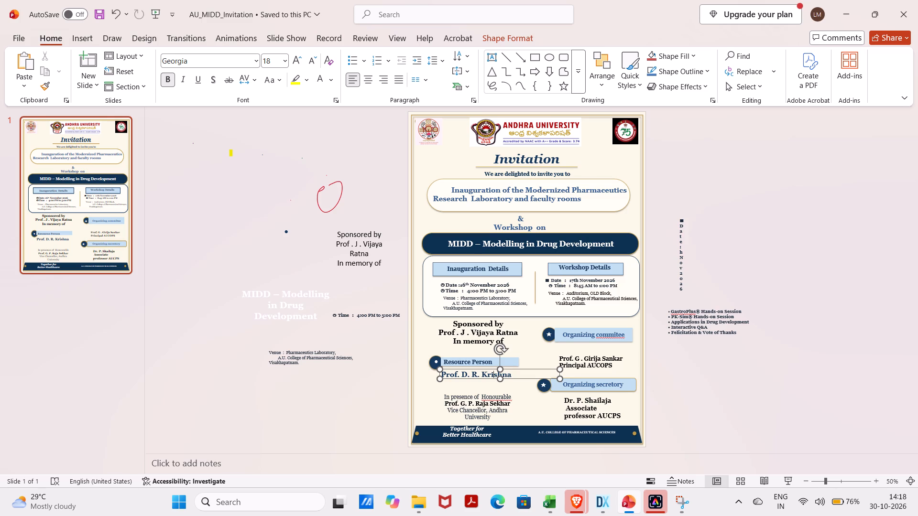
pyautogui.moveTo(499, 376); pyautogui.dragTo(502, 387)
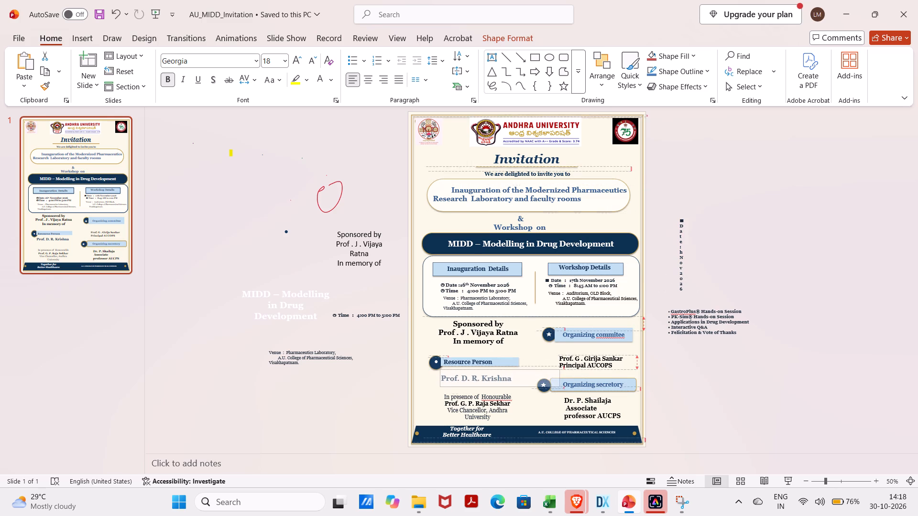
pyautogui.moveTo(502, 387); pyautogui.dragTo(490, 393)
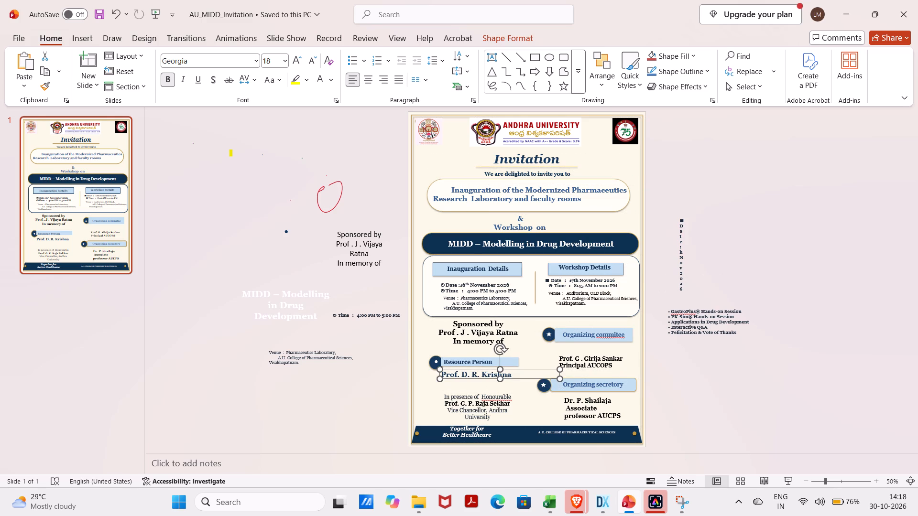
pyautogui.moveTo(438, 369); pyautogui.dragTo(434, 379)
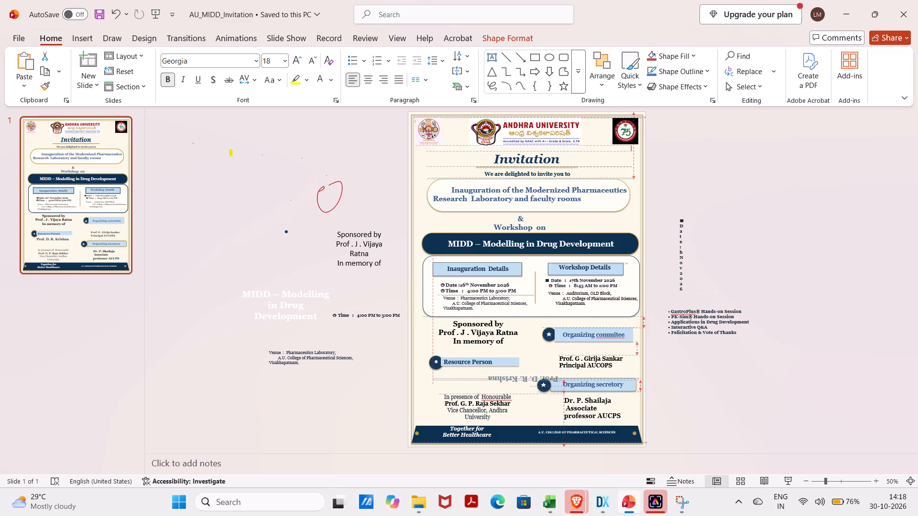
pyautogui.moveTo(434, 379); pyautogui.dragTo(439, 374)
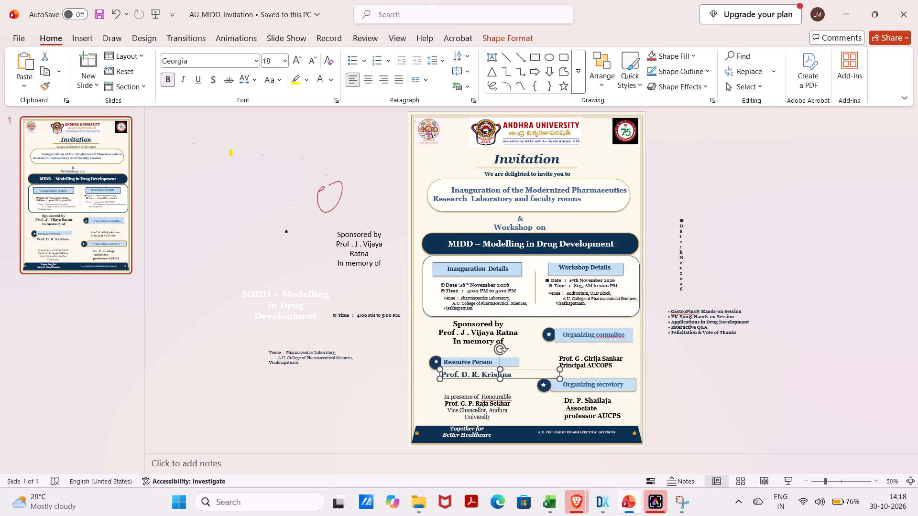
pyautogui.click(440, 379)
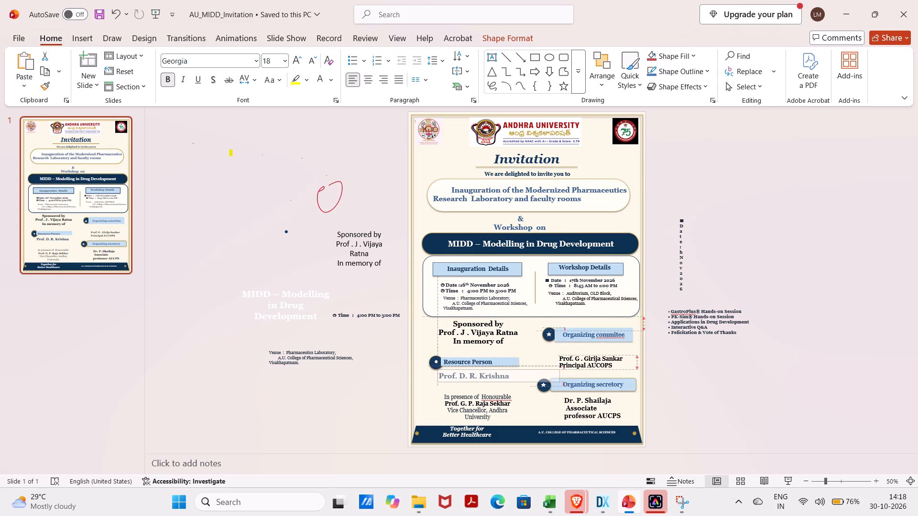
pyautogui.click(358, 402)
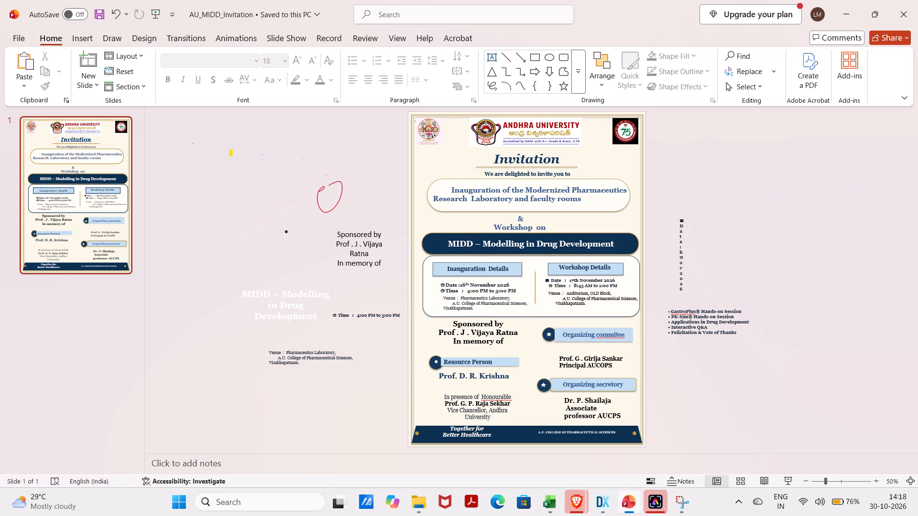
# Switch to Snipping Tool to view the captured version of the invitation.
pyautogui.moveTo(358, 402); pyautogui.dragTo(492, 465)
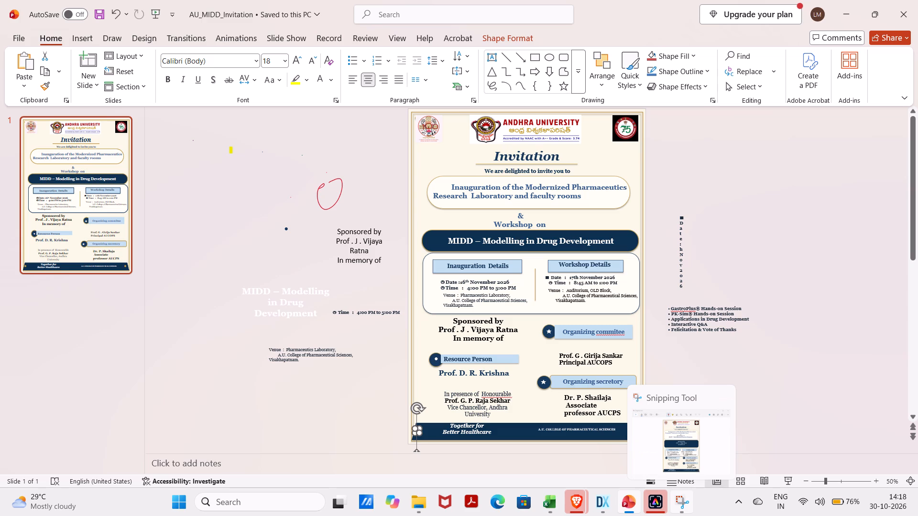
pyautogui.click(687, 499)
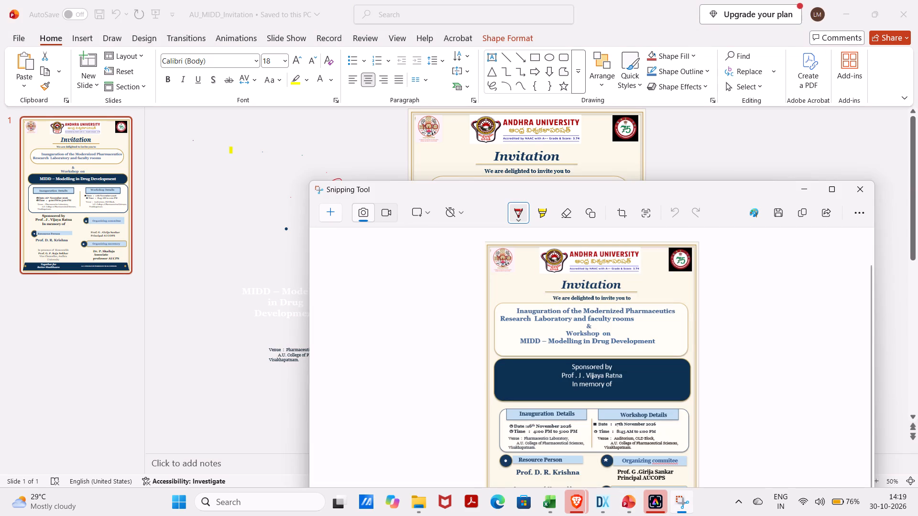
# Take a new rectangular snip framing the entire invitation slide, from its upper-left corner to just below the footer banner.
pyautogui.click(332, 215)
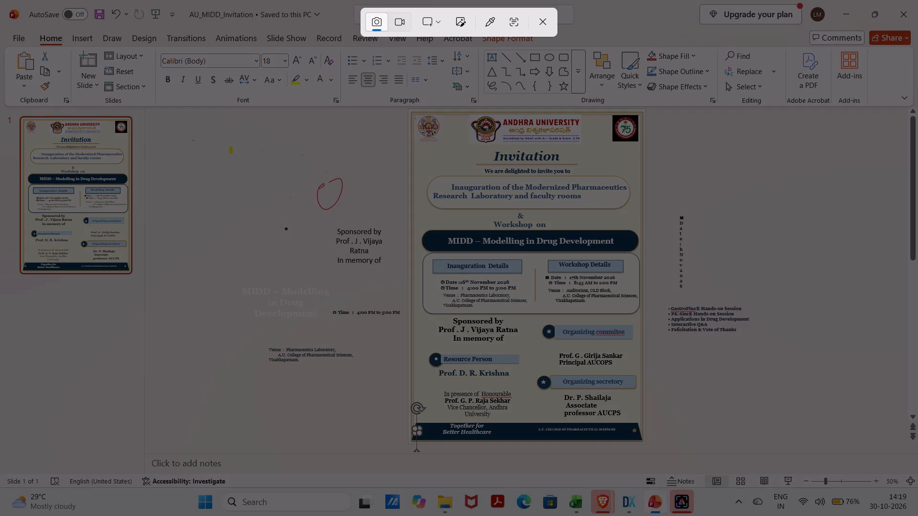
pyautogui.moveTo(409, 110); pyautogui.dragTo(563, 241)
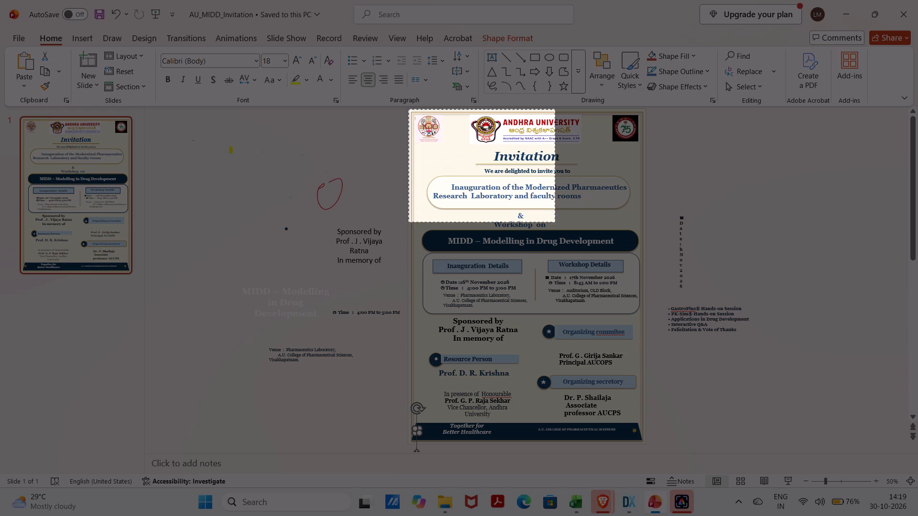
pyautogui.moveTo(563, 241); pyautogui.dragTo(641, 462)
pyautogui.scroll(1, 604, 337)
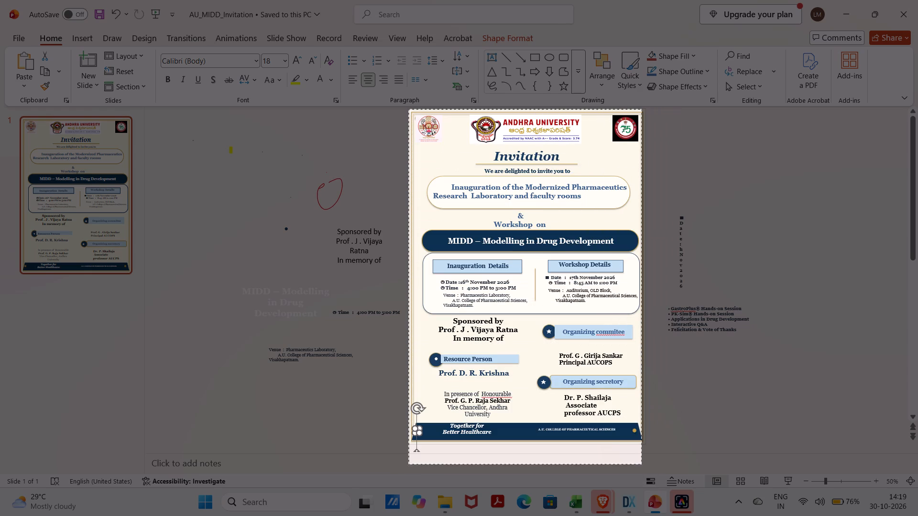
pyautogui.moveTo(641, 462); pyautogui.dragTo(642, 449)
pyautogui.scroll(1, 641, 462)
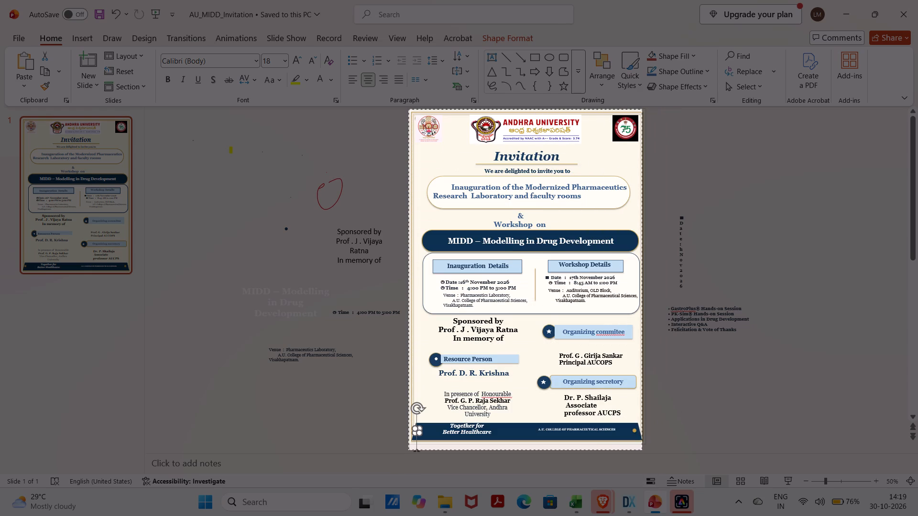
pyautogui.scroll(1, 642, 449)
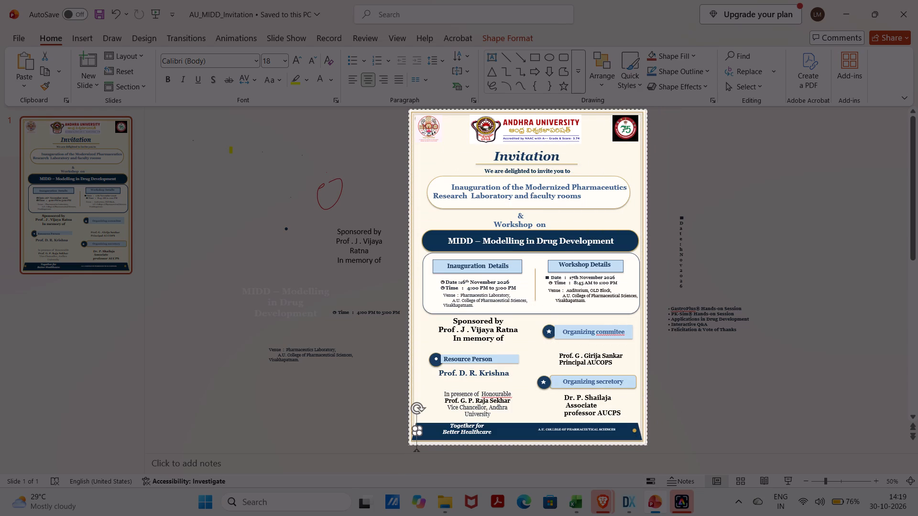
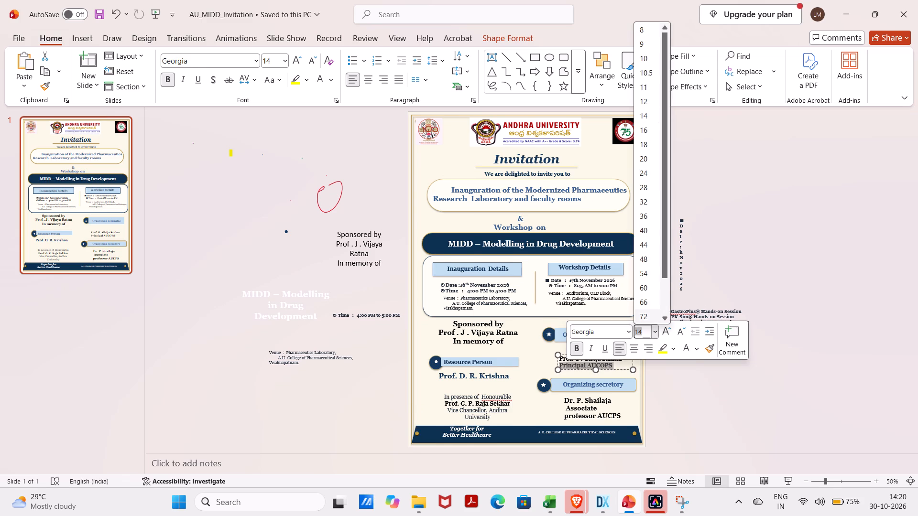
# Set the font size of the "Principal AUCOPS" line under Organizing commitee to 11.
pyautogui.click(641, 85)
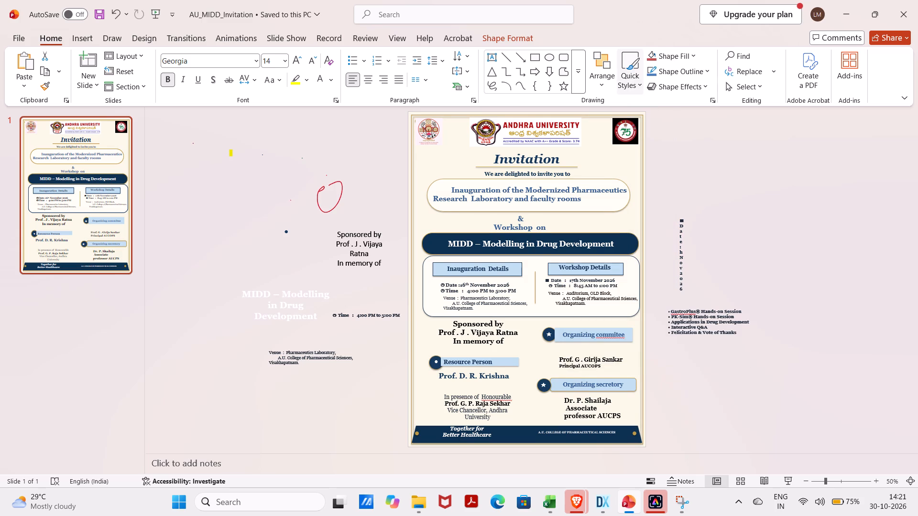
pyautogui.click(622, 363)
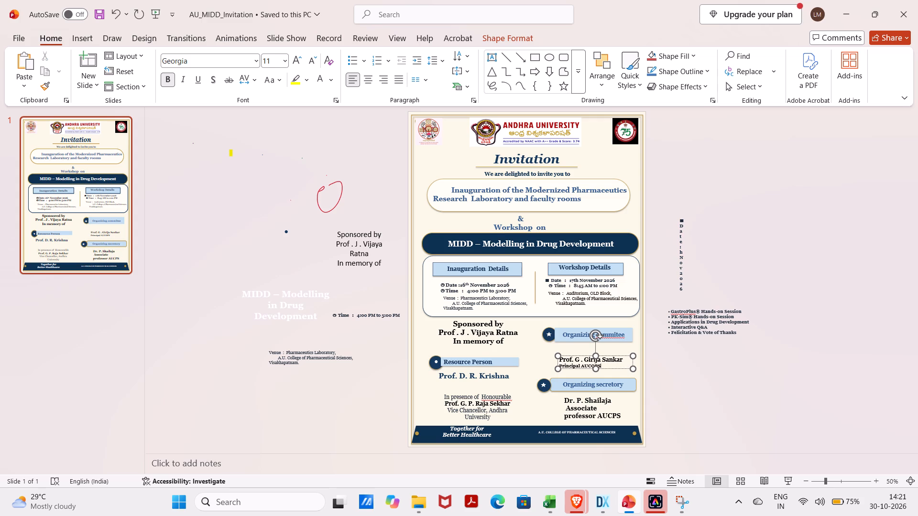
pyautogui.click(562, 367)
pyautogui.click(694, 456)
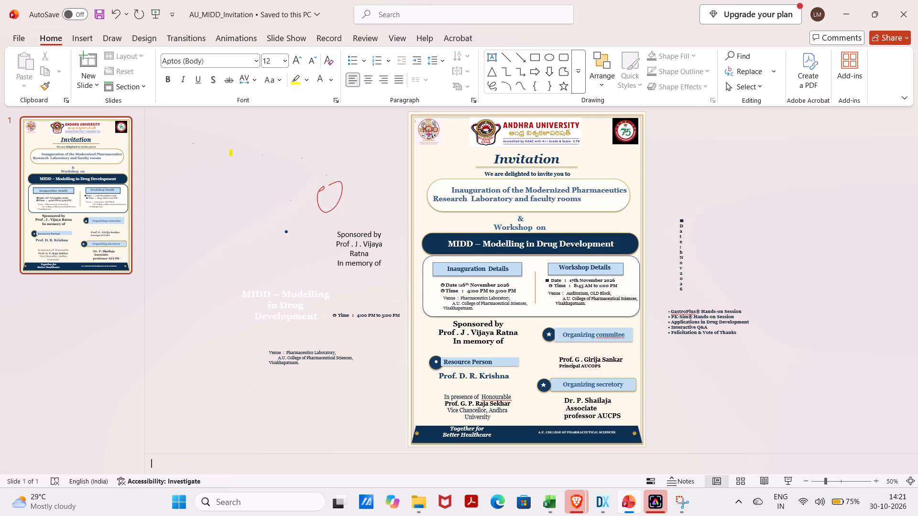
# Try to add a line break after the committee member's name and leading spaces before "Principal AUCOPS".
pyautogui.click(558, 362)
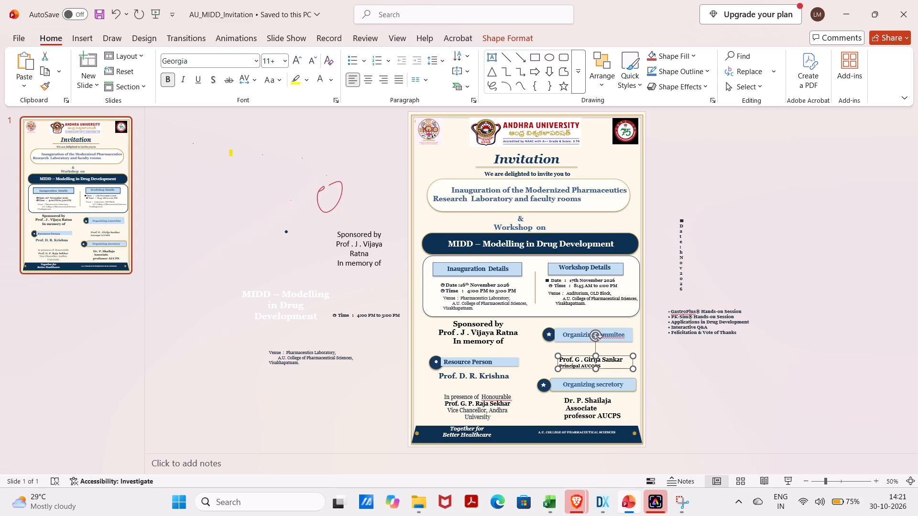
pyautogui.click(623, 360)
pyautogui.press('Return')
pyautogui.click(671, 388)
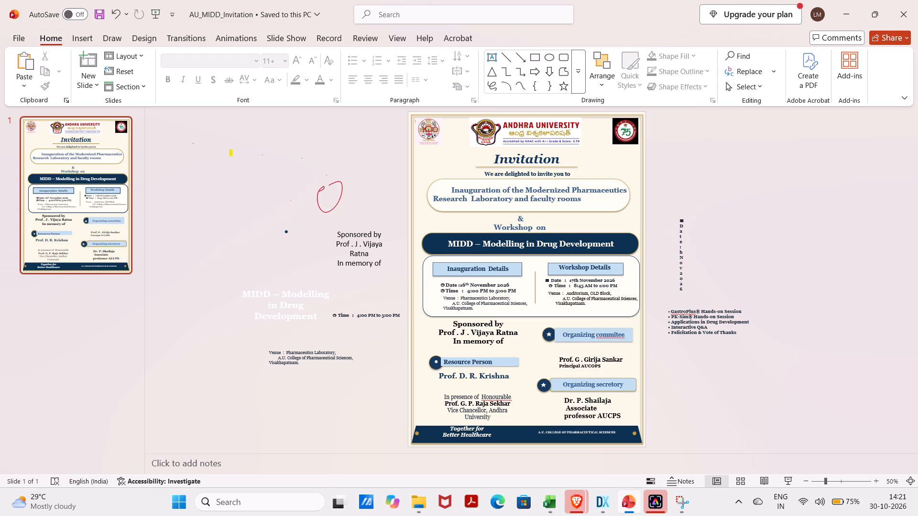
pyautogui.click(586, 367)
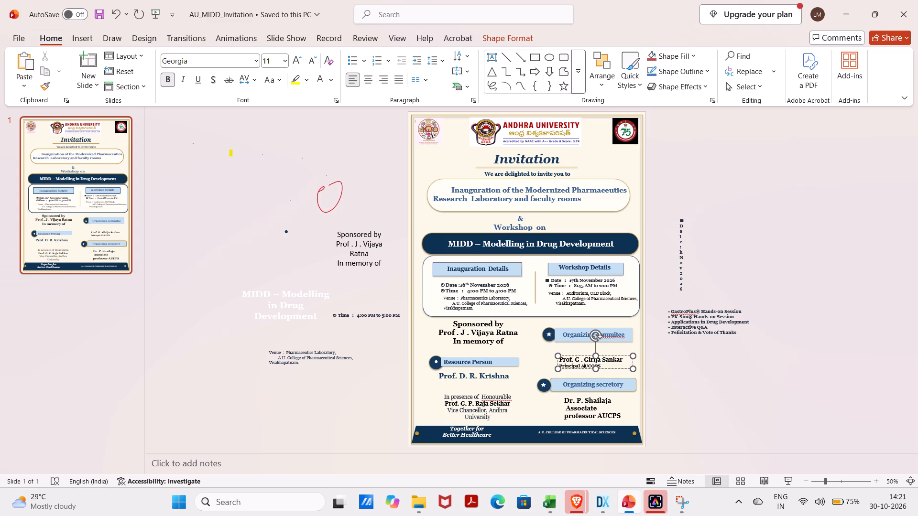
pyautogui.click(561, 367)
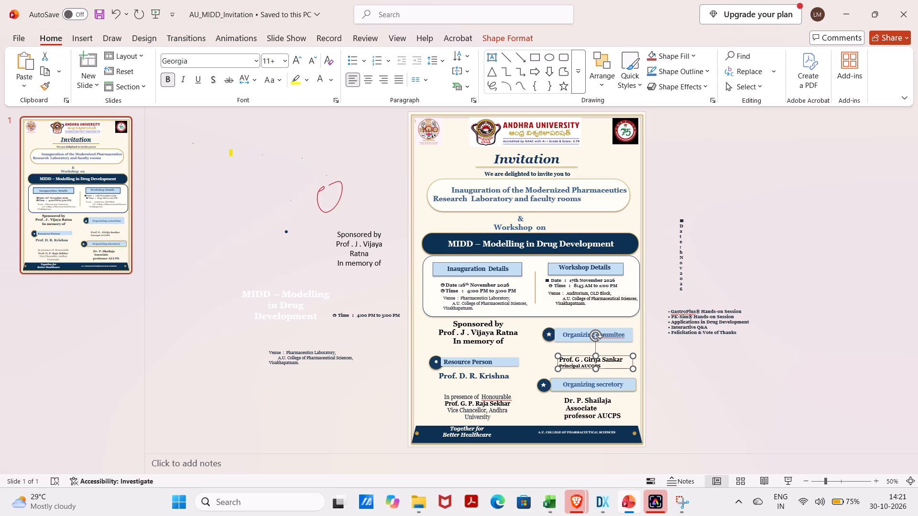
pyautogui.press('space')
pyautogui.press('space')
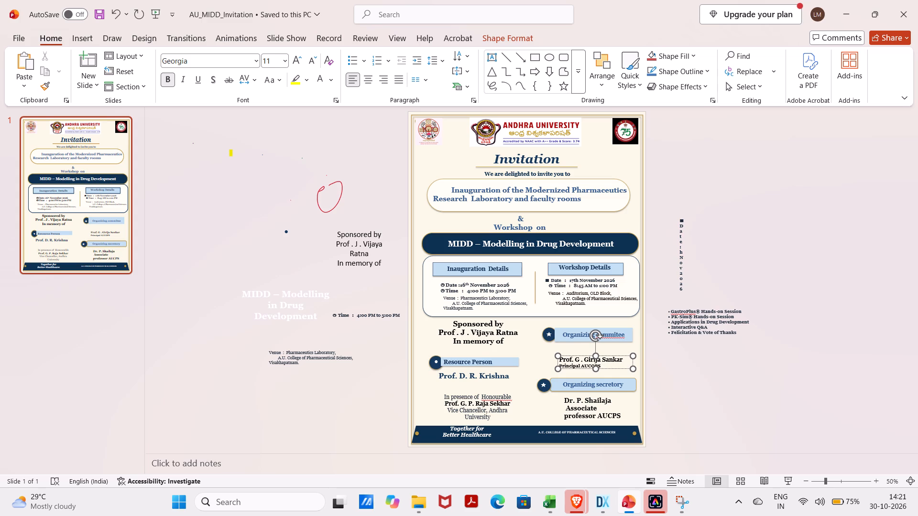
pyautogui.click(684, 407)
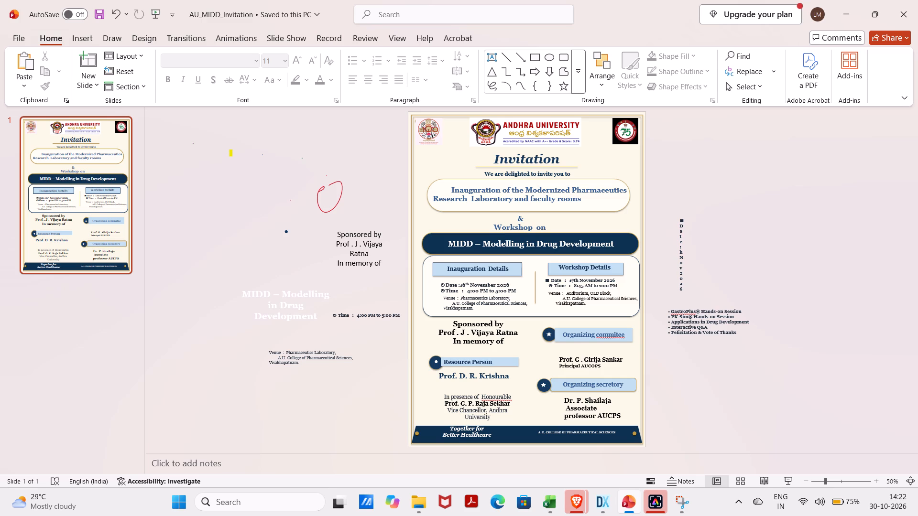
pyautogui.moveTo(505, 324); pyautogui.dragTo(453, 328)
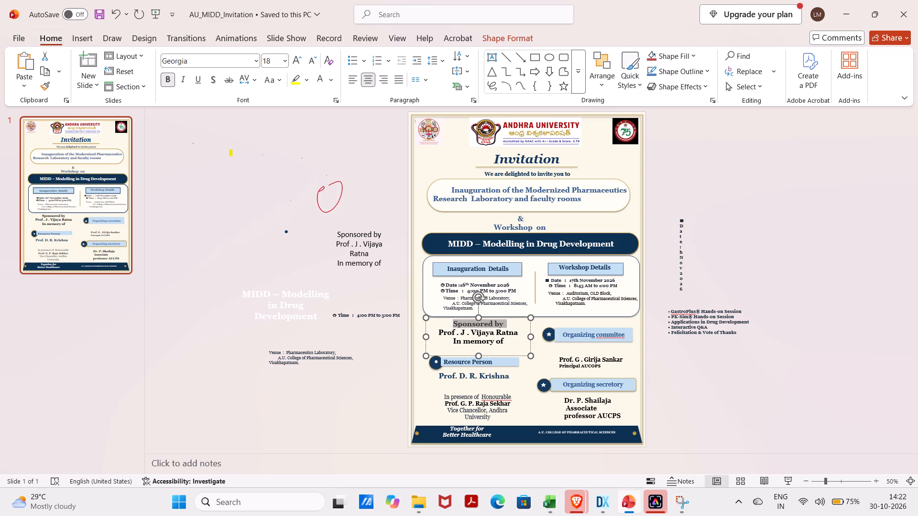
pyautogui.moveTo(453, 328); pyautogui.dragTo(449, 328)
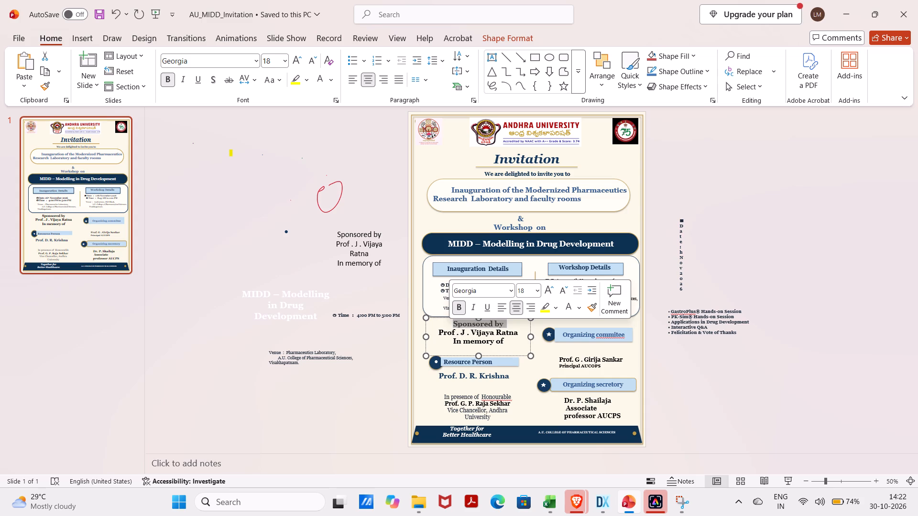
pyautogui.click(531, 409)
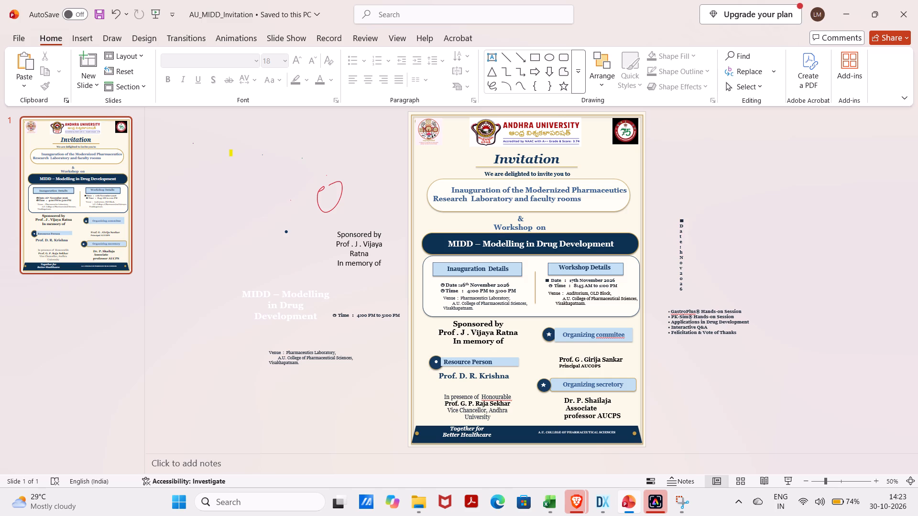
# Change "Modernized" to "Modern" in the invitation's Inauguration heading, keeping a space before "Pharmaceutics".
pyautogui.click(574, 189)
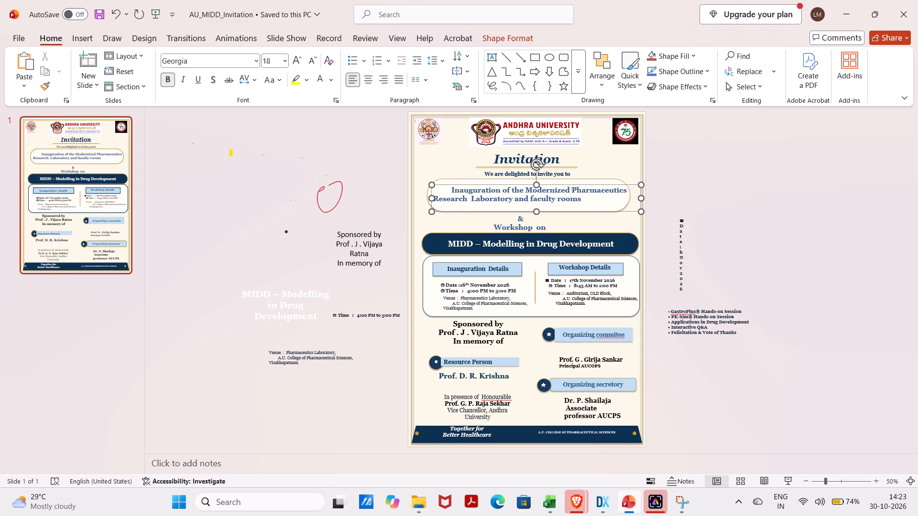
pyautogui.press('BackSpace')
pyautogui.press('BackSpace')
pyautogui.press('BackSpace')
pyautogui.press('BackSpace')
pyautogui.press('BackSpace')
pyautogui.press('space')
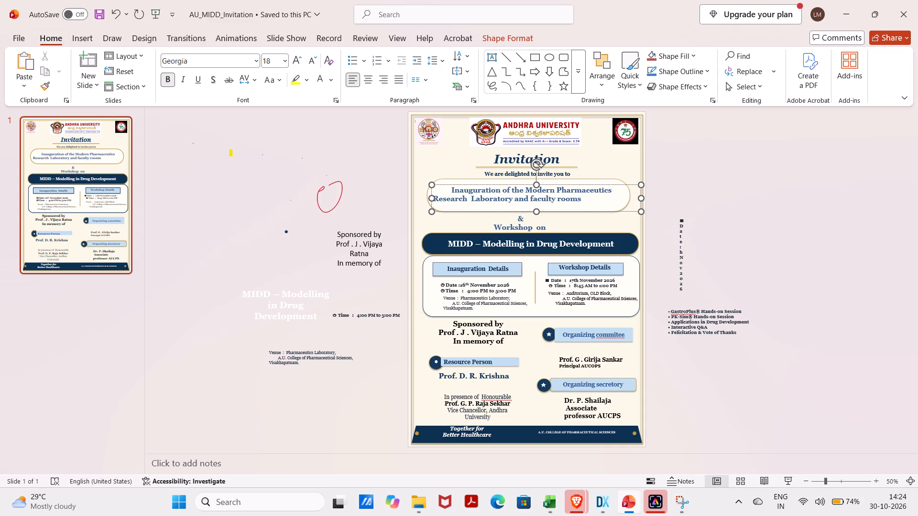
pyautogui.click(715, 232)
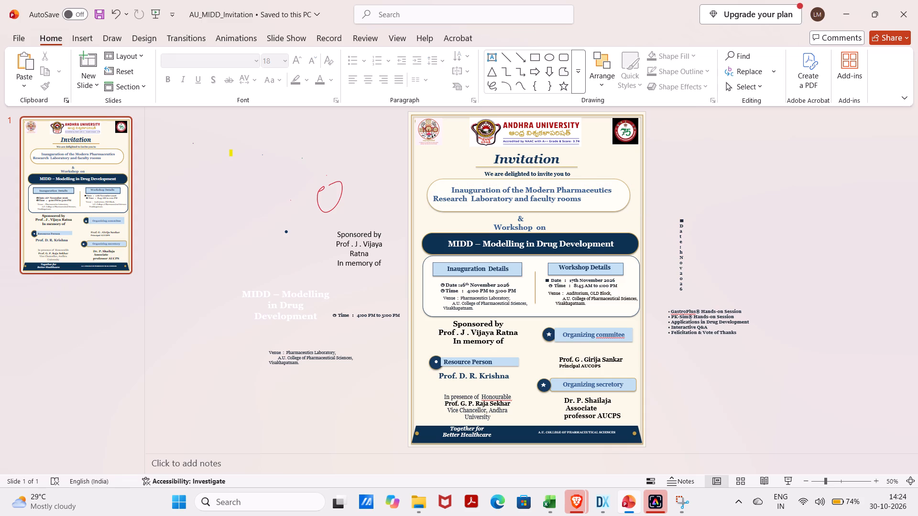
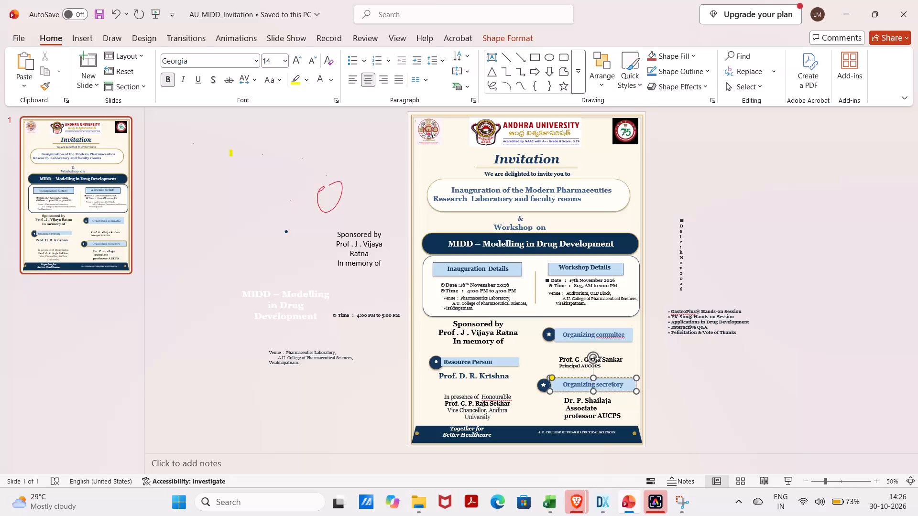
# Reduce the height of the "Organizing commitee" banner and shift it slightly upward, closer to the details box.
pyautogui.click(594, 331)
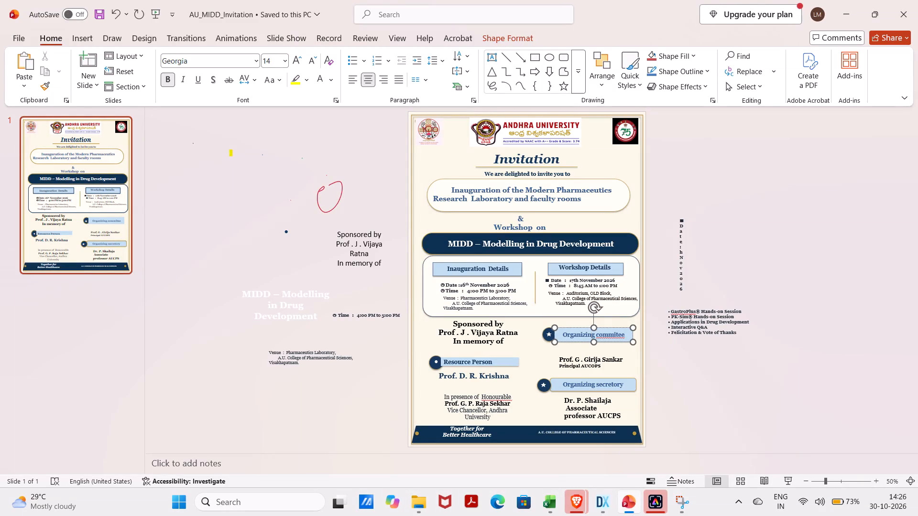
pyautogui.moveTo(557, 329); pyautogui.dragTo(557, 325)
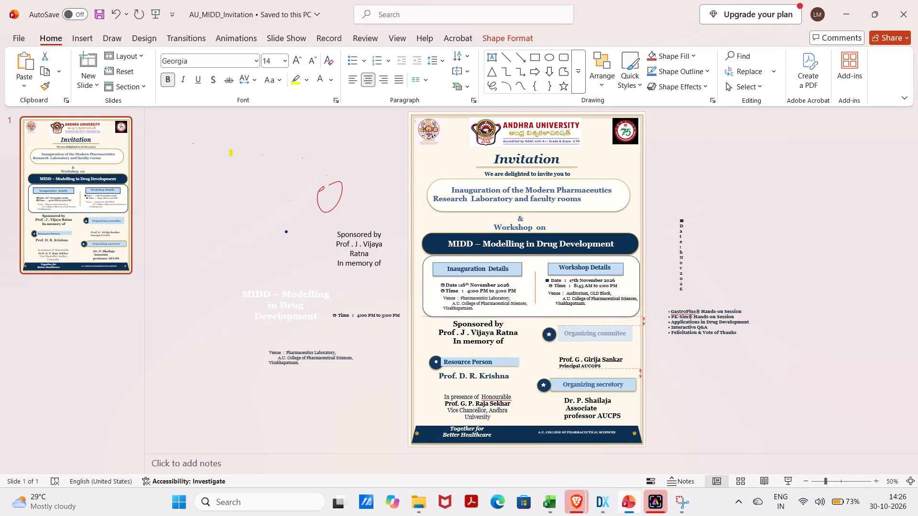
pyautogui.moveTo(557, 325); pyautogui.dragTo(558, 321)
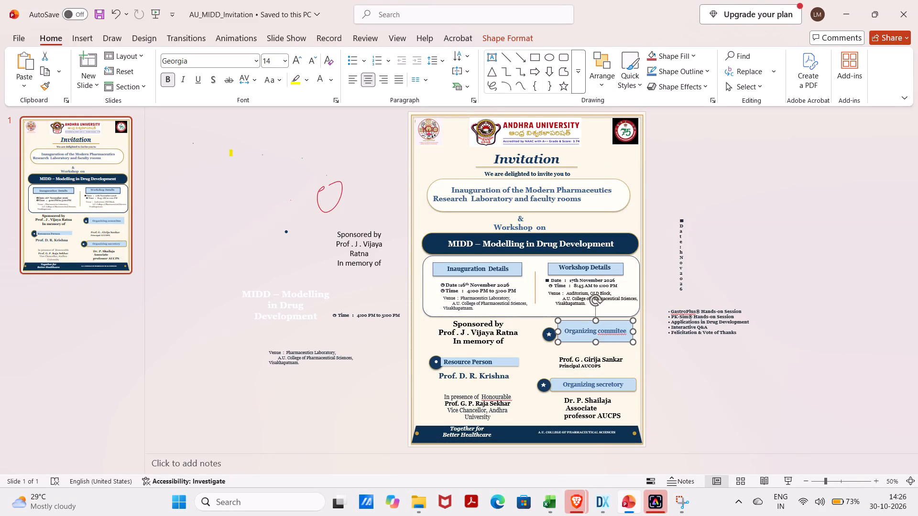
pyautogui.moveTo(558, 341); pyautogui.dragTo(560, 334)
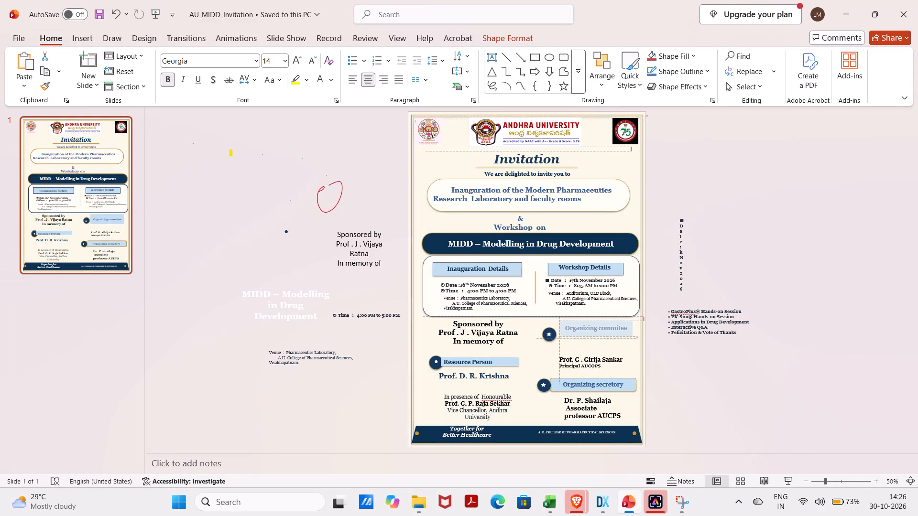
pyautogui.moveTo(560, 334); pyautogui.dragTo(559, 334)
# Move the star beside the "Organizing commitee" banner up to line up with the banner's left end.
pyautogui.click(555, 336)
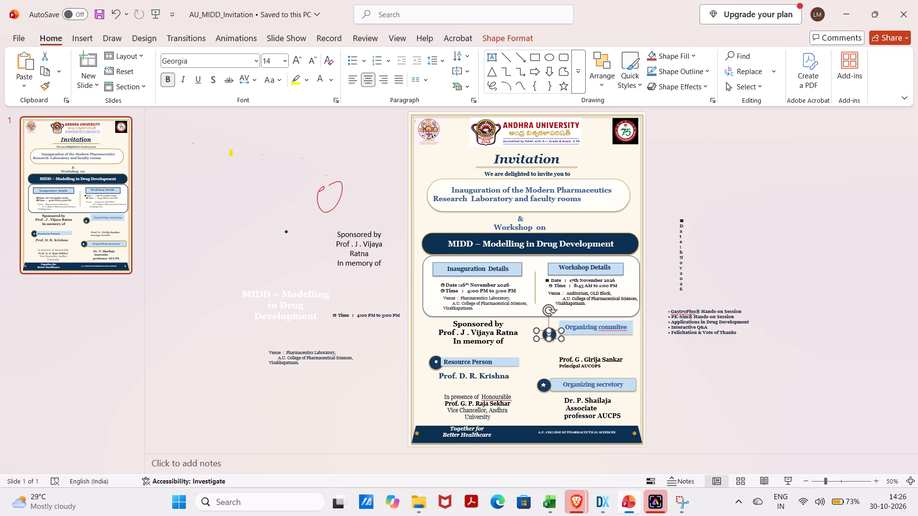
pyautogui.moveTo(555, 336); pyautogui.dragTo(559, 328)
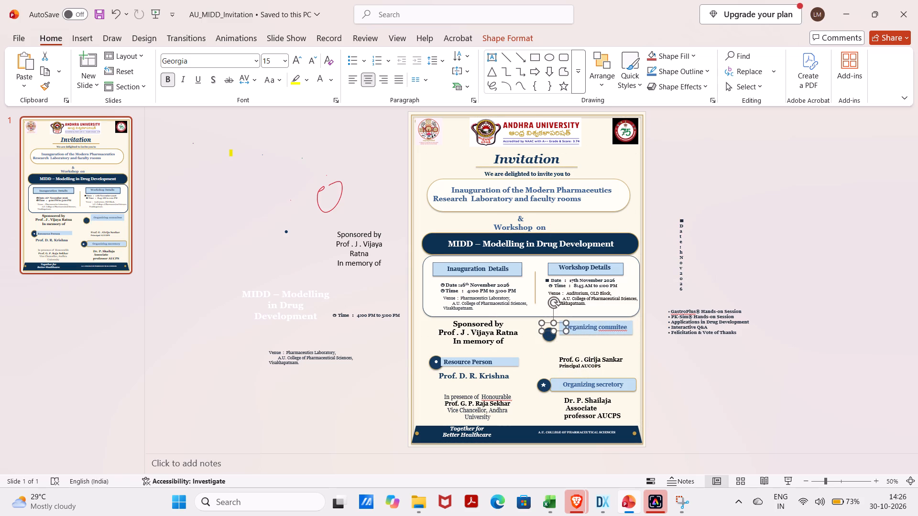
# Resize and reposition the dark circle beside the "Organizing commitee" banner so it sits centred behind the star at the banner's left end.
pyautogui.click(555, 334)
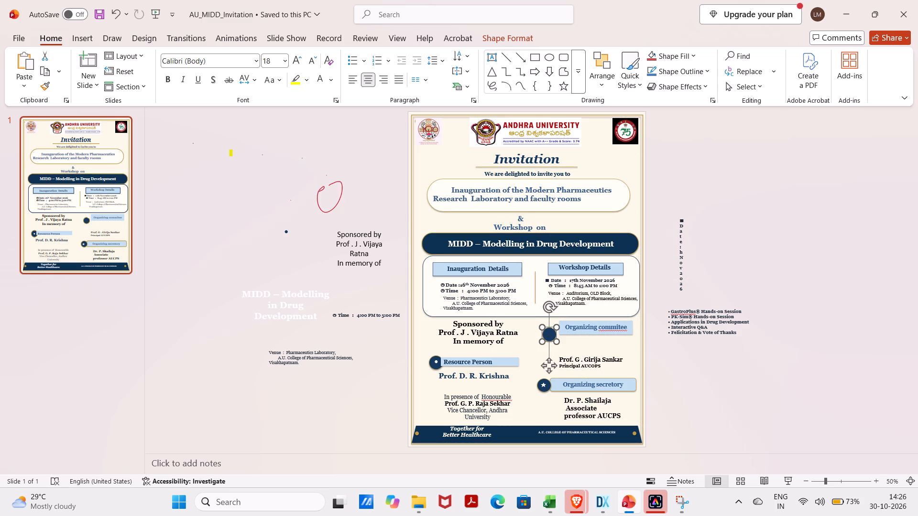
pyautogui.moveTo(558, 341); pyautogui.dragTo(563, 335)
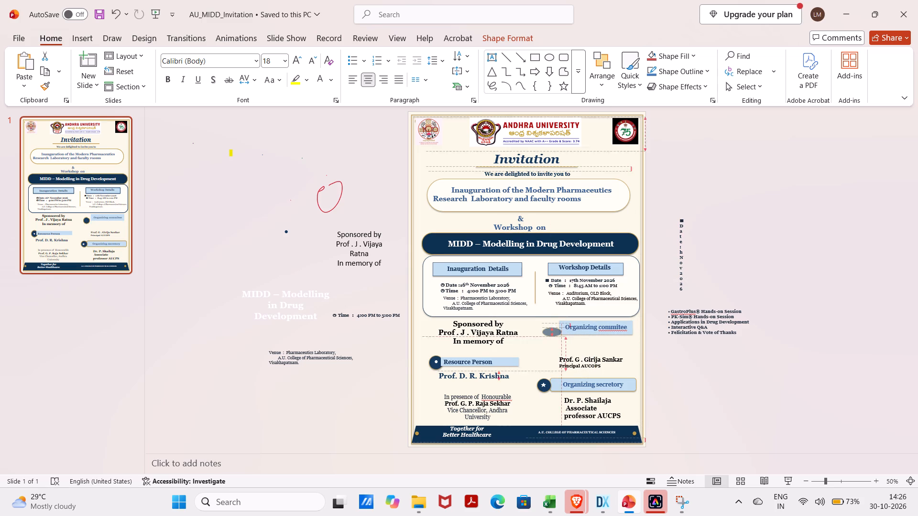
pyautogui.moveTo(563, 335); pyautogui.dragTo(562, 345)
pyautogui.moveTo(551, 337); pyautogui.dragTo(552, 330)
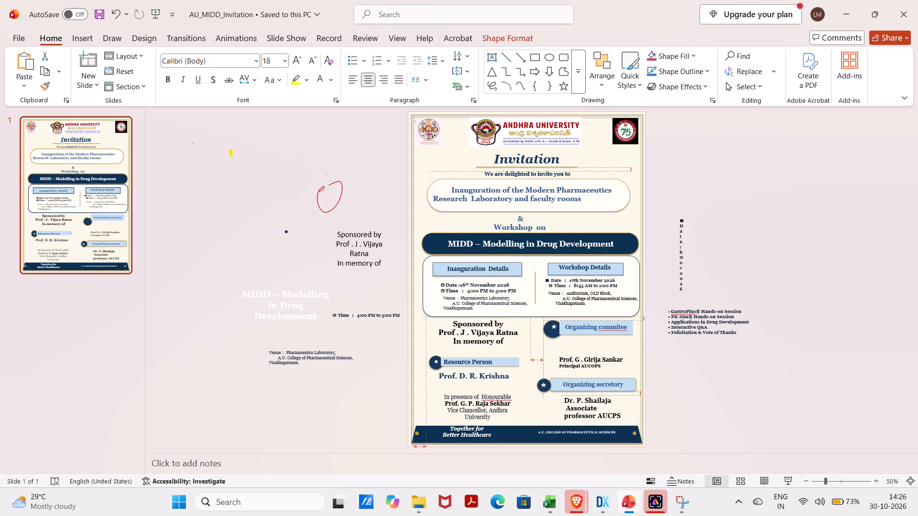
pyautogui.moveTo(552, 330); pyautogui.dragTo(552, 330)
pyautogui.moveTo(545, 341); pyautogui.dragTo(547, 335)
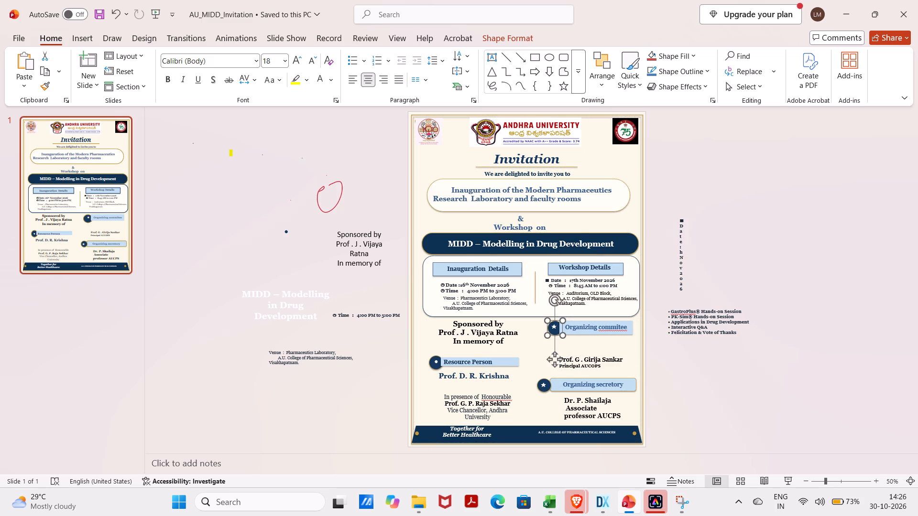
pyautogui.click(544, 347)
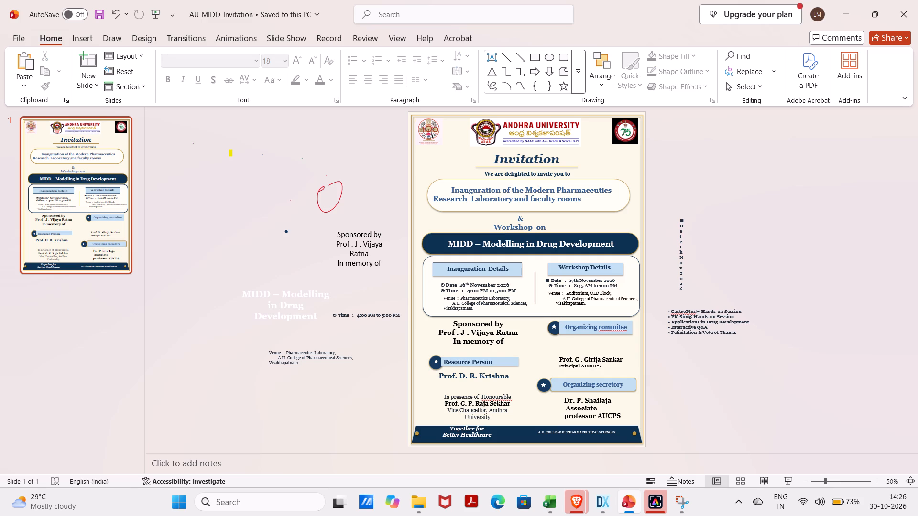
pyautogui.click(557, 331)
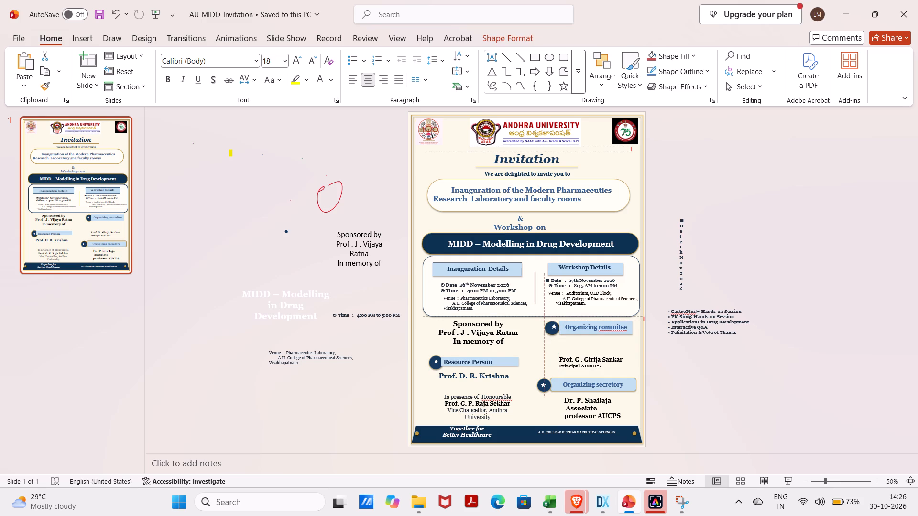
pyautogui.click(542, 346)
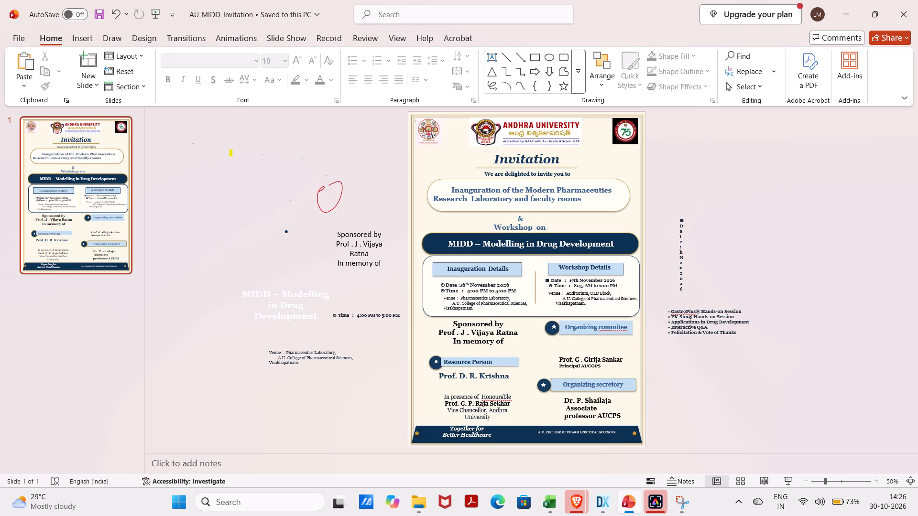
pyautogui.click(554, 322)
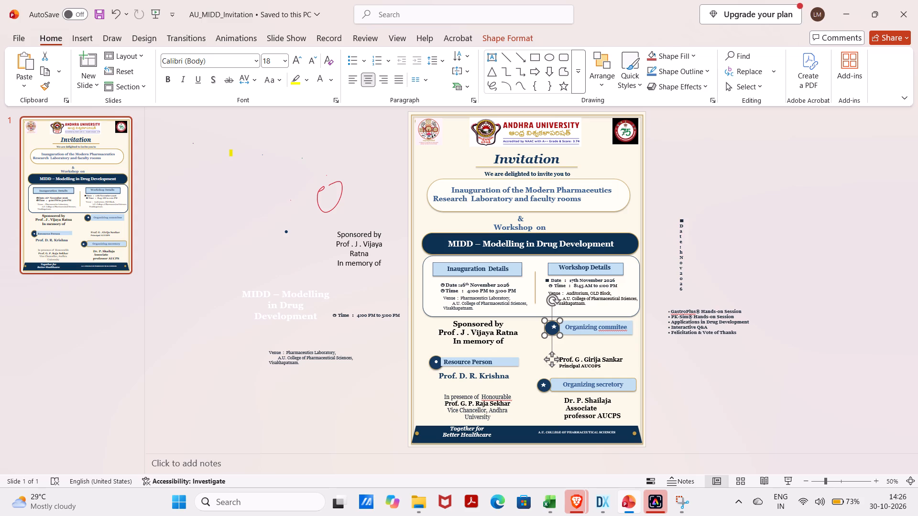
pyautogui.click(559, 334)
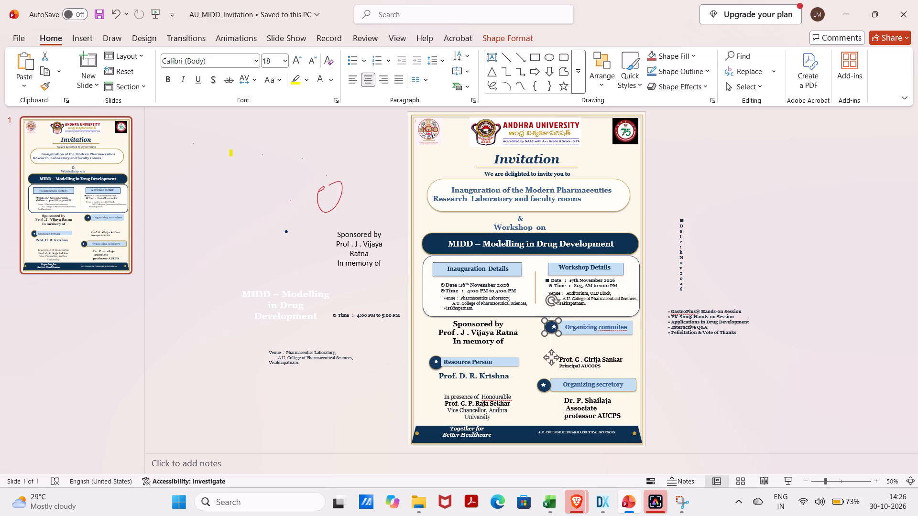
pyautogui.click(550, 331)
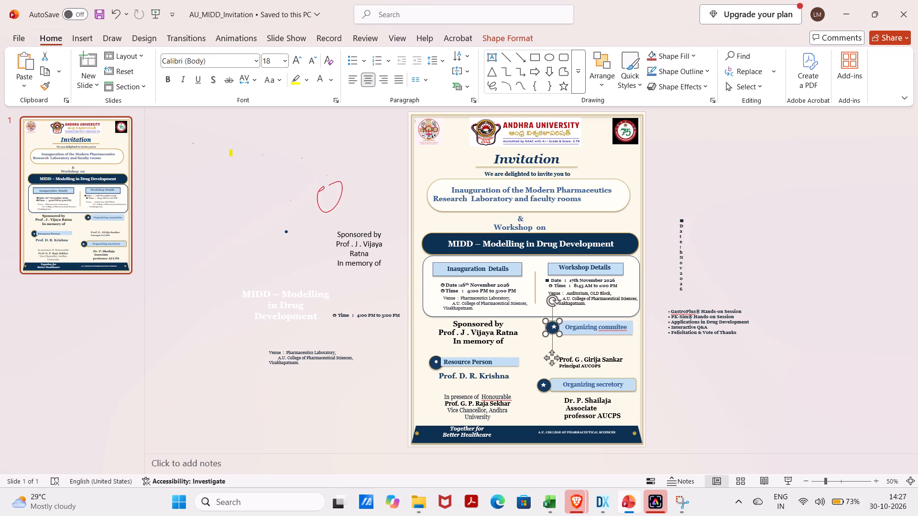
pyautogui.click(558, 335)
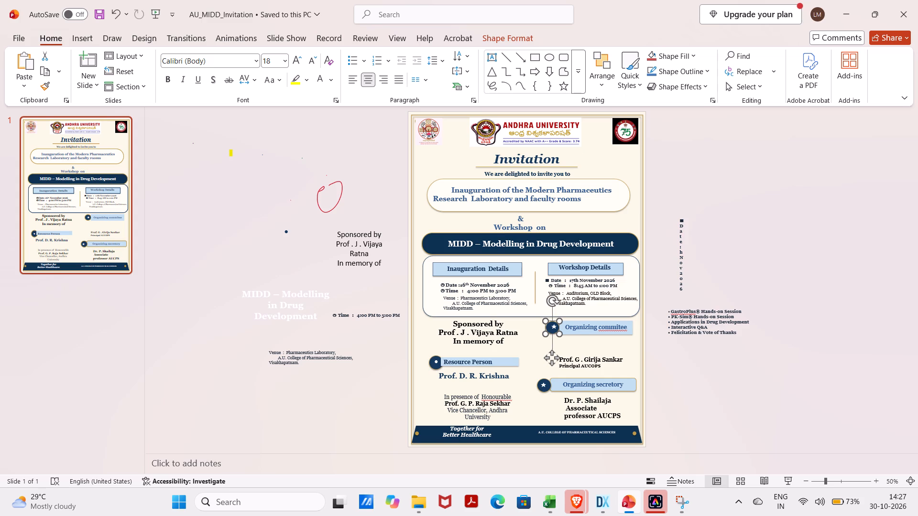
pyautogui.click(559, 335)
# Change "Block" to "BUILDING" in the Workshop Details venue so it reads "OLD BUILDING,".
pyautogui.click(610, 294)
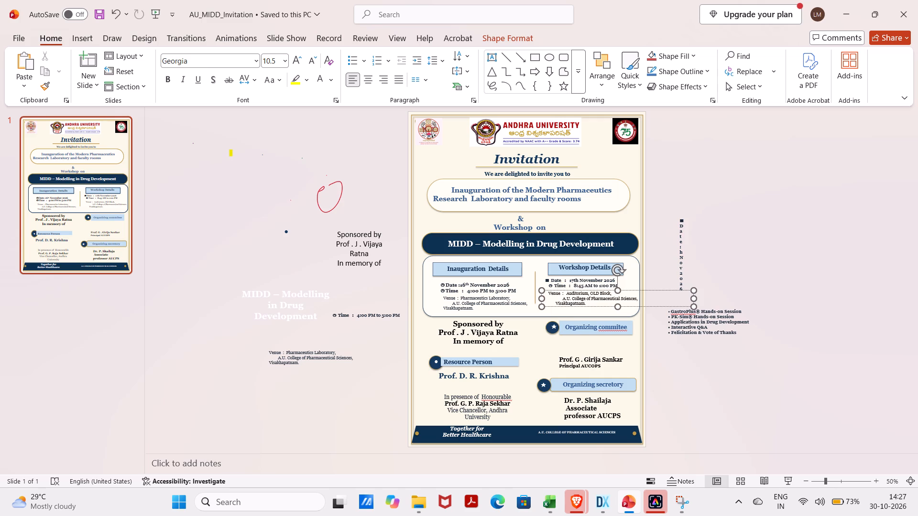
pyautogui.press('BackSpace')
pyautogui.press('BackSpace')
pyautogui.press('BackSpace')
pyautogui.press('BackSpace')
pyautogui.write('UILDING')
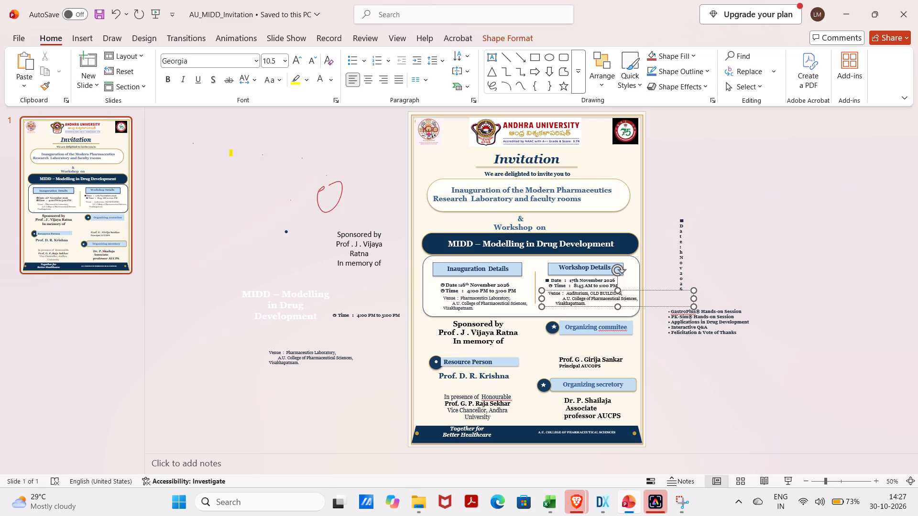
# Replace "Auditorium," with "GALLERY," in the Workshop Details venue line.
pyautogui.click(589, 294)
pyautogui.press('BackSpace')
pyautogui.press('BackSpace')
pyautogui.press('BackSpace')
pyautogui.press('BackSpace')
pyautogui.press('BackSpace')
pyautogui.press('BackSpace')
pyautogui.press('BackSpace')
pyautogui.press('BackSpace')
pyautogui.press('BackSpace')
pyautogui.press('BackSpace')
pyautogui.press('BackSpace')
pyautogui.write('GALLERY')
pyautogui.press(',')
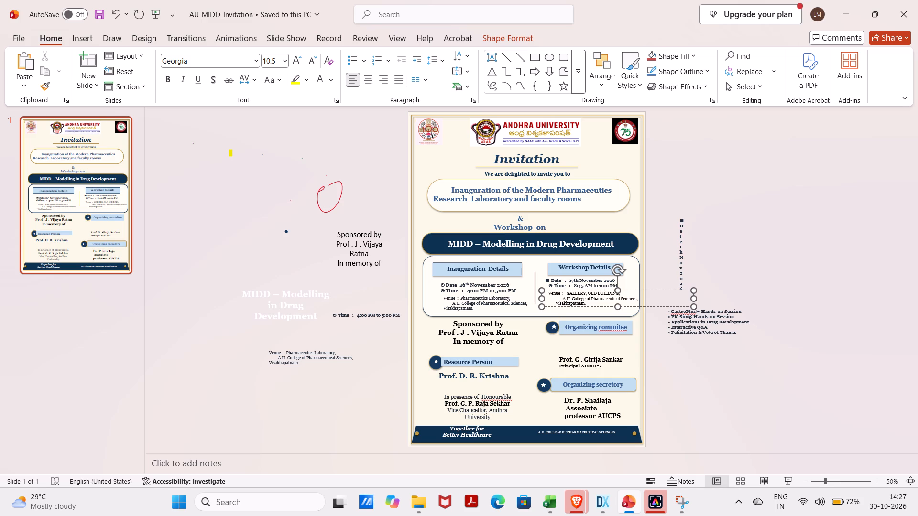
# Bring the committee member's name and "Principal AUCOPS" text up closer beneath the "Organizing commitee" banner.
pyautogui.click(571, 361)
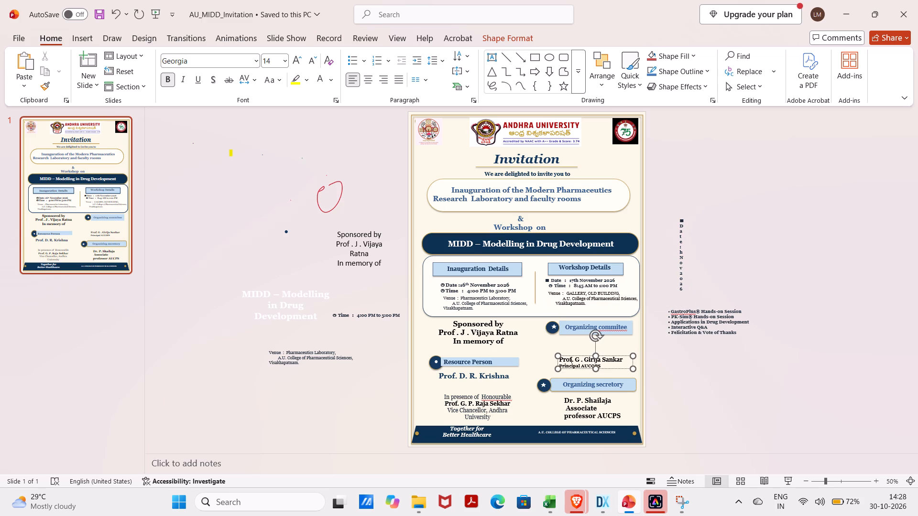
pyautogui.moveTo(559, 355); pyautogui.dragTo(560, 338)
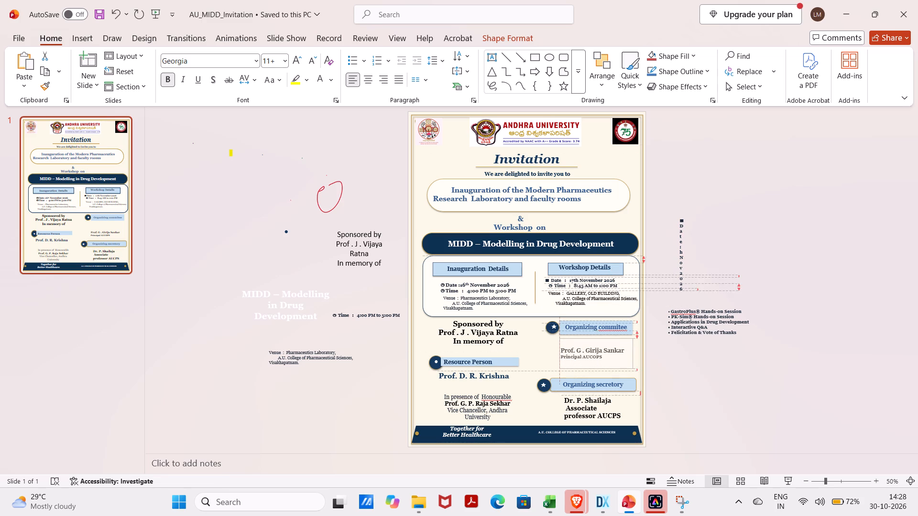
pyautogui.moveTo(560, 338); pyautogui.dragTo(560, 334)
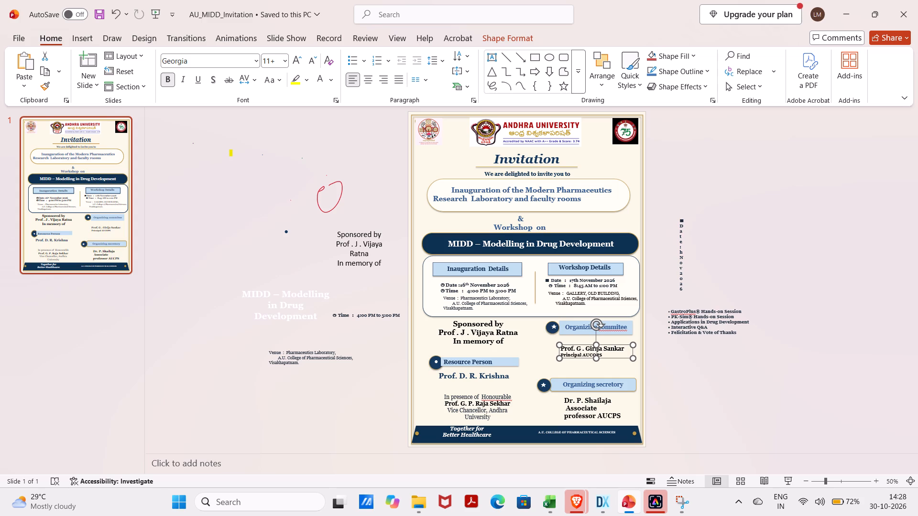
# Change the title "Prof." to "PROF." before the committee member's name under Organizing commitee.
pyautogui.click(572, 349)
pyautogui.press('BackSpace')
pyautogui.press('BackSpace')
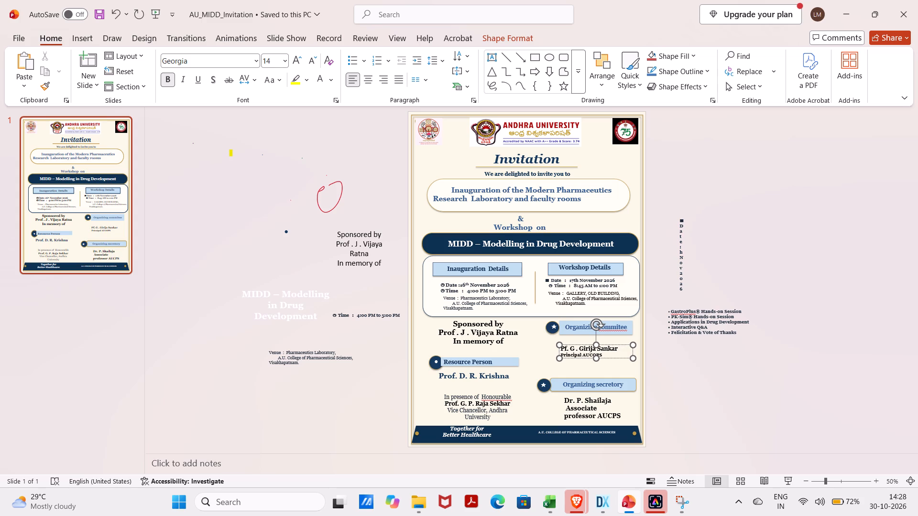
pyautogui.click(568, 349)
pyautogui.press('BackSpace')
pyautogui.write('ROF')
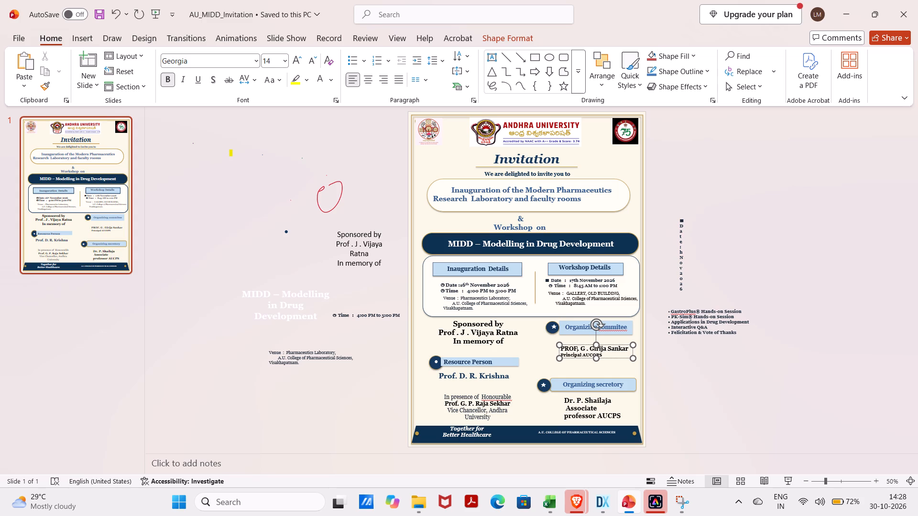
pyautogui.click(583, 364)
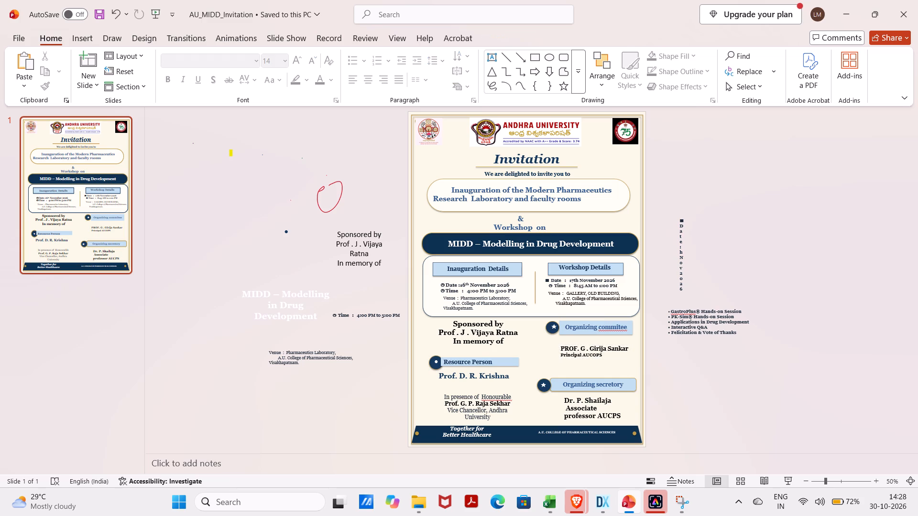
# Resize the committee member's text box under "Organizing commitee", shifting its start inward and widening it so the name fits on one line.
pyautogui.click(571, 354)
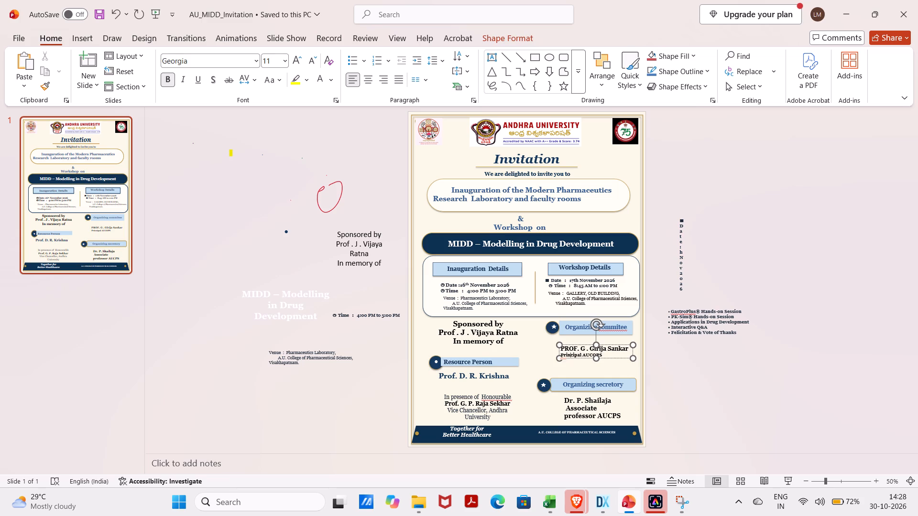
pyautogui.moveTo(561, 345); pyautogui.dragTo(565, 339)
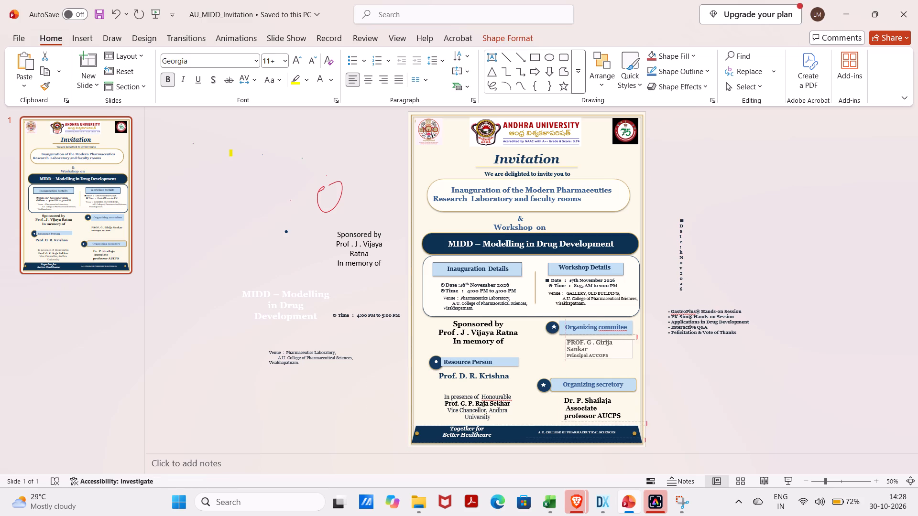
pyautogui.click(634, 348)
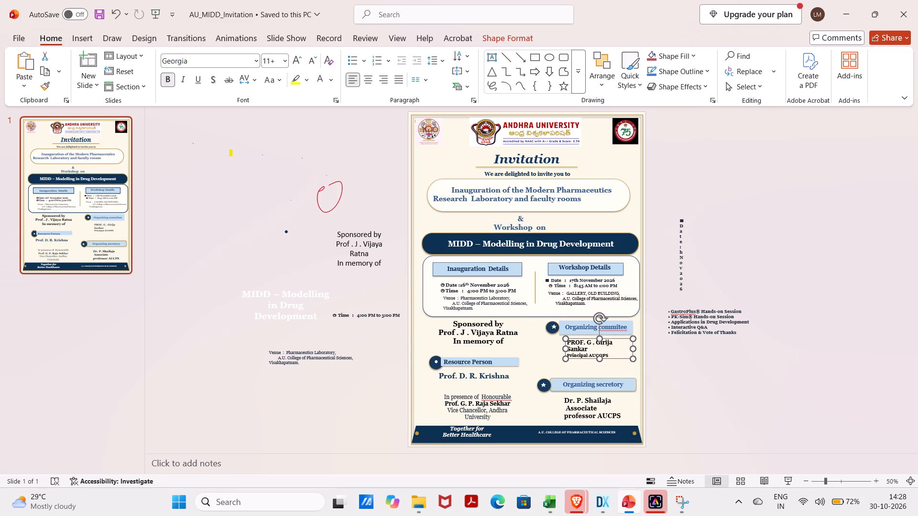
pyautogui.click(661, 364)
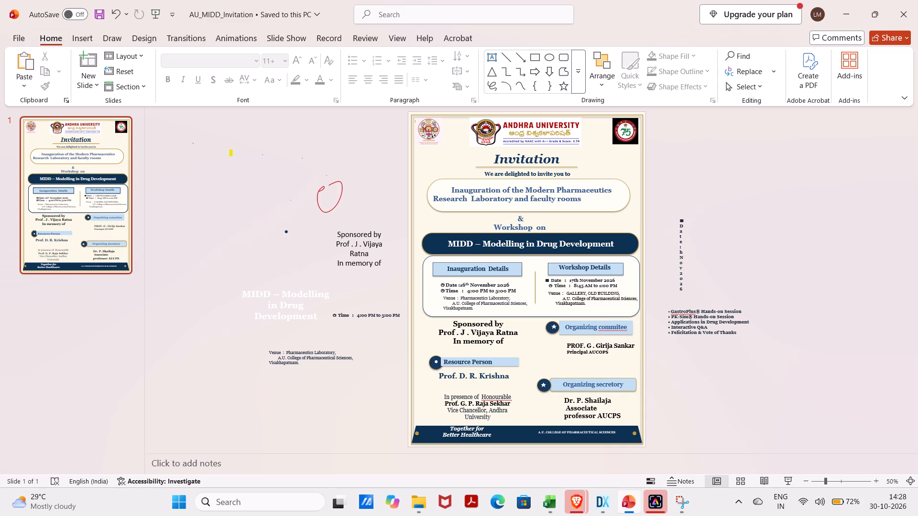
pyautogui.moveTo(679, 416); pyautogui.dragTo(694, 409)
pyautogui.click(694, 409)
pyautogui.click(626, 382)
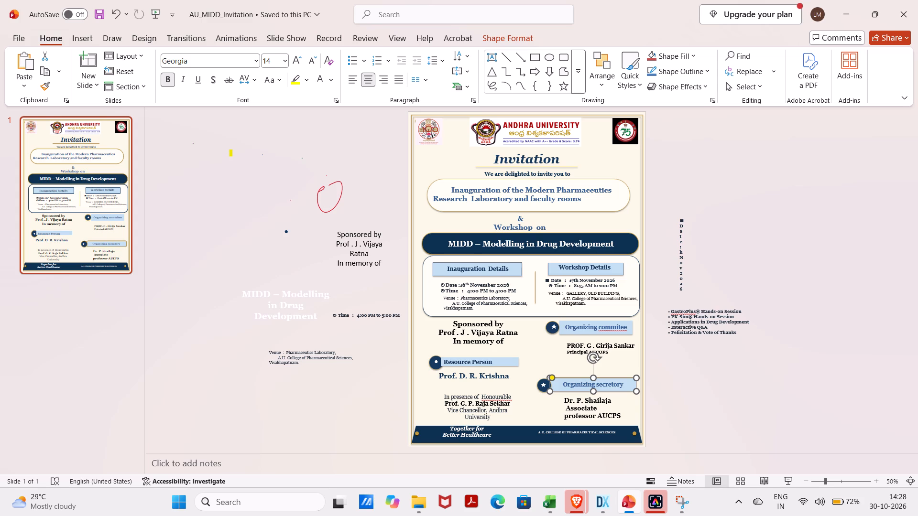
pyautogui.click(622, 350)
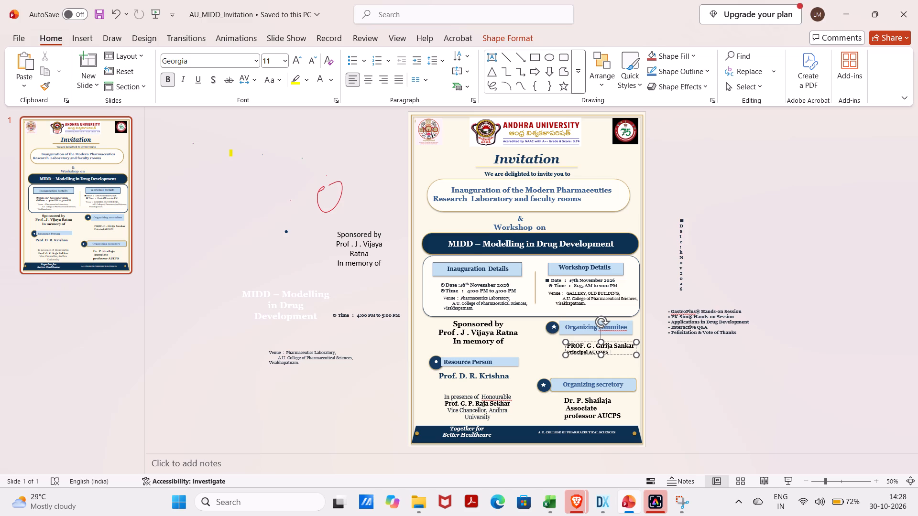
# Retype the resource person's surname in all capitals and add a line break after it.
pyautogui.click(510, 376)
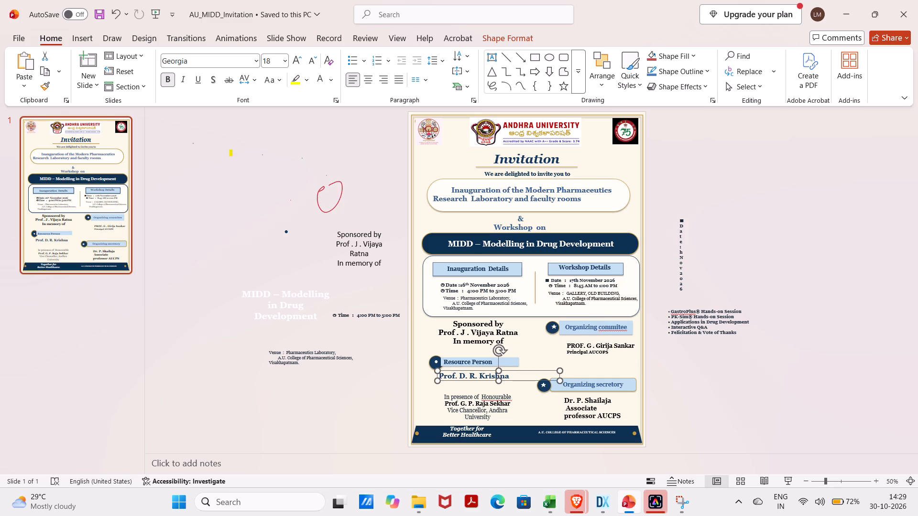
pyautogui.click(508, 376)
pyautogui.press('BackSpace')
pyautogui.press('BackSpace')
pyautogui.press('BackSpace')
pyautogui.press('BackSpace')
pyautogui.press('BackSpace')
pyautogui.press('BackSpace')
pyautogui.write('RISHNA')
pyautogui.press('Return')
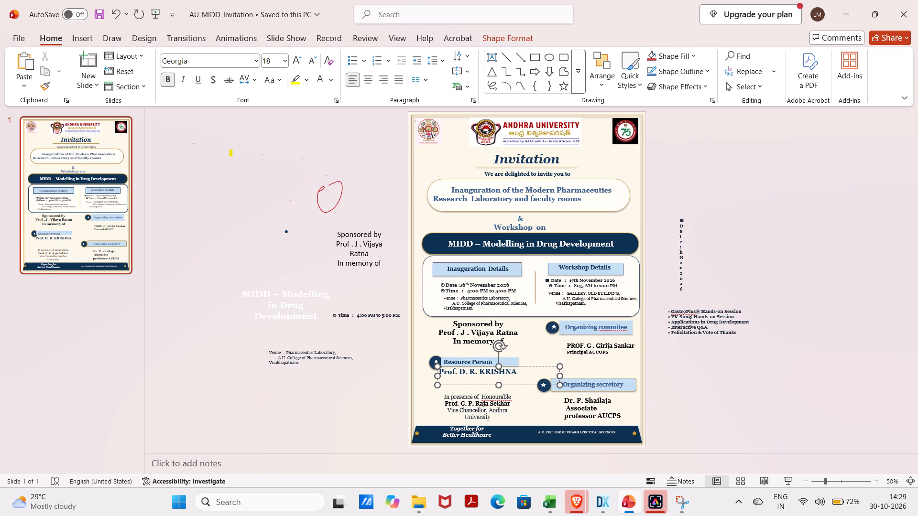
# Change the title "Prof." to "PROF." before the resource person's name.
pyautogui.click(456, 373)
pyautogui.press('BackSpace')
pyautogui.press('BackSpace')
pyautogui.press('BackSpace')
pyautogui.write('ROF')
# Move the resource person's name slightly lower beneath the "Resource Person" banner.
pyautogui.click(524, 372)
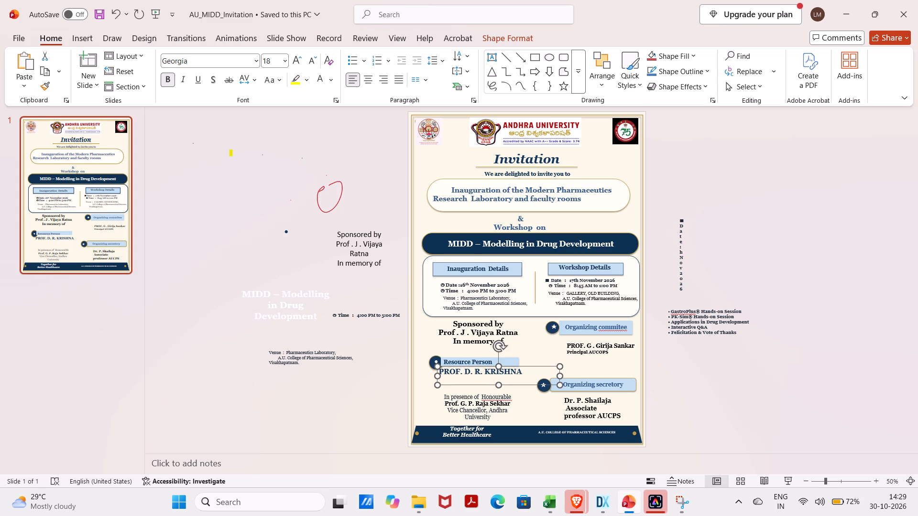
pyautogui.moveTo(523, 374); pyautogui.dragTo(521, 372)
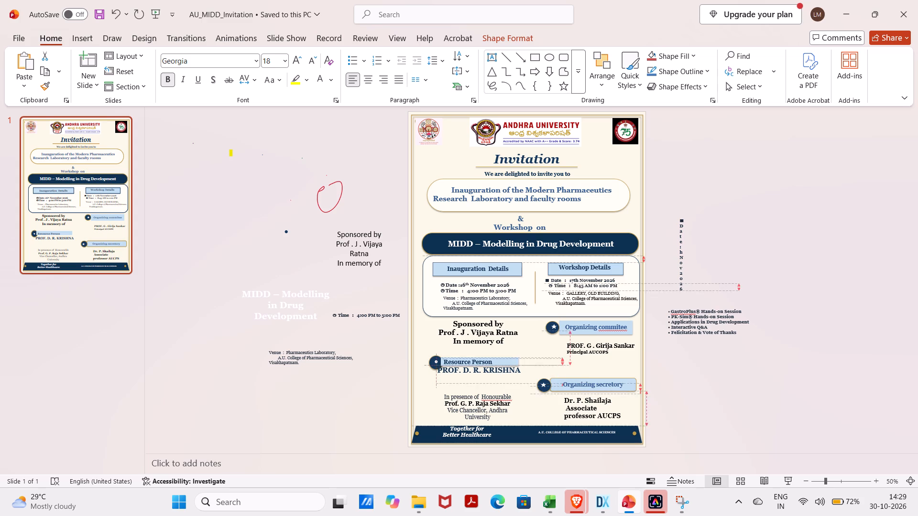
pyautogui.moveTo(521, 372); pyautogui.dragTo(521, 378)
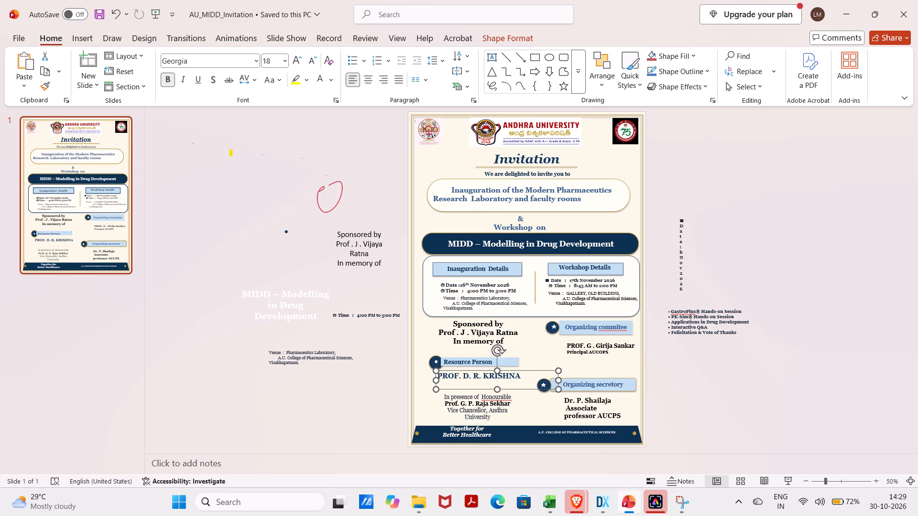
# Add another line break right after the resource person's name.
pyautogui.click(521, 377)
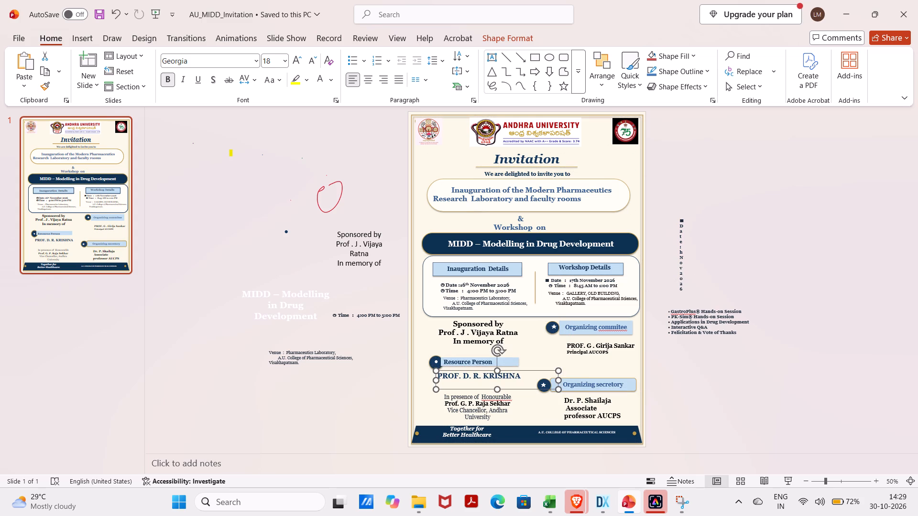
pyautogui.click(521, 375)
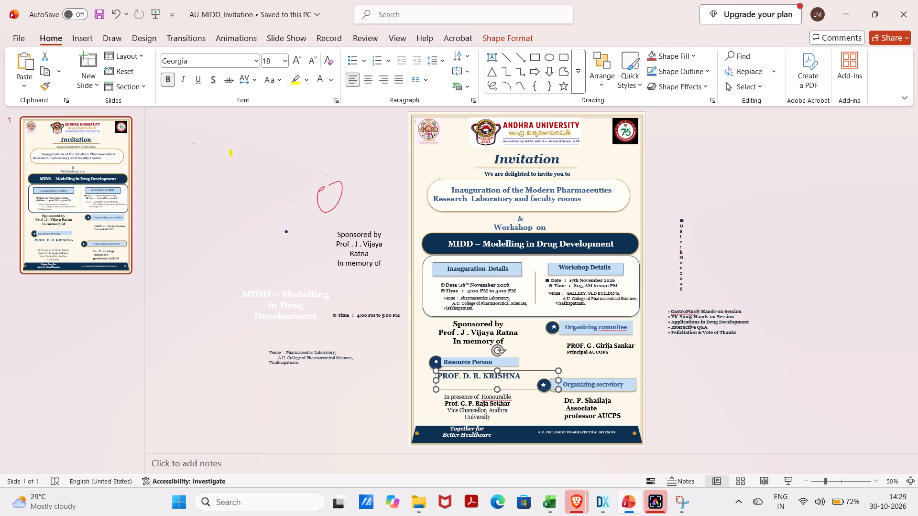
pyautogui.click(520, 376)
pyautogui.press('Return')
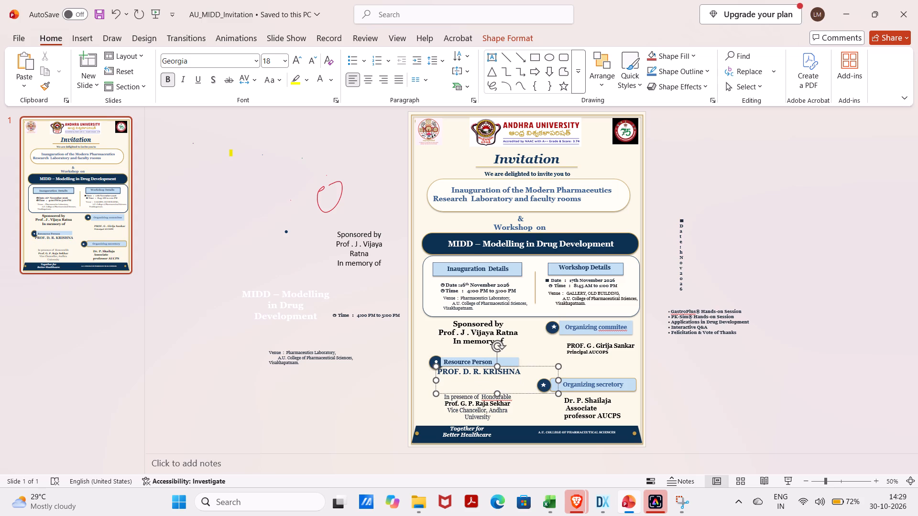
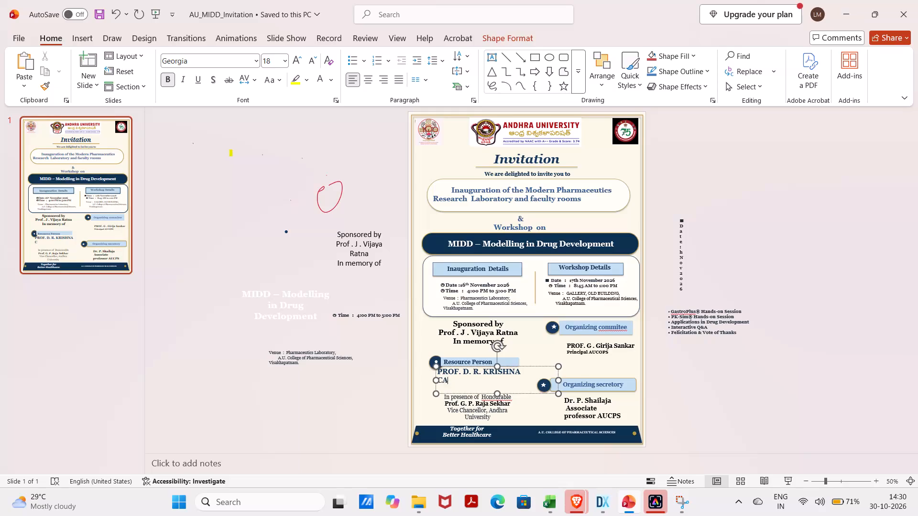
# Enter the title "CHIEF SCIENTIFIC OFFICER" on the line beneath the resource person's name.
pyautogui.write('HIEF')
pyautogui.press('space')
pyautogui.write('SCI')
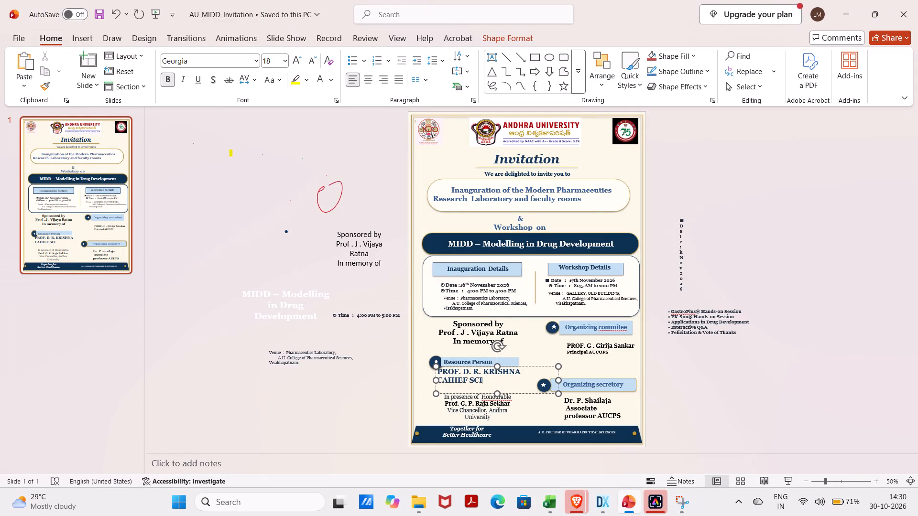
pyautogui.write('ENTI')
pyautogui.write('FIC')
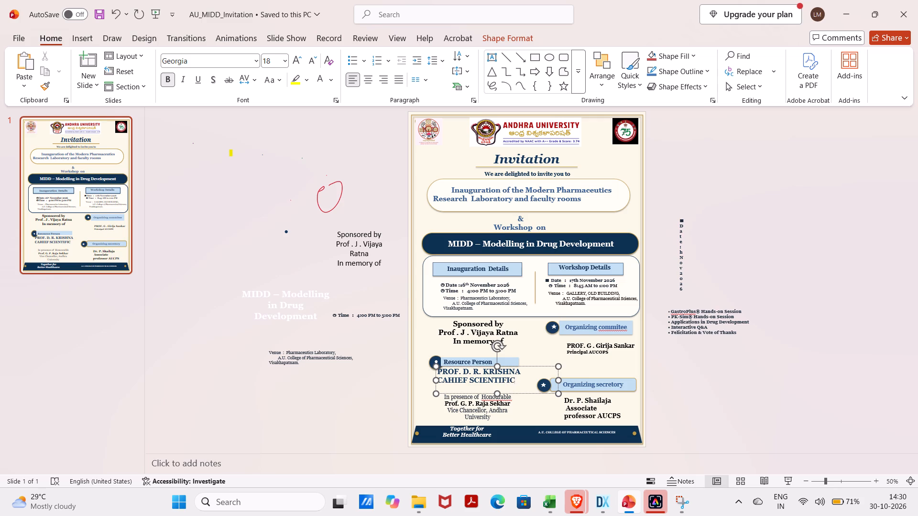
pyautogui.click(449, 383)
pyautogui.press('BackSpace')
pyautogui.click(511, 381)
pyautogui.press('space')
pyautogui.write('OFF')
pyautogui.write('ICER')
# Append the affiliation ",6S PHARMA" after the officer title and add a line break.
pyautogui.press(',')
pyautogui.press('6')
pyautogui.write('S PH')
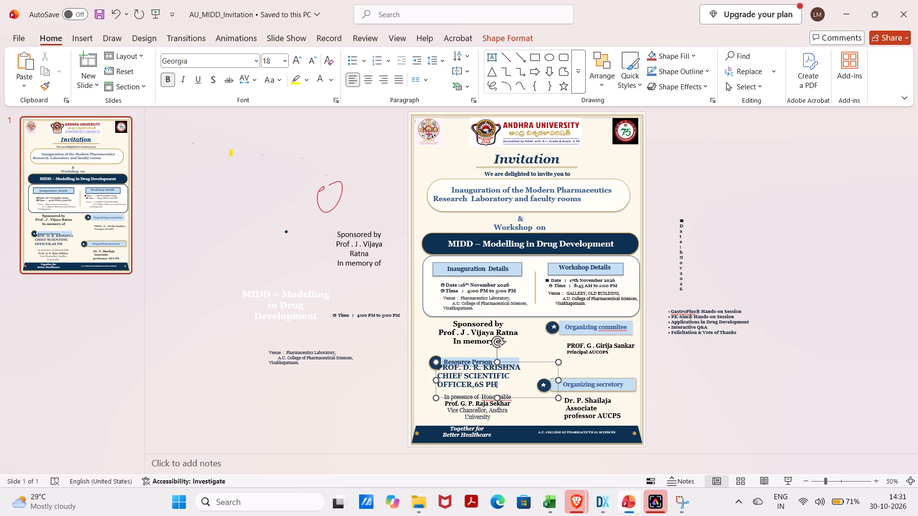
pyautogui.write('ARMA')
pyautogui.press('Return')
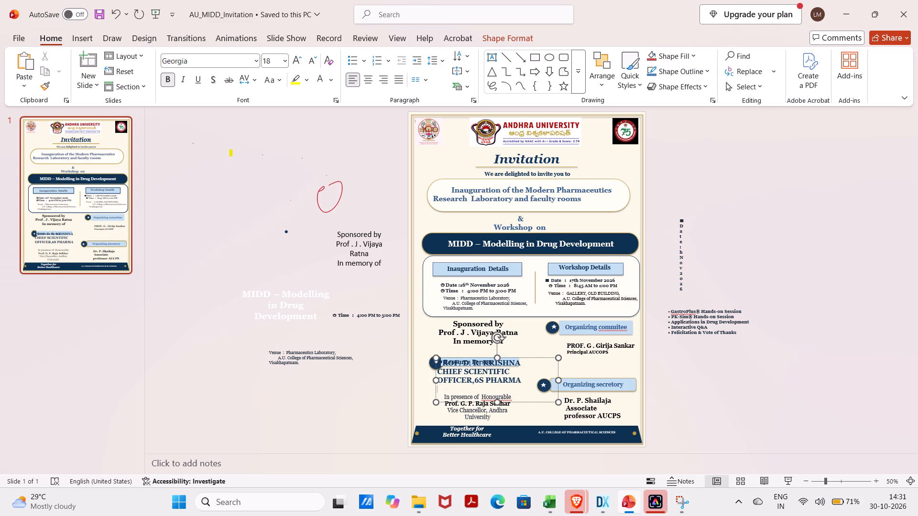
# Enter "ADJUNCT PROFESSOR,UNIVERSITY OF PACIFIC,STOCKTON ,CA" as the resource person's second designation.
pyautogui.write('ADJ')
pyautogui.write('UNCT PROF')
pyautogui.write('ESSOR')
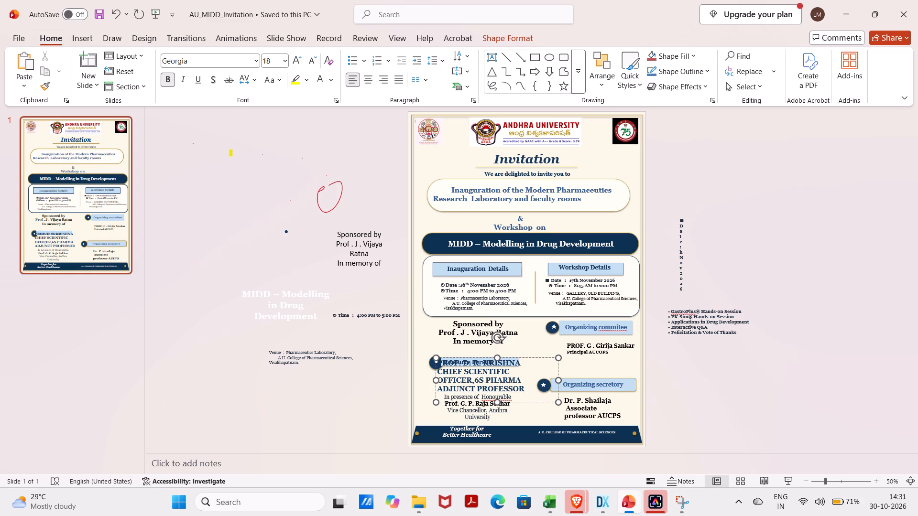
pyautogui.write(',UNIVERSITY')
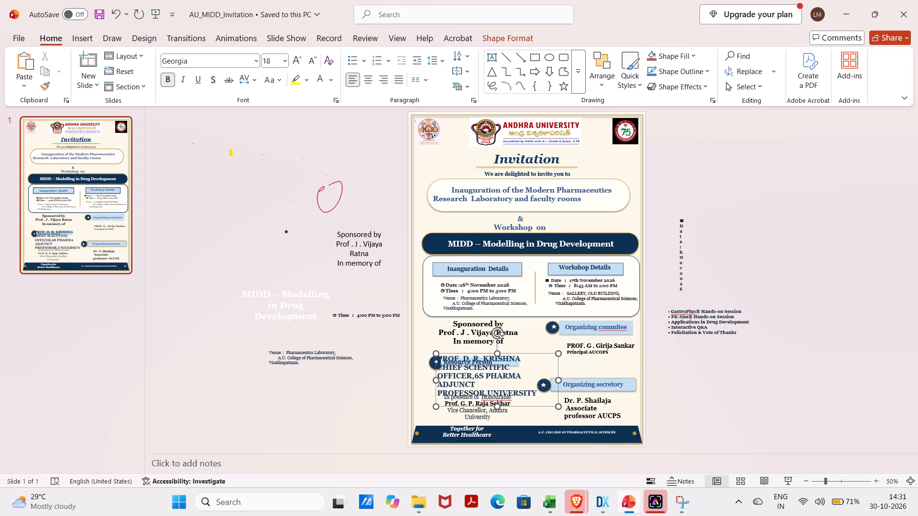
pyautogui.press('space')
pyautogui.write('OF')
pyautogui.press('space')
pyautogui.write('PACIFIC')
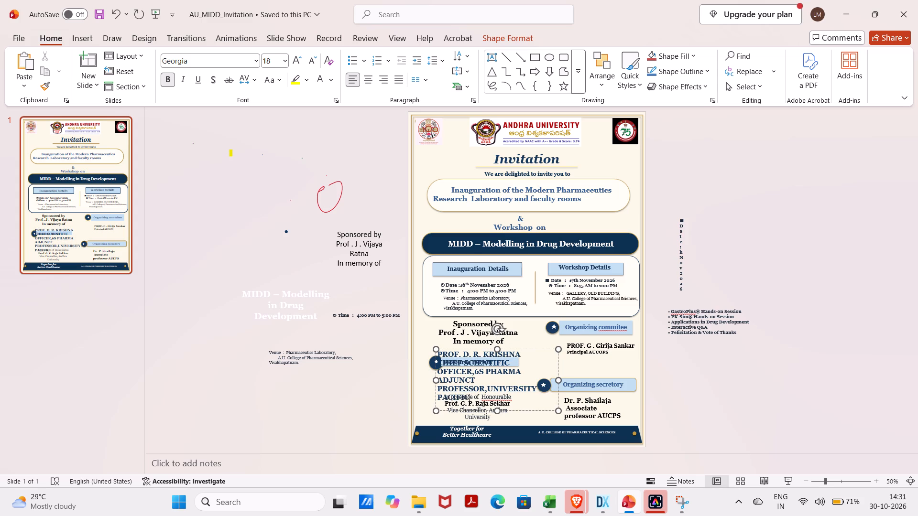
pyautogui.write(',STOC')
pyautogui.write('KTON ,')
pyautogui.press('c')
pyautogui.press('a')
# Widen the resource person's text box slightly by extending its lower-right corner.
pyautogui.moveTo(557, 412); pyautogui.dragTo(569, 419)
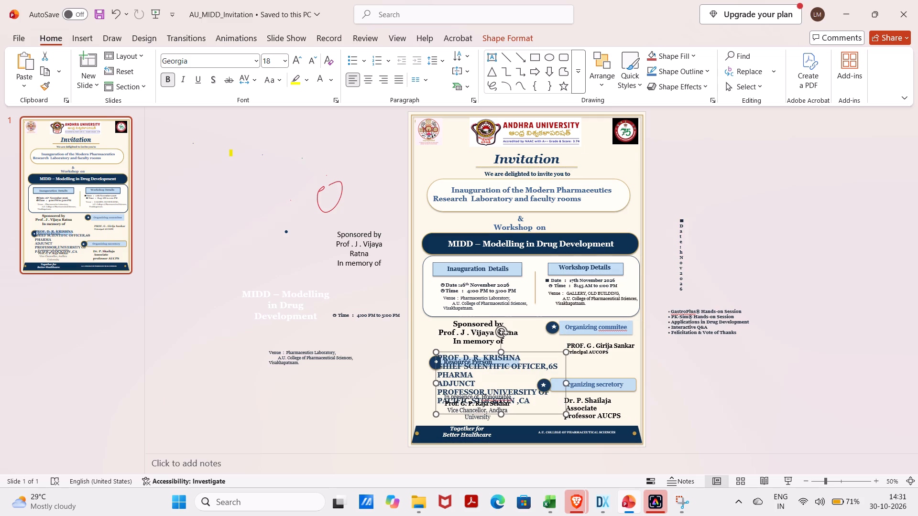
# Set the font size of the "CHIEF SCIENTIFIC OFFICER,6S PHARMA" line to 12.
pyautogui.moveTo(474, 376); pyautogui.dragTo(450, 370)
pyautogui.moveTo(450, 370); pyautogui.dragTo(447, 369)
pyautogui.click(535, 333)
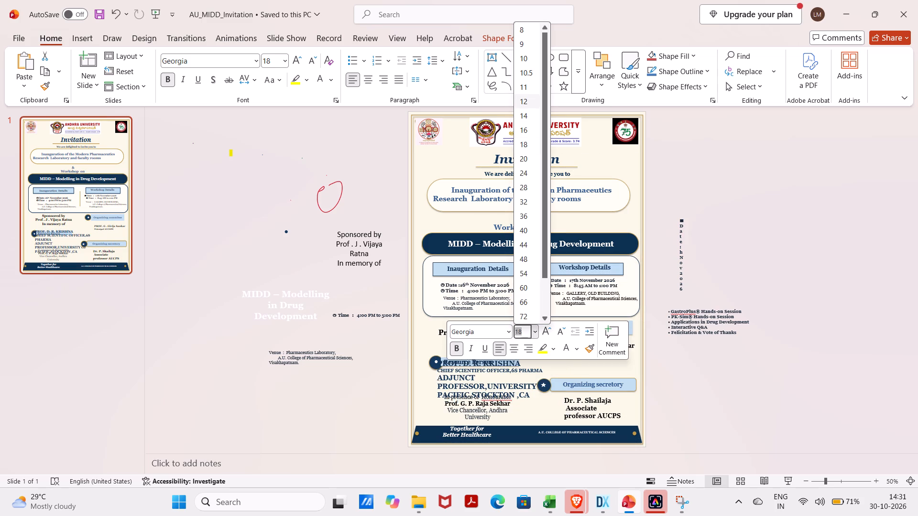
pyautogui.click(525, 98)
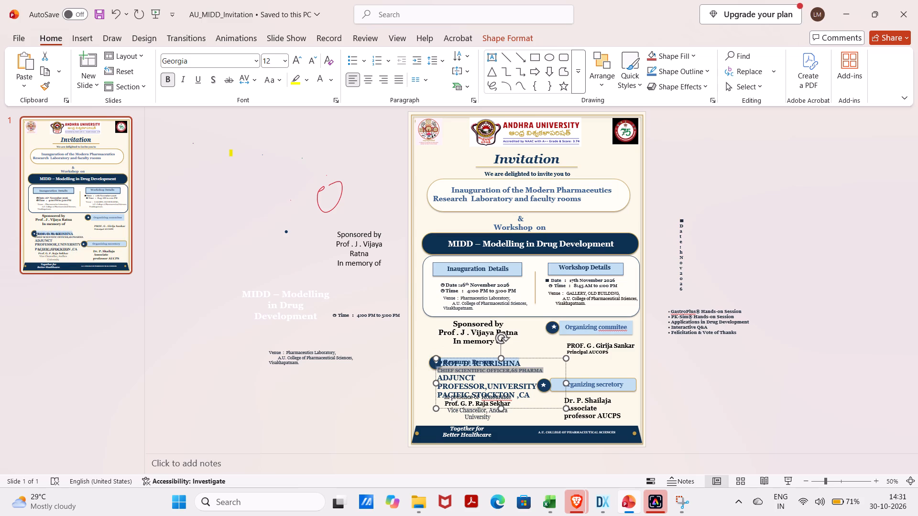
# Set the font size of the "ADJUNCT PROFESSOR,UNIVERSITY OF PACIFIC,STOCKTON ,CA" text to 16.
pyautogui.moveTo(531, 397); pyautogui.dragTo(477, 391)
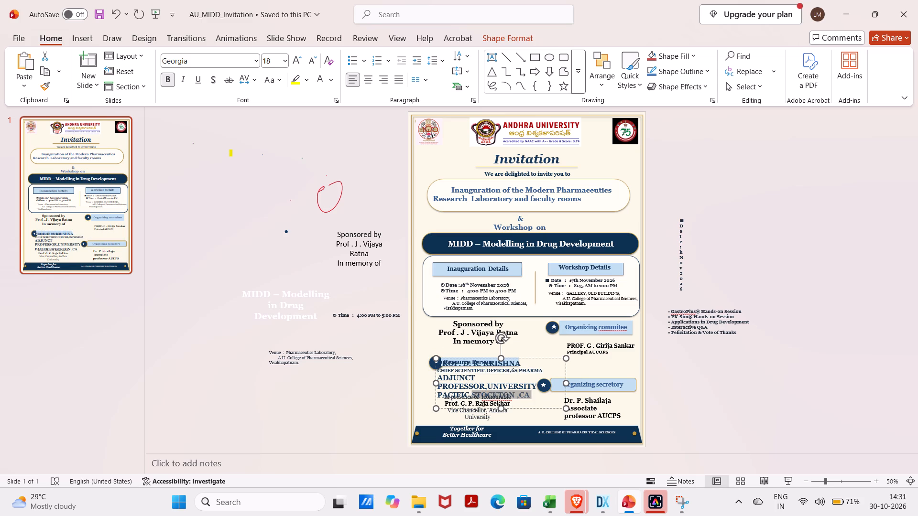
pyautogui.moveTo(477, 391); pyautogui.dragTo(448, 379)
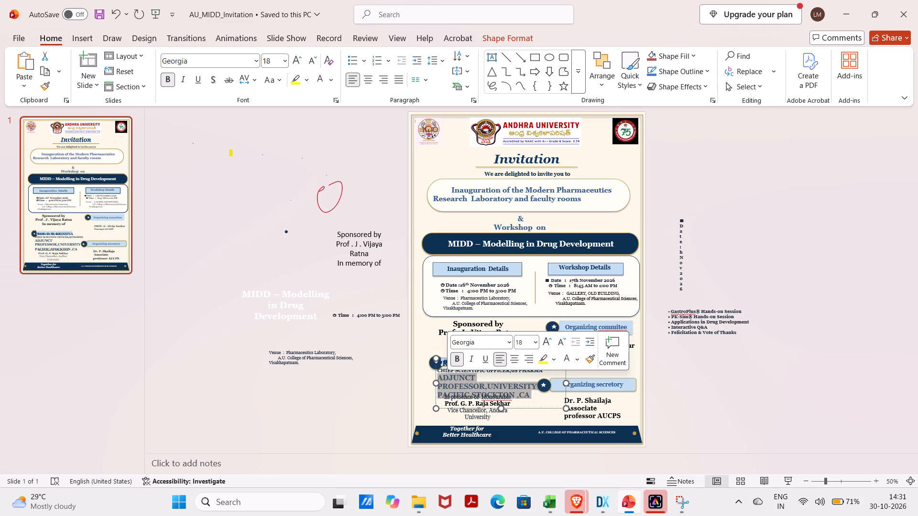
pyautogui.click(534, 344)
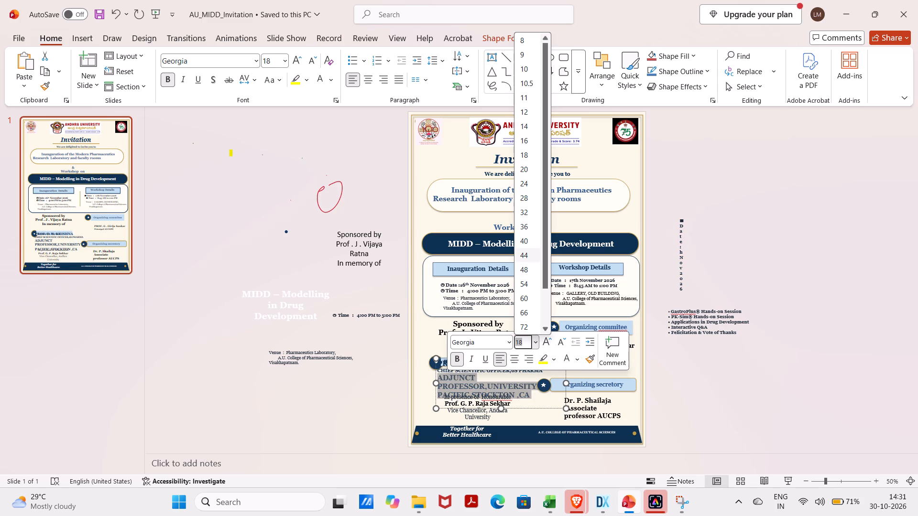
pyautogui.click(528, 140)
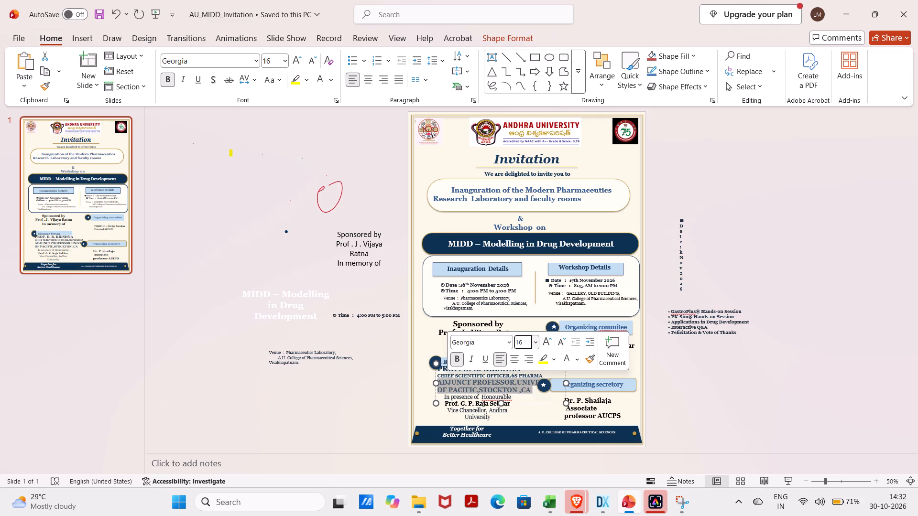
pyautogui.click(418, 377)
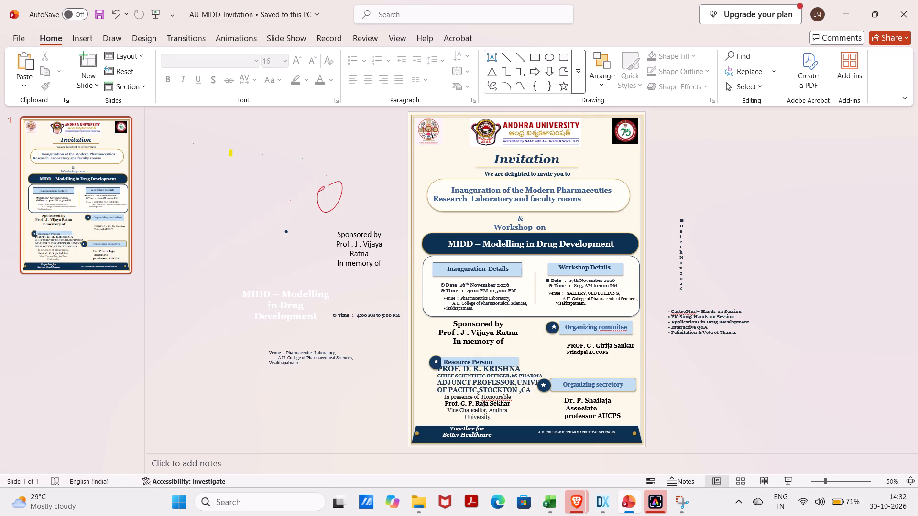
# Widen the "In presence of Honourable" text box leftward and lower its top edge, clear of the resource person's details.
pyautogui.click(458, 406)
pyautogui.moveTo(437, 395); pyautogui.dragTo(424, 412)
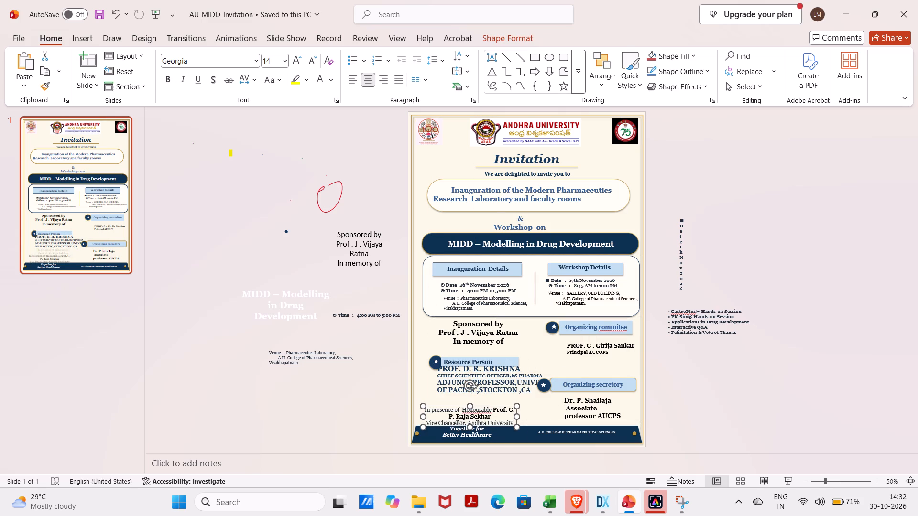
pyautogui.moveTo(448, 411); pyautogui.dragTo(488, 413)
# Widen the footer's "A.U. COLLEGE OF PHARMACEUTICAL SCIENCES" text box to the slide's right border.
pyautogui.click(528, 424)
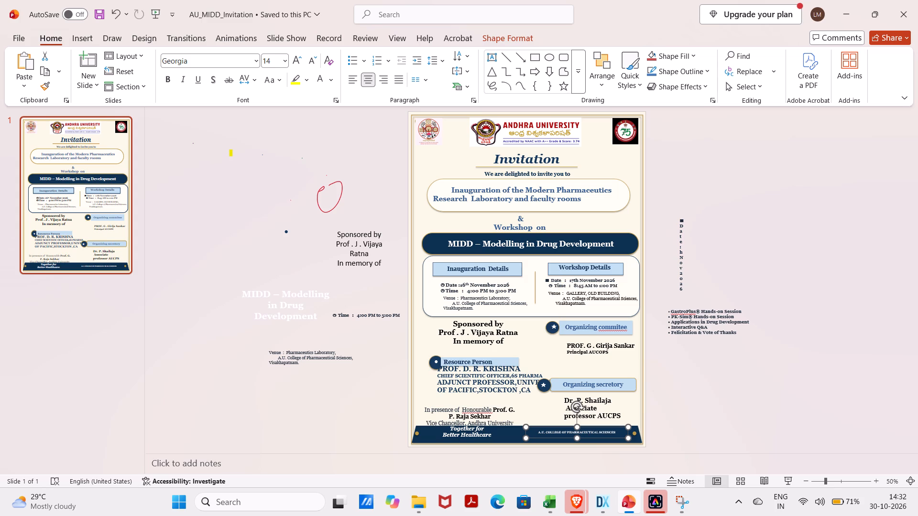
pyautogui.moveTo(575, 438); pyautogui.dragTo(581, 440)
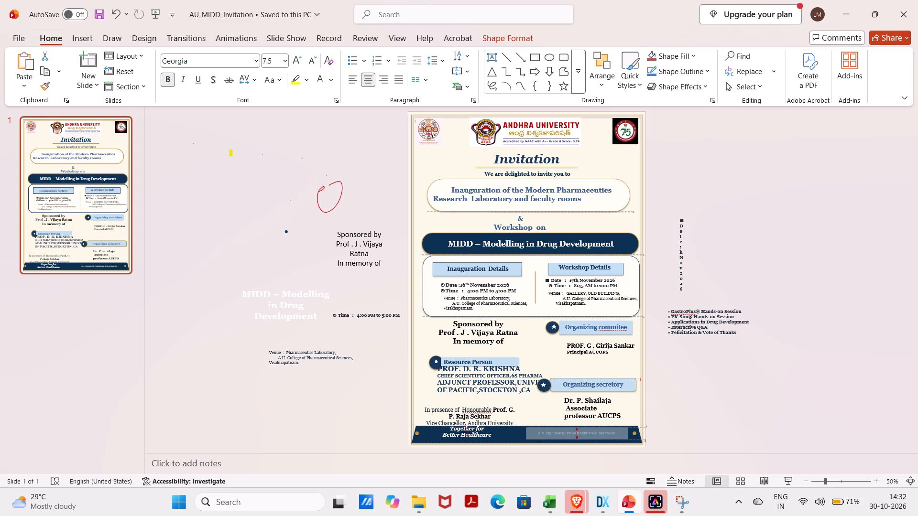
pyautogui.moveTo(581, 440); pyautogui.dragTo(586, 441)
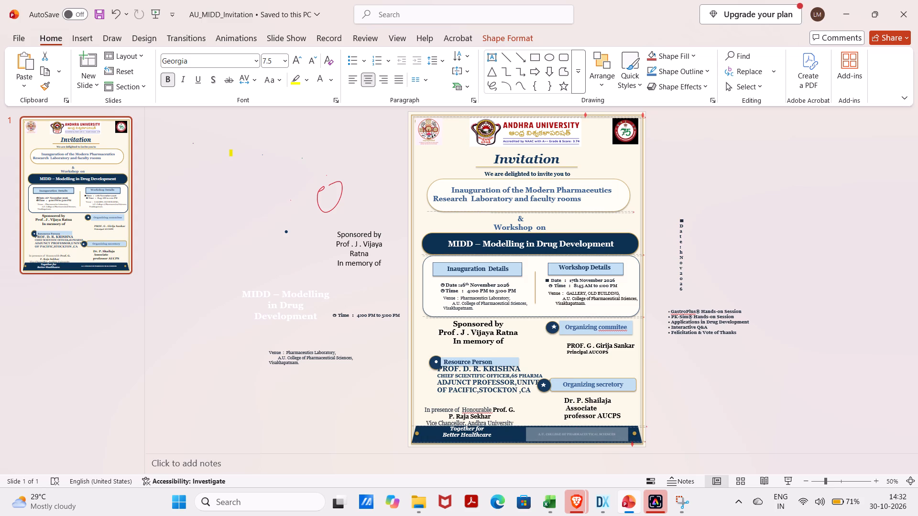
pyautogui.moveTo(627, 438); pyautogui.dragTo(635, 441)
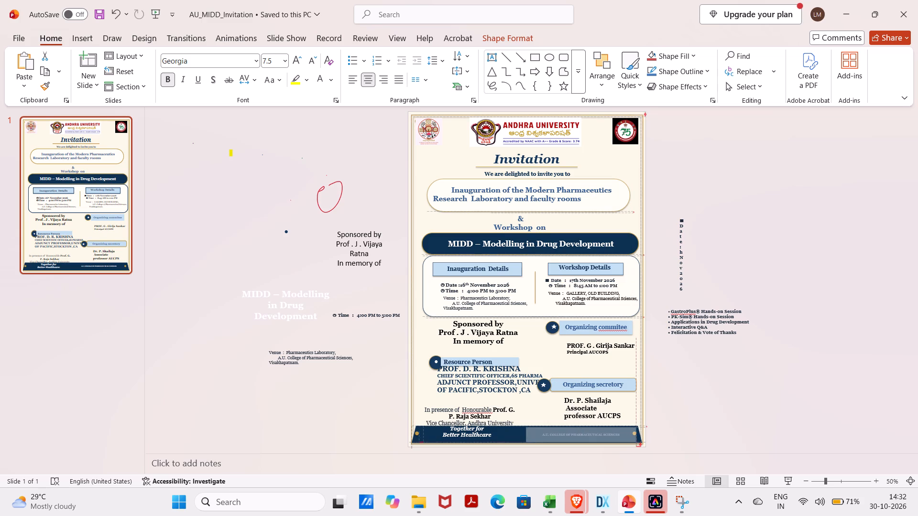
pyautogui.moveTo(635, 441); pyautogui.dragTo(643, 444)
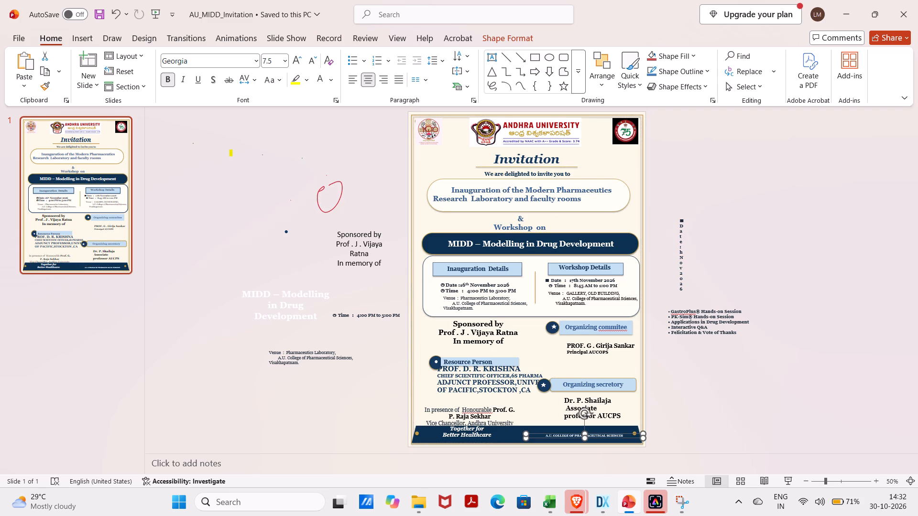
# Move the footer's college name text box left, next to the "Together for Better Healthcare" slogan.
pyautogui.click(628, 437)
pyautogui.doubleClick(619, 435)
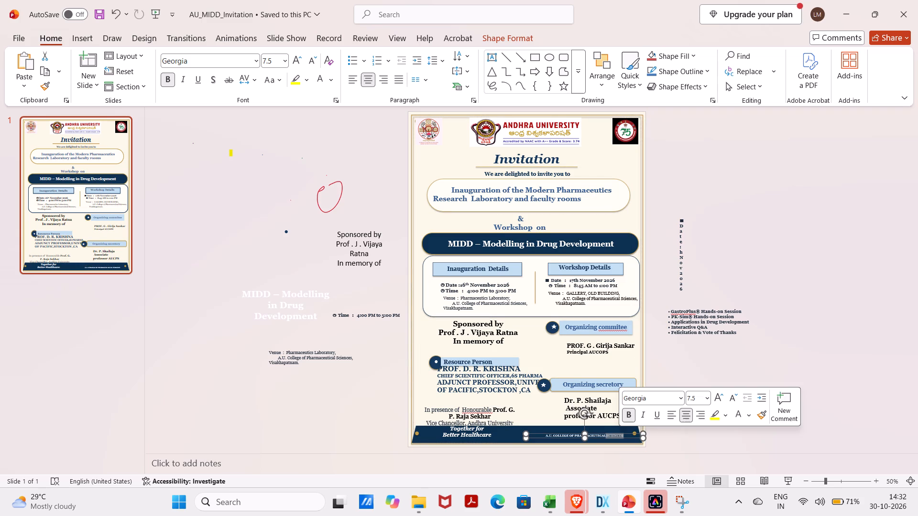
pyautogui.click(623, 436)
pyautogui.moveTo(623, 436); pyautogui.dragTo(597, 432)
# Set the font size of the footer's "A.U. COLLEGE OF PHARMACEUTICAL SCIENCES" text to 11.
pyautogui.moveTo(597, 432); pyautogui.dragTo(519, 431)
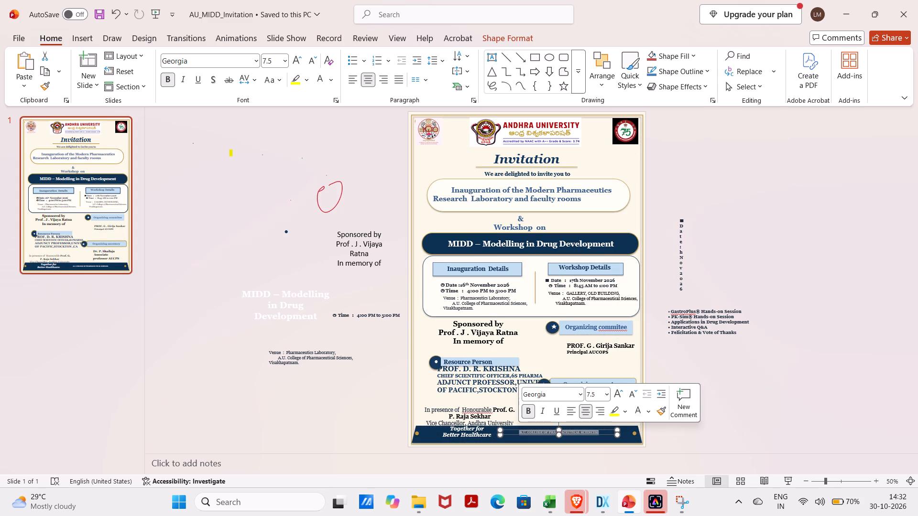
pyautogui.click(604, 397)
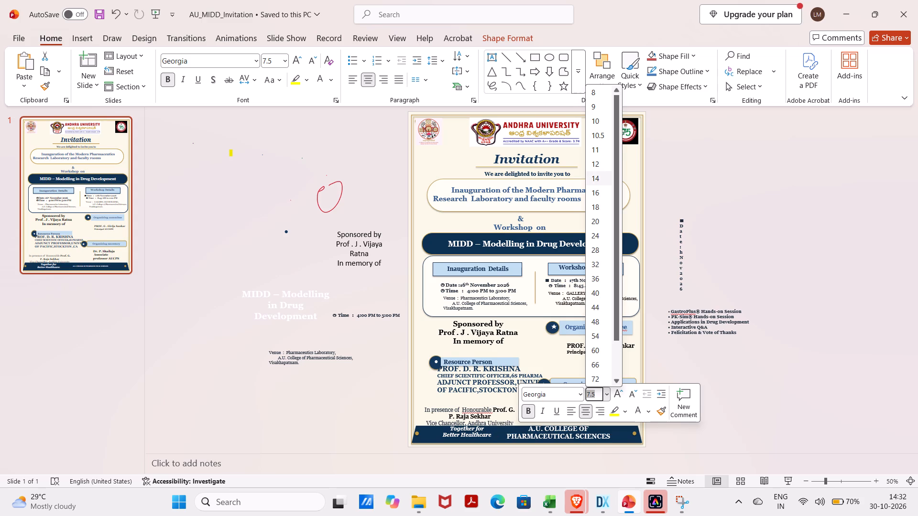
pyautogui.click(592, 150)
pyautogui.click(708, 455)
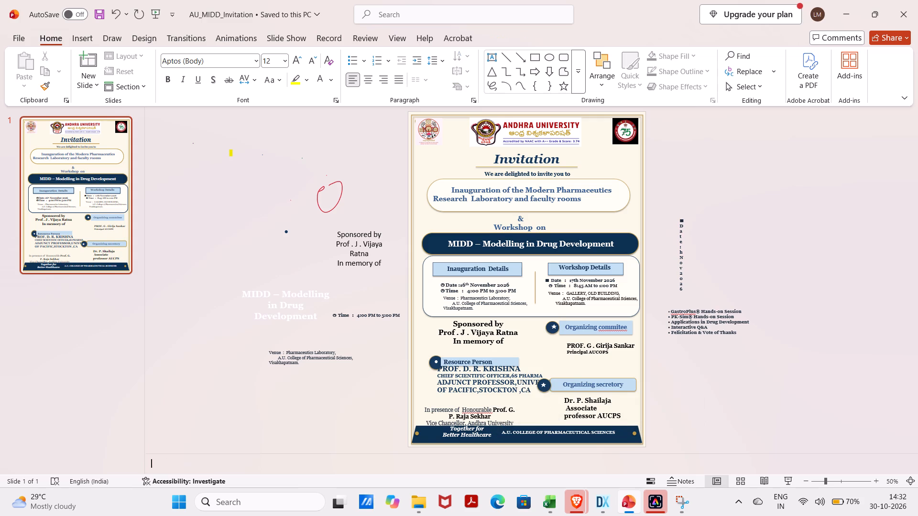
# Extend the footer's college name text box rightward to the slide's right border.
pyautogui.moveTo(597, 432); pyautogui.dragTo(620, 435)
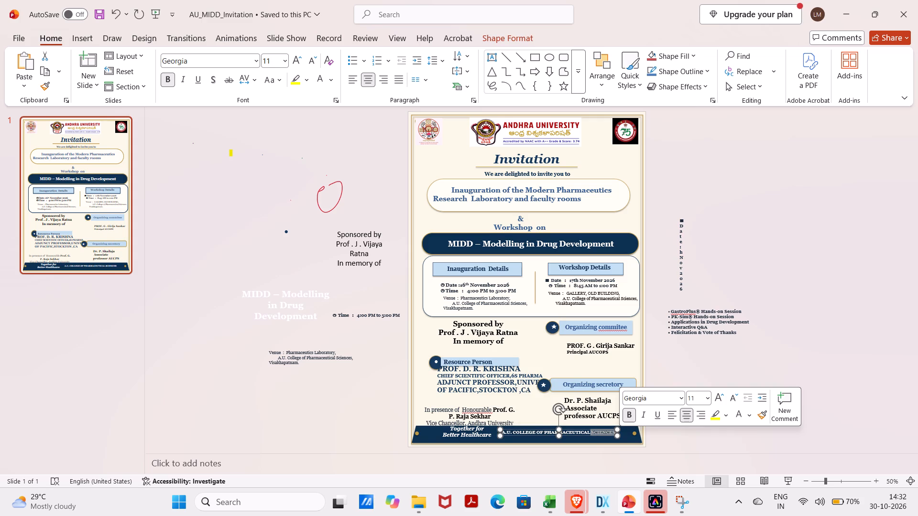
pyautogui.moveTo(616, 438); pyautogui.dragTo(633, 439)
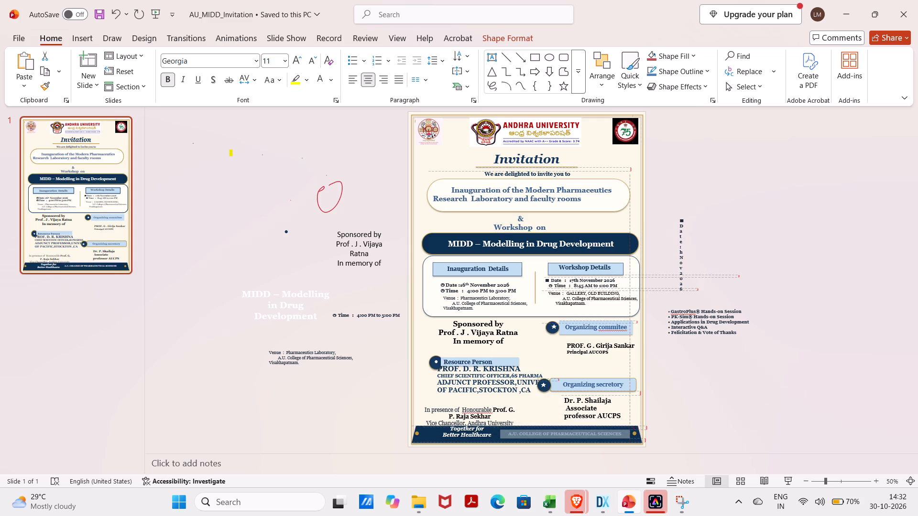
pyautogui.moveTo(633, 439); pyautogui.dragTo(636, 439)
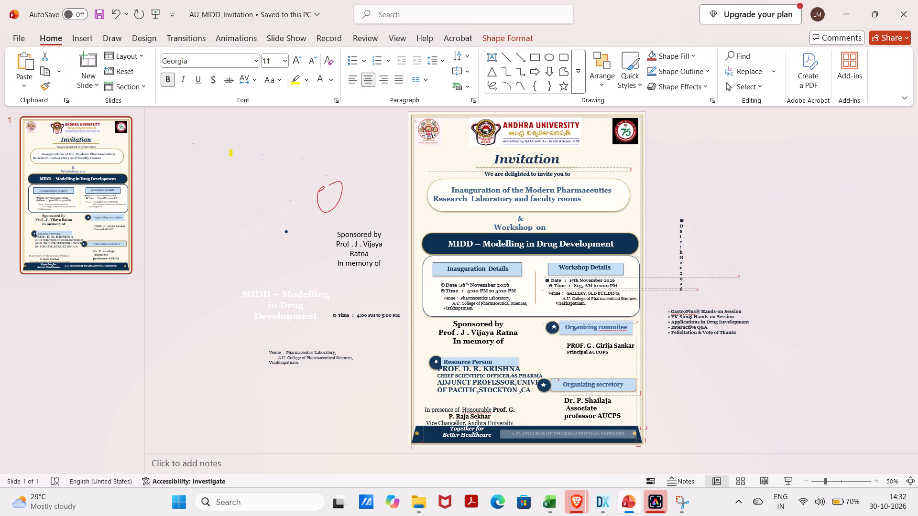
pyautogui.moveTo(636, 439); pyautogui.dragTo(639, 438)
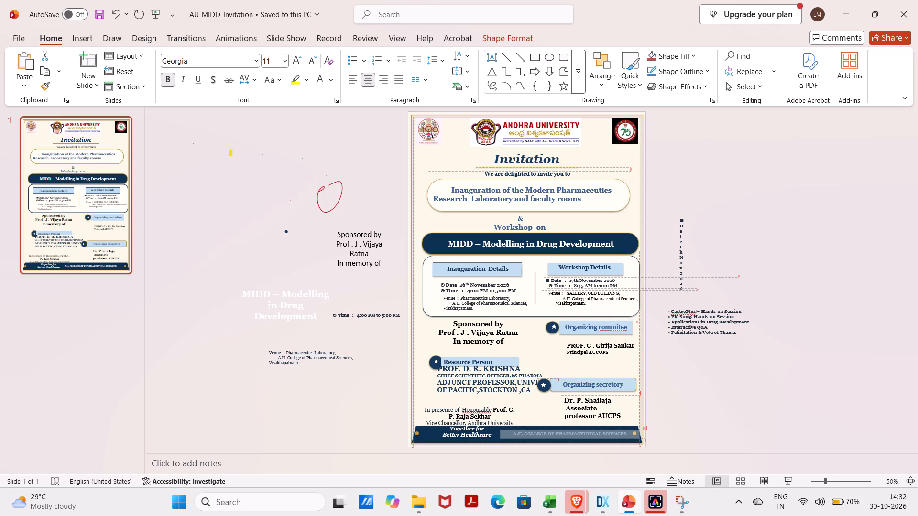
pyautogui.moveTo(639, 438); pyautogui.dragTo(645, 438)
pyautogui.click(671, 460)
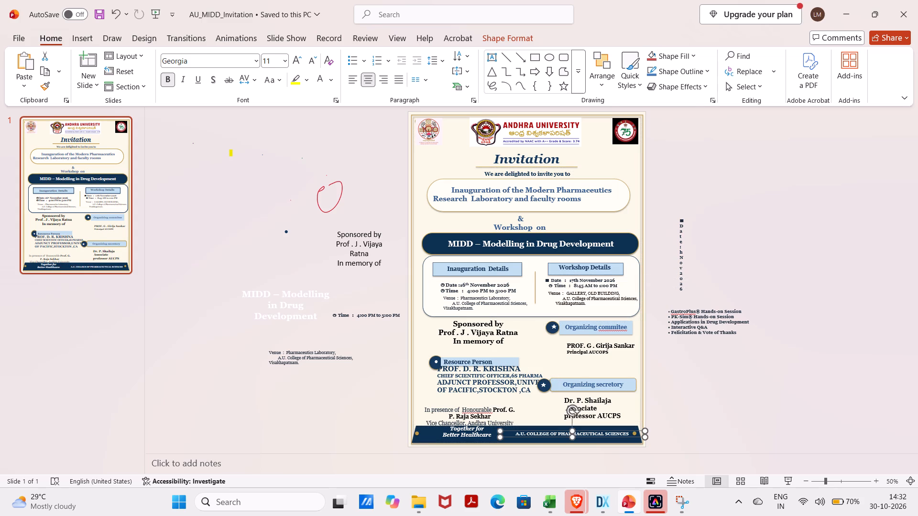
# Delete the "Together for Better Healthcare" slogan text box from the footer.
pyautogui.click(480, 436)
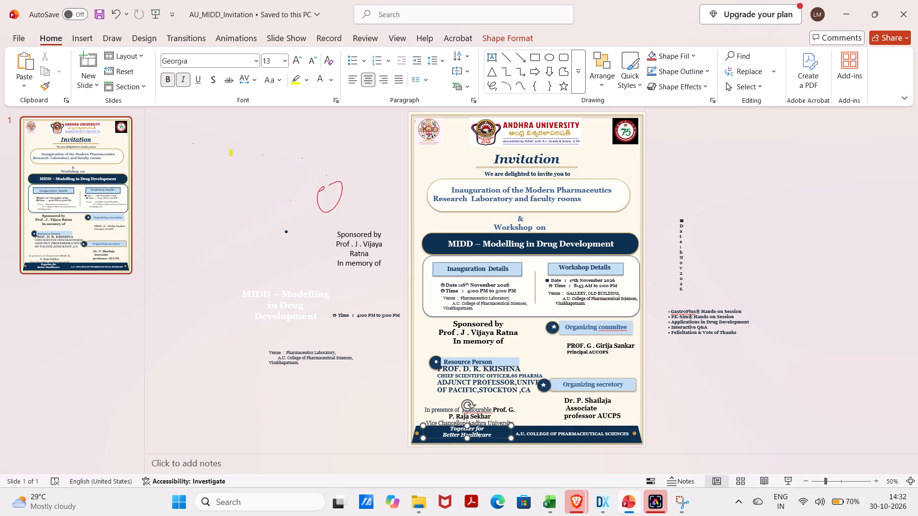
pyautogui.click(425, 426)
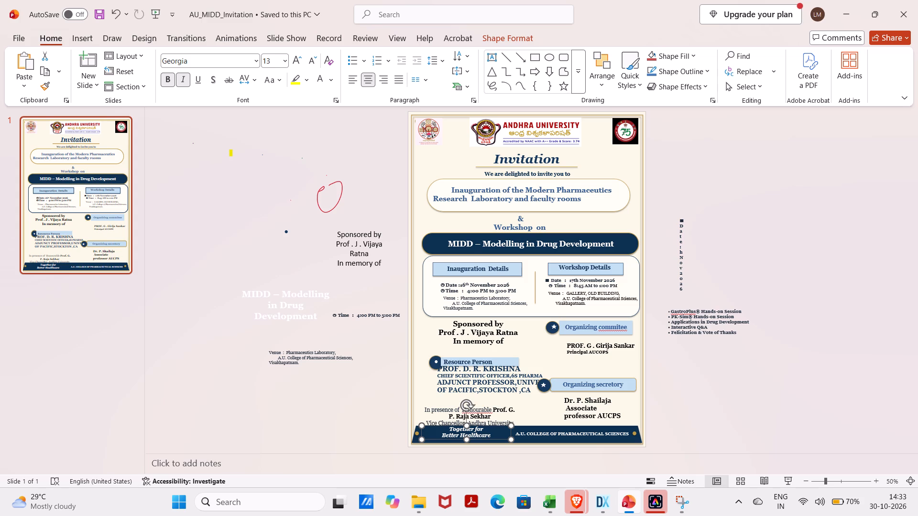
pyautogui.click(422, 424)
pyautogui.press('BackSpace')
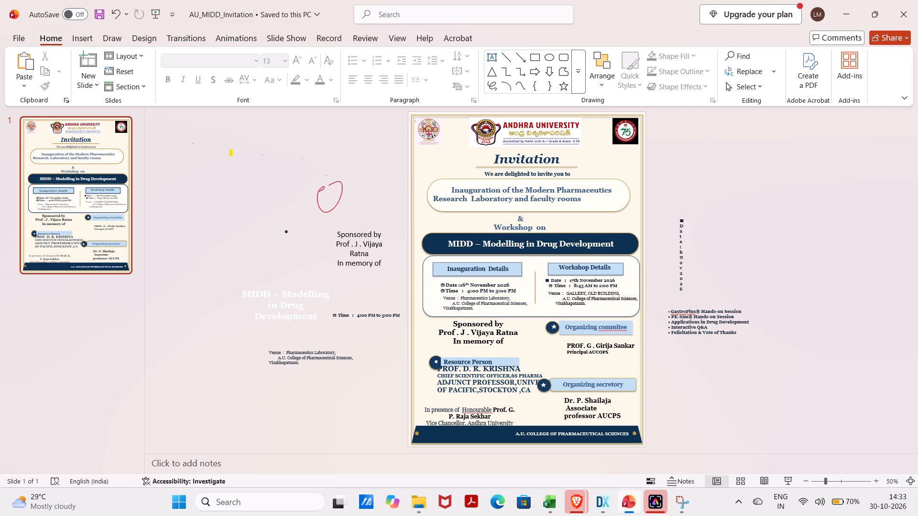
# Move the resource person's details text box slightly down and left, clear of the "Resource Person" label.
pyautogui.click(491, 363)
pyautogui.click(457, 382)
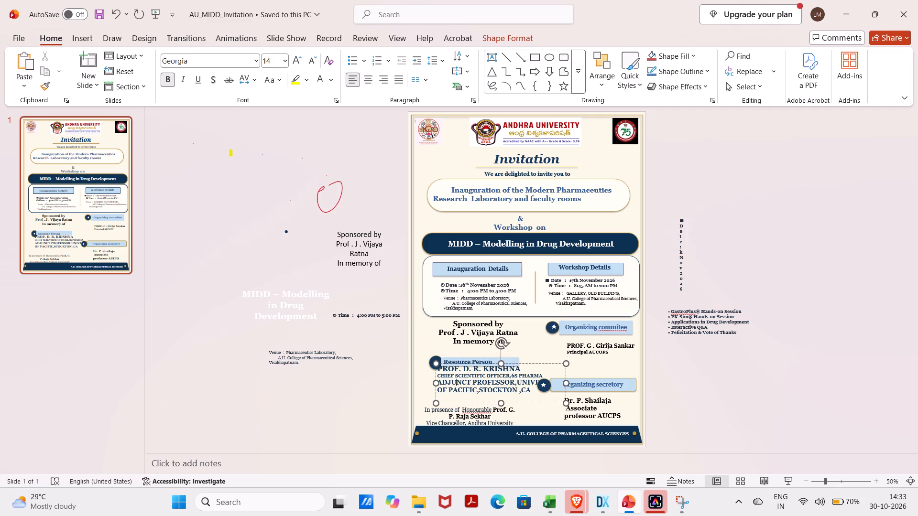
pyautogui.moveTo(436, 365); pyautogui.dragTo(438, 375)
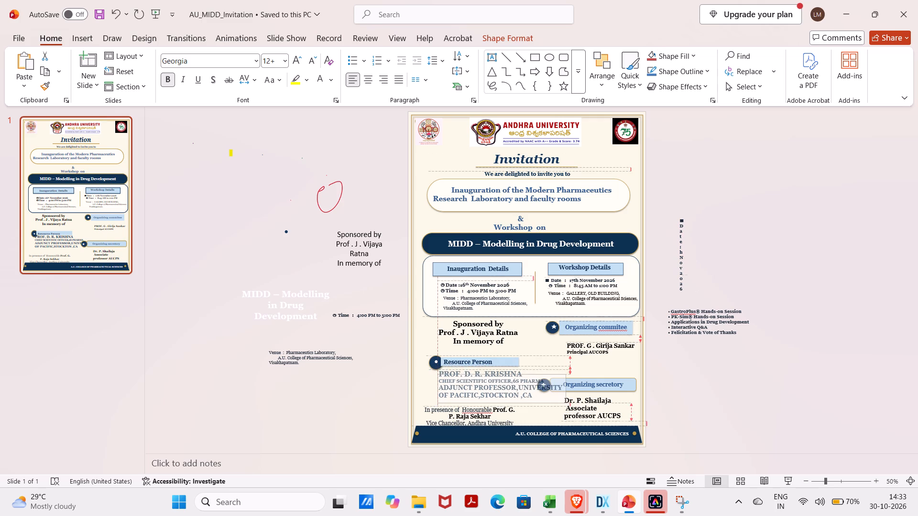
pyautogui.moveTo(438, 375); pyautogui.dragTo(434, 376)
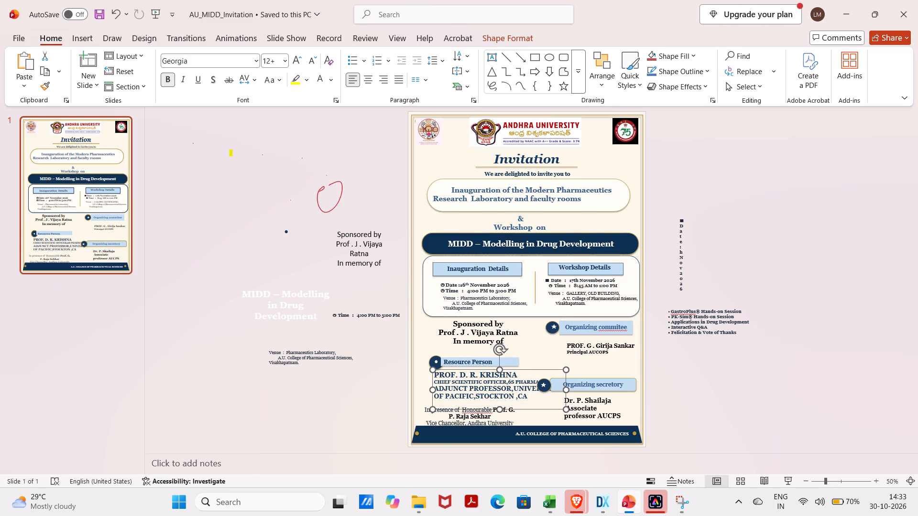
# Move the "Organizing secretory" label up and right, just below the "Principal AUCOPS" line.
pyautogui.moveTo(569, 390); pyautogui.dragTo(549, 392)
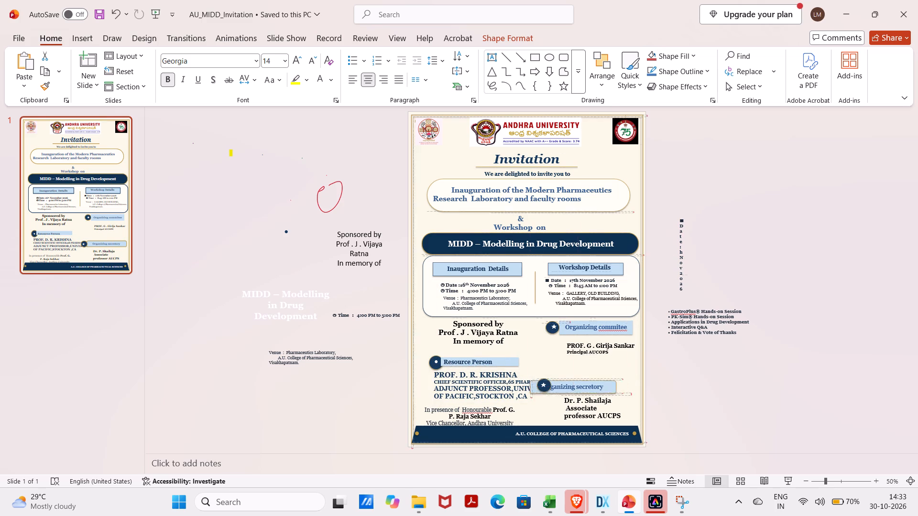
pyautogui.moveTo(549, 392); pyautogui.dragTo(590, 375)
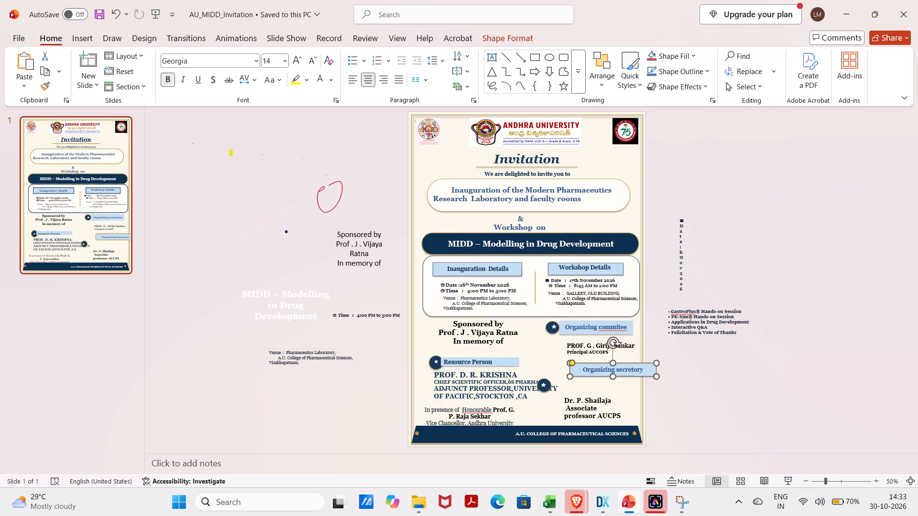
# Move the dark round marker right and slightly up, toward the relocated "Organizing secretory" label.
pyautogui.moveTo(545, 382); pyautogui.dragTo(561, 373)
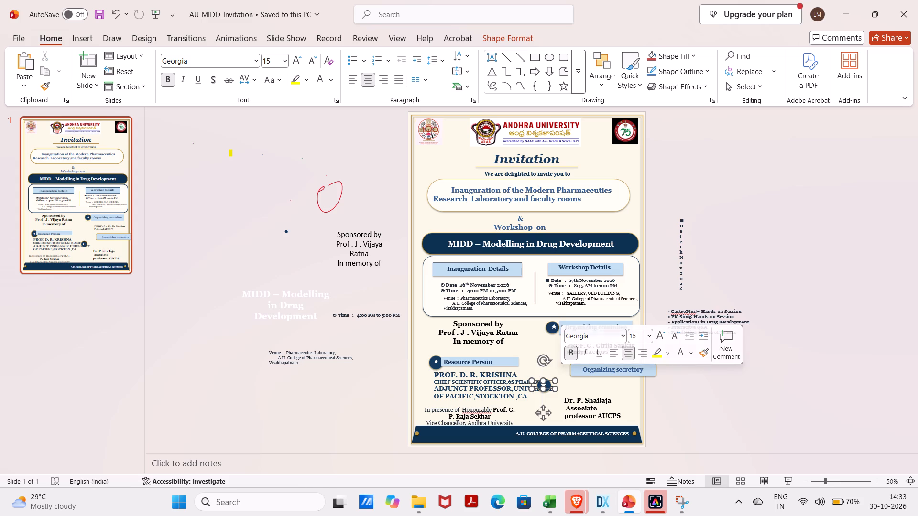
pyautogui.moveTo(557, 379); pyautogui.dragTo(571, 367)
pyautogui.moveTo(544, 385); pyautogui.dragTo(560, 381)
# Narrow the resource person's details text box from its right side, clear of the round marker.
pyautogui.click(546, 391)
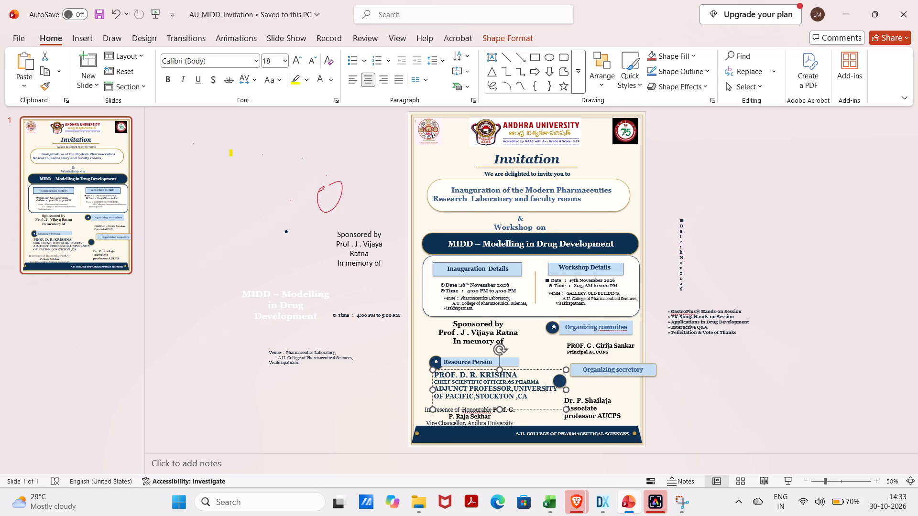
pyautogui.moveTo(569, 390); pyautogui.dragTo(552, 398)
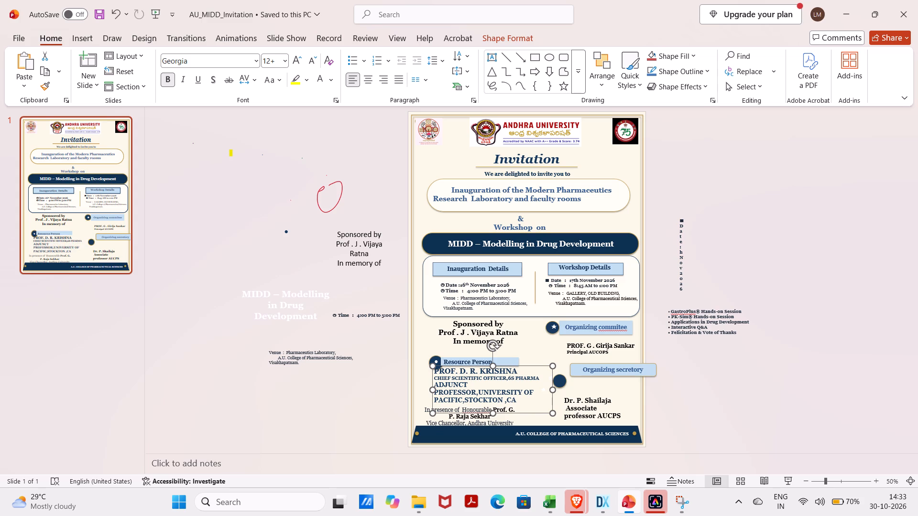
# Shift the "In presence of Honourable" text box into the organizing secretary's area and narrow it to a slim column.
pyautogui.click(518, 418)
pyautogui.moveTo(424, 407); pyautogui.dragTo(624, 387)
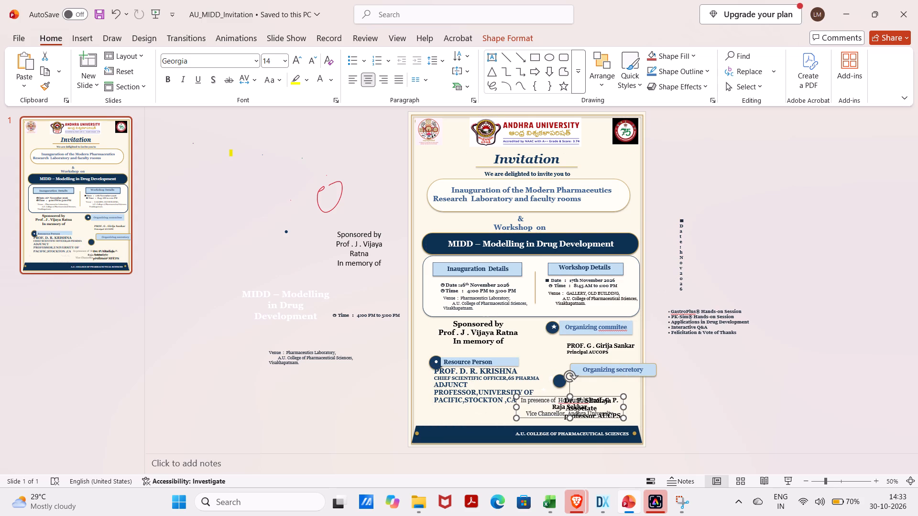
pyautogui.moveTo(519, 418); pyautogui.dragTo(604, 402)
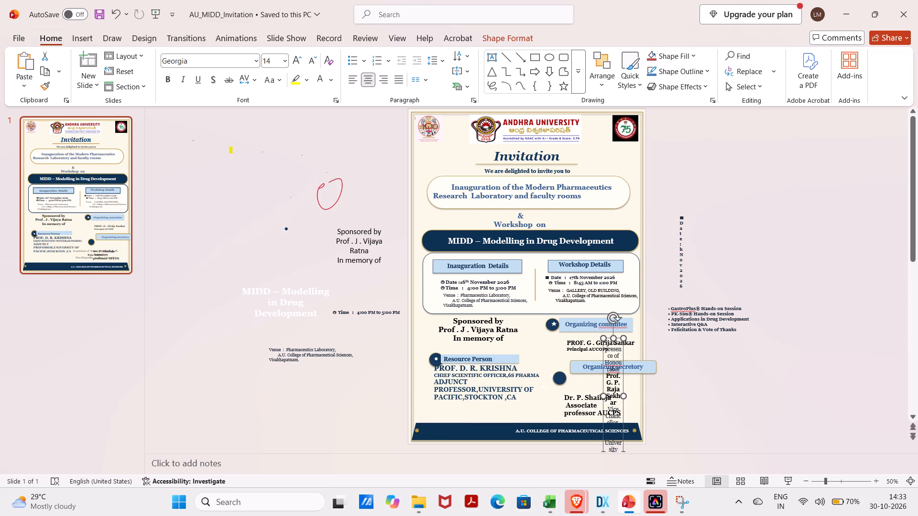
# Resize the resource person's details text box and place it below the "Resource Person" label, starting slightly further left.
pyautogui.click(529, 395)
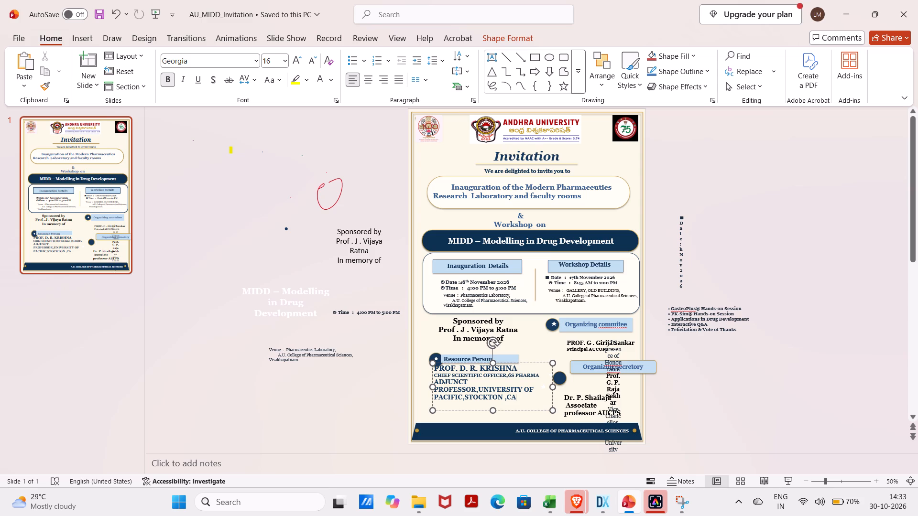
pyautogui.moveTo(552, 362); pyautogui.dragTo(546, 376)
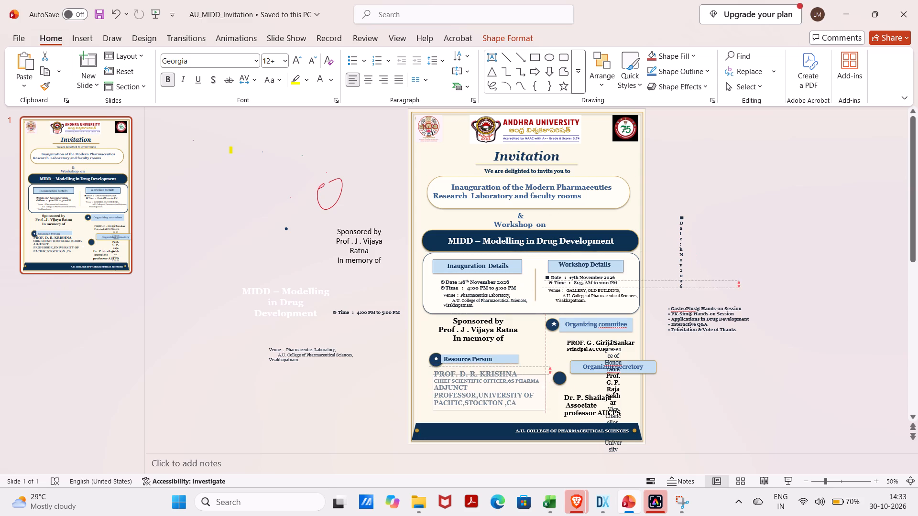
pyautogui.moveTo(546, 376); pyautogui.dragTo(544, 376)
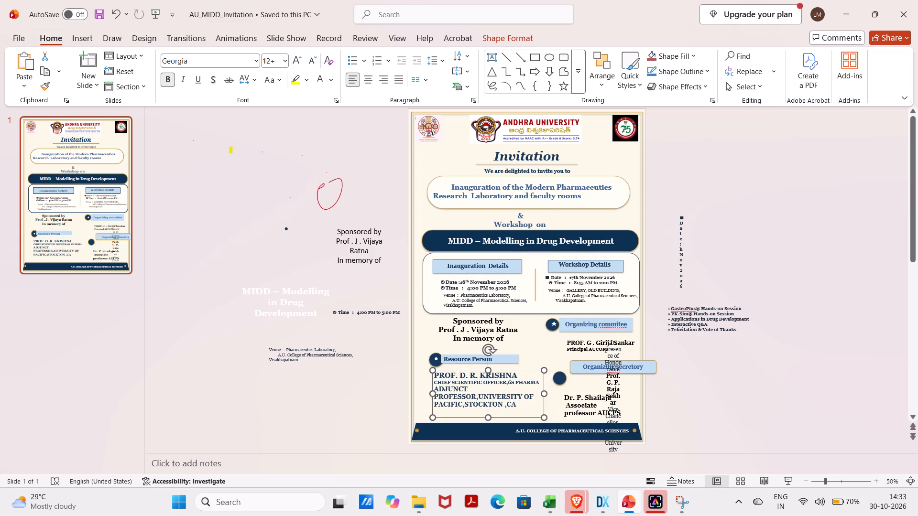
pyautogui.moveTo(434, 394); pyautogui.dragTo(424, 391)
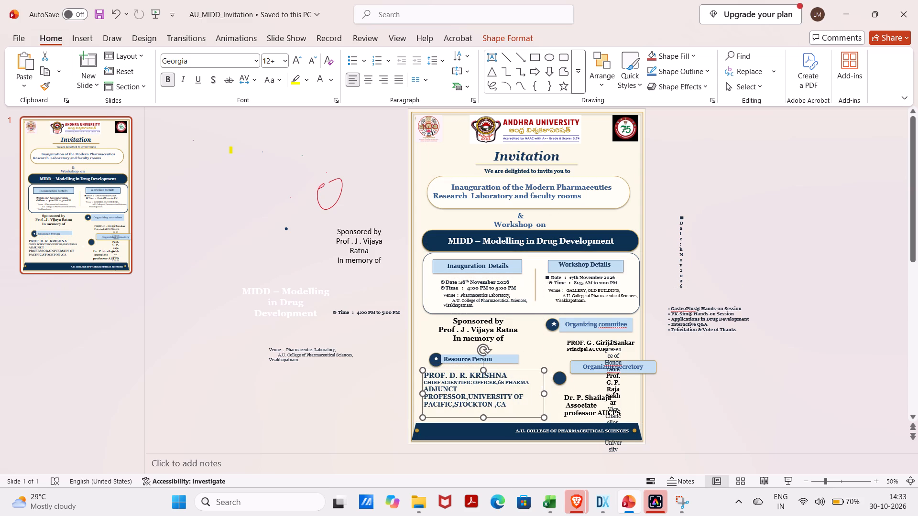
pyautogui.moveTo(424, 376); pyautogui.dragTo(431, 376)
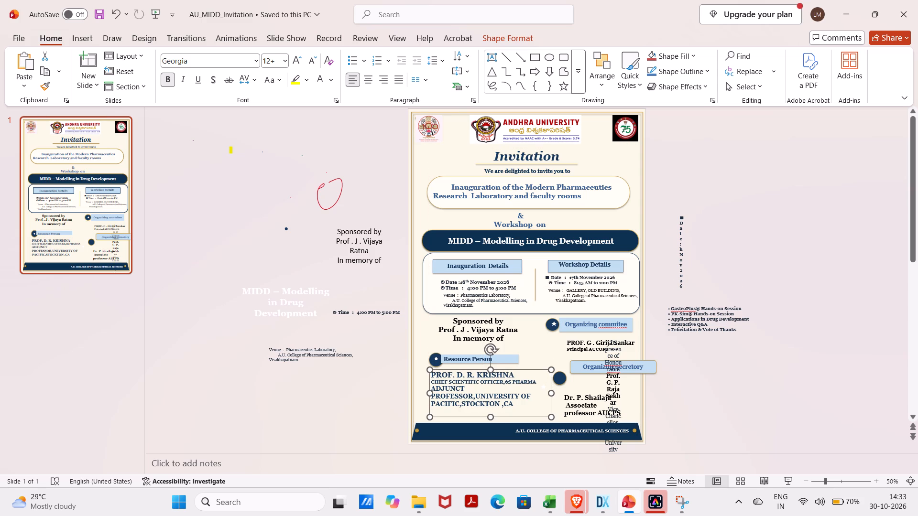
# Indent the resource person's name line with six leading spaces.
pyautogui.click(432, 377)
pyautogui.press('space')
pyautogui.press('space')
pyautogui.press('space')
pyautogui.press('space')
pyautogui.press('space')
pyautogui.press('space')
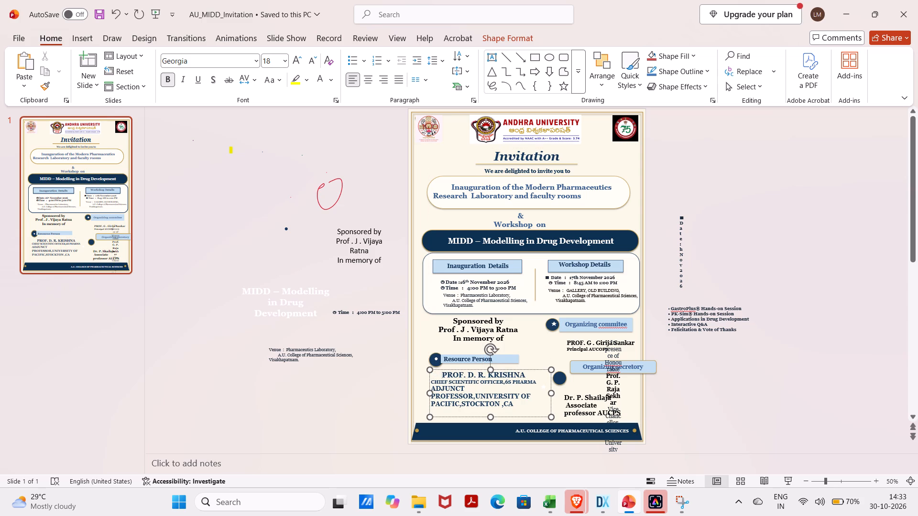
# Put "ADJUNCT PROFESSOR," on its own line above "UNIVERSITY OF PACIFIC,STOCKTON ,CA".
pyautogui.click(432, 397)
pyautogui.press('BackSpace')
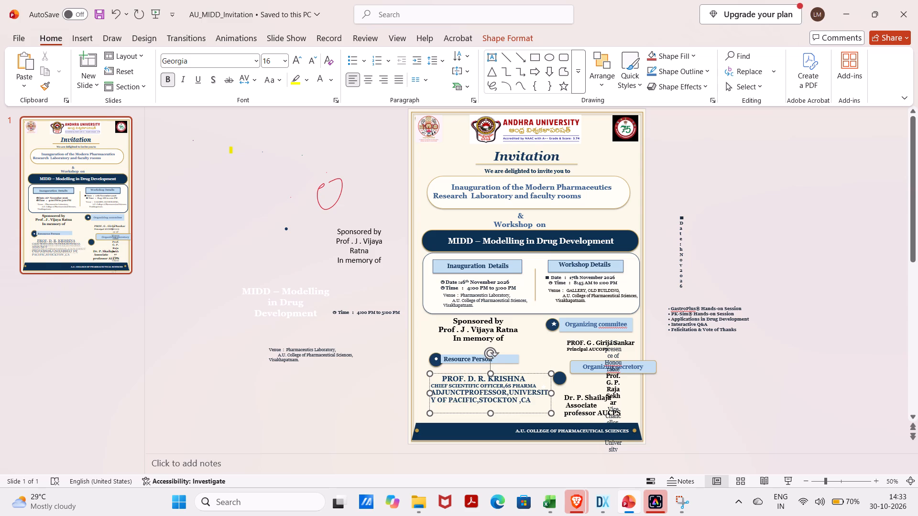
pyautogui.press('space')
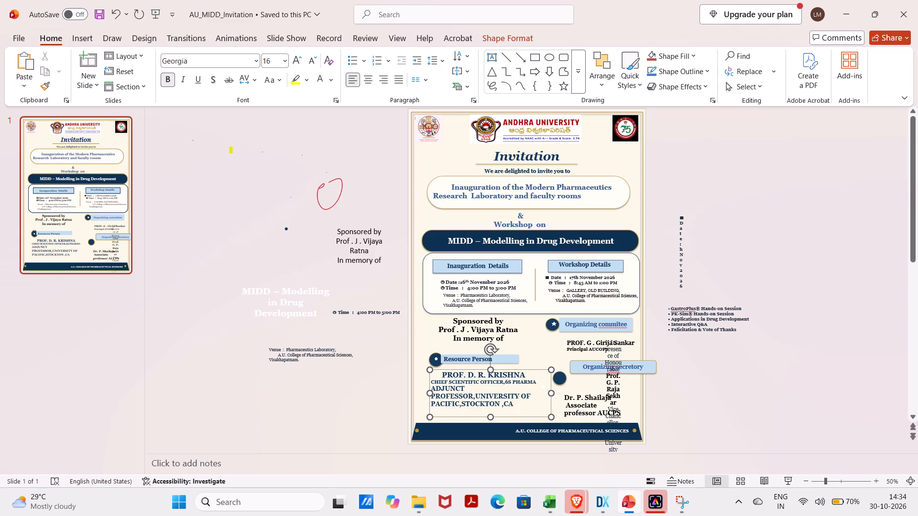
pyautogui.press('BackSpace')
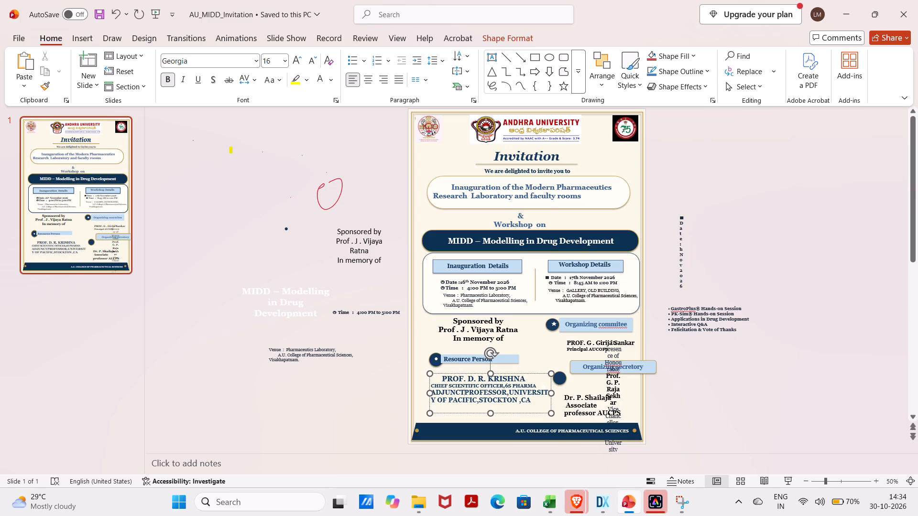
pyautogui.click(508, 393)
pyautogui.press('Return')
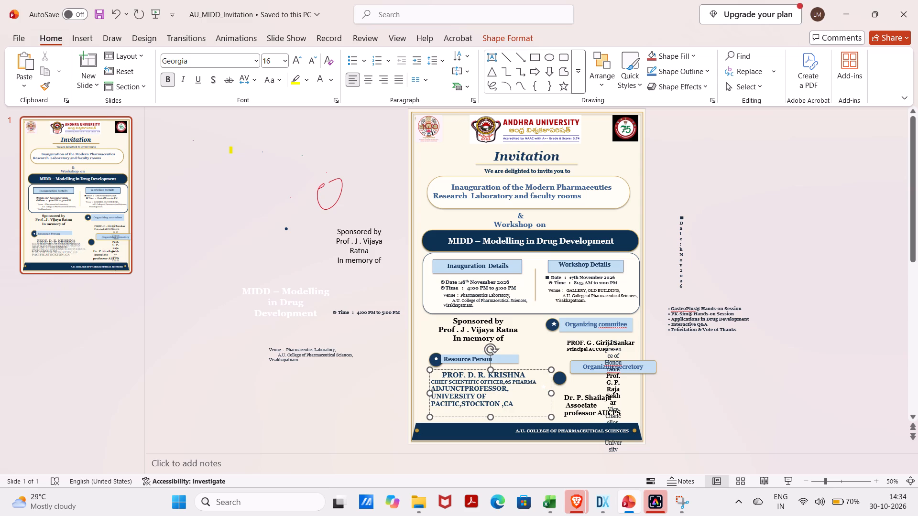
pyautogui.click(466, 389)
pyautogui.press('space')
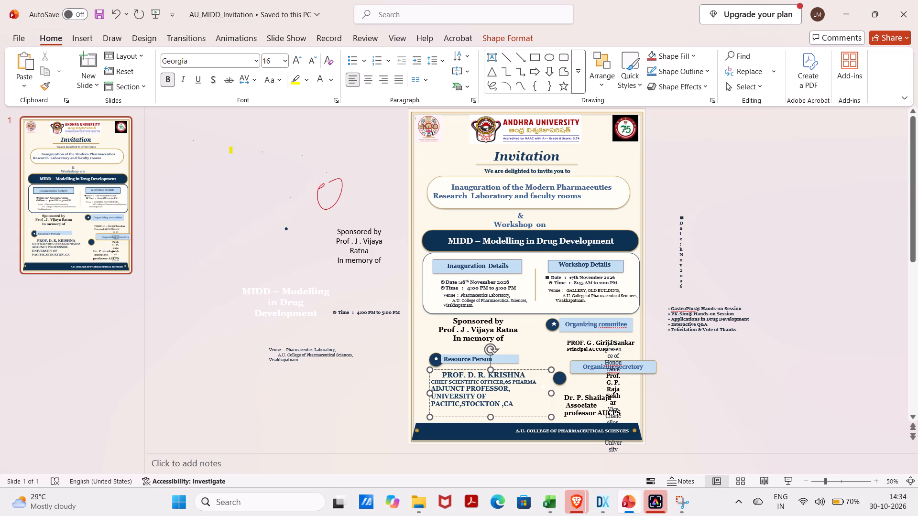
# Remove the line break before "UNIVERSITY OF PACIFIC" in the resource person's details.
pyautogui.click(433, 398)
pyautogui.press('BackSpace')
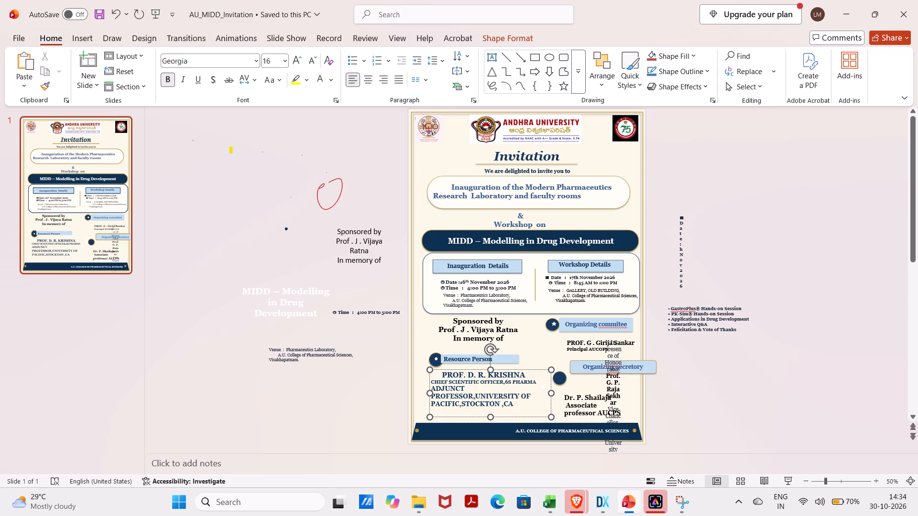
# Widen the resource person's details box until "ADJUNCT PROFESSOR,UNIVERSITY OF" fits on one line, extending its left edge slightly outward.
pyautogui.moveTo(551, 393); pyautogui.dragTo(603, 394)
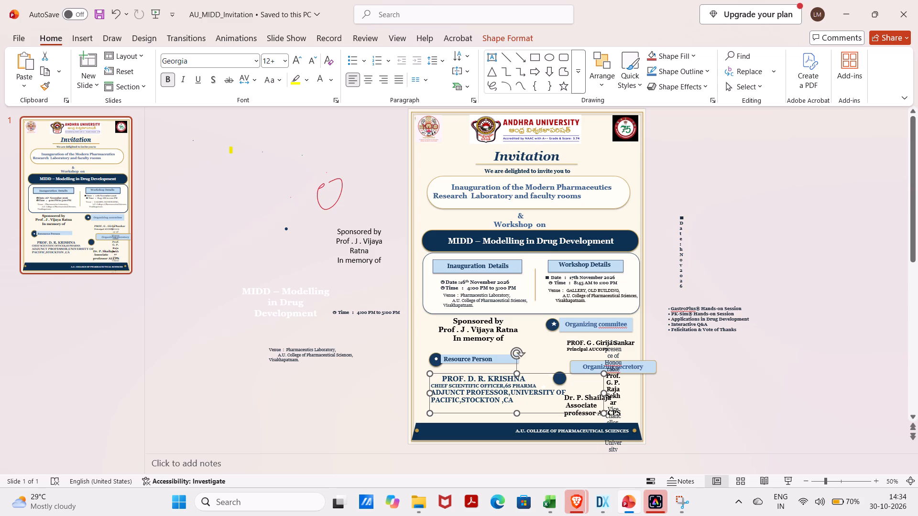
pyautogui.moveTo(425, 393); pyautogui.dragTo(426, 386)
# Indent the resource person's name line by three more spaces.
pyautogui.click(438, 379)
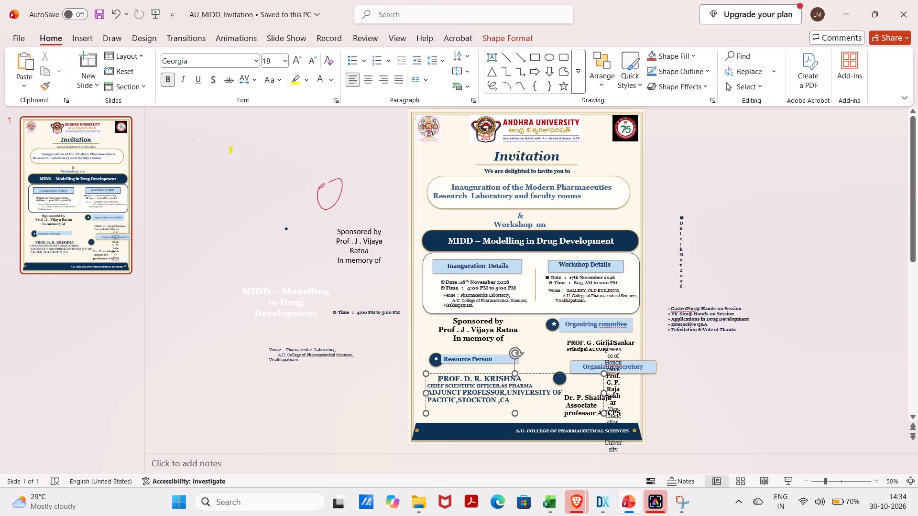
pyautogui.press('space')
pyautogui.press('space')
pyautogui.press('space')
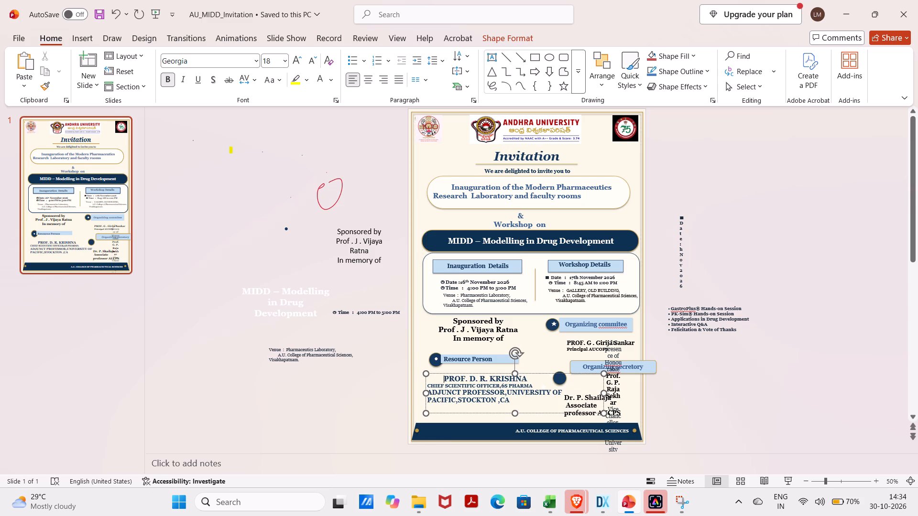
# Narrow the resource person's details box slightly from its right edge and try to raise its top edge.
pyautogui.moveTo(516, 373); pyautogui.dragTo(503, 368)
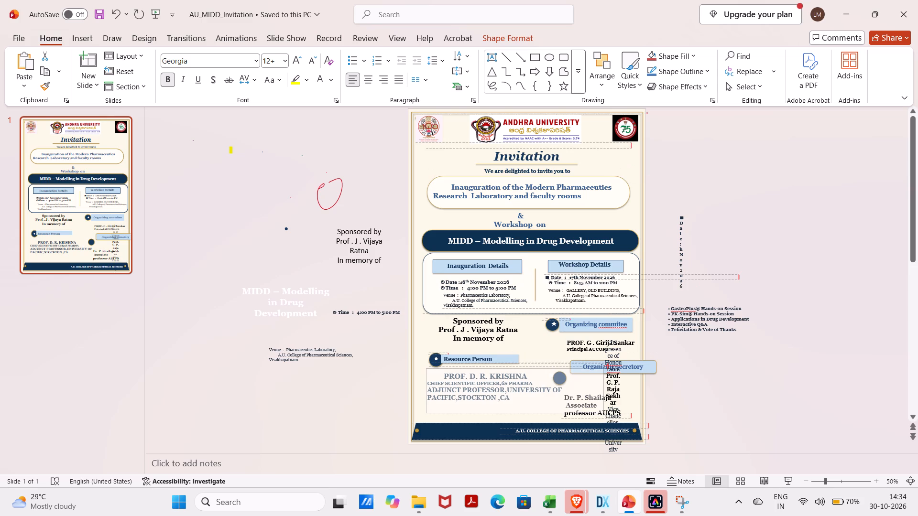
pyautogui.moveTo(503, 368); pyautogui.dragTo(498, 369)
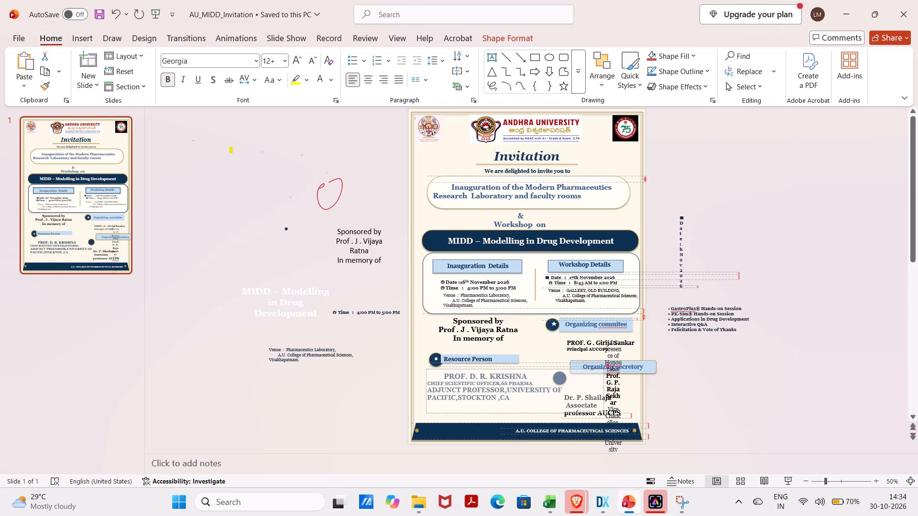
pyautogui.moveTo(604, 391); pyautogui.dragTo(581, 391)
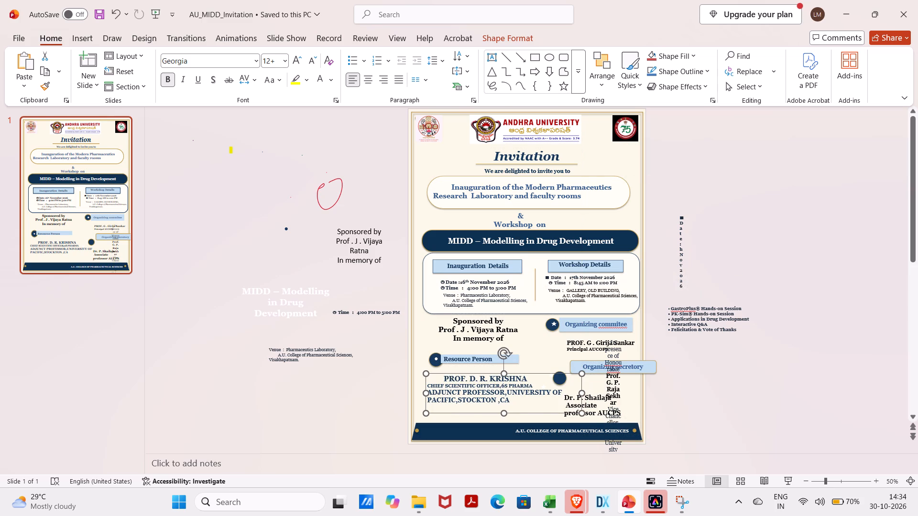
pyautogui.moveTo(540, 389); pyautogui.dragTo(529, 389)
pyautogui.moveTo(504, 374); pyautogui.dragTo(477, 372)
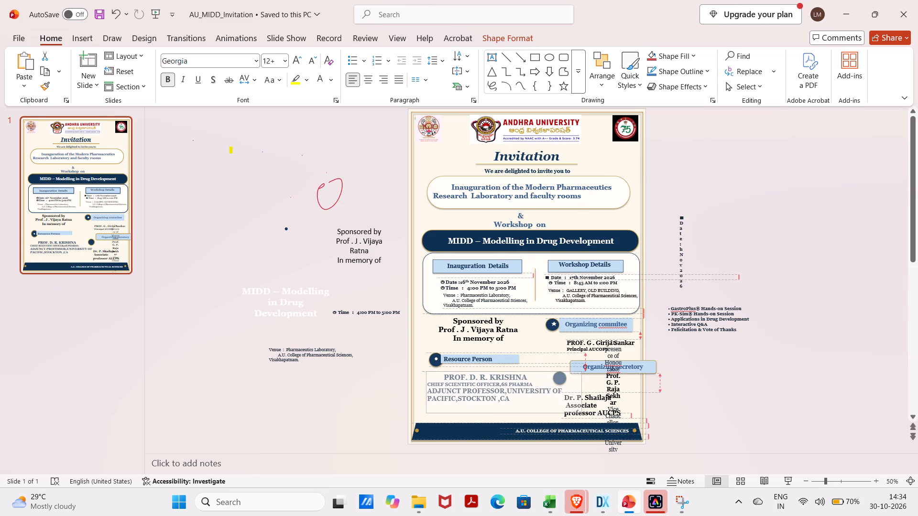
pyautogui.moveTo(477, 372); pyautogui.dragTo(478, 372)
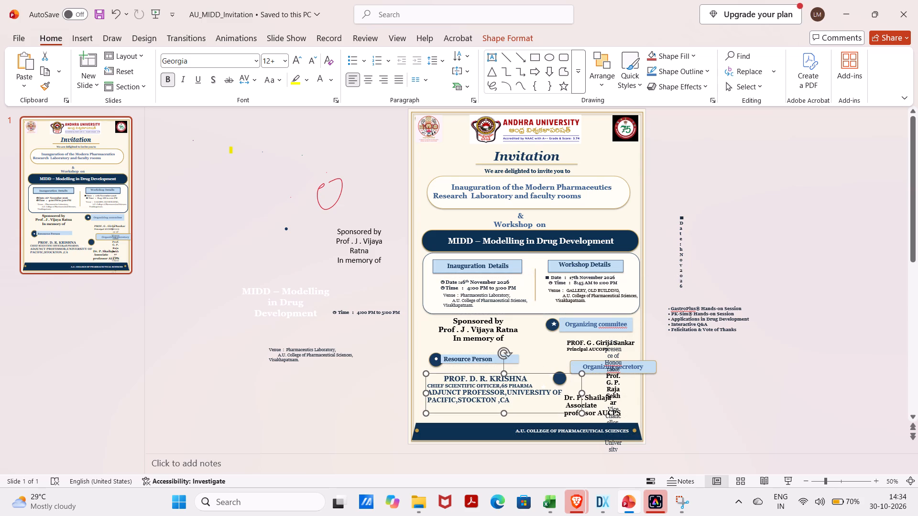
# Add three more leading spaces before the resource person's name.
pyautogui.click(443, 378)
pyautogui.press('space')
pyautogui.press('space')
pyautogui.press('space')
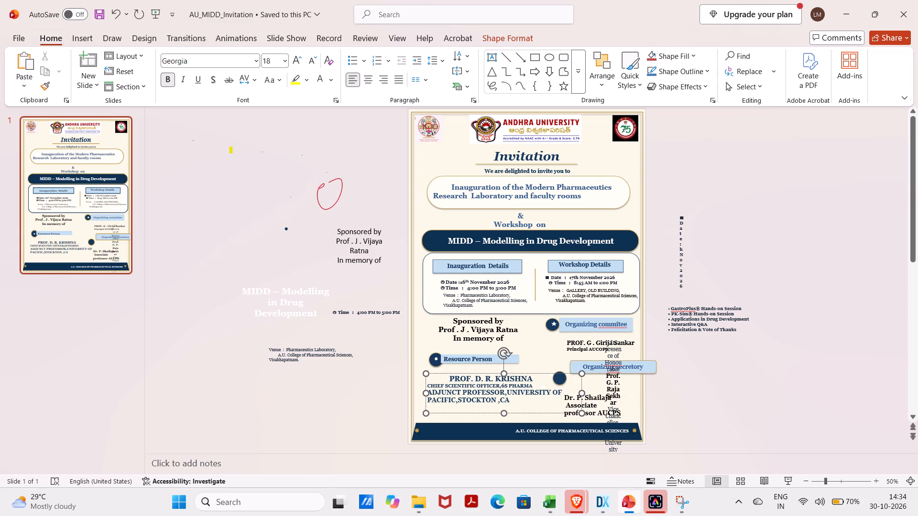
# Extend the resource person's details box slightly outward from its upper-left corner, close to the slide's border.
pyautogui.moveTo(425, 375); pyautogui.dragTo(417, 369)
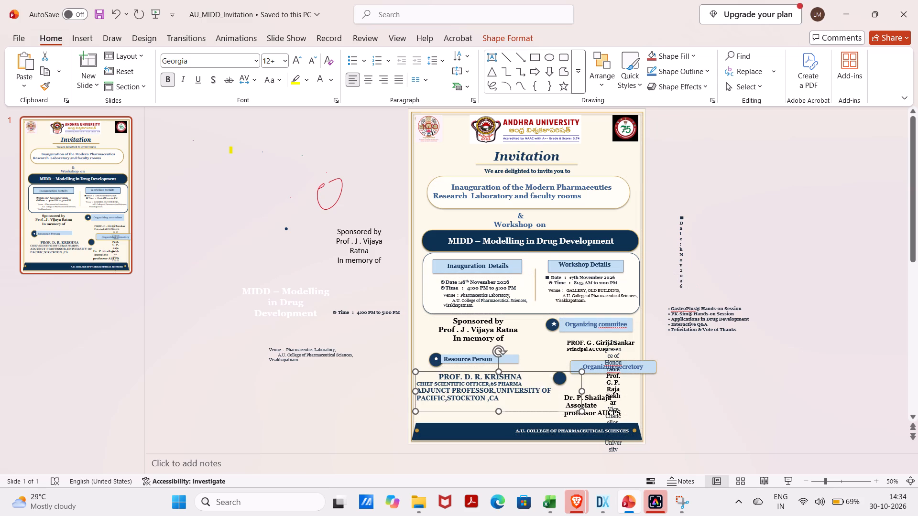
# Replace the leading spaces before the resource person's name so the line sits indented beneath the "Resource Person" label.
pyautogui.doubleClick(436, 376)
pyautogui.press('space')
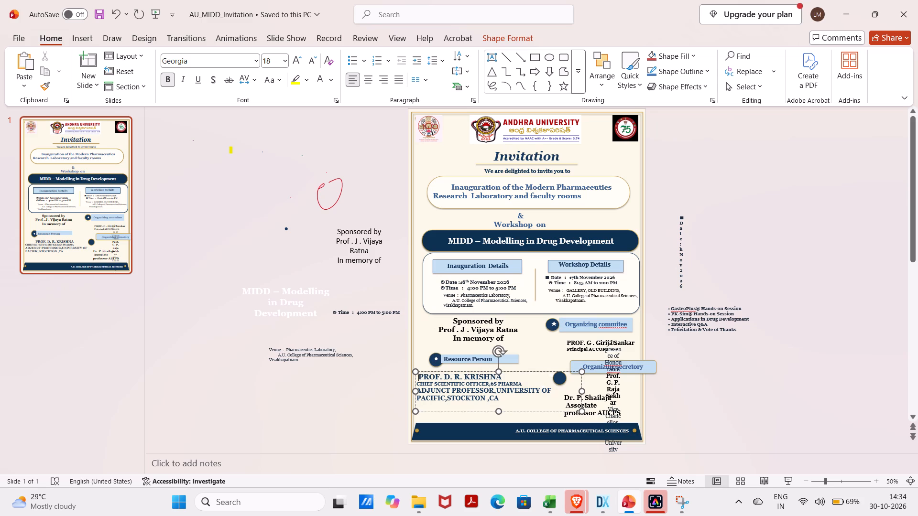
pyautogui.press('space')
pyautogui.press('space')
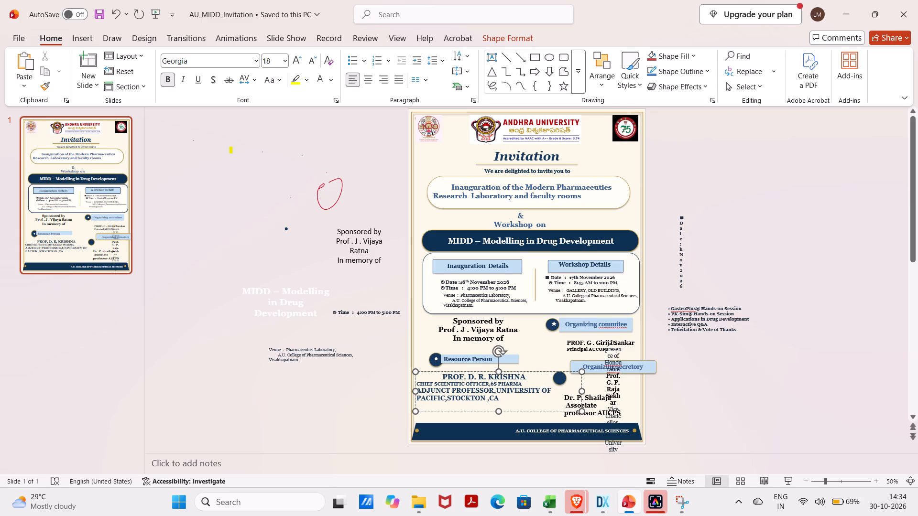
# Break the resource person's affiliation after "UNIVERSITY" so "OF PACIFIC,STOCKTON ,CA" starts its own line.
pyautogui.click(539, 393)
pyautogui.press('Return')
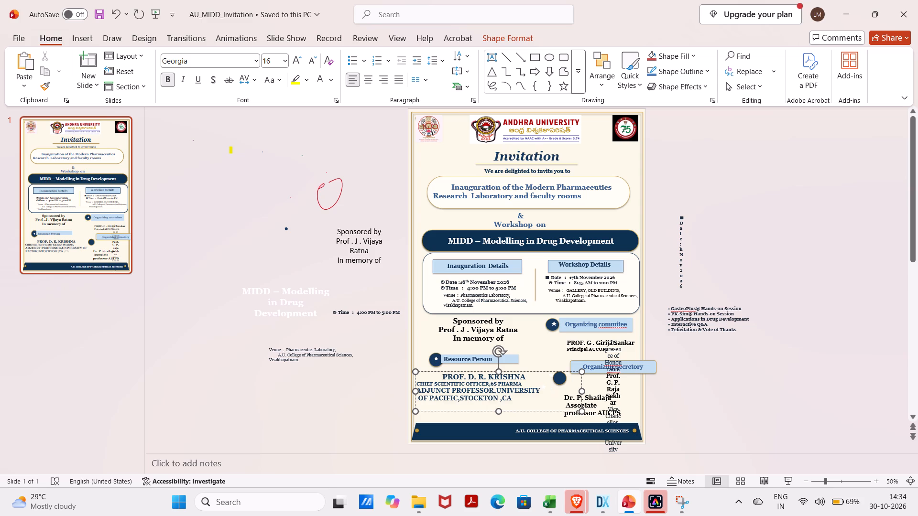
pyautogui.click(736, 387)
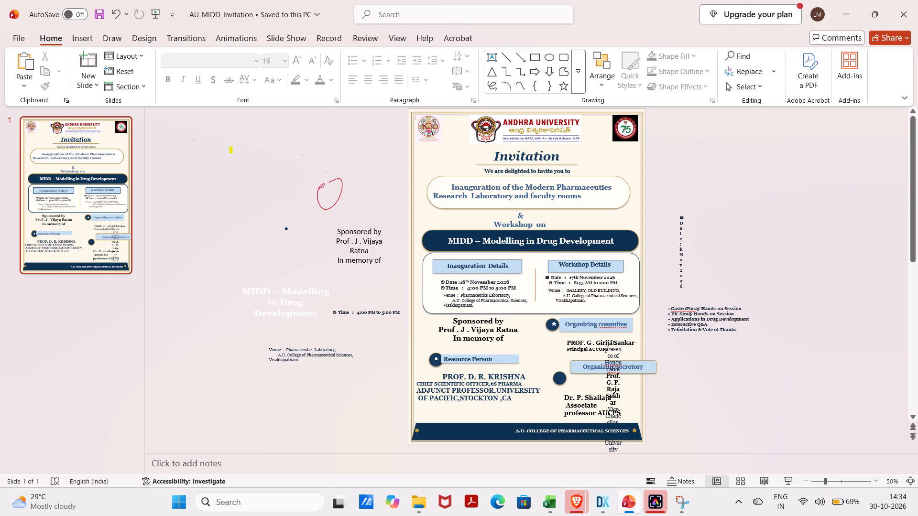
# Set the font size of the line "OF PACIFIC,STOCKTON ,CA" to 14.
pyautogui.moveTo(515, 402); pyautogui.dragTo(494, 402)
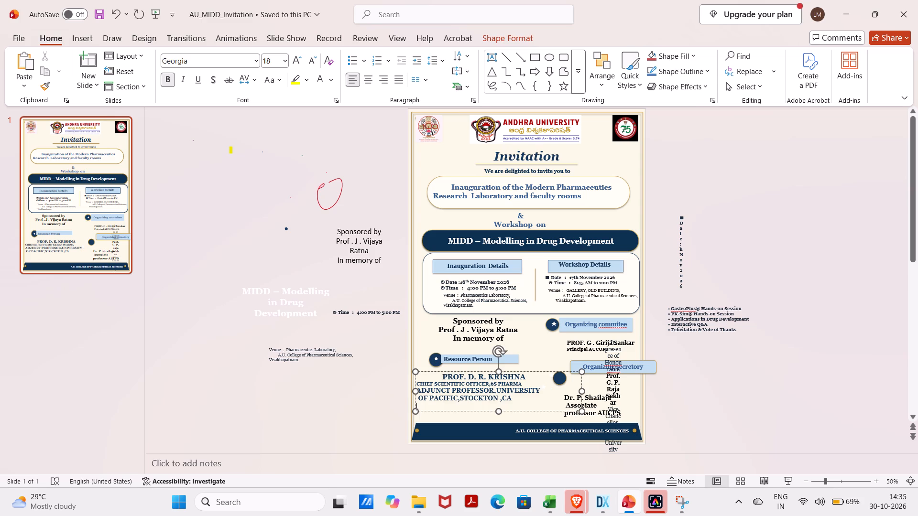
pyautogui.moveTo(494, 402); pyautogui.dragTo(419, 395)
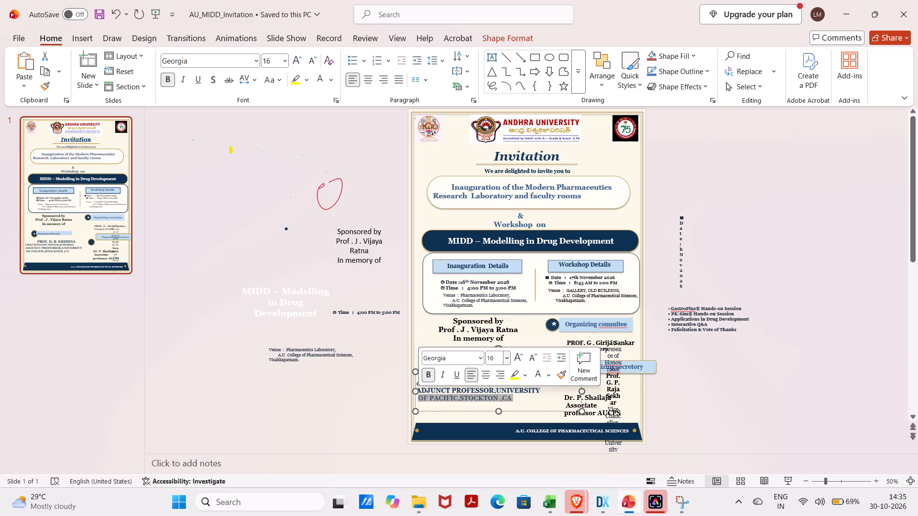
pyautogui.click(510, 352)
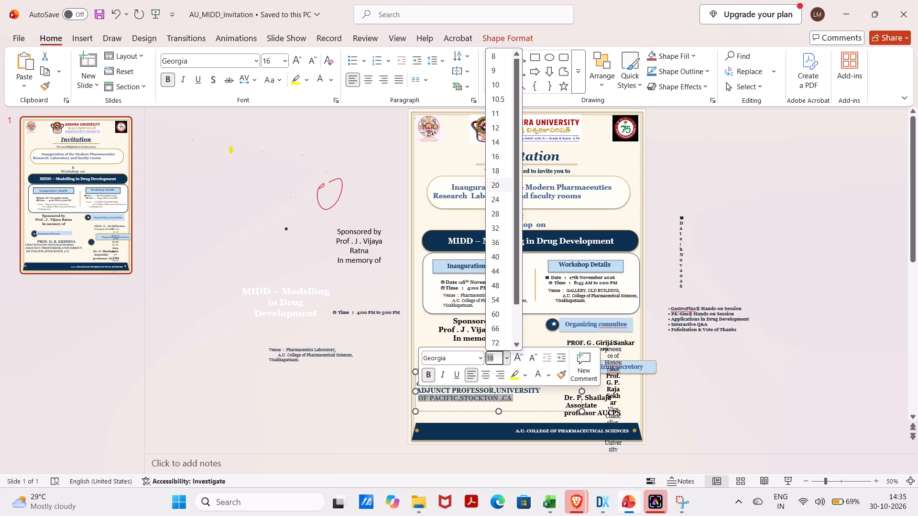
pyautogui.click(498, 144)
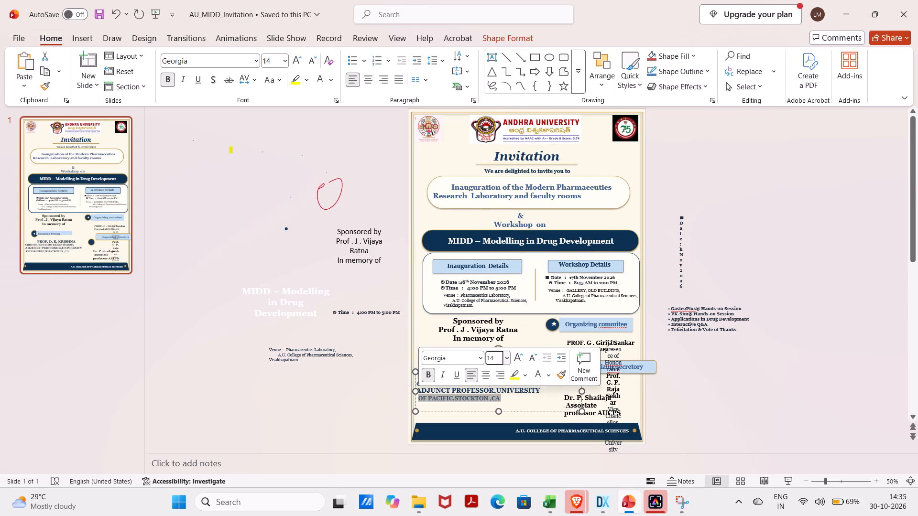
pyautogui.click(536, 400)
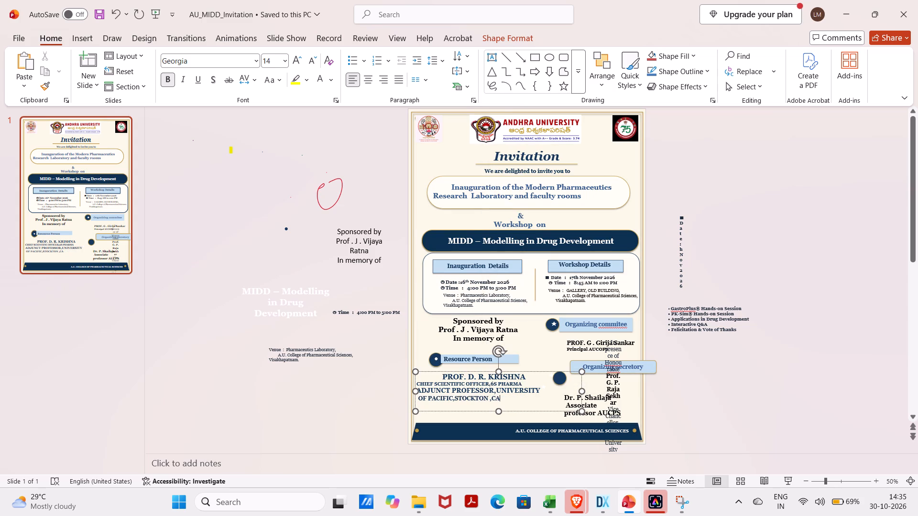
# Set the font size of the line "ADJUNCT PROFESSOR,UNIVERSITY" to 14.
pyautogui.click(541, 387)
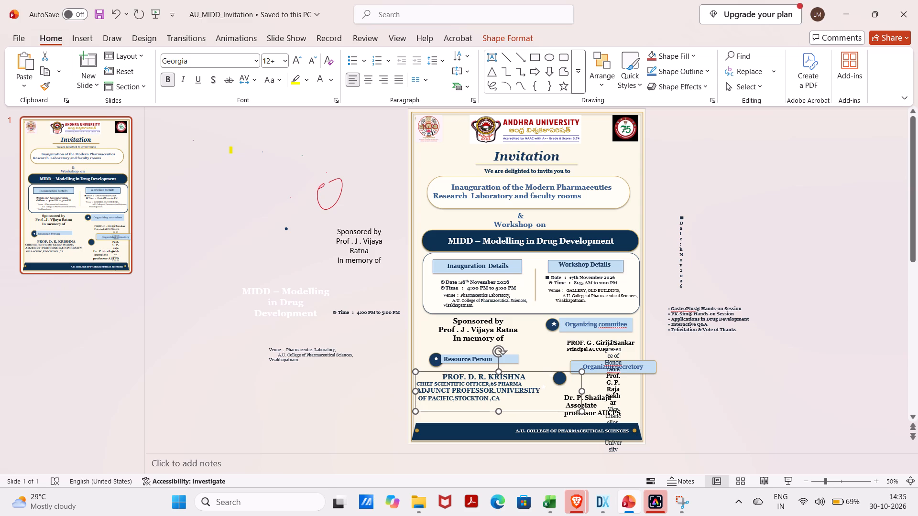
pyautogui.moveTo(540, 391); pyautogui.dragTo(426, 397)
pyautogui.moveTo(426, 397); pyautogui.dragTo(422, 393)
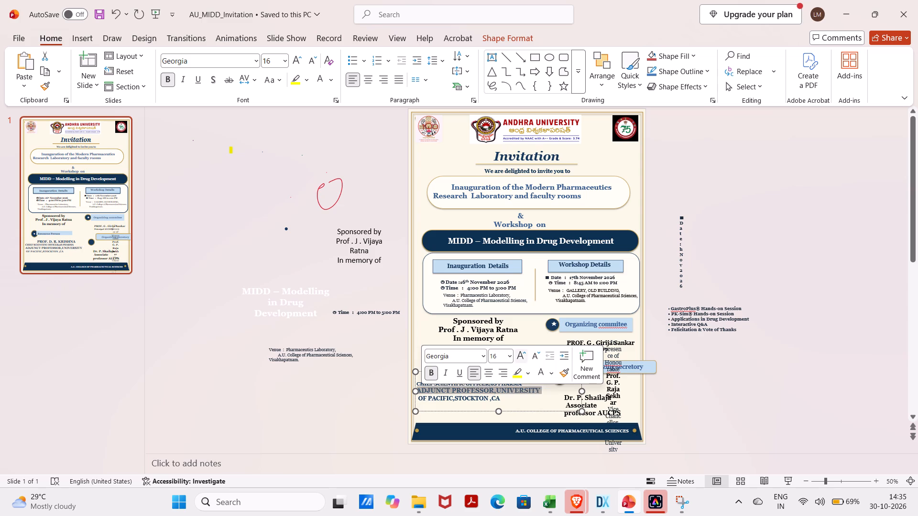
pyautogui.click(510, 355)
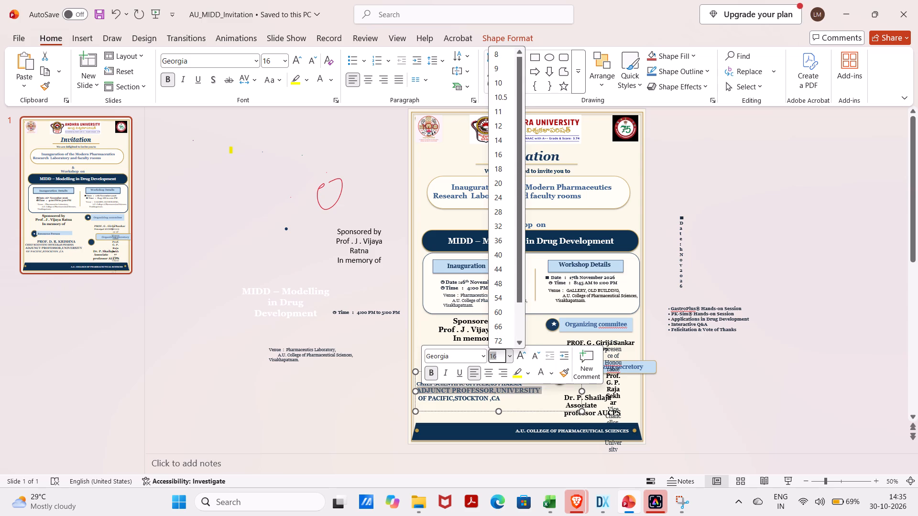
pyautogui.click(493, 138)
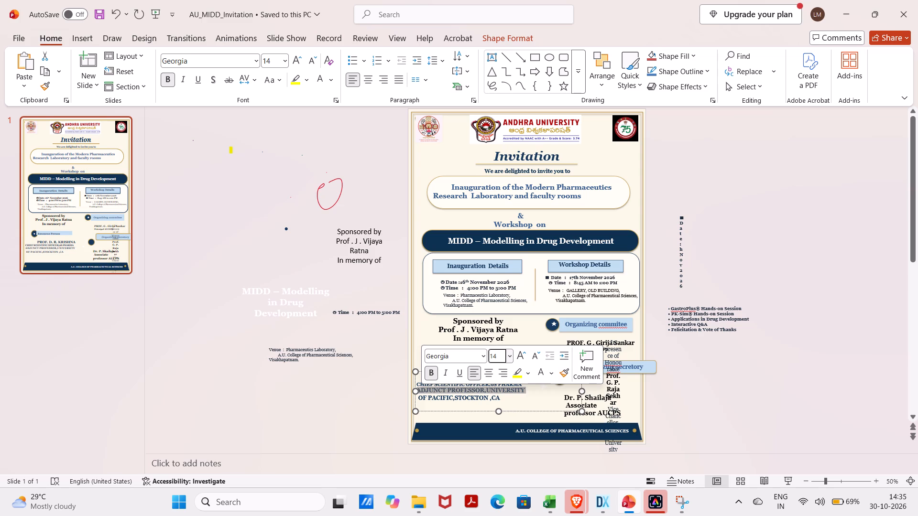
pyautogui.click(387, 387)
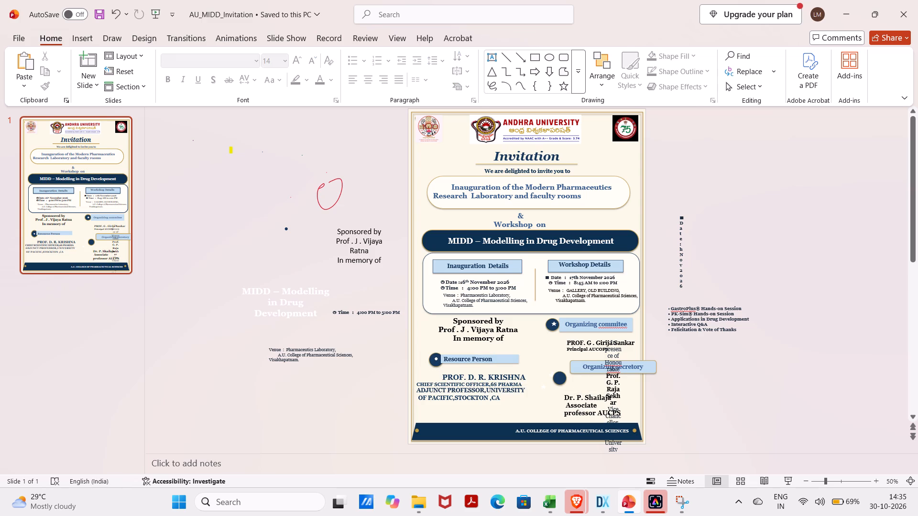
# Move the "Resource Person" label text and its light-blue bar slightly down, just above the resource person's name.
pyautogui.click(448, 359)
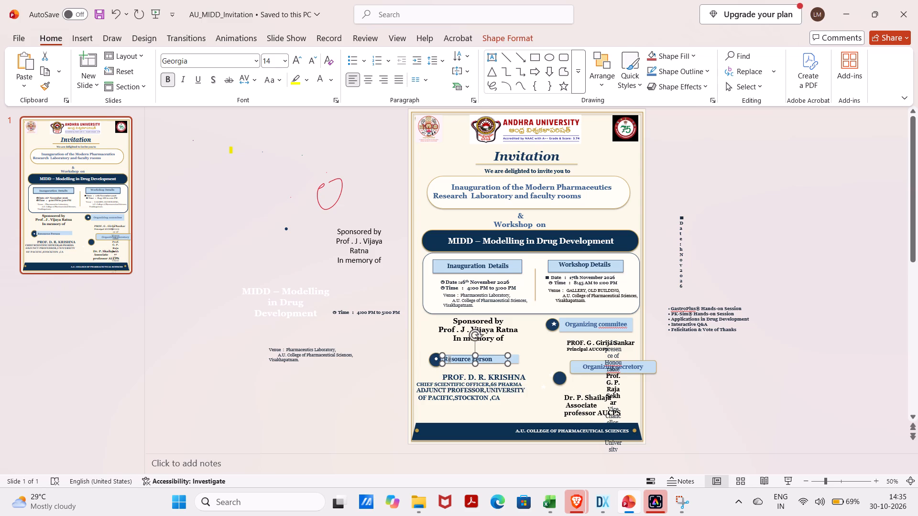
pyautogui.click(393, 376)
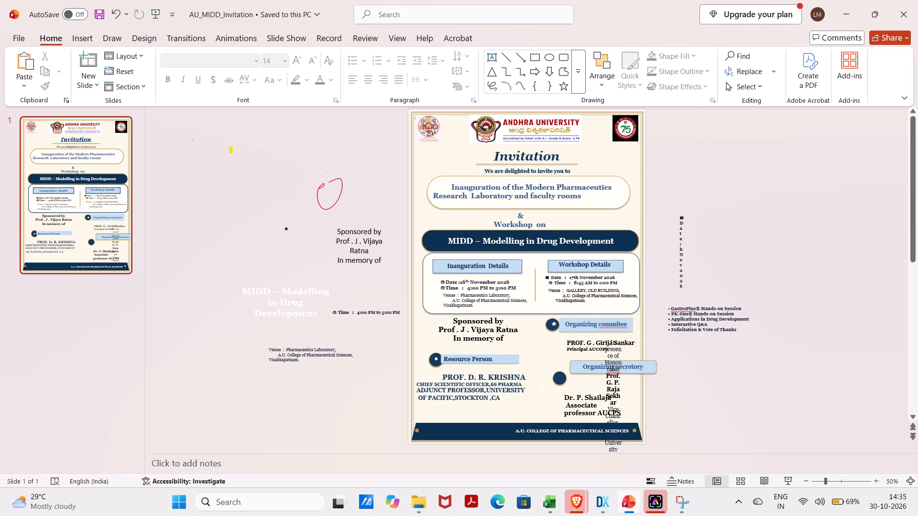
pyautogui.moveTo(501, 361); pyautogui.dragTo(503, 364)
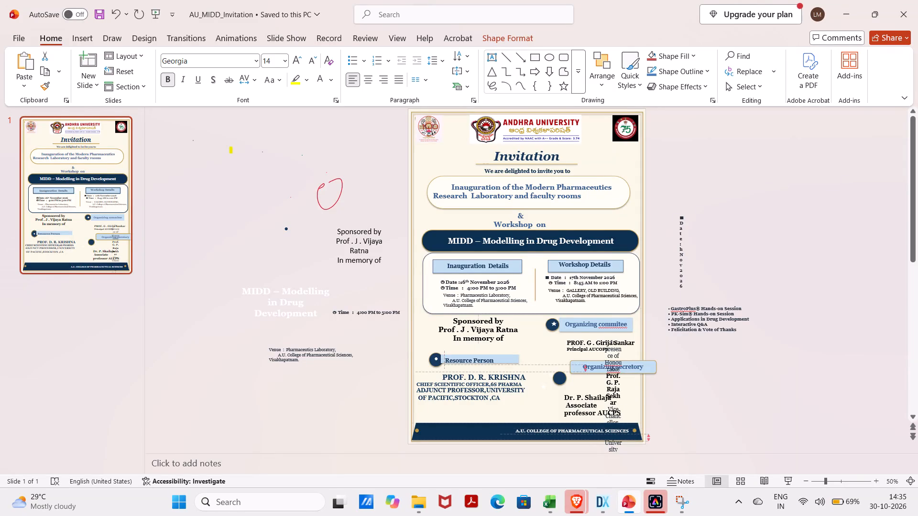
pyautogui.moveTo(503, 364); pyautogui.dragTo(503, 368)
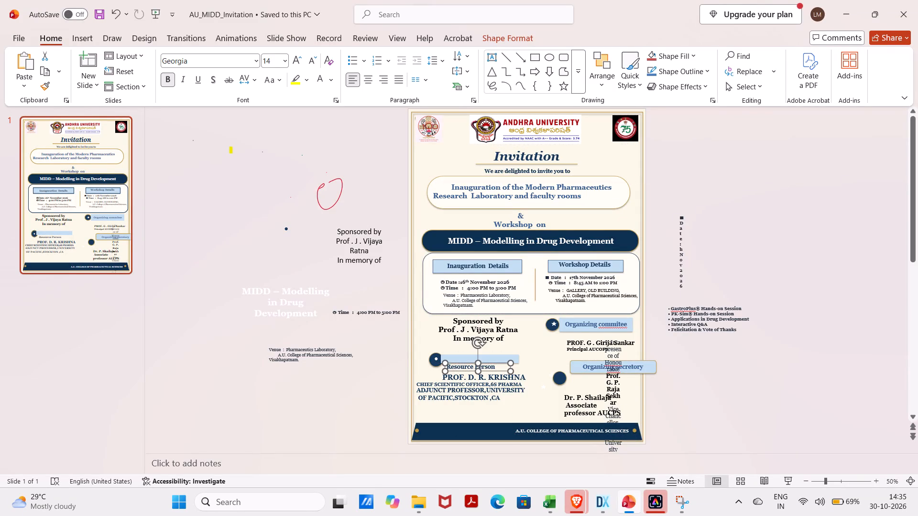
pyautogui.moveTo(506, 361); pyautogui.dragTo(510, 368)
pyautogui.click(441, 361)
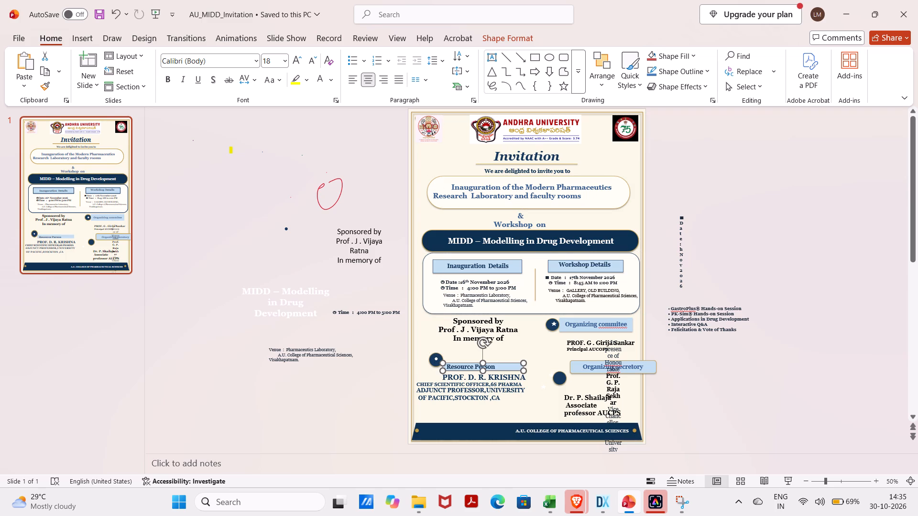
# Move the dark round badge and its white dot down to line up with the "Resource Person" label.
pyautogui.click(432, 363)
pyautogui.moveTo(432, 362); pyautogui.dragTo(435, 368)
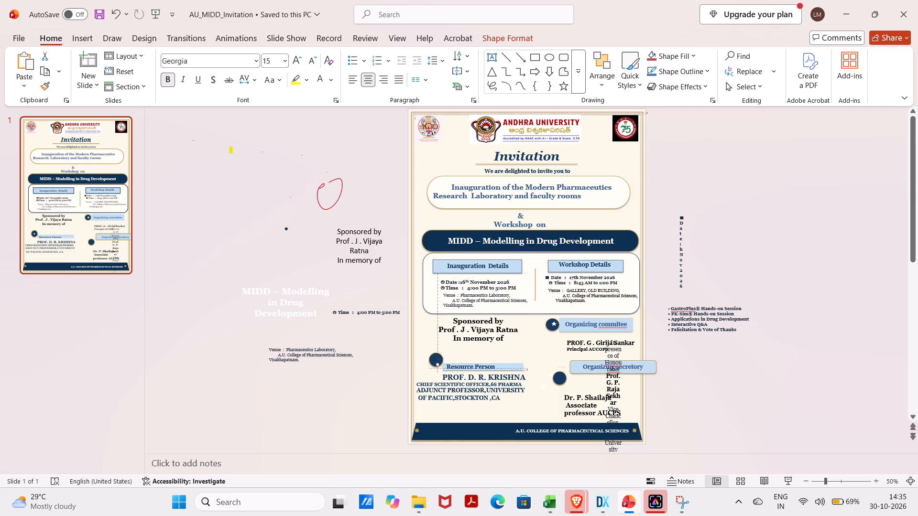
pyautogui.moveTo(435, 368); pyautogui.dragTo(434, 370)
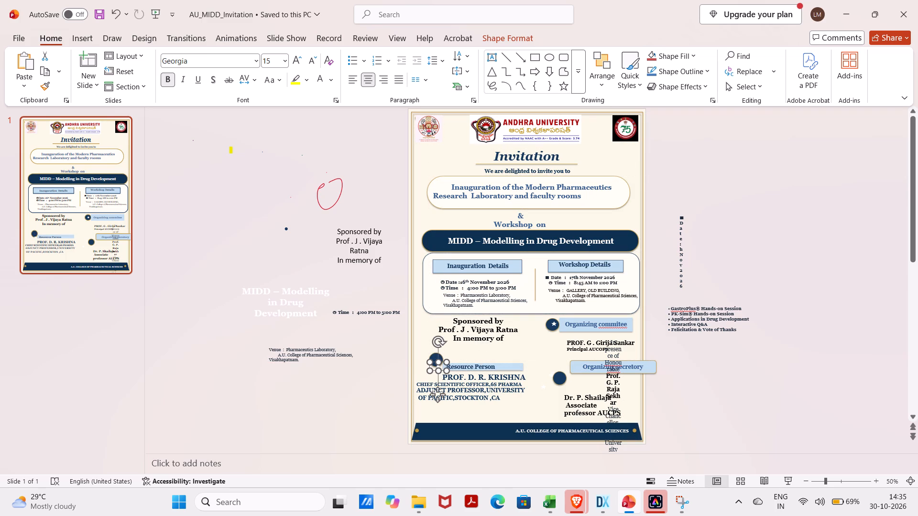
pyautogui.click(433, 357)
pyautogui.moveTo(433, 357); pyautogui.dragTo(434, 364)
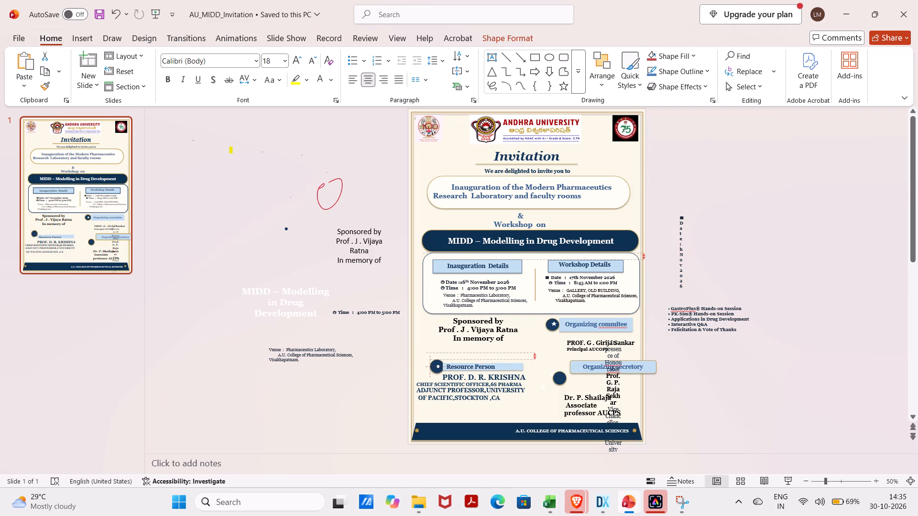
pyautogui.moveTo(434, 364); pyautogui.dragTo(434, 364)
pyautogui.click(393, 386)
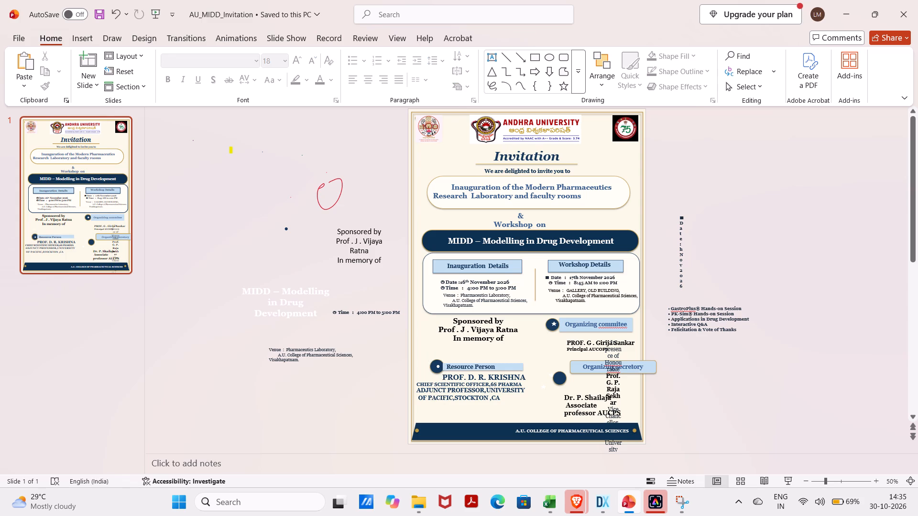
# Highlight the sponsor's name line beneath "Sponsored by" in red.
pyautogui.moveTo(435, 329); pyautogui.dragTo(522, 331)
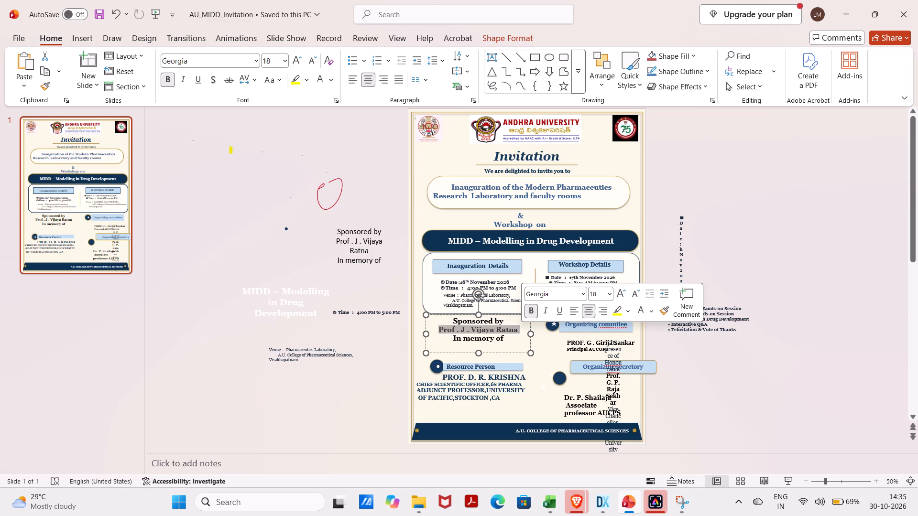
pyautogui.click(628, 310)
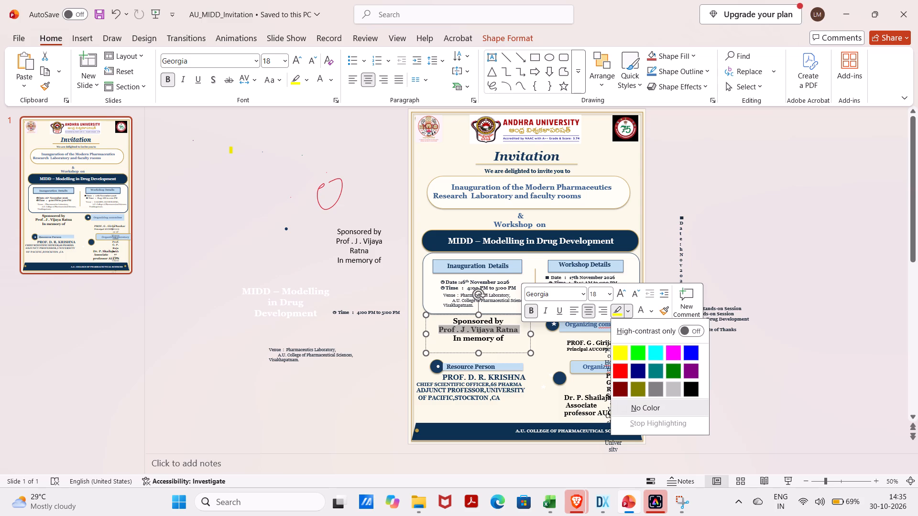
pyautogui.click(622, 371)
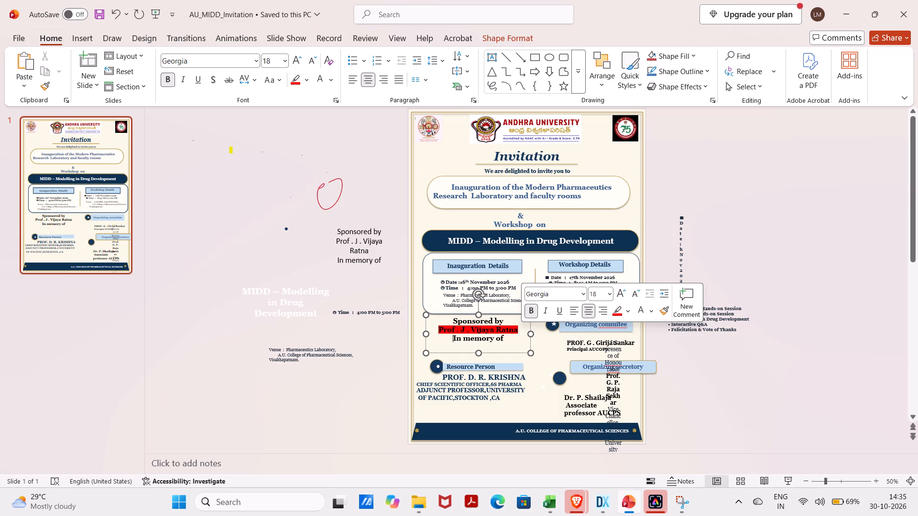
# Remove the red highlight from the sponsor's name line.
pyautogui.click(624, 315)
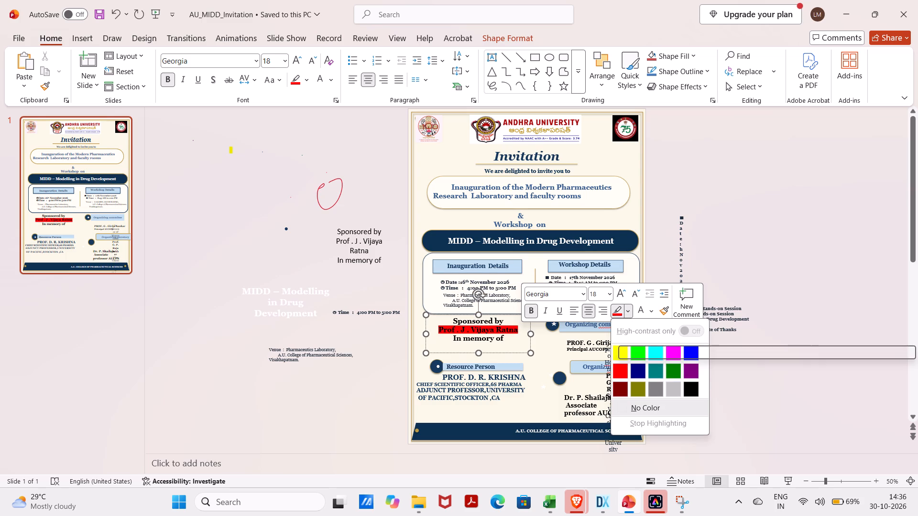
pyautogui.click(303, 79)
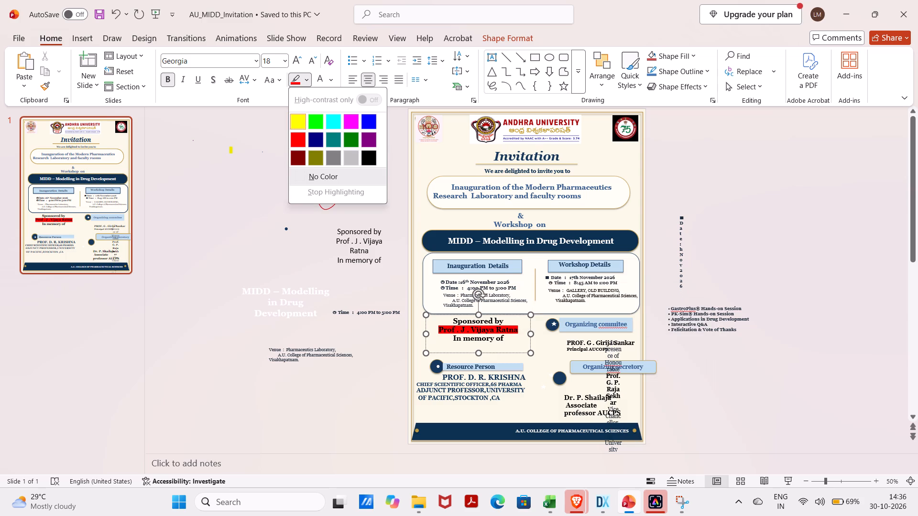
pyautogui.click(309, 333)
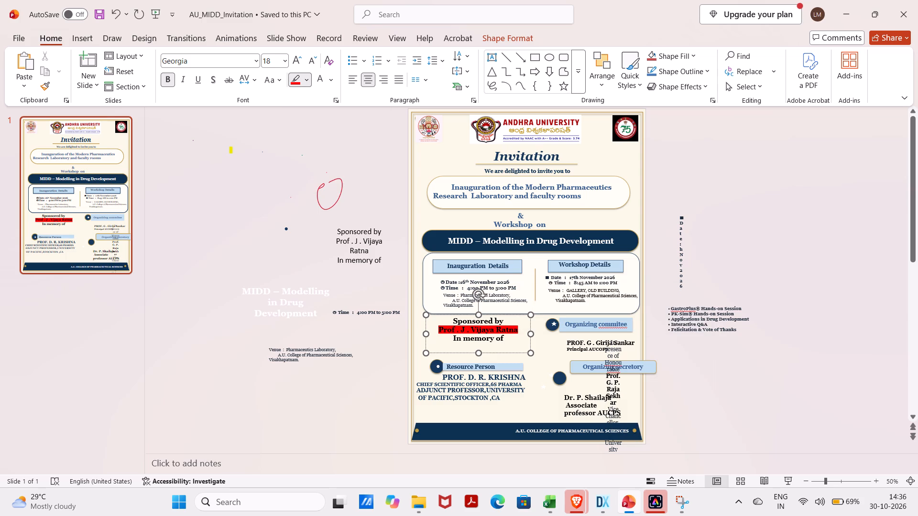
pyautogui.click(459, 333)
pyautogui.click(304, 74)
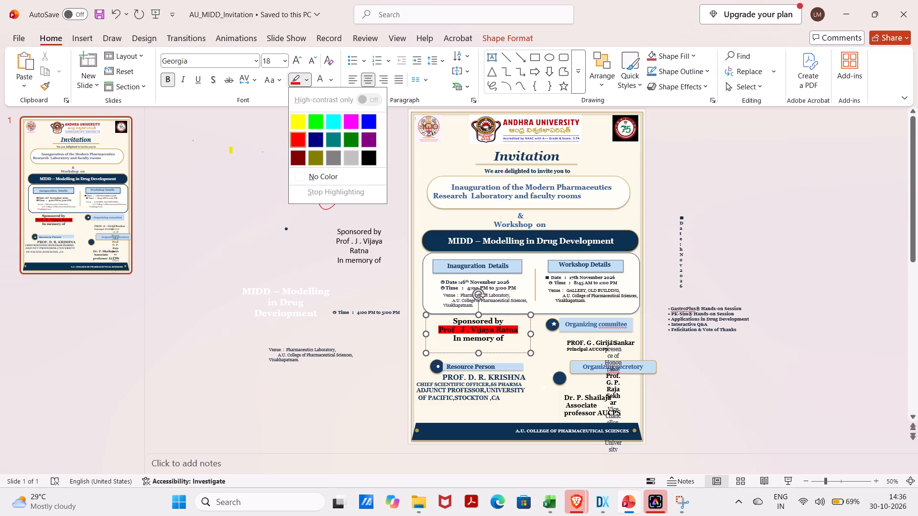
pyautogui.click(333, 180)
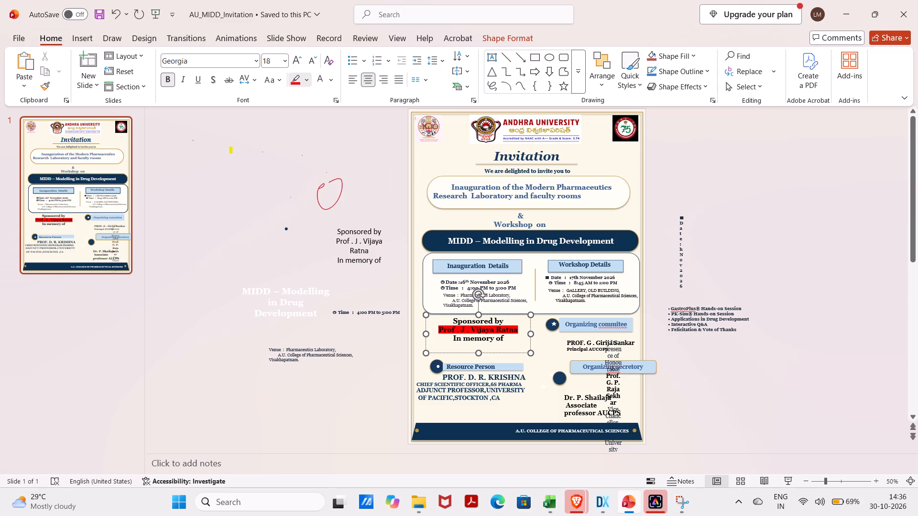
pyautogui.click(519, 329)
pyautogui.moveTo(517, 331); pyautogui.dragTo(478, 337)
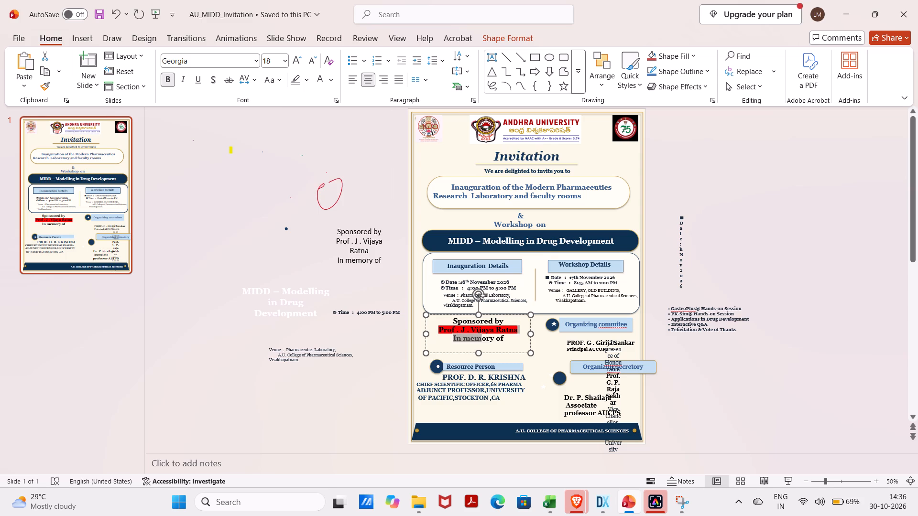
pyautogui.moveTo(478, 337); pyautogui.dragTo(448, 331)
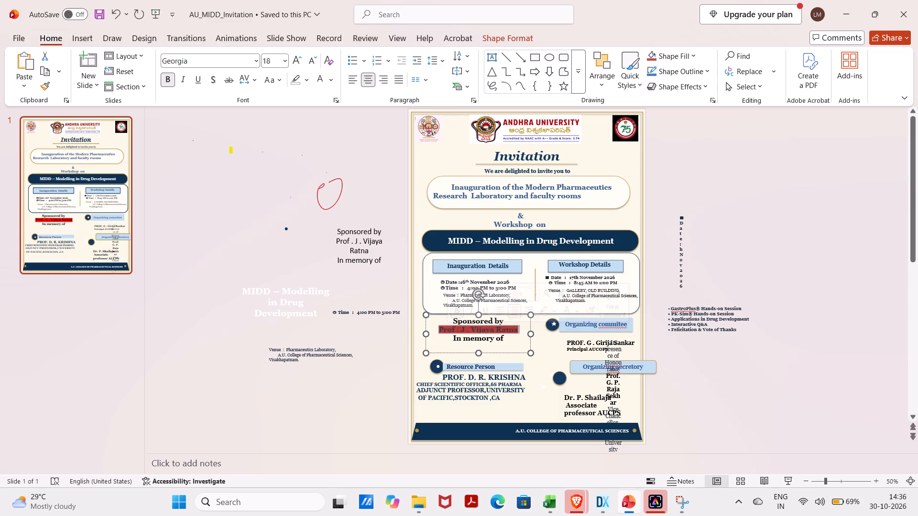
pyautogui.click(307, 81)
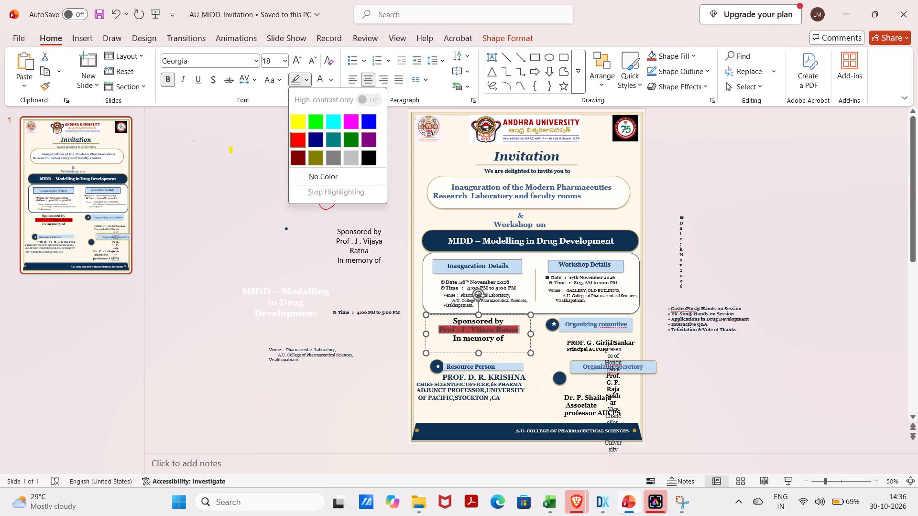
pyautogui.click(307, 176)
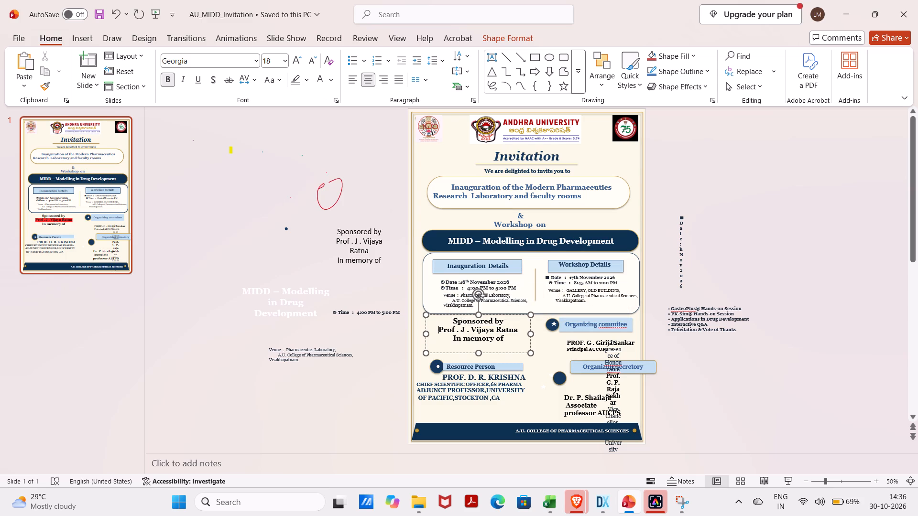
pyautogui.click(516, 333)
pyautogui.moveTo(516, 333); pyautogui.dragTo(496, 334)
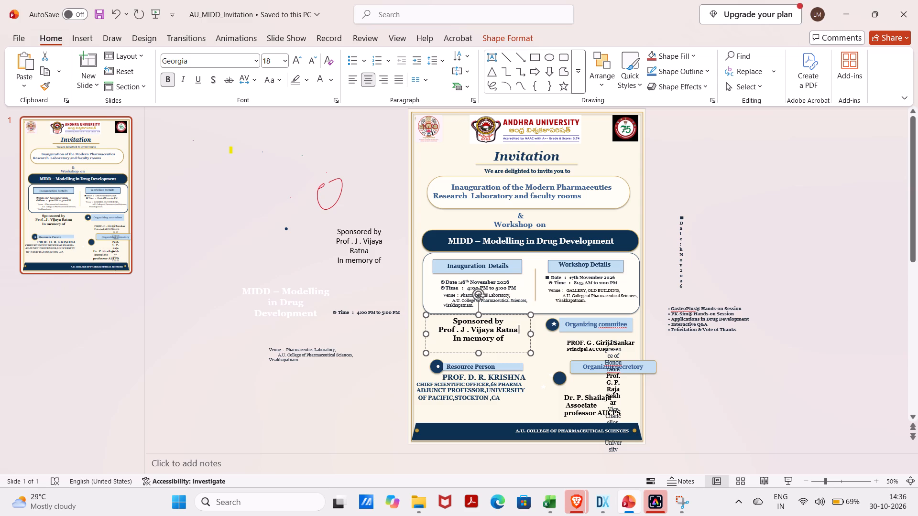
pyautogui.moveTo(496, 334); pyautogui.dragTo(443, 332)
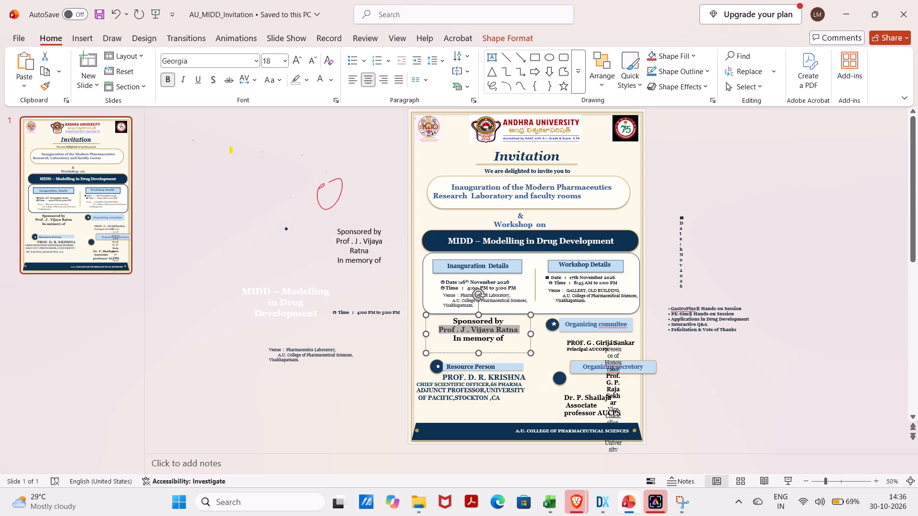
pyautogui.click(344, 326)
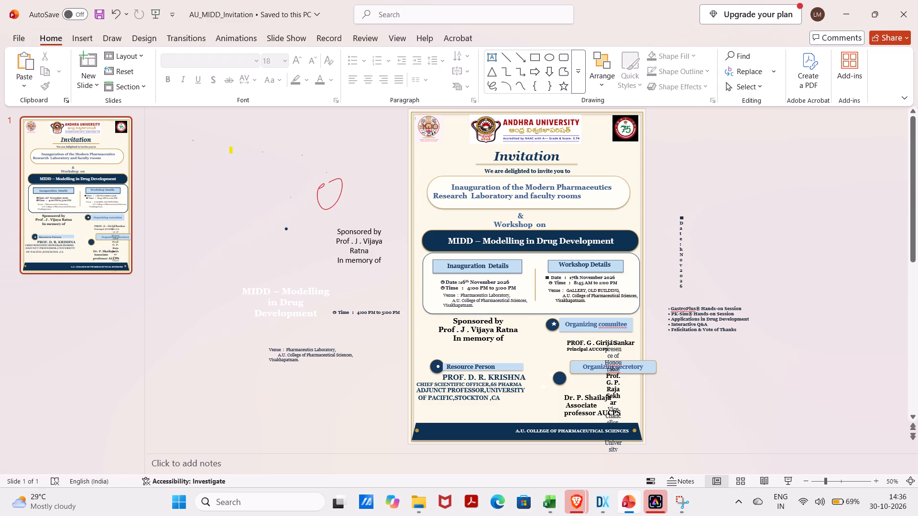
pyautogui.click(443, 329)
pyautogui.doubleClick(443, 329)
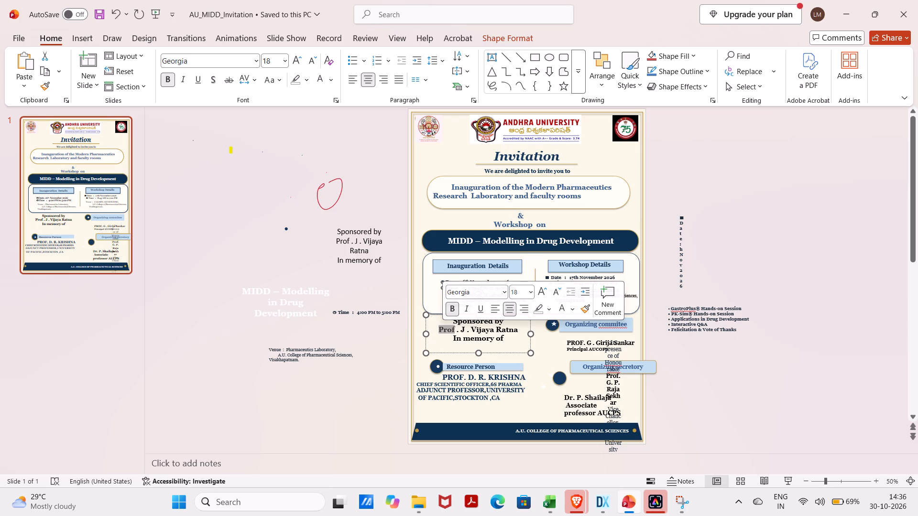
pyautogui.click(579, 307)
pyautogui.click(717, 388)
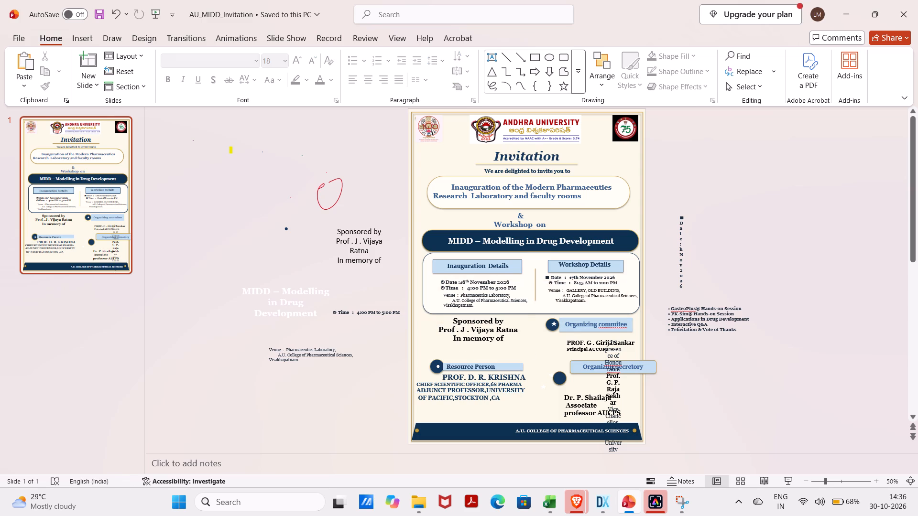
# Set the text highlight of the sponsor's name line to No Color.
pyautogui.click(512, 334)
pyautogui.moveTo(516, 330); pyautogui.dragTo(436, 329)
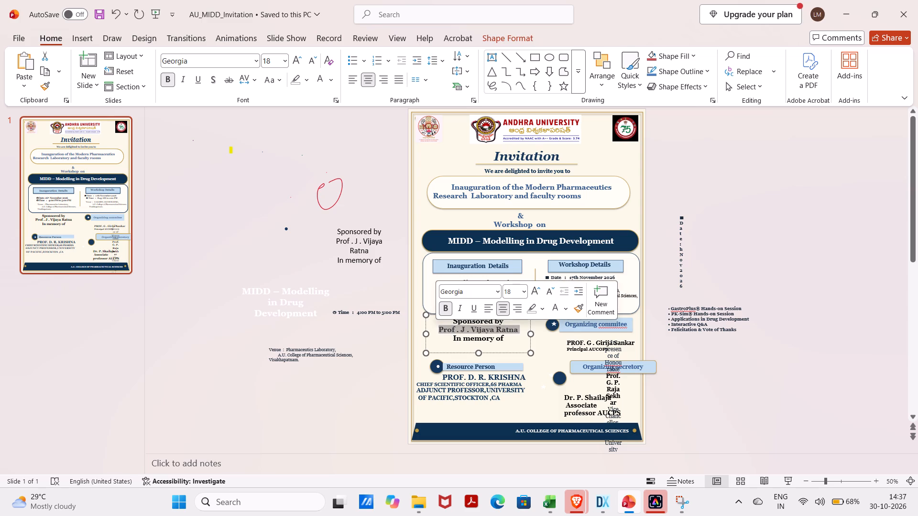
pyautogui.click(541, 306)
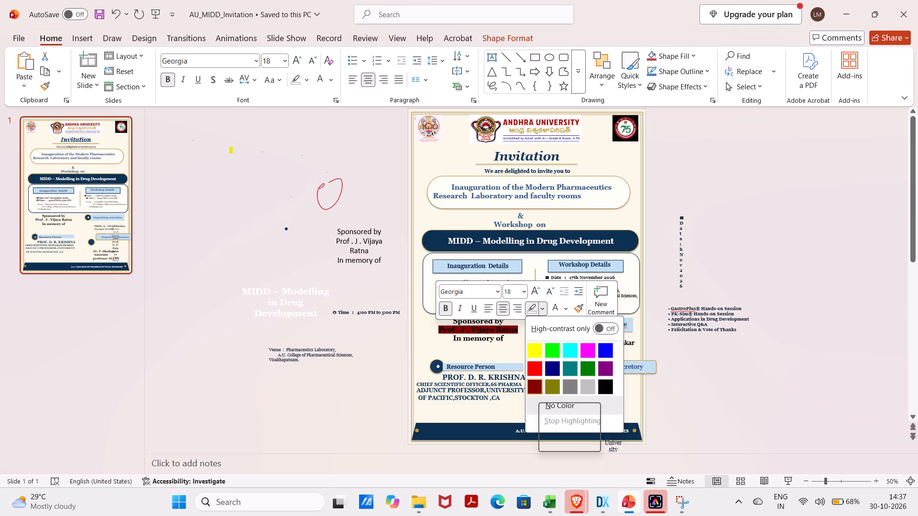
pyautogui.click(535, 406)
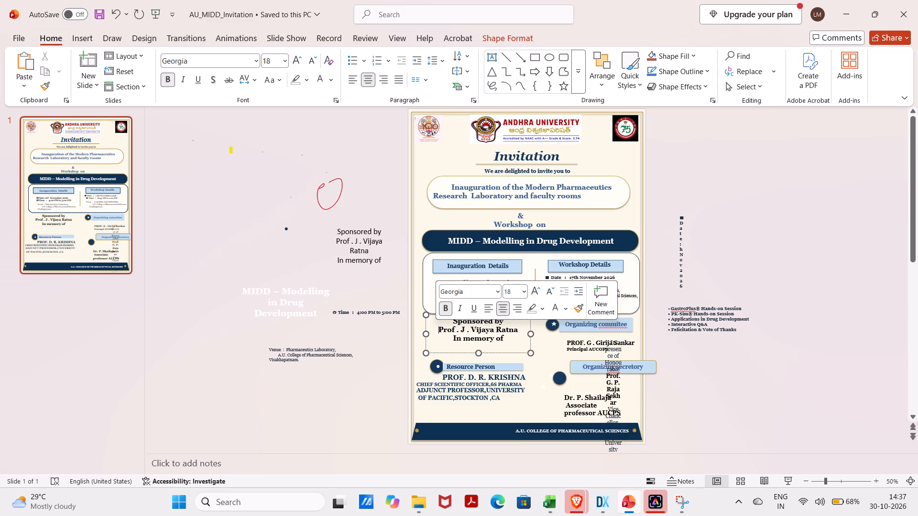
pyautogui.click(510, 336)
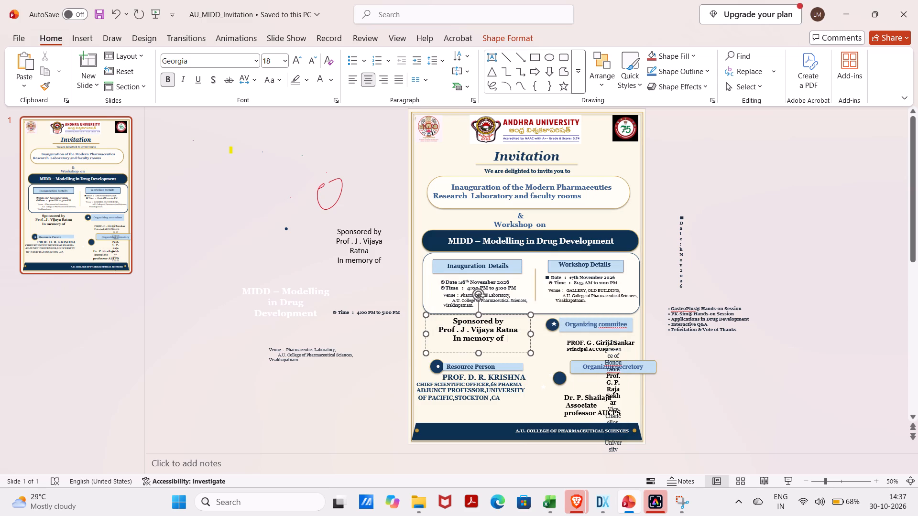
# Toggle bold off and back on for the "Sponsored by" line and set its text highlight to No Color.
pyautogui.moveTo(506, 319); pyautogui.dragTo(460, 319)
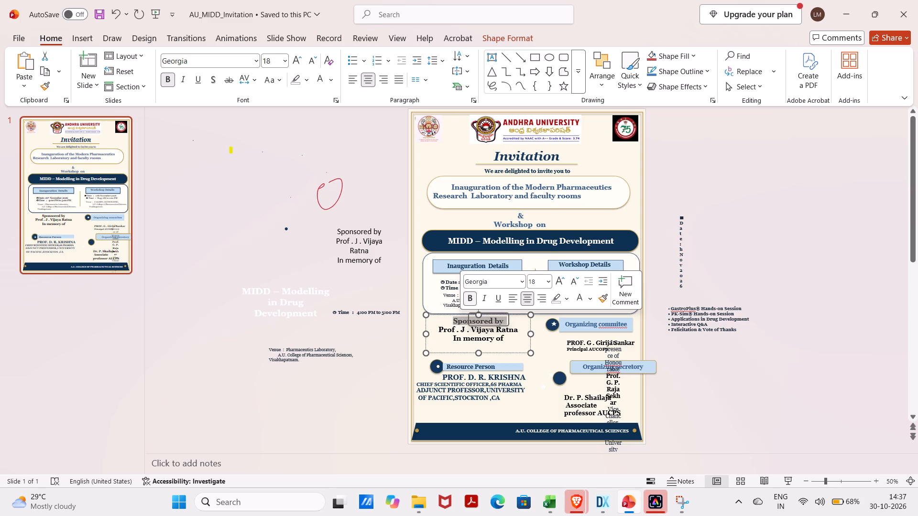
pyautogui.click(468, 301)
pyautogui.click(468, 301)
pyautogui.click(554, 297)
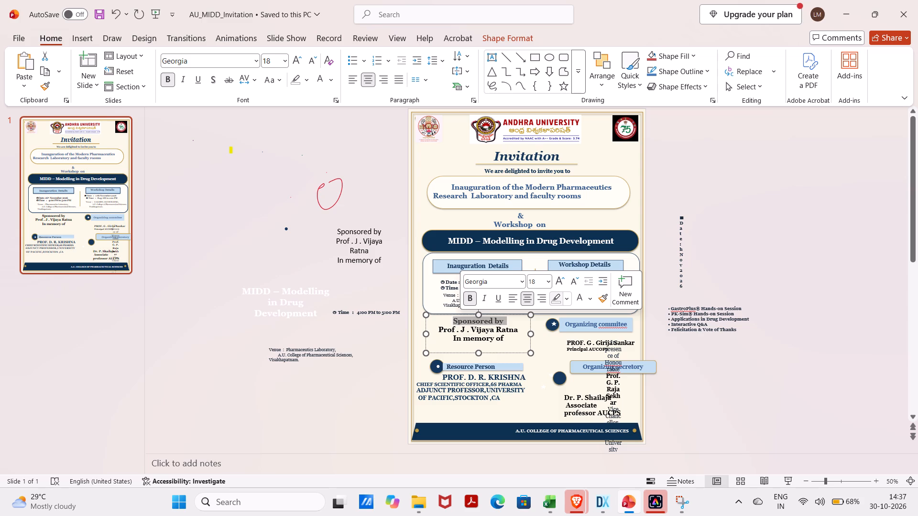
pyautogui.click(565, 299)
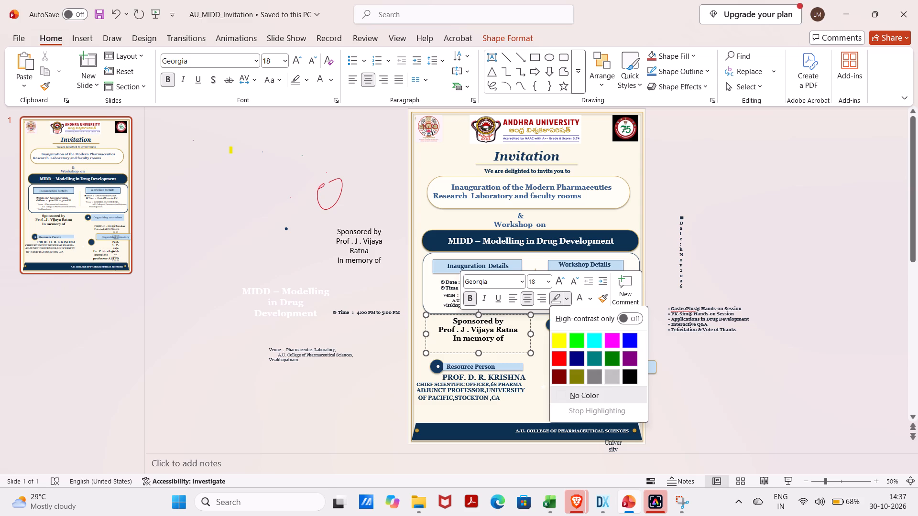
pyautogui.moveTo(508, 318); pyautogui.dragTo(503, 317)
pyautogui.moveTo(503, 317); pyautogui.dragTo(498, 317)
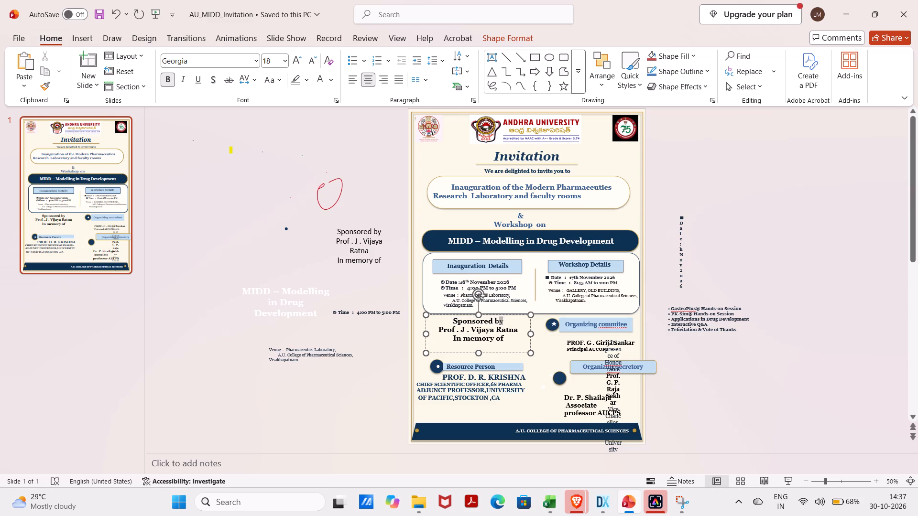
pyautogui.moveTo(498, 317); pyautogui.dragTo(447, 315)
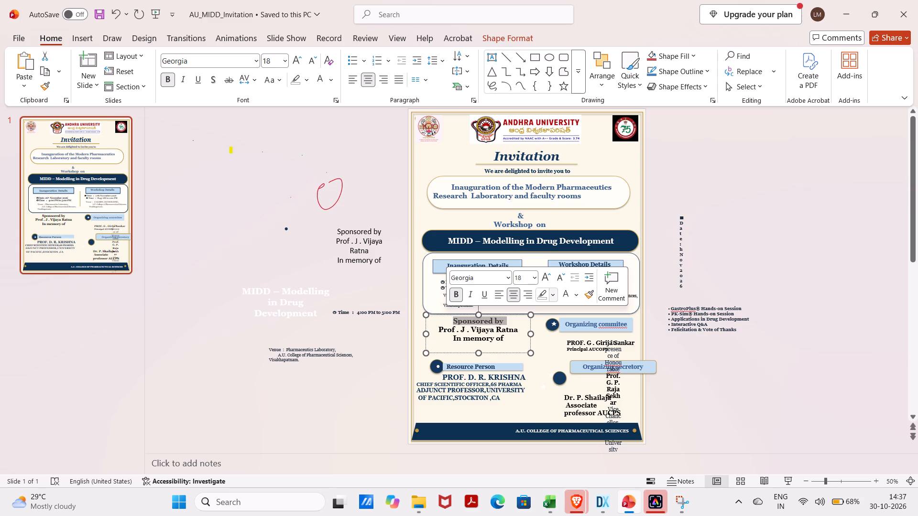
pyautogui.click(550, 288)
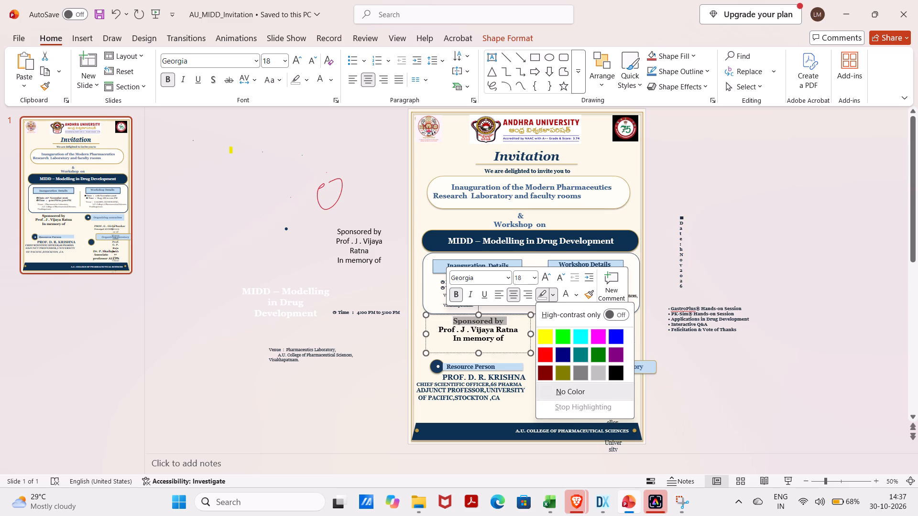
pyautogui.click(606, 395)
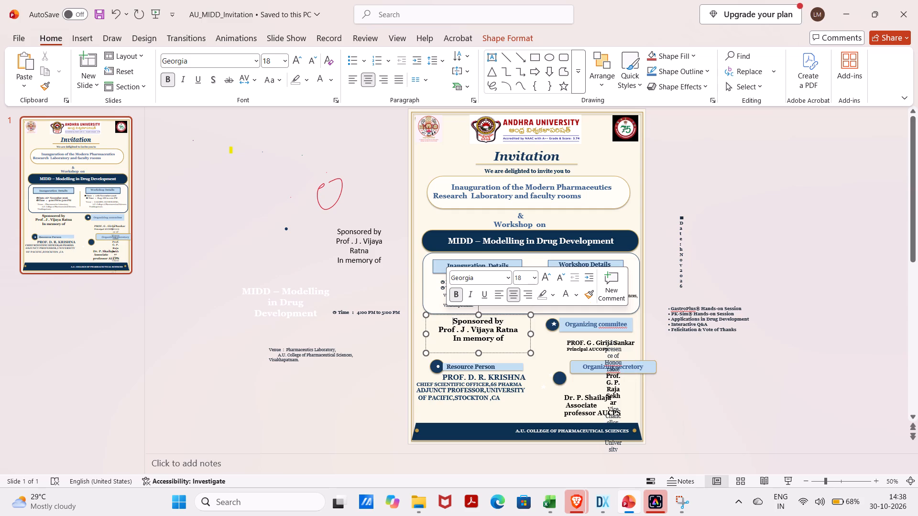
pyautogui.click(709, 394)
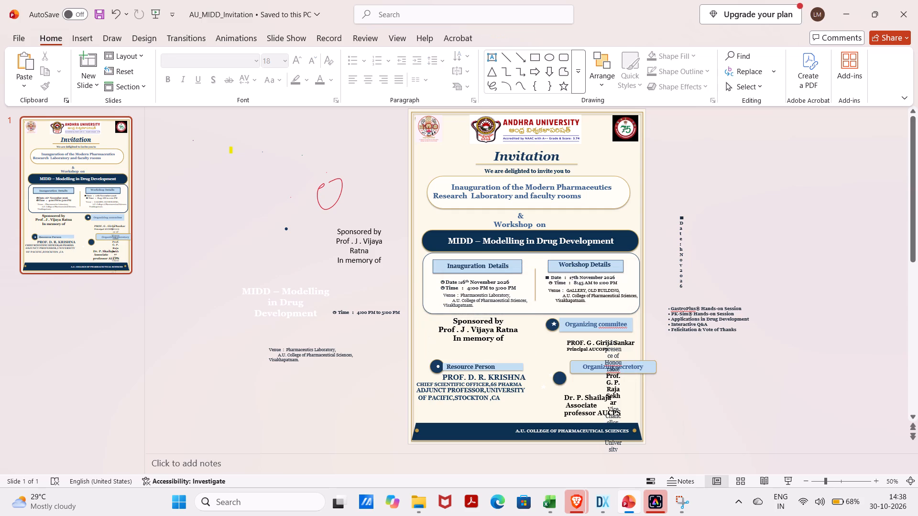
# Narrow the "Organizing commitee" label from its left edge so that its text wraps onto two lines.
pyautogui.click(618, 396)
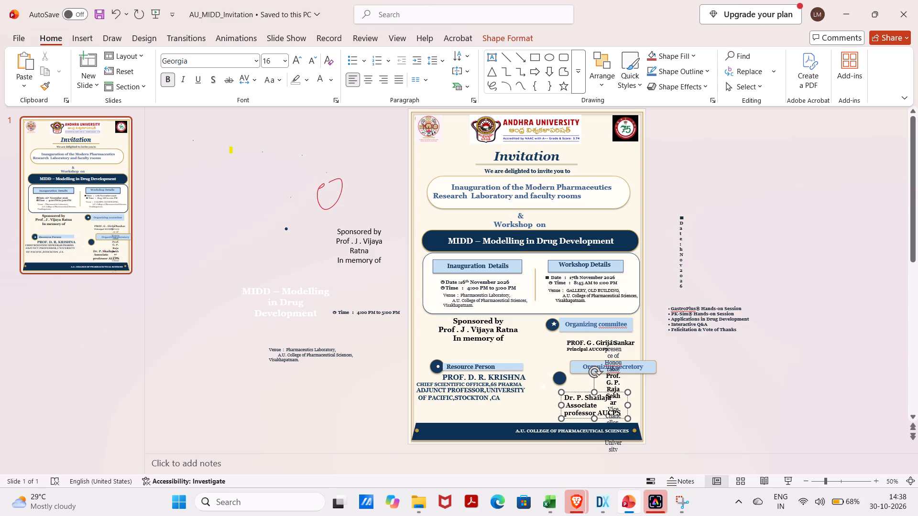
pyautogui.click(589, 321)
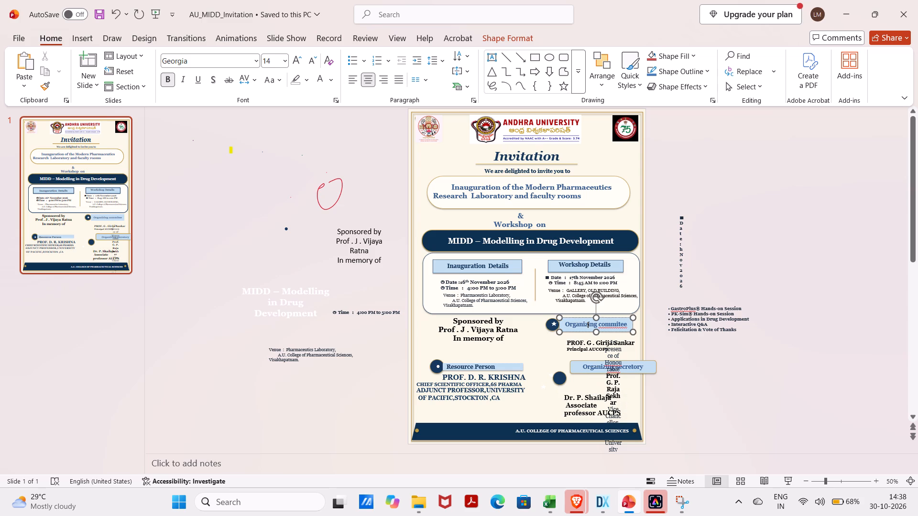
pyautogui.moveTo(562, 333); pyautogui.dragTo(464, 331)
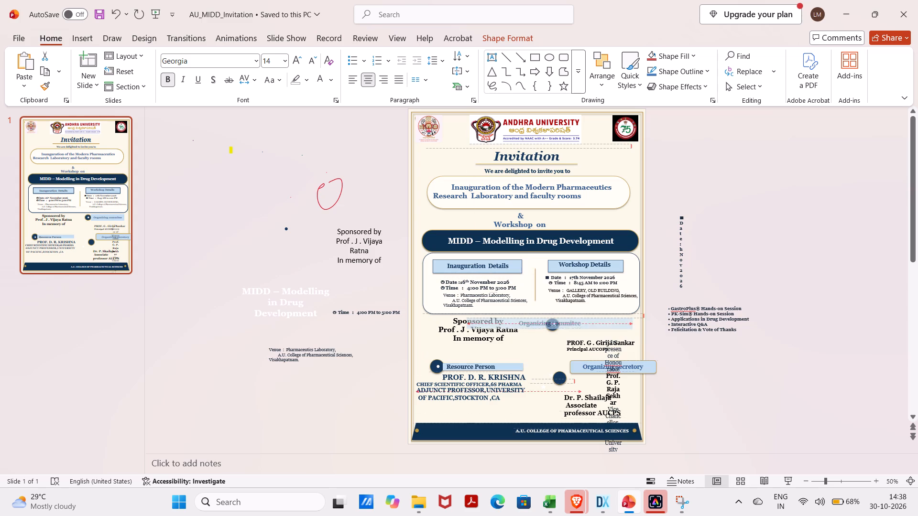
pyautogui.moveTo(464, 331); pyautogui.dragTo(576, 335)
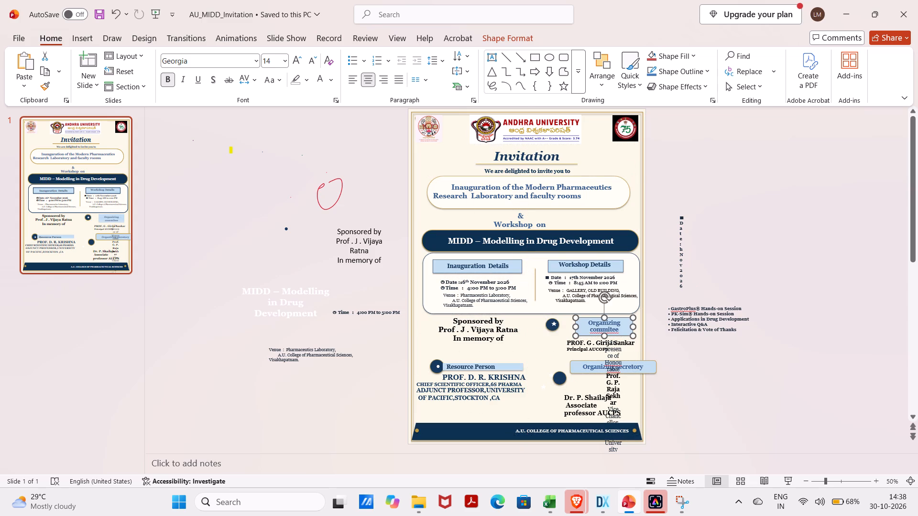
# Pull the "Organizing secretory" text out of its blue label into a separate text box, leaving the label empty.
pyautogui.click(578, 373)
pyautogui.click(570, 376)
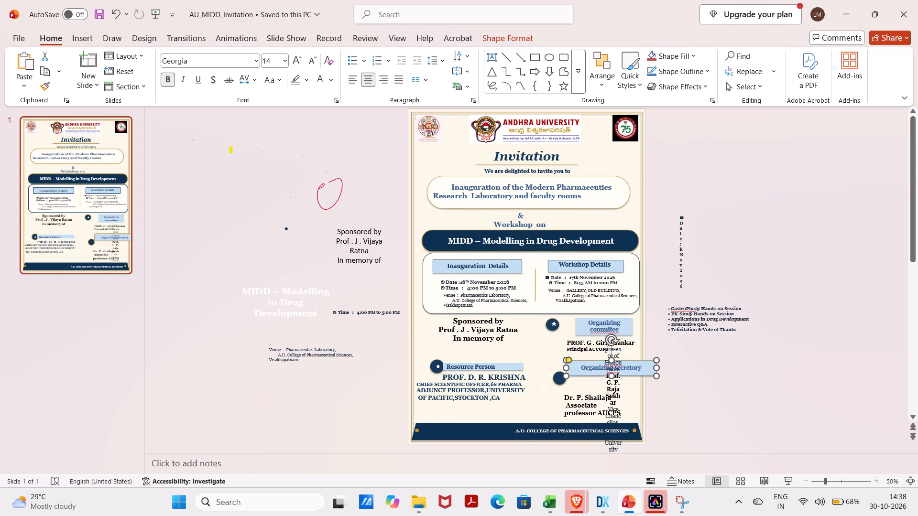
pyautogui.click(592, 370)
pyautogui.moveTo(582, 370); pyautogui.dragTo(634, 369)
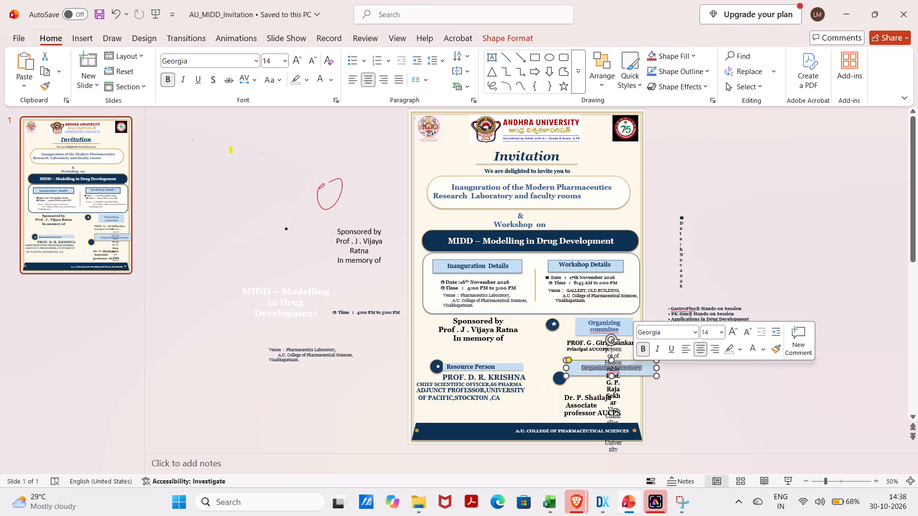
pyautogui.moveTo(639, 369); pyautogui.dragTo(725, 379)
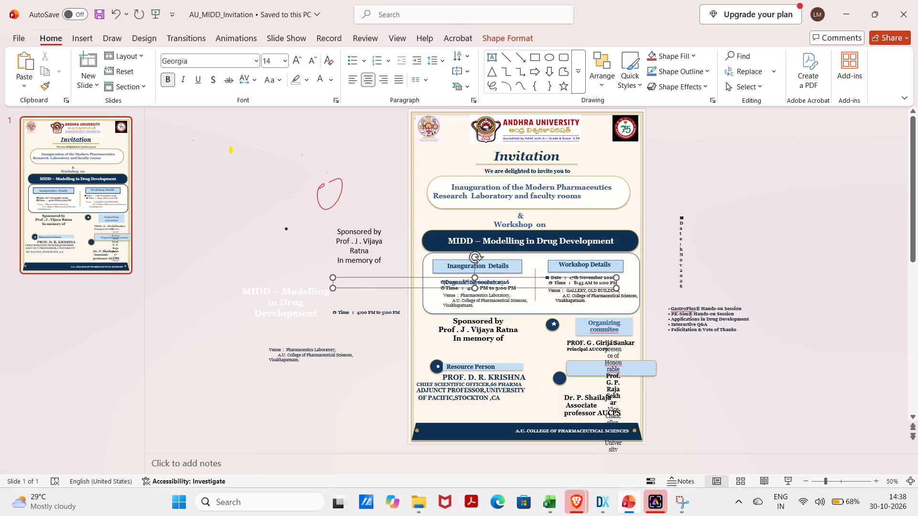
pyautogui.click(705, 385)
pyautogui.moveTo(663, 374); pyautogui.dragTo(726, 404)
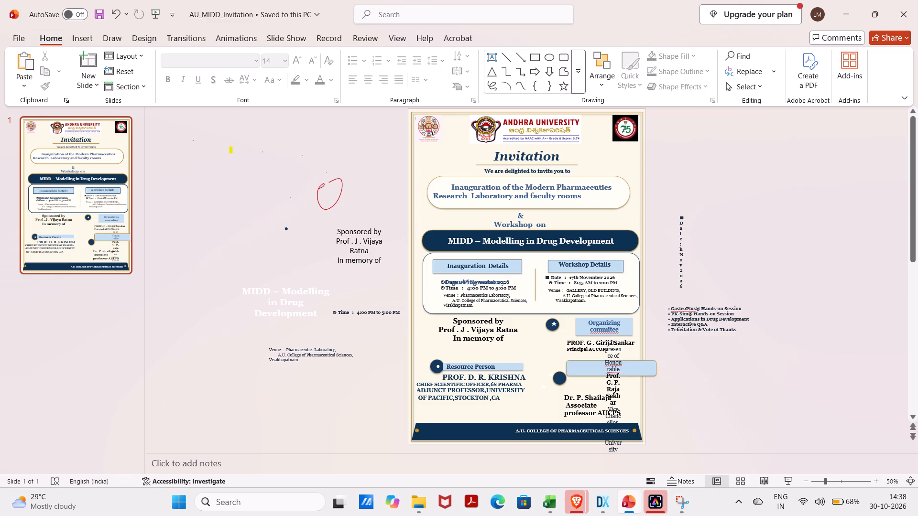
# Resize the separated "Organizing secretory" text box so it sits off the slide, above the white "MIDD – Modelling in Drug Development" text.
pyautogui.click(472, 285)
pyautogui.moveTo(335, 277); pyautogui.dragTo(192, 266)
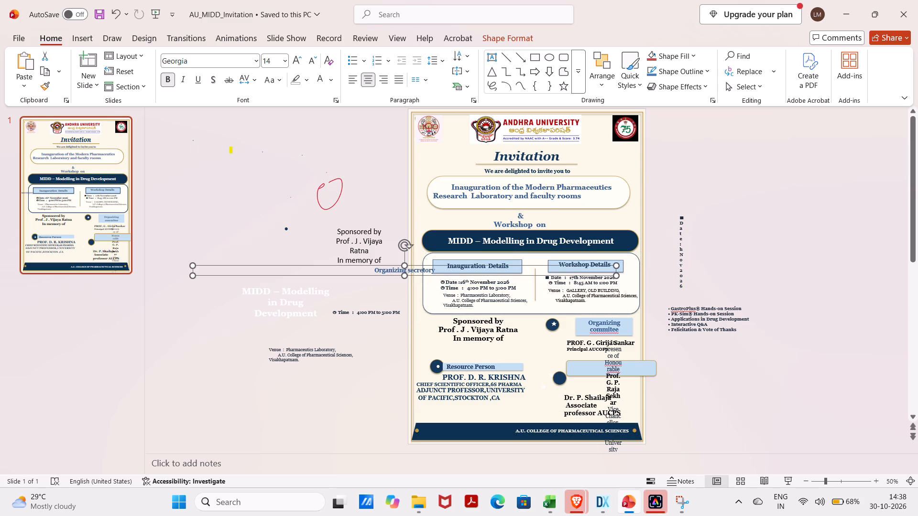
pyautogui.moveTo(615, 278); pyautogui.dragTo(322, 311)
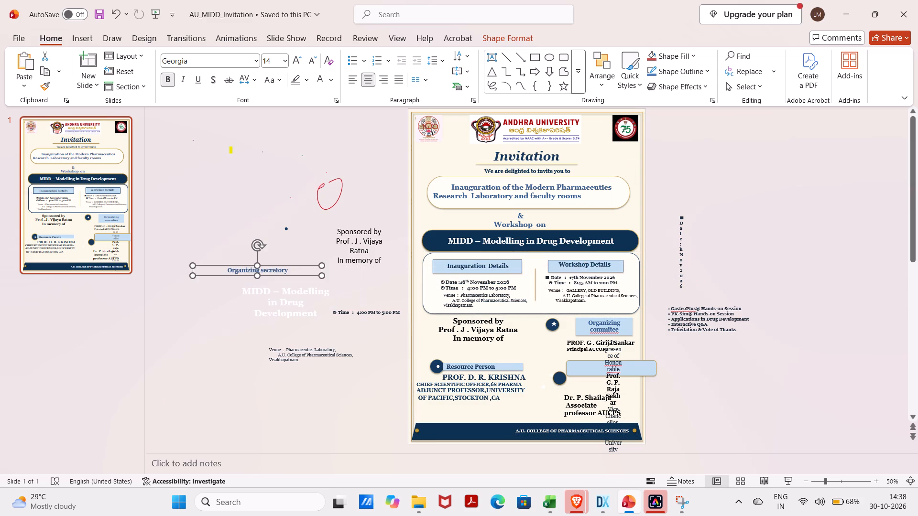
# Place the empty blue label behind the "Sponsored by" heading and shrink it to fit that line.
pyautogui.click(574, 373)
pyautogui.moveTo(574, 373); pyautogui.dragTo(482, 331)
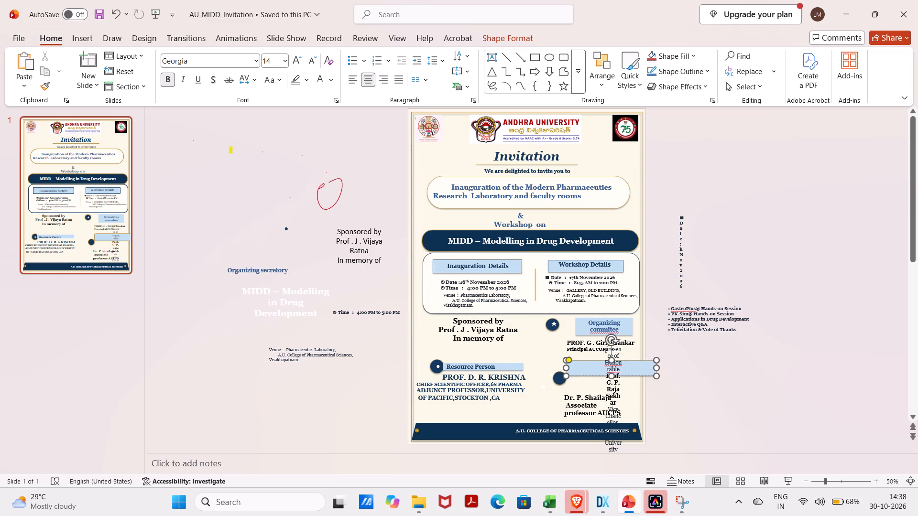
pyautogui.moveTo(570, 358); pyautogui.dragTo(471, 330)
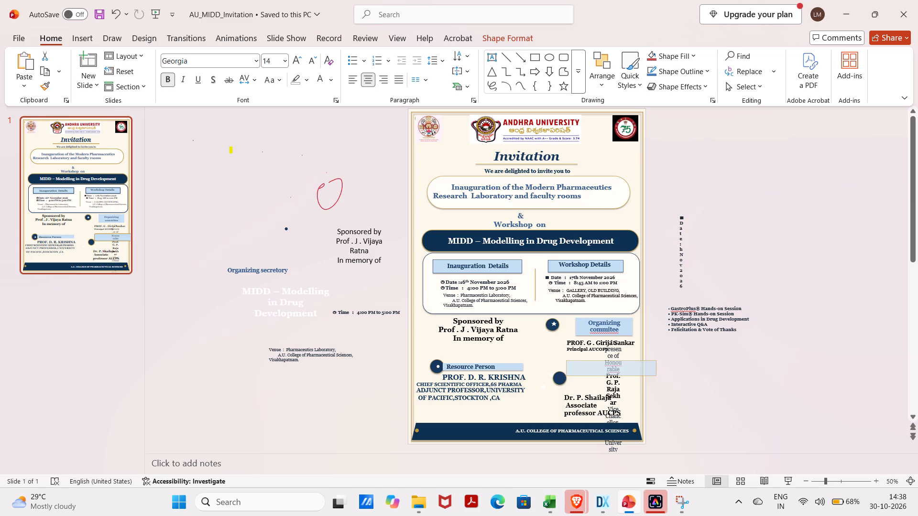
pyautogui.moveTo(471, 330); pyautogui.dragTo(458, 327)
pyautogui.moveTo(567, 370); pyautogui.dragTo(582, 365)
pyautogui.moveTo(601, 372); pyautogui.dragTo(587, 369)
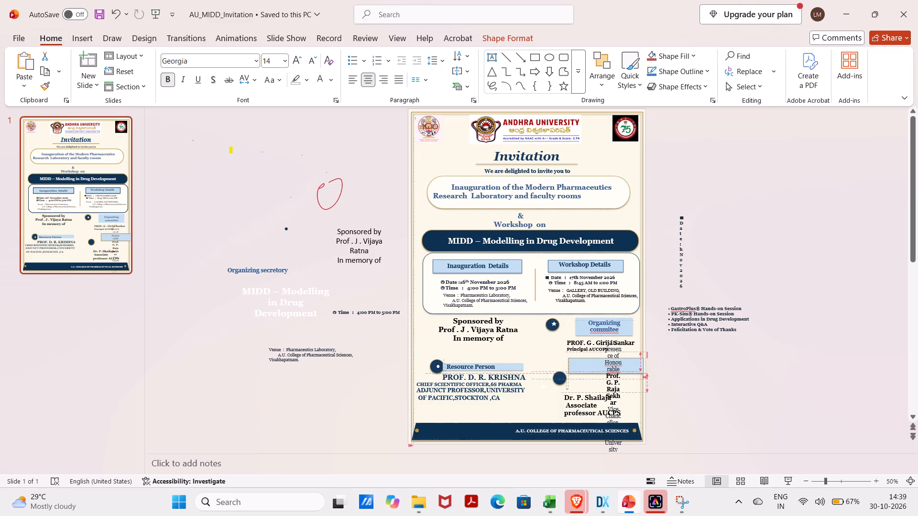
pyautogui.moveTo(587, 369); pyautogui.dragTo(459, 326)
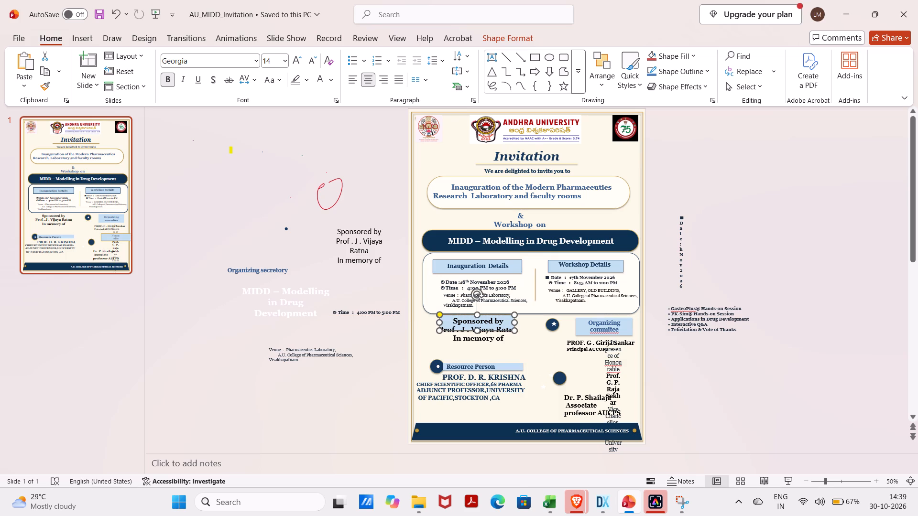
pyautogui.moveTo(514, 332); pyautogui.dragTo(514, 330)
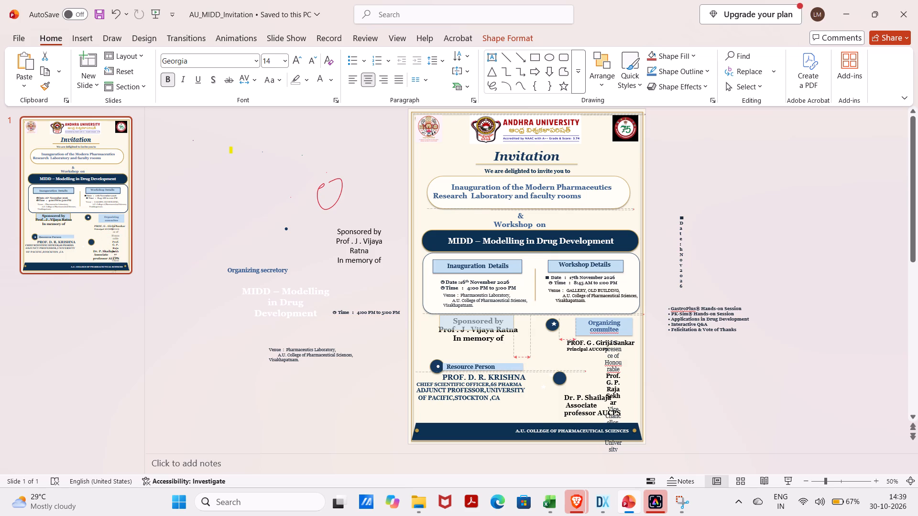
pyautogui.moveTo(514, 330); pyautogui.dragTo(509, 326)
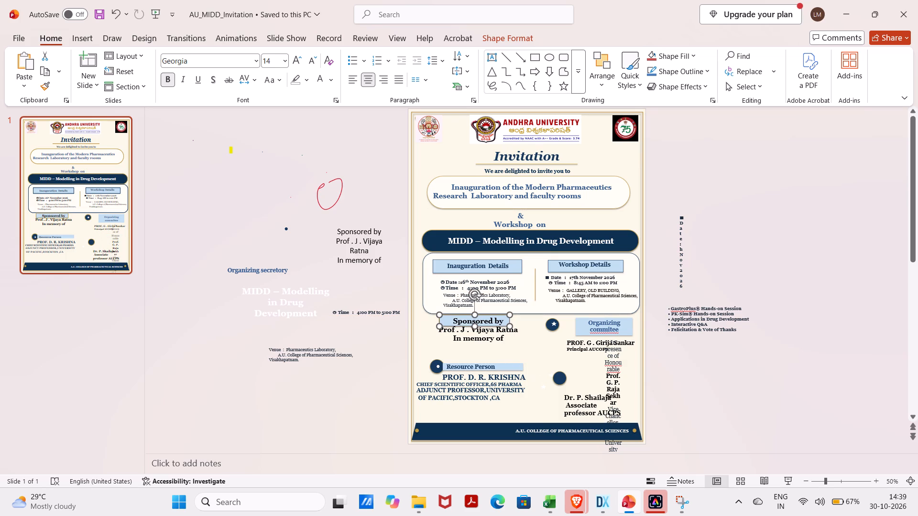
# Insert a blank line between "Sponsored by" and the sponsor's name.
pyautogui.click(525, 354)
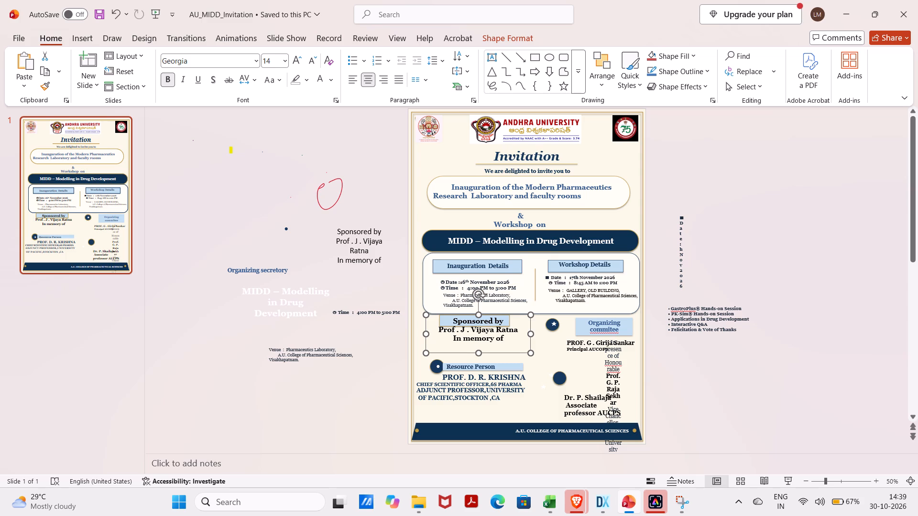
pyautogui.click(508, 325)
pyautogui.press('Return')
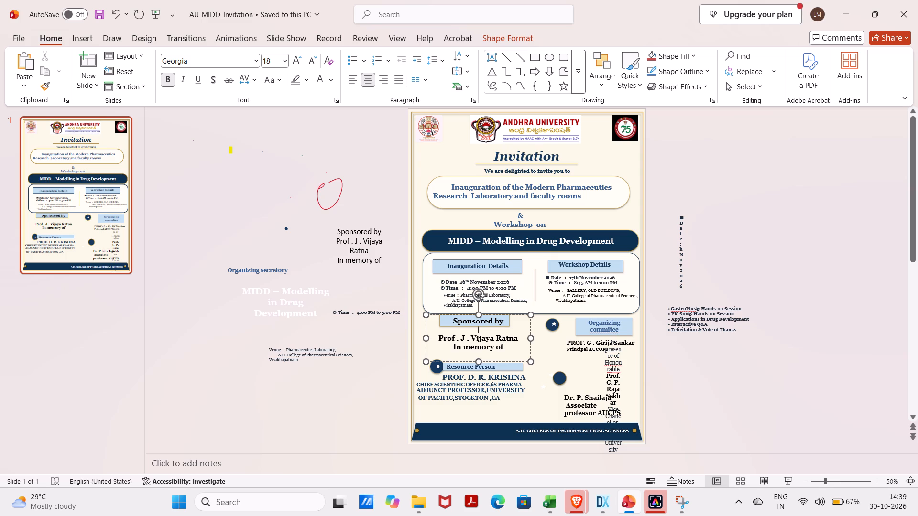
pyautogui.click(524, 395)
# Delete the "Organizing commitee" label above the principal's name.
pyautogui.click(601, 354)
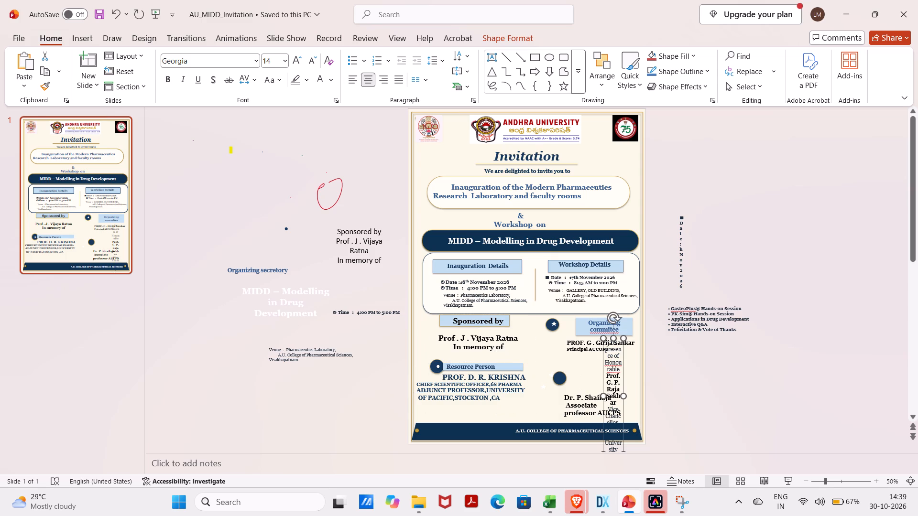
pyautogui.click(585, 323)
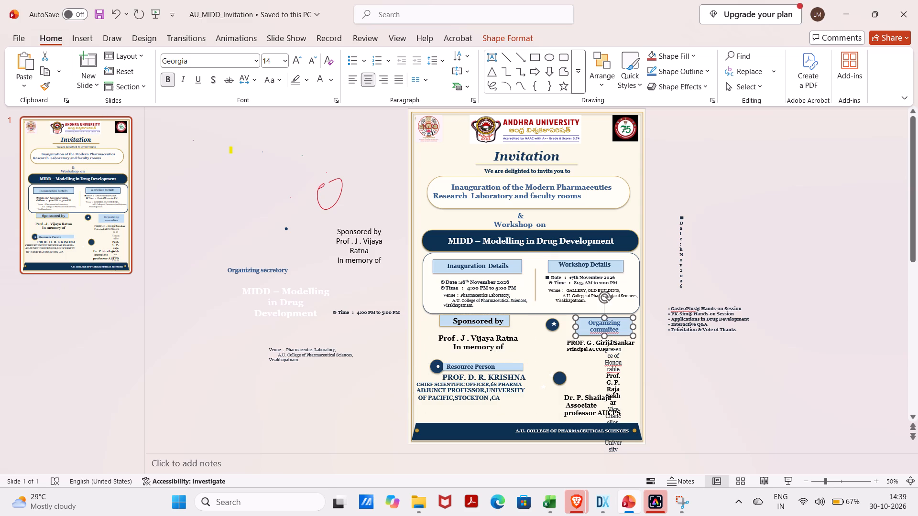
pyautogui.click(577, 321)
pyautogui.press('BackSpace')
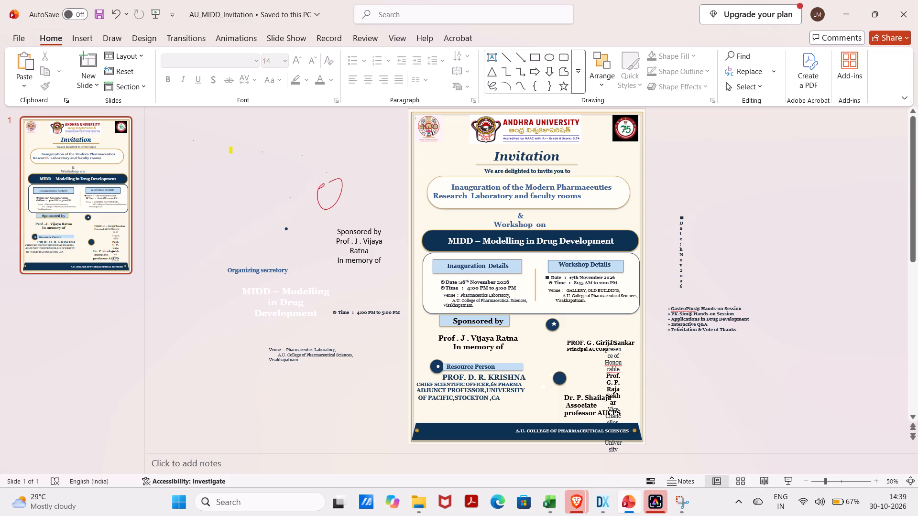
# Widen the narrow "In presence of Honourable" Vice Chancellor text box so its text fits on four lines.
pyautogui.click(610, 420)
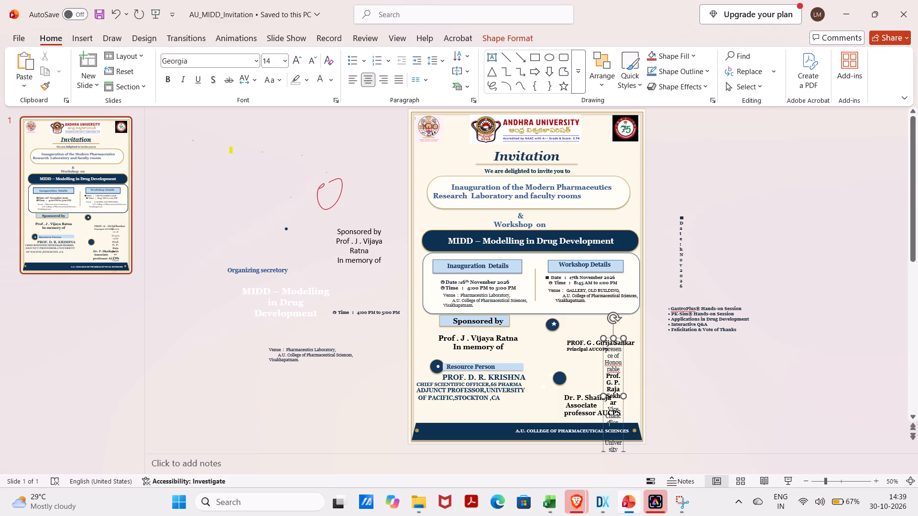
pyautogui.moveTo(625, 397); pyautogui.dragTo(674, 398)
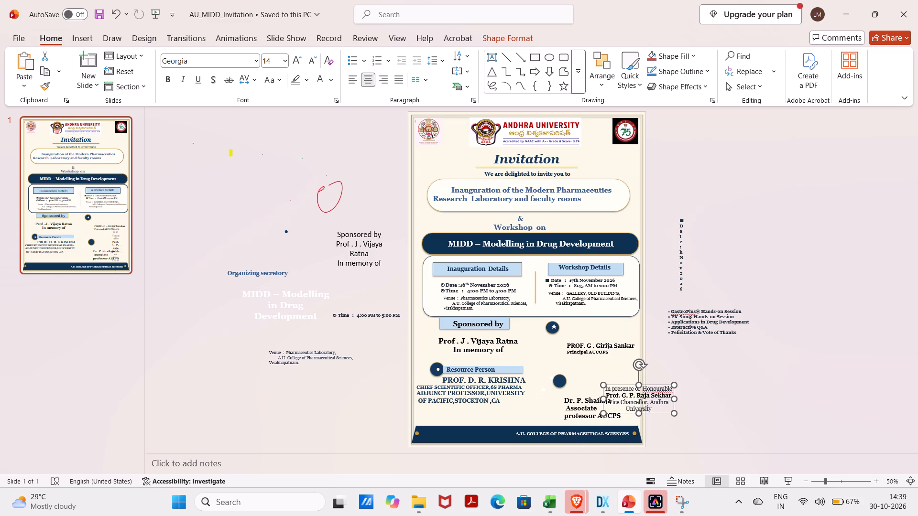
pyautogui.moveTo(640, 384); pyautogui.dragTo(586, 301)
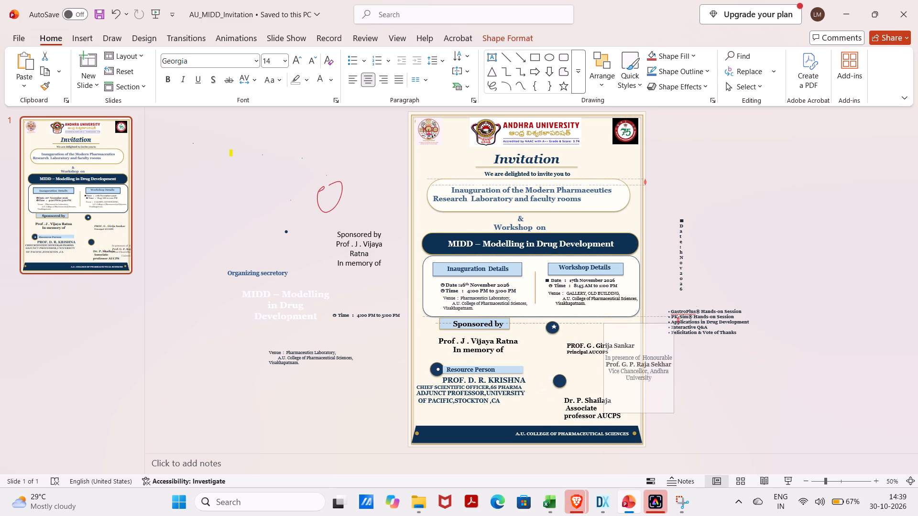
pyautogui.moveTo(586, 301); pyautogui.dragTo(575, 273)
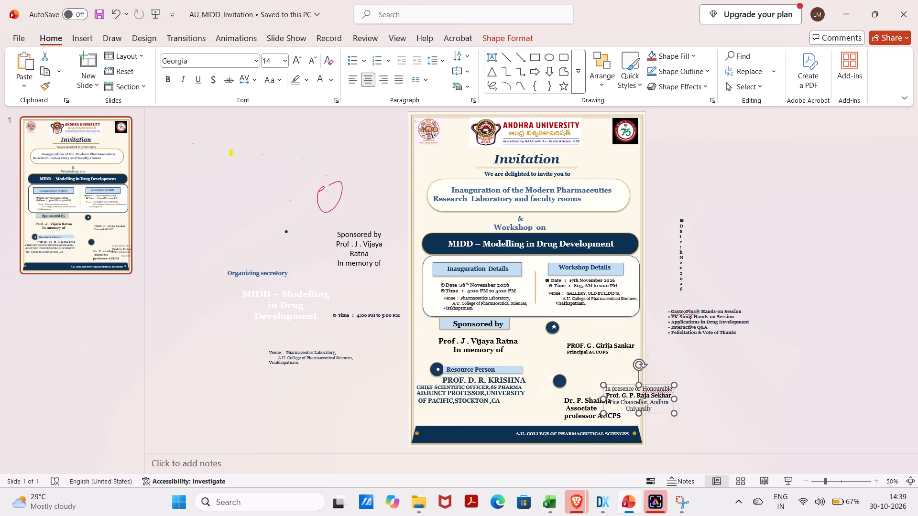
# Shift the "Principal AUCOPS" name block slightly lower, just above the circle beside the organizers.
pyautogui.click(591, 342)
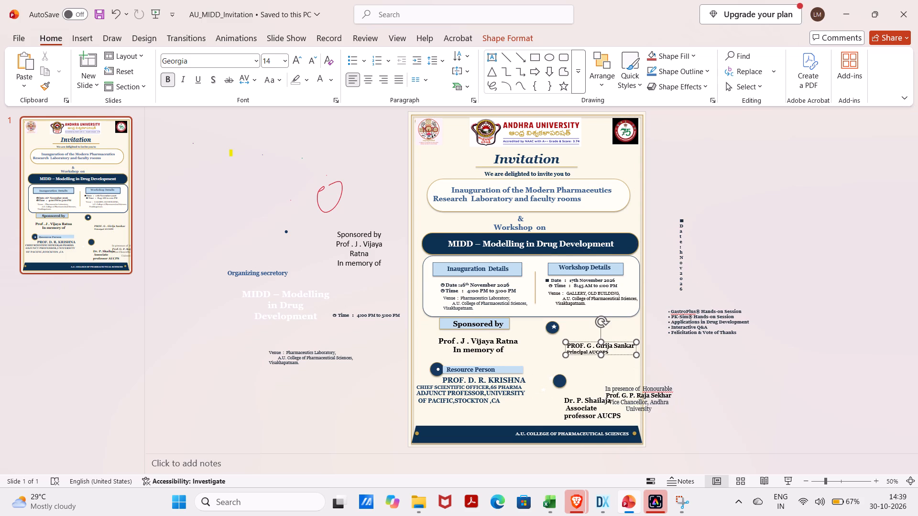
pyautogui.moveTo(567, 357); pyautogui.dragTo(565, 369)
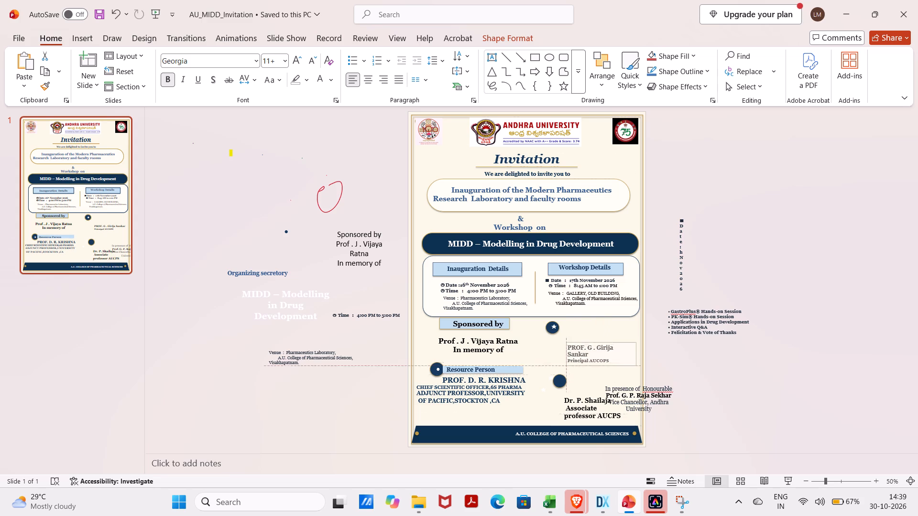
pyautogui.moveTo(565, 369); pyautogui.dragTo(564, 383)
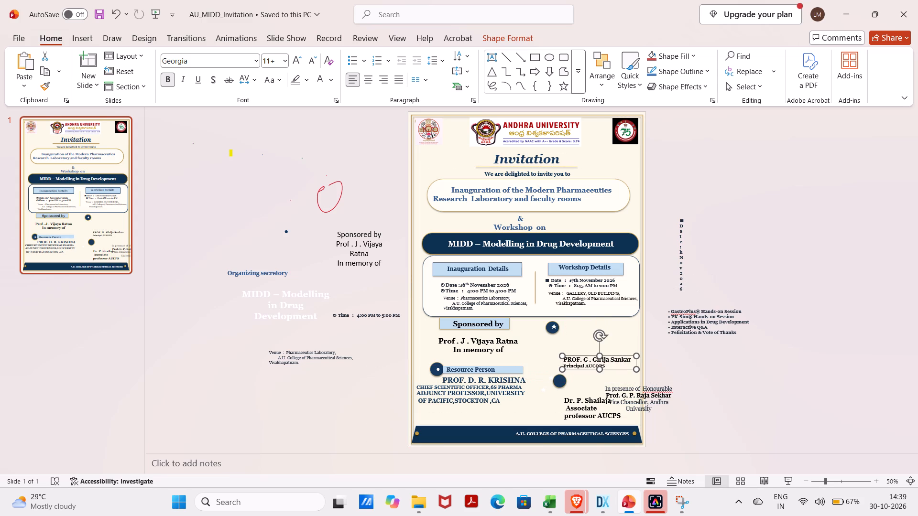
# Widen the "In presence of Honourable" Vice Chancellor text box leftward to the organizers' circle icons.
pyautogui.click(609, 390)
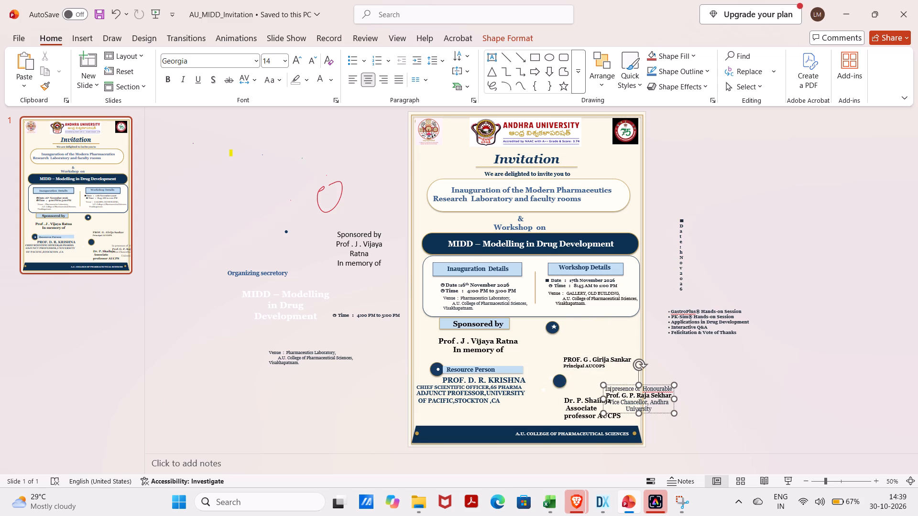
pyautogui.moveTo(601, 381); pyautogui.dragTo(551, 311)
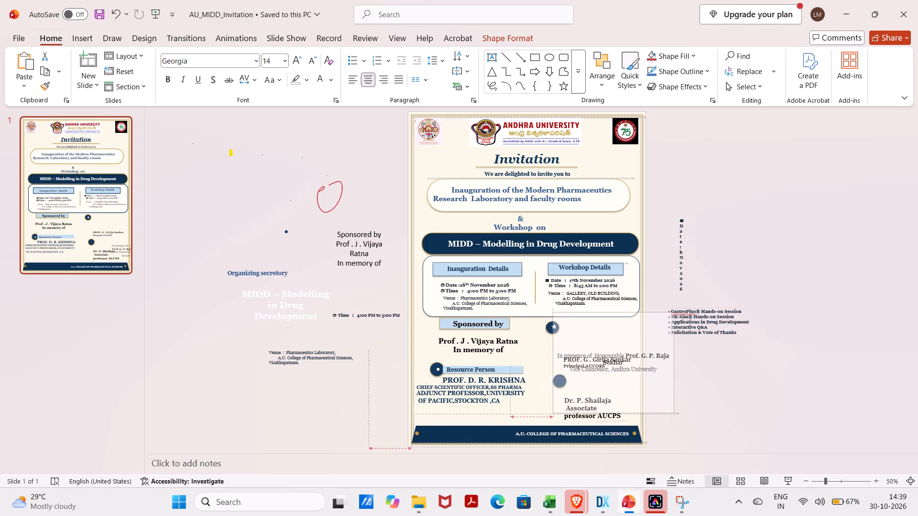
pyautogui.moveTo(551, 311); pyautogui.dragTo(550, 308)
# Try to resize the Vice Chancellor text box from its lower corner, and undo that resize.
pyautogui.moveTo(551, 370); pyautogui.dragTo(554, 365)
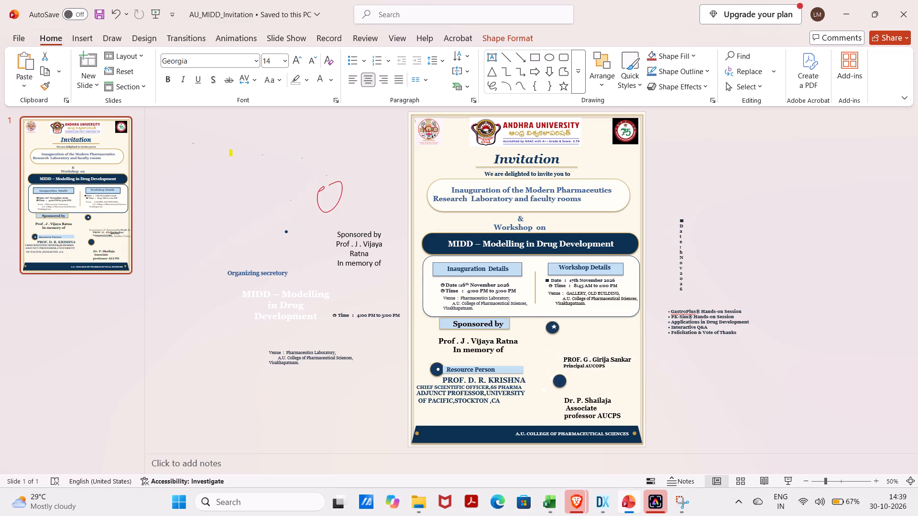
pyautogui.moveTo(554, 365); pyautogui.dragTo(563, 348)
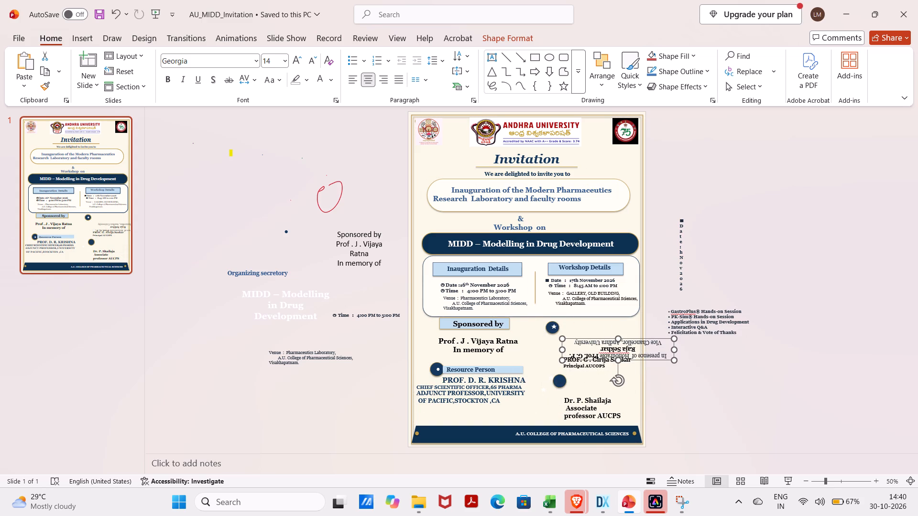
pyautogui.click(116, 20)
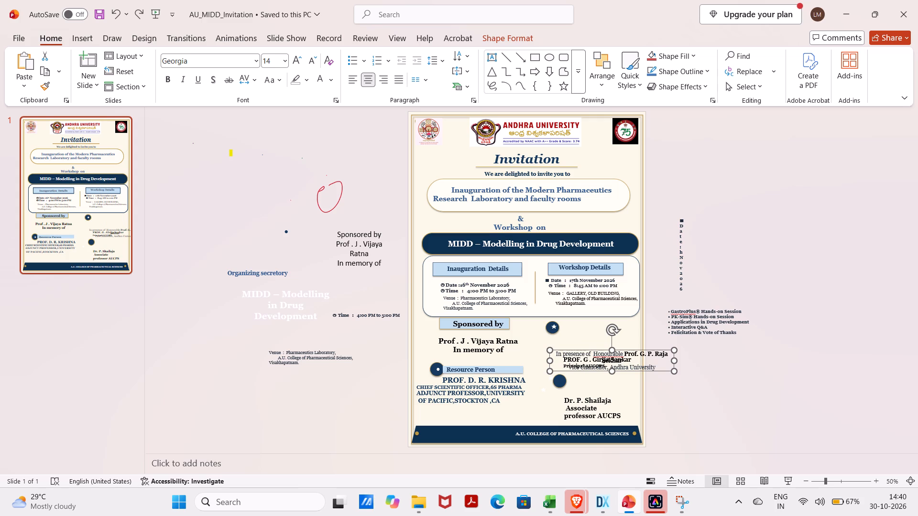
# Move the Vice Chancellor text up so it sits above the Principal AUCOPS name block by resizing its text box upward.
pyautogui.moveTo(610, 345); pyautogui.dragTo(607, 320)
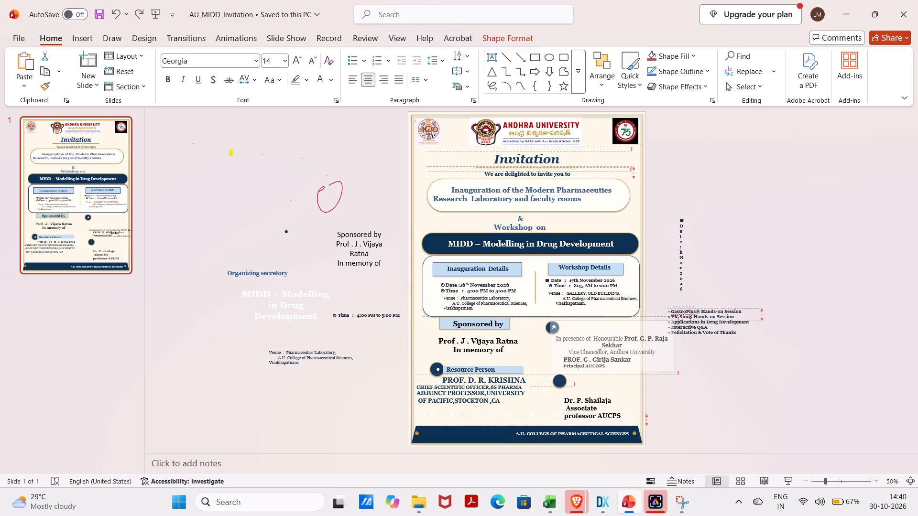
pyautogui.moveTo(607, 320); pyautogui.dragTo(607, 319)
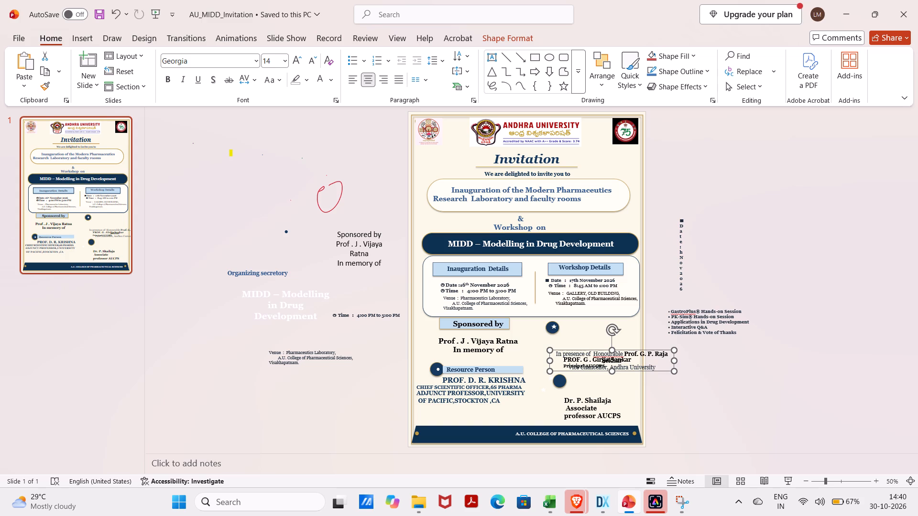
pyautogui.moveTo(550, 350); pyautogui.dragTo(548, 323)
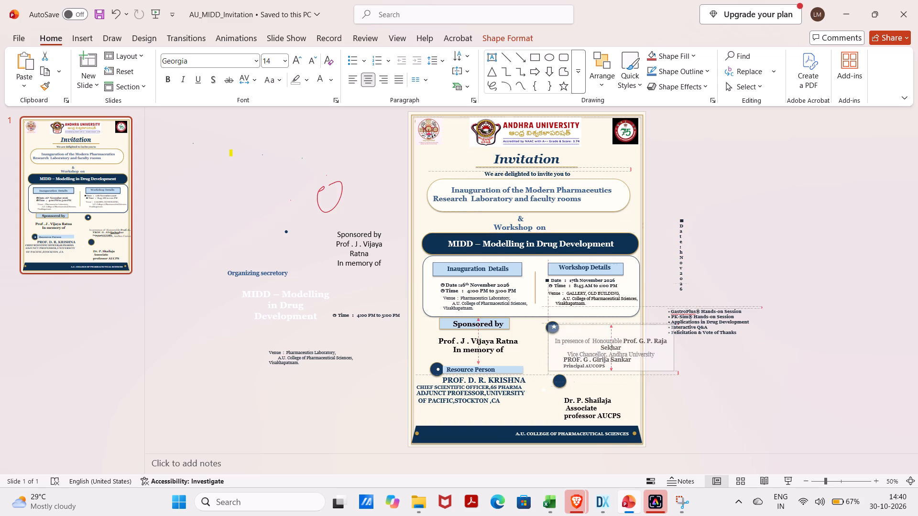
pyautogui.moveTo(548, 323); pyautogui.dragTo(546, 318)
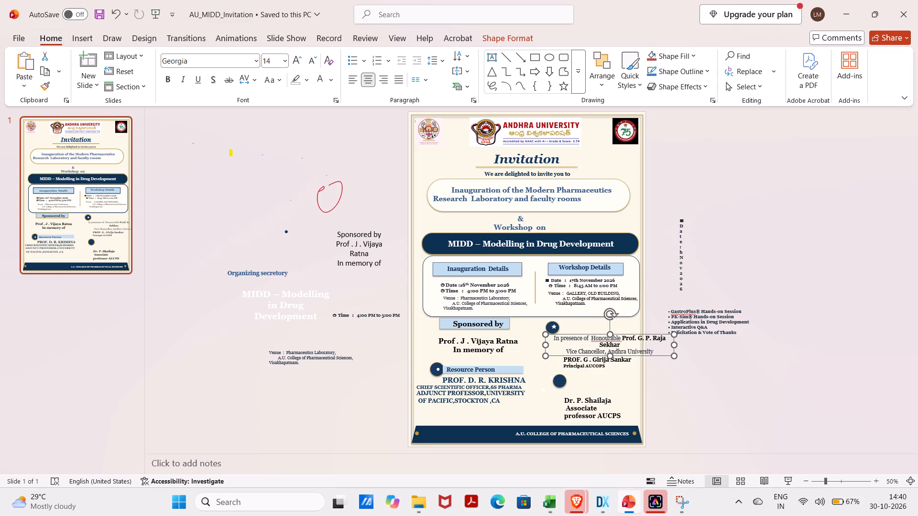
# Replace "In presence of Honourable" with "CHIEF PATRON" on its own line above the Vice Chancellor's name.
pyautogui.moveTo(621, 338); pyautogui.dragTo(612, 338)
pyautogui.moveTo(612, 338); pyautogui.dragTo(566, 341)
pyautogui.press('BackSpace')
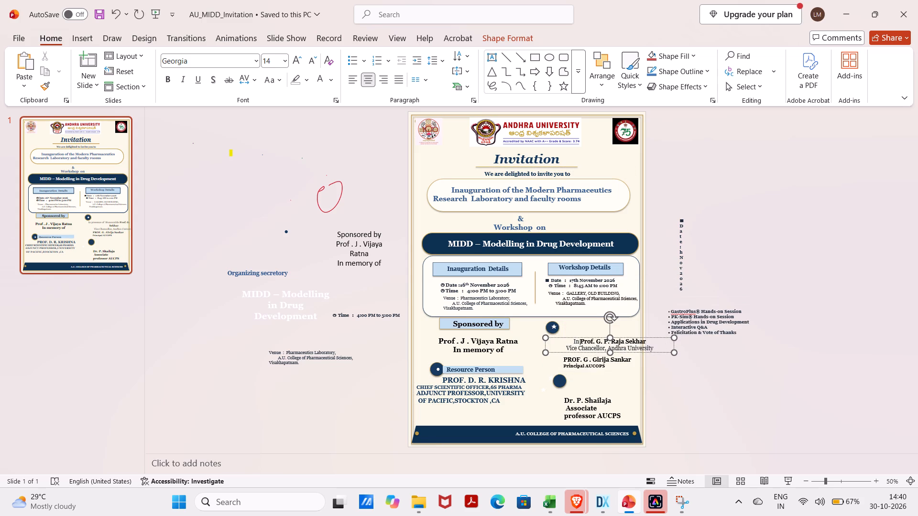
pyautogui.press('BackSpace')
pyautogui.press('BackSpace')
pyautogui.press('BackSpace')
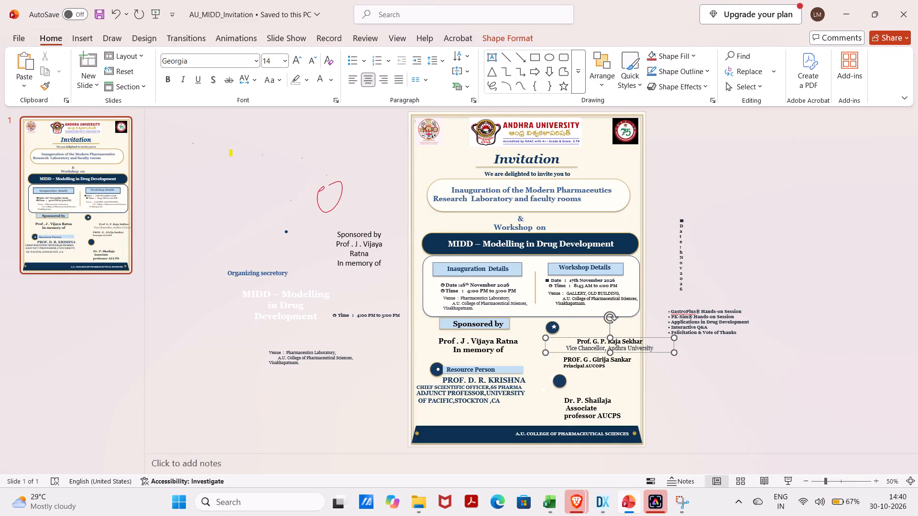
pyautogui.write('CHIEF PATRON')
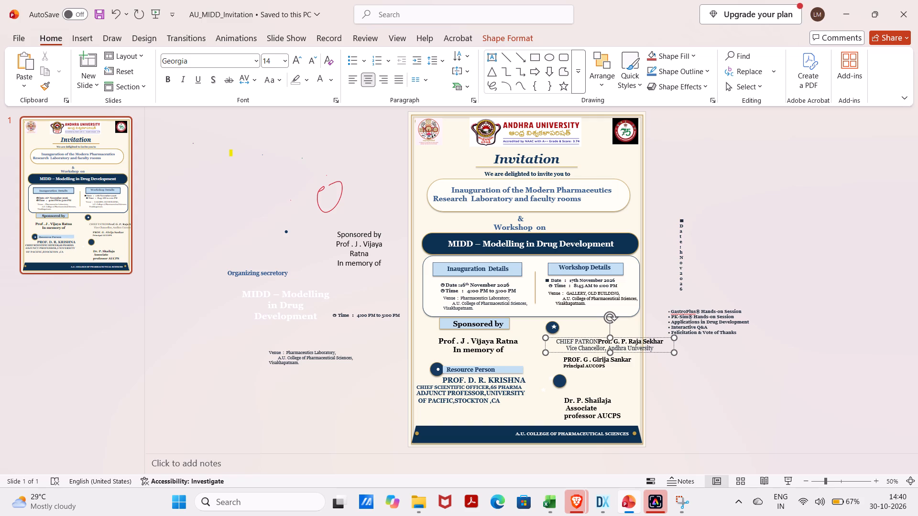
pyautogui.press('Return')
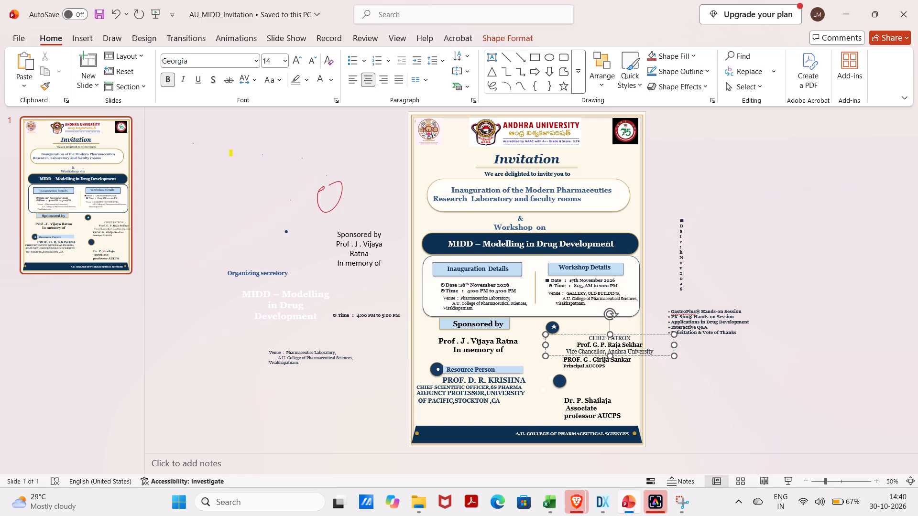
# Make the "CHIEF PATRON" heading bold.
pyautogui.moveTo(632, 340); pyautogui.dragTo(604, 342)
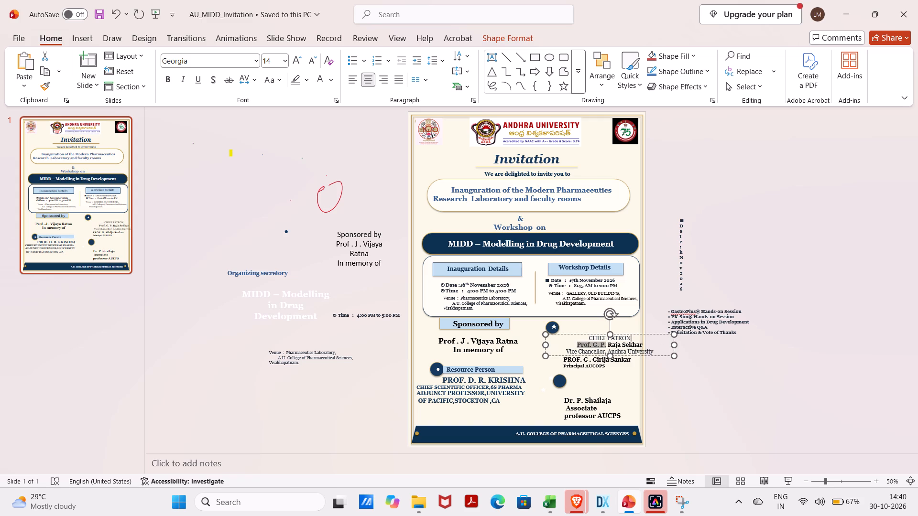
pyautogui.moveTo(604, 342); pyautogui.dragTo(597, 340)
pyautogui.click(603, 318)
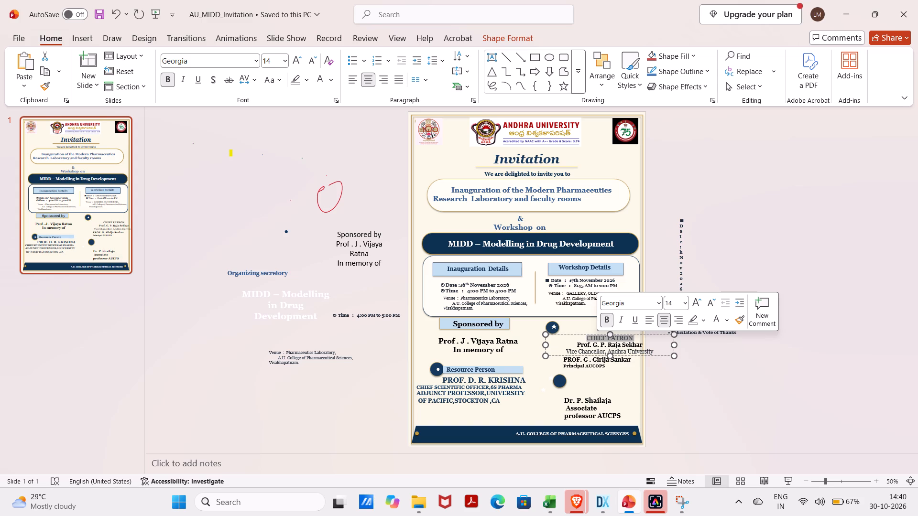
pyautogui.click(696, 406)
pyautogui.click(627, 348)
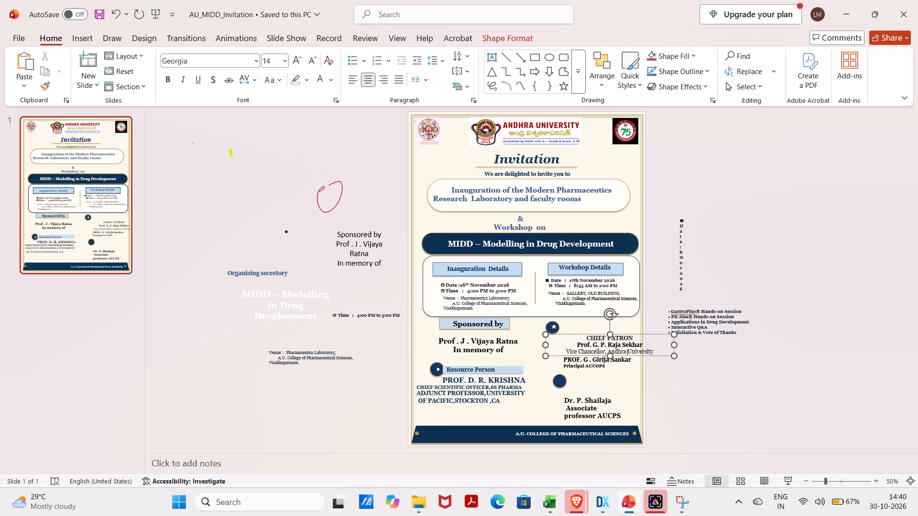
# Extend the Chief Patron text box up and leftward so its text sits just below the workshop details frame.
pyautogui.moveTo(544, 336); pyautogui.dragTo(542, 319)
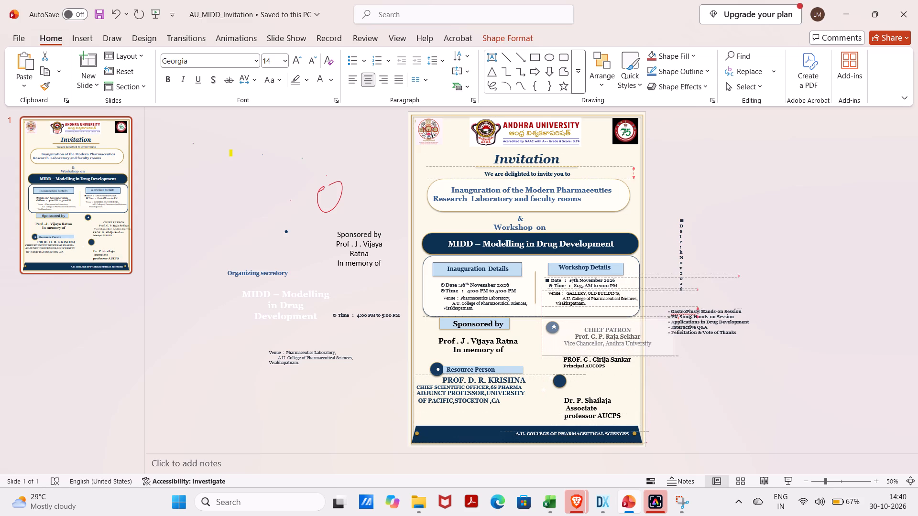
pyautogui.moveTo(542, 319); pyautogui.dragTo(523, 318)
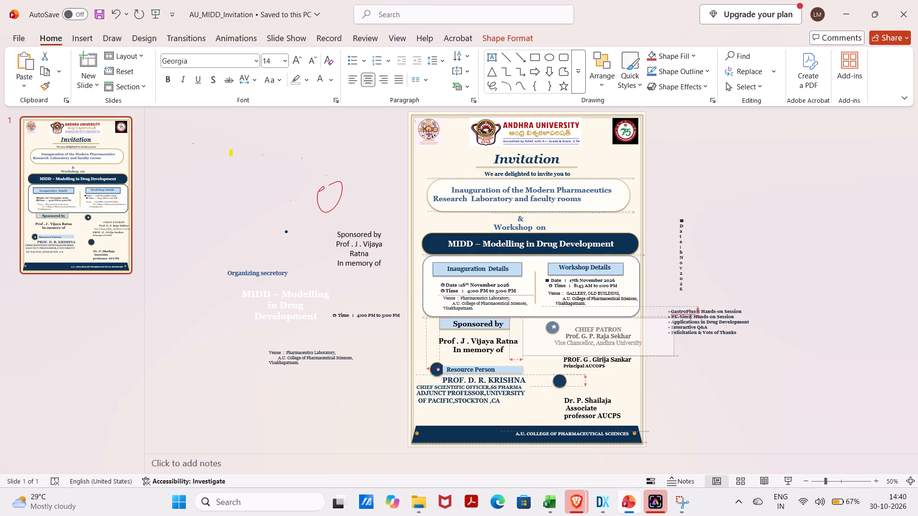
pyautogui.moveTo(523, 318); pyautogui.dragTo(522, 318)
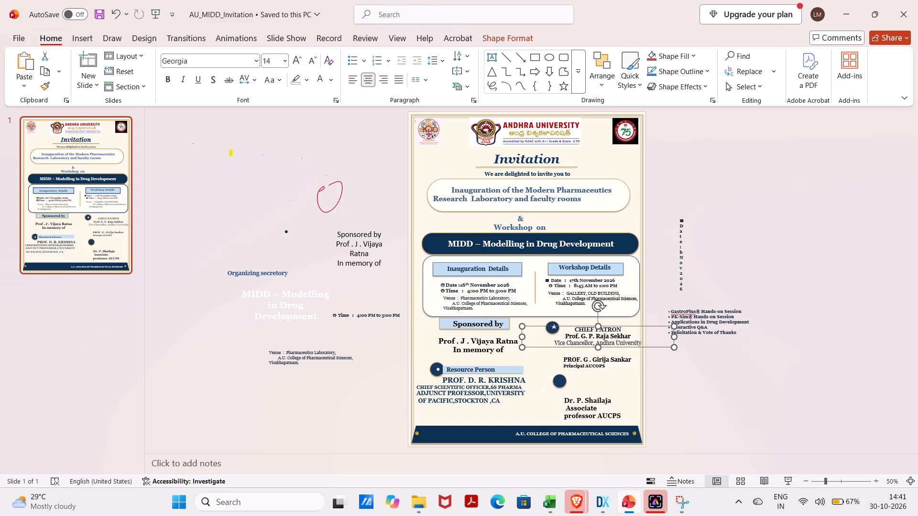
pyautogui.click(522, 318)
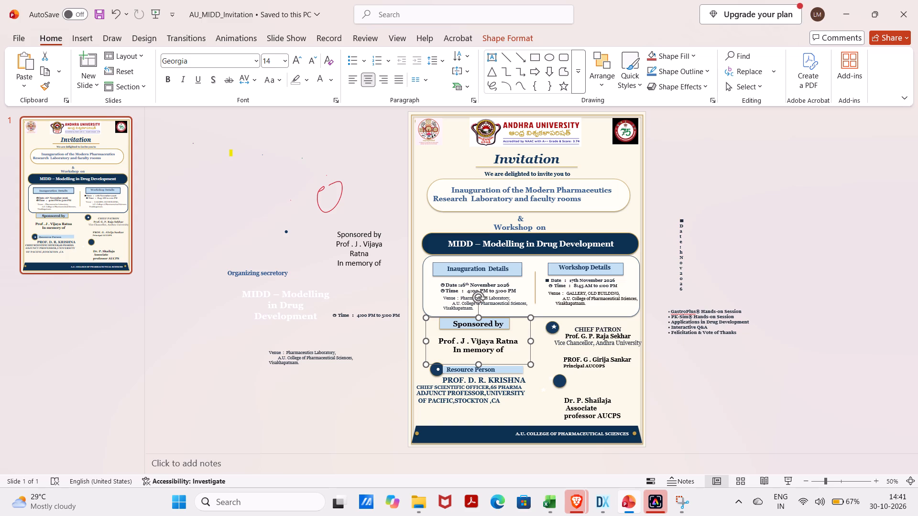
# Delete the star icon inside the dark circle beside the Chief Patron block.
pyautogui.click(554, 328)
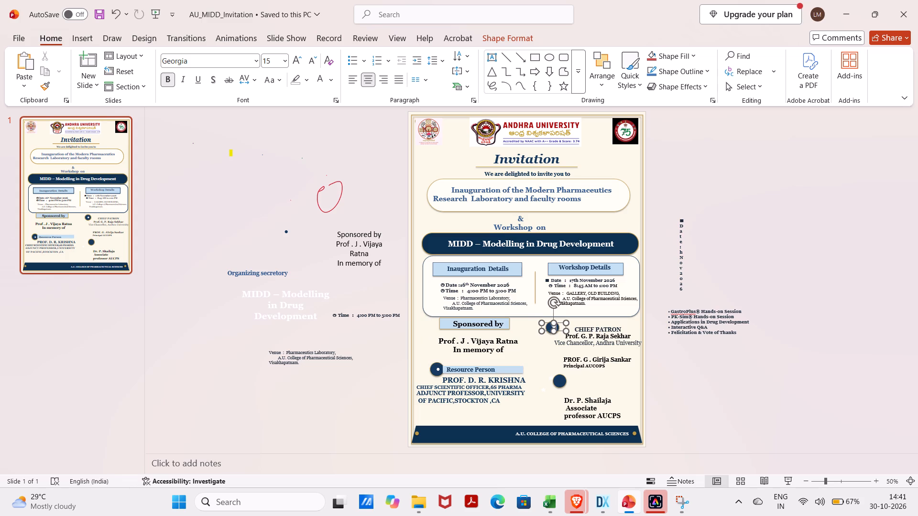
pyautogui.press('BackSpace')
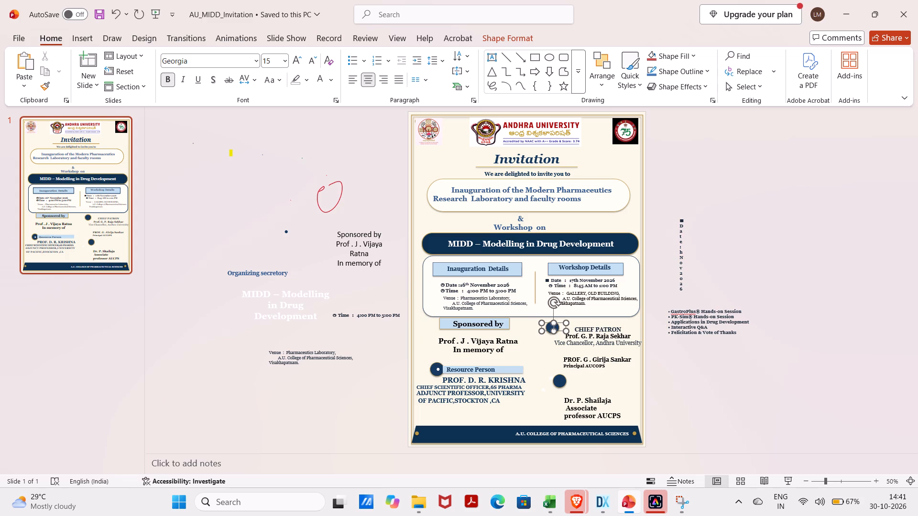
pyautogui.click(540, 324)
pyautogui.press('BackSpace')
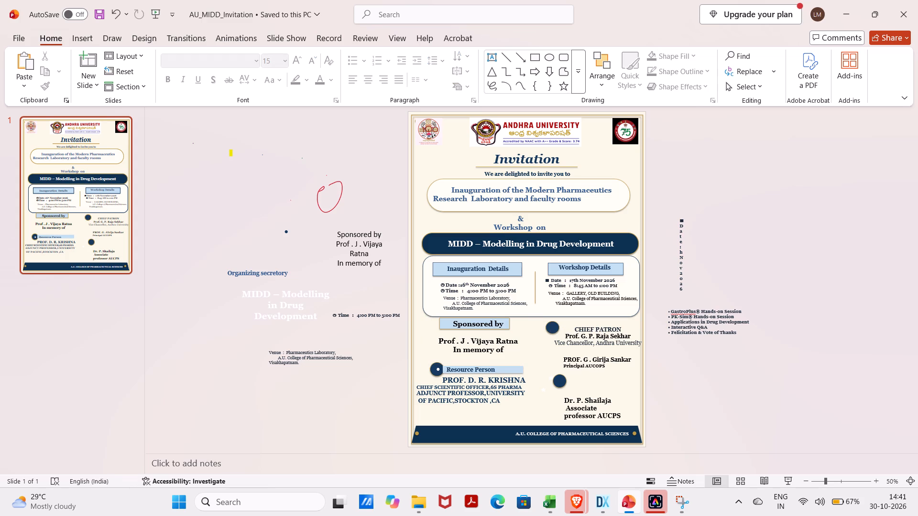
# Delete the dark blue circle beside the "CHIEF PATRON" heading.
pyautogui.click(551, 326)
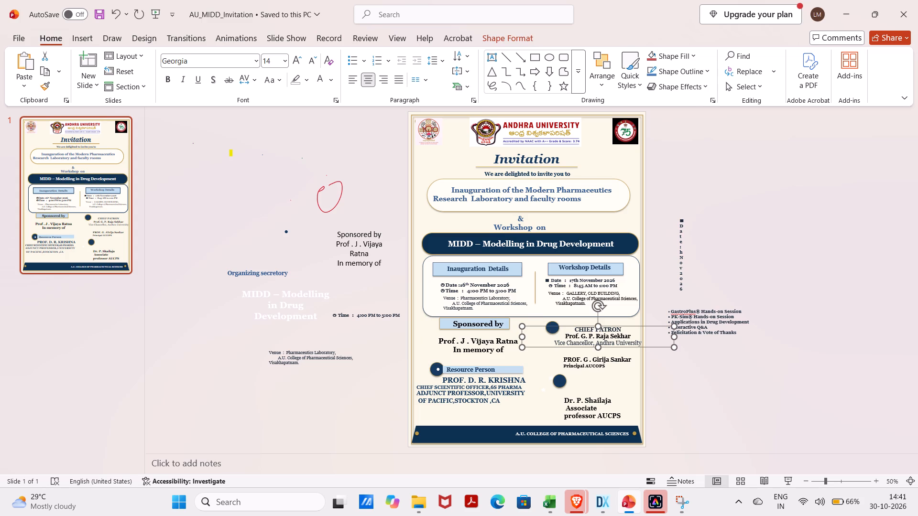
pyautogui.click(551, 325)
pyautogui.click(565, 375)
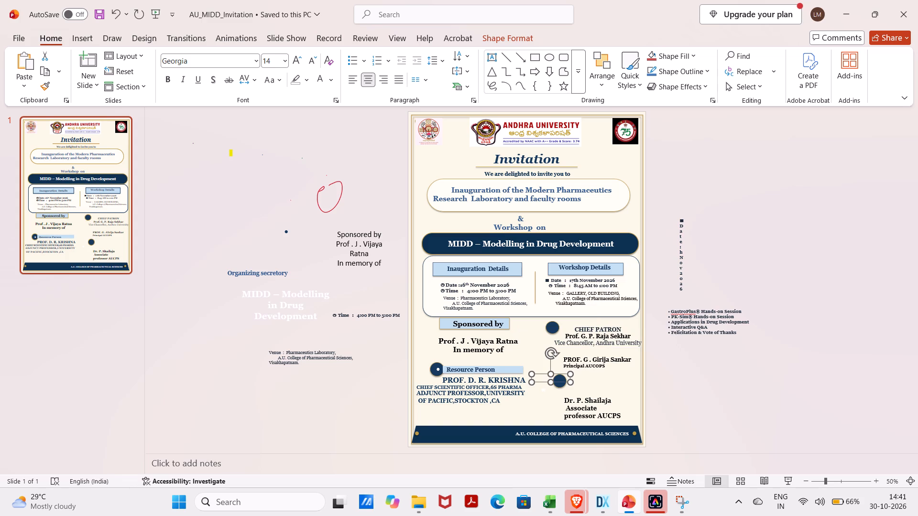
pyautogui.click(545, 328)
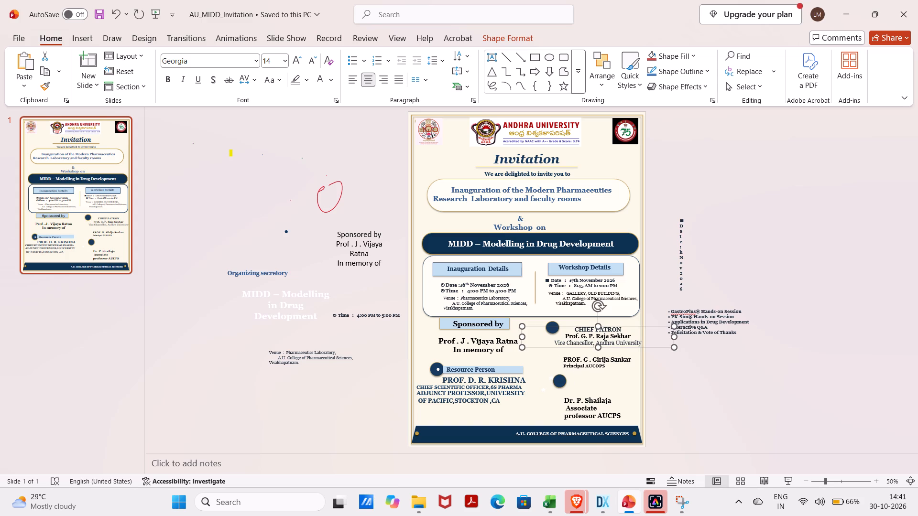
pyautogui.click(556, 326)
pyautogui.click(555, 322)
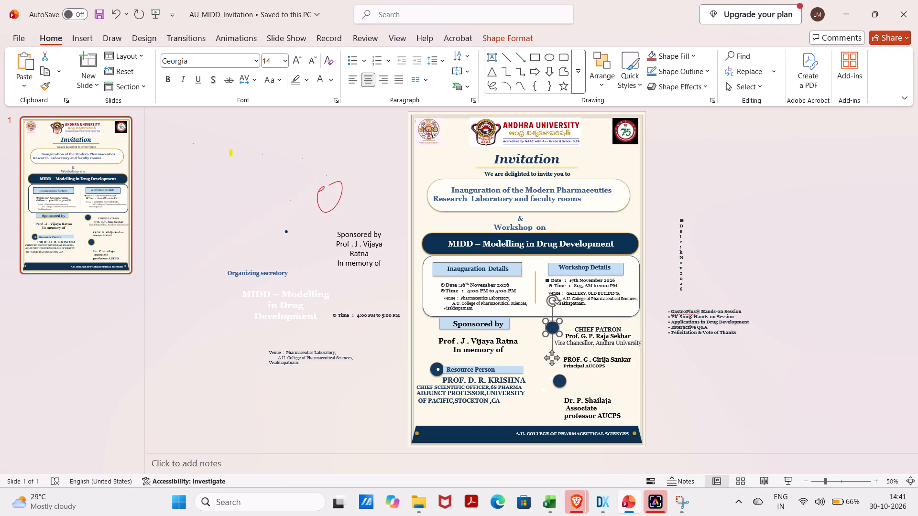
pyautogui.press('BackSpace')
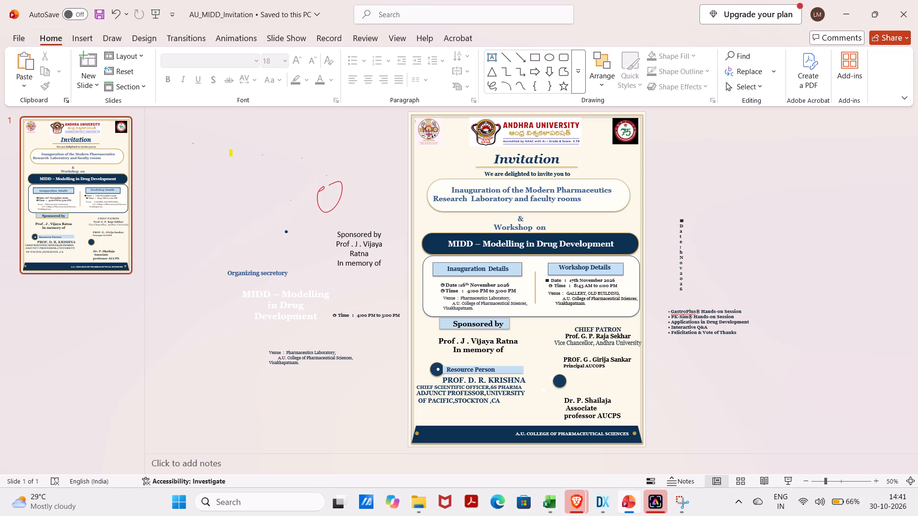
# Add the heading "PRESIDENT" on its own line above the name in the Principal AUCOPS block.
pyautogui.click(583, 354)
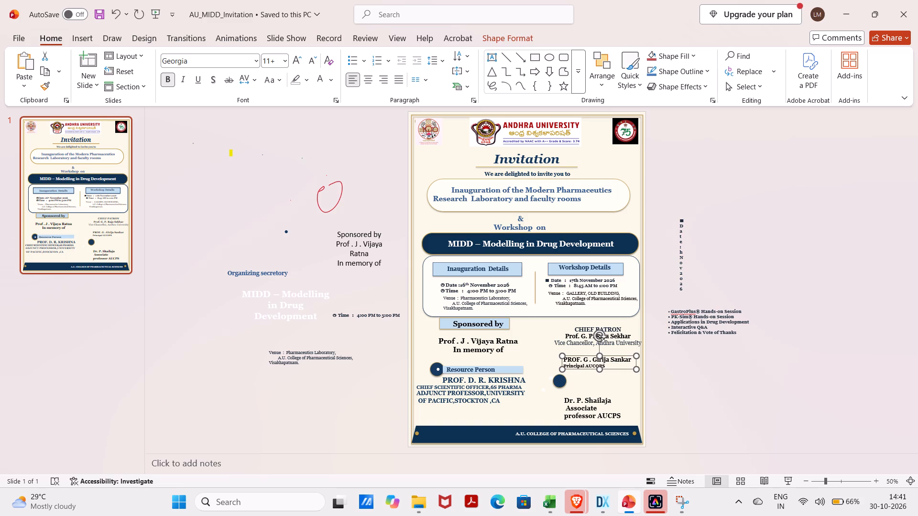
pyautogui.click(564, 359)
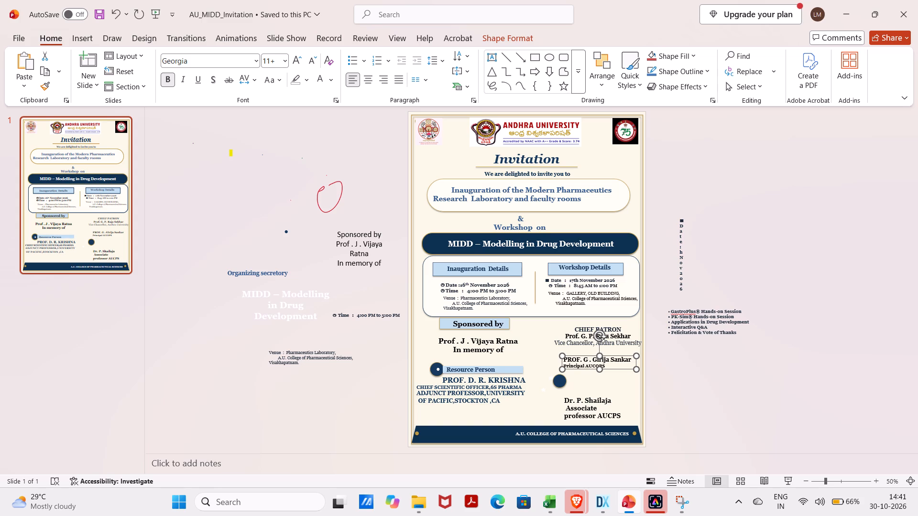
pyautogui.doubleClick(564, 362)
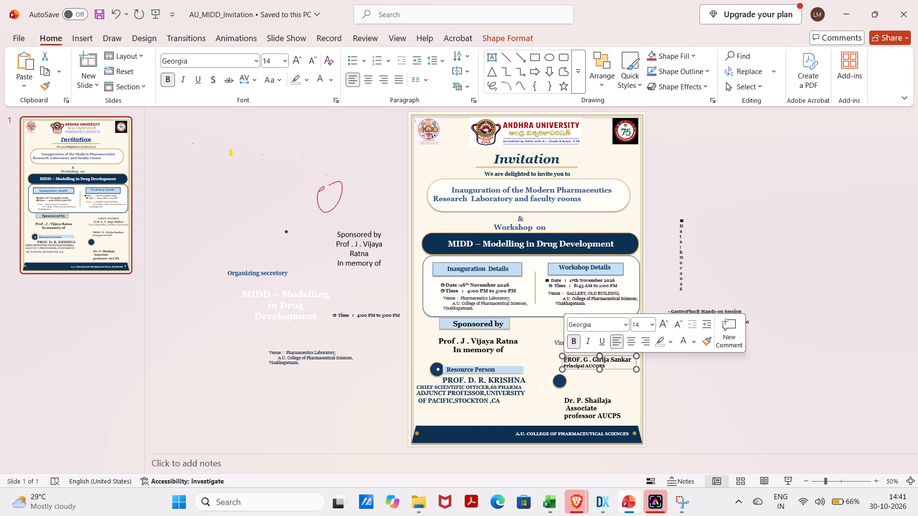
pyautogui.click(564, 362)
pyautogui.press('BackSpace')
pyautogui.write('PRESIDE')
pyautogui.write('NT')
pyautogui.press('Return')
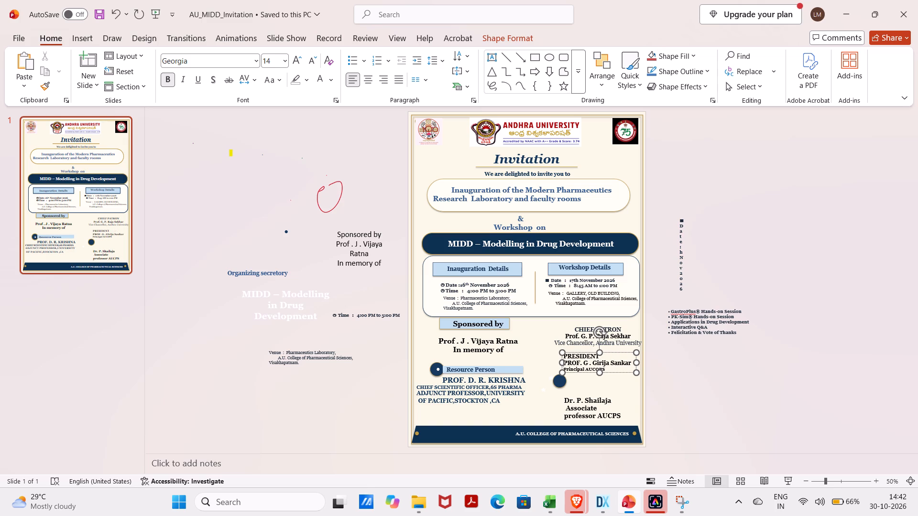
pyautogui.click(586, 381)
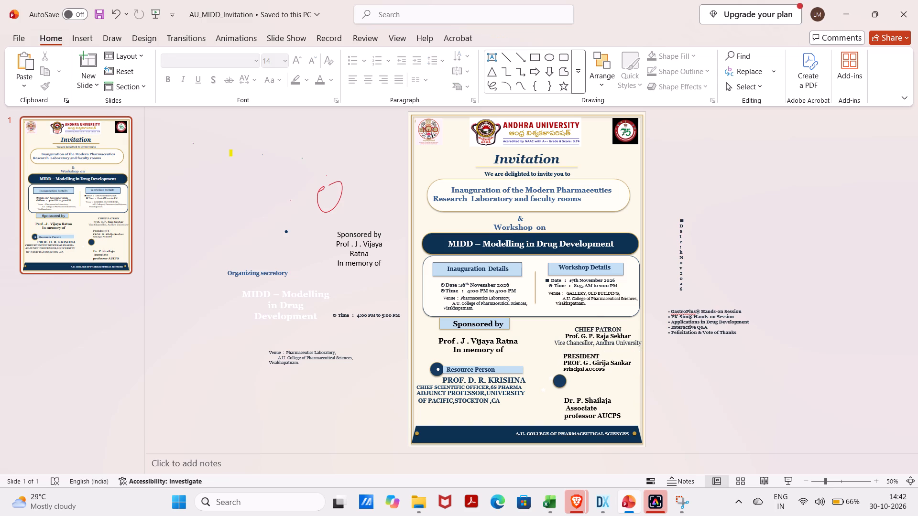
# Insert a hyphen before "AUCOPS" in the Principal line.
pyautogui.click(585, 369)
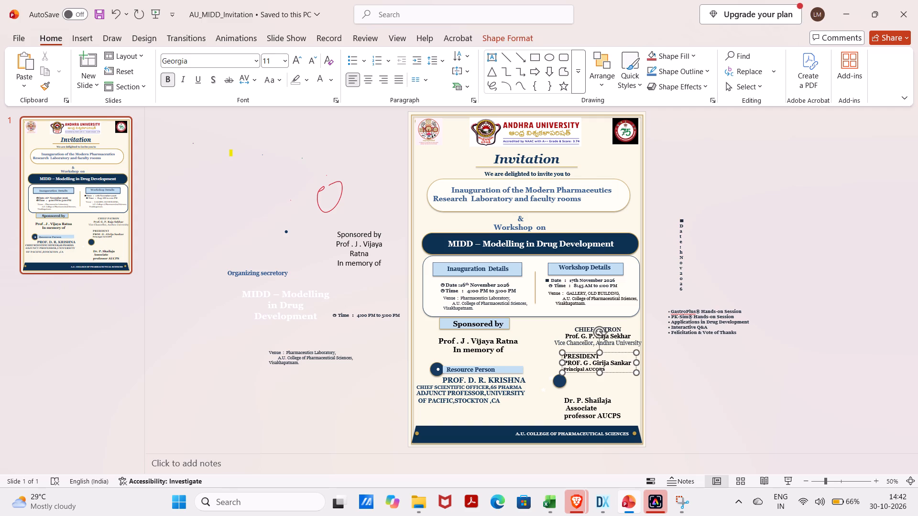
pyautogui.press('-')
# Indent the "PRESIDENT" heading with spaces so it is roughly centred over the Principal's name.
pyautogui.click(565, 359)
pyautogui.press('space')
pyautogui.press('space')
pyautogui.press('space')
pyautogui.press('space')
pyautogui.press('space')
pyautogui.press('space')
pyautogui.press('space')
pyautogui.press('space')
pyautogui.press('space')
pyautogui.press('space')
pyautogui.press('space')
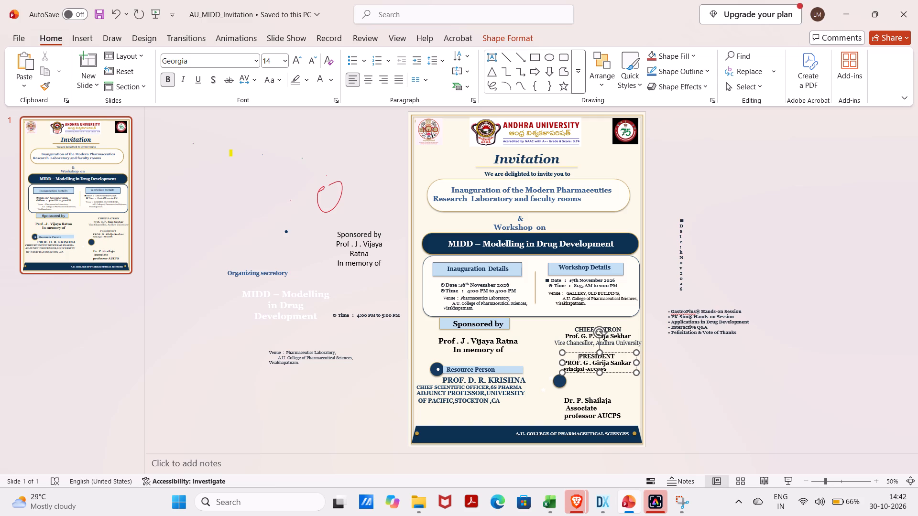
pyautogui.click(585, 398)
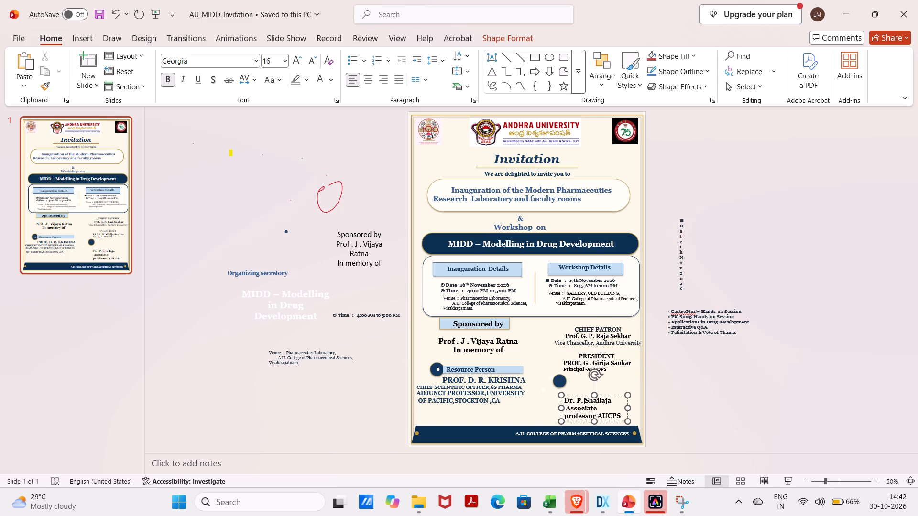
# Change the title "Prof." before the name in the Chief Patron block to capitals, "PROF.".
pyautogui.click(579, 335)
pyautogui.press('BackSpace')
pyautogui.press('BackSpace')
pyautogui.press('BackSpace')
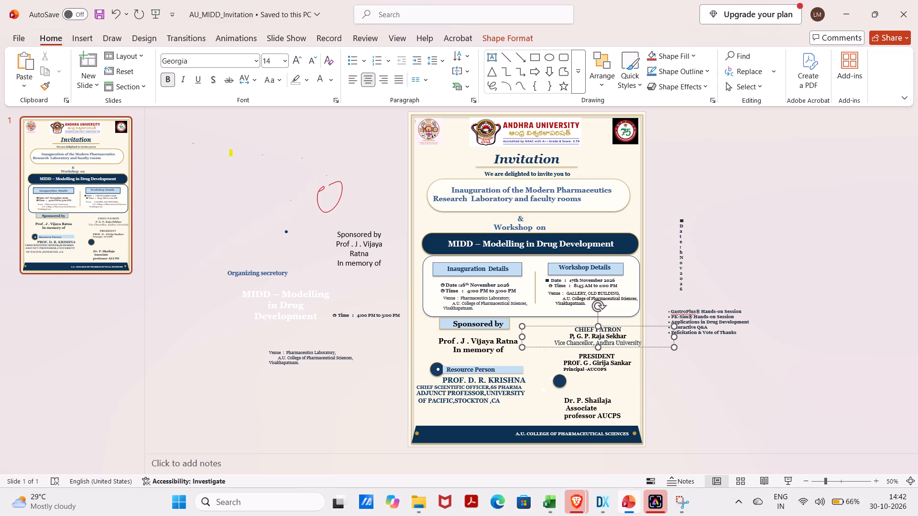
pyautogui.write('RO')
pyautogui.press('f')
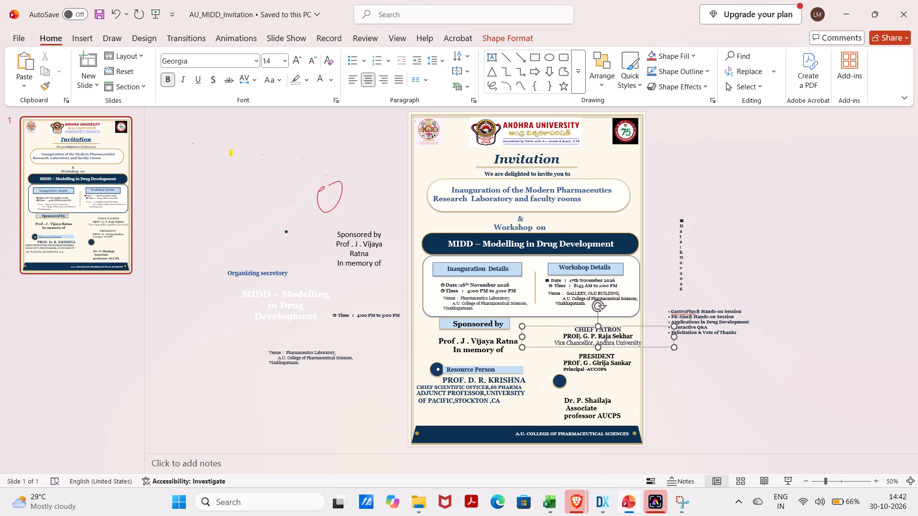
pyautogui.click(594, 388)
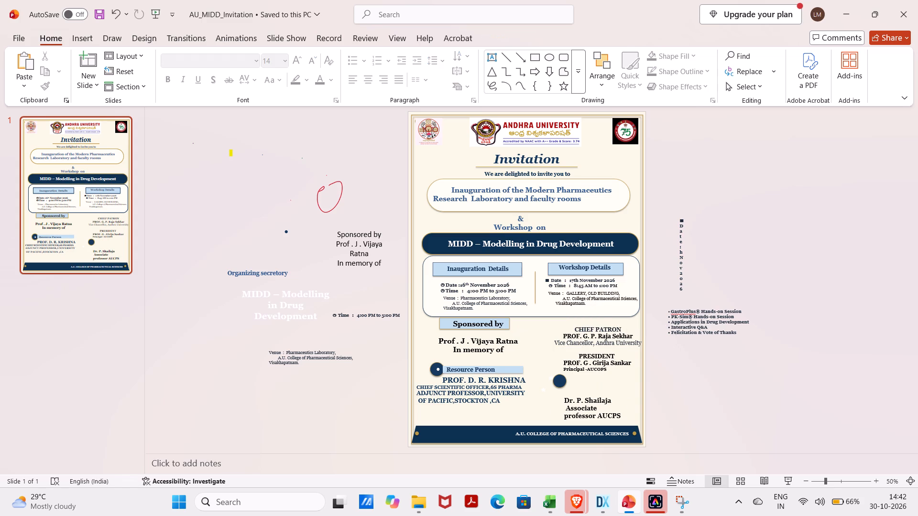
# Delete the dark blue circle below the Principal's details, along with the small white mark left in its place.
pyautogui.click(562, 382)
pyautogui.press('BackSpace')
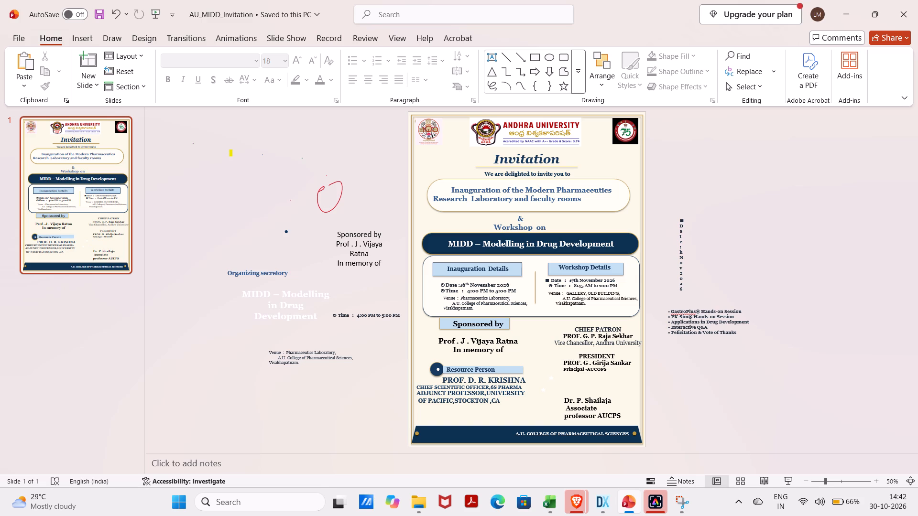
pyautogui.click(554, 379)
pyautogui.press('BackSpace')
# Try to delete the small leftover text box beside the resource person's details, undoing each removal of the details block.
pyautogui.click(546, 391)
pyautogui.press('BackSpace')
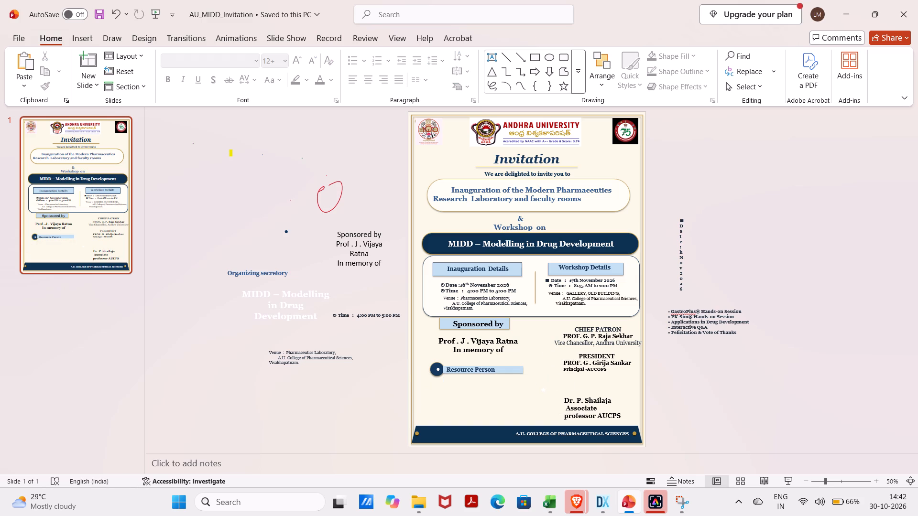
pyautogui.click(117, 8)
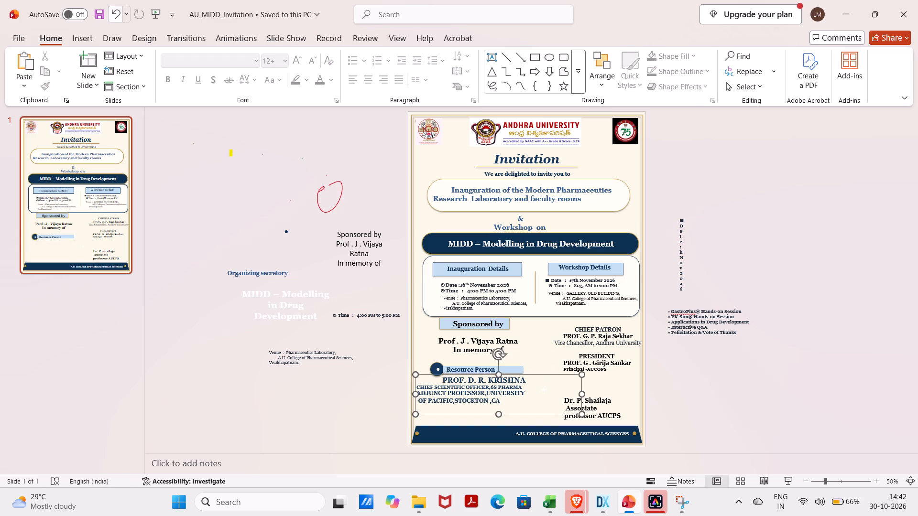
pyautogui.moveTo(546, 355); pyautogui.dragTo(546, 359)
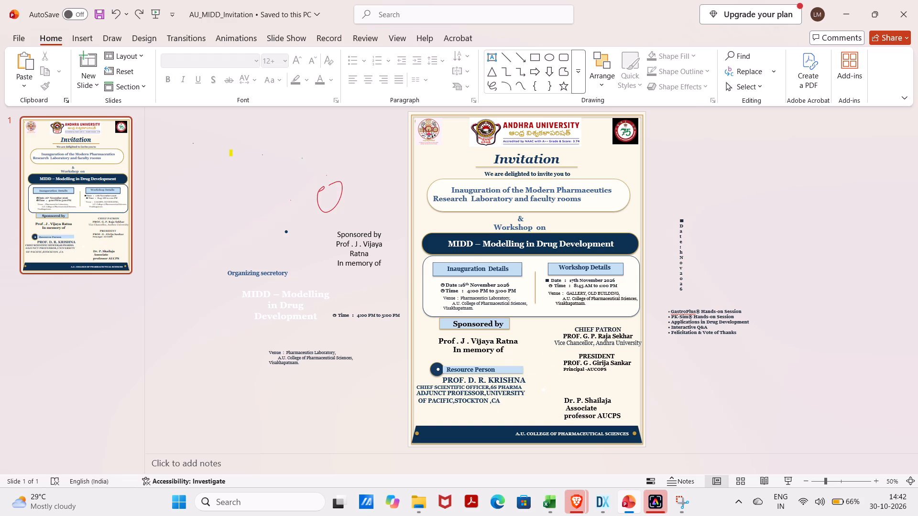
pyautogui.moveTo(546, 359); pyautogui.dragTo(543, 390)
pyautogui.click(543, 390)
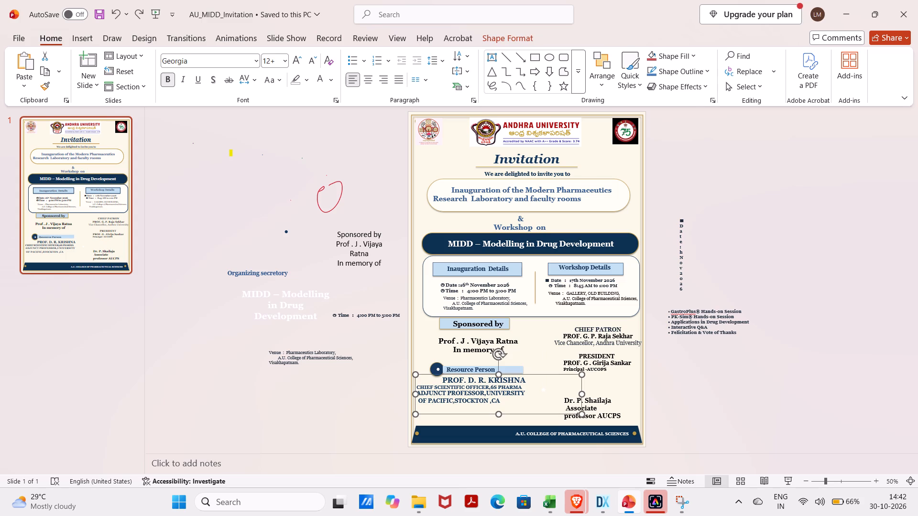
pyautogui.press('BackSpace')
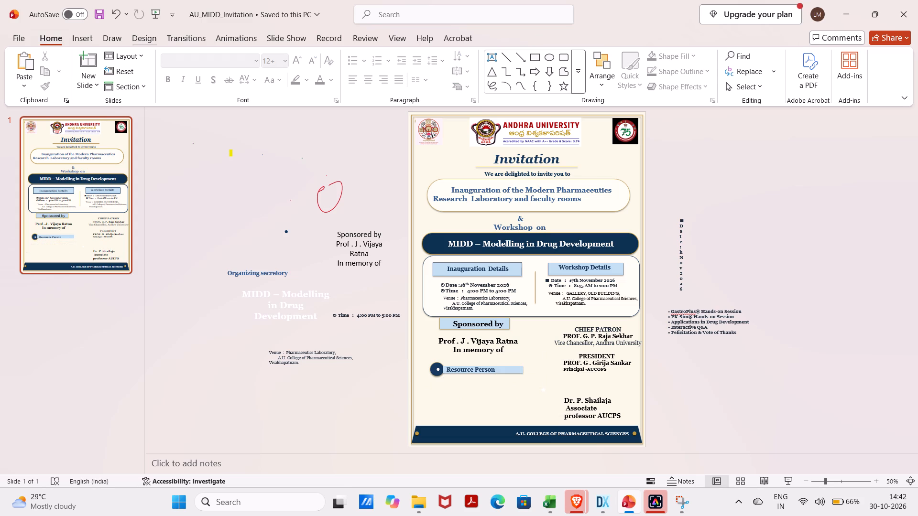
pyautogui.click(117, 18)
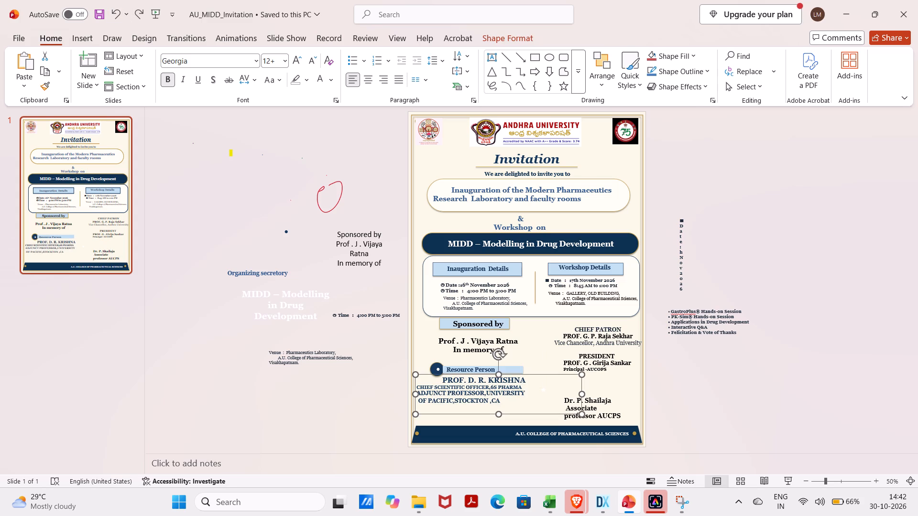
# Move the resource person's details aside and delete the small leftover text box they were covering.
pyautogui.click(542, 391)
pyautogui.click(543, 426)
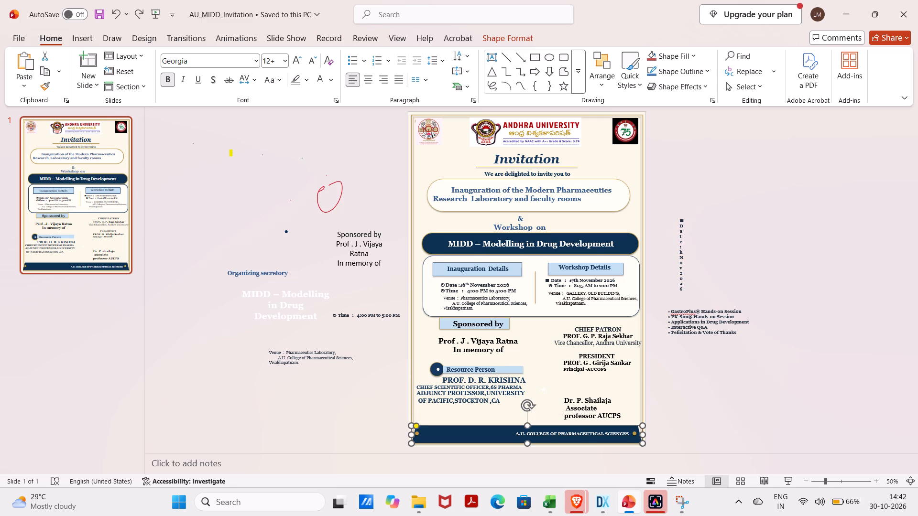
pyautogui.moveTo(544, 389); pyautogui.dragTo(490, 356)
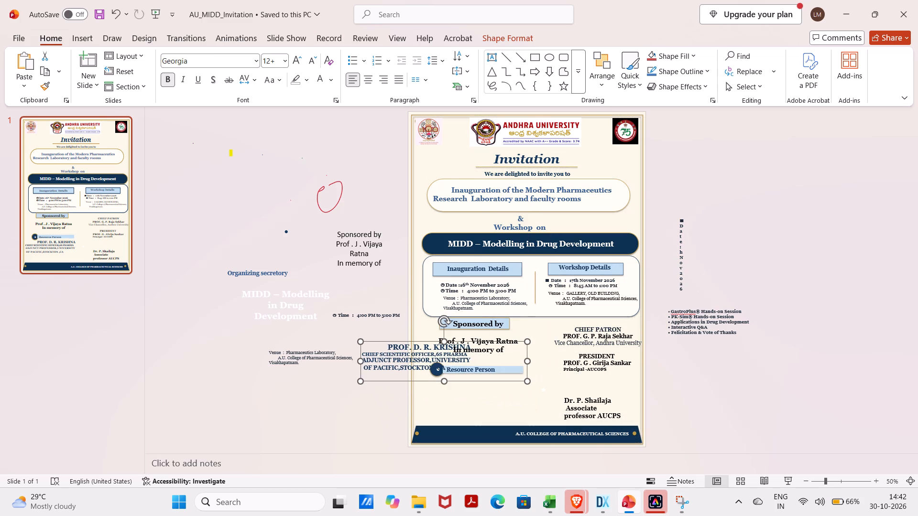
pyautogui.click(542, 389)
pyautogui.click(542, 389)
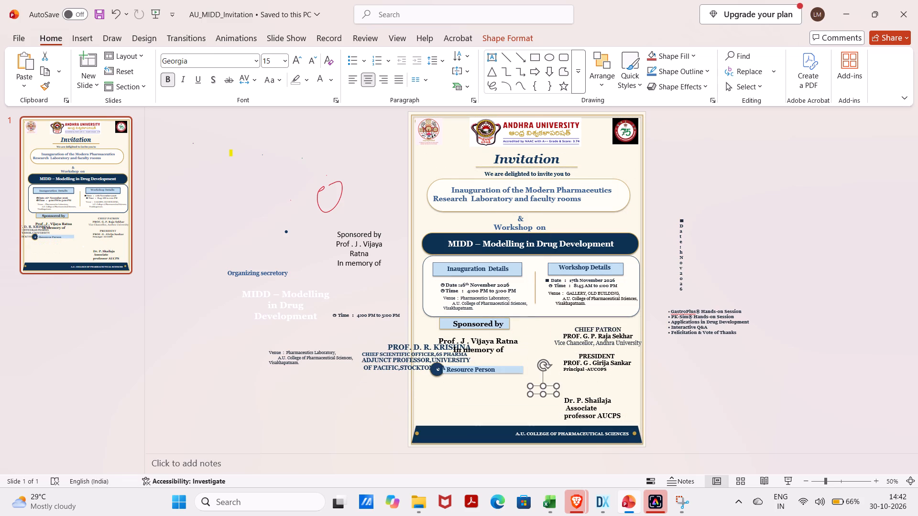
pyautogui.press('BackSpace')
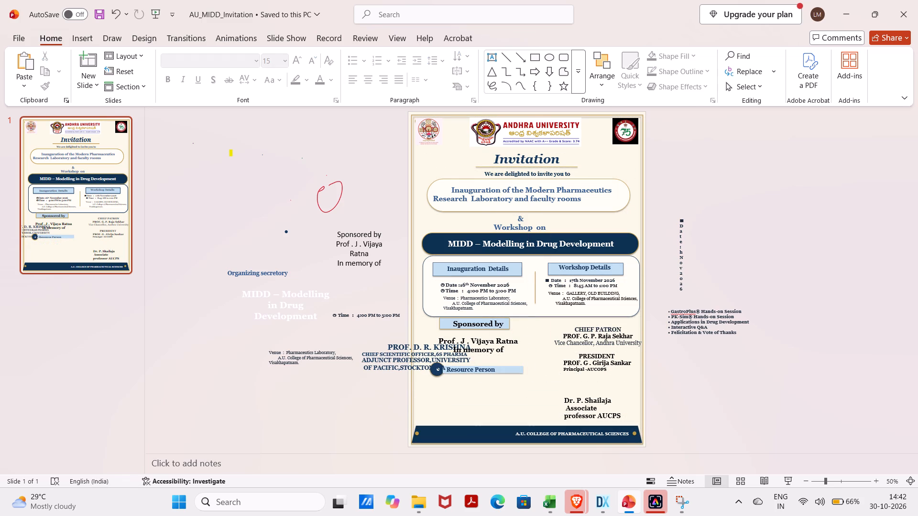
# Reposition and widen the resource person's details box so its text sits below the "Resource Person" heading, slightly in from the slide's left border.
pyautogui.moveTo(424, 364); pyautogui.dragTo(470, 414)
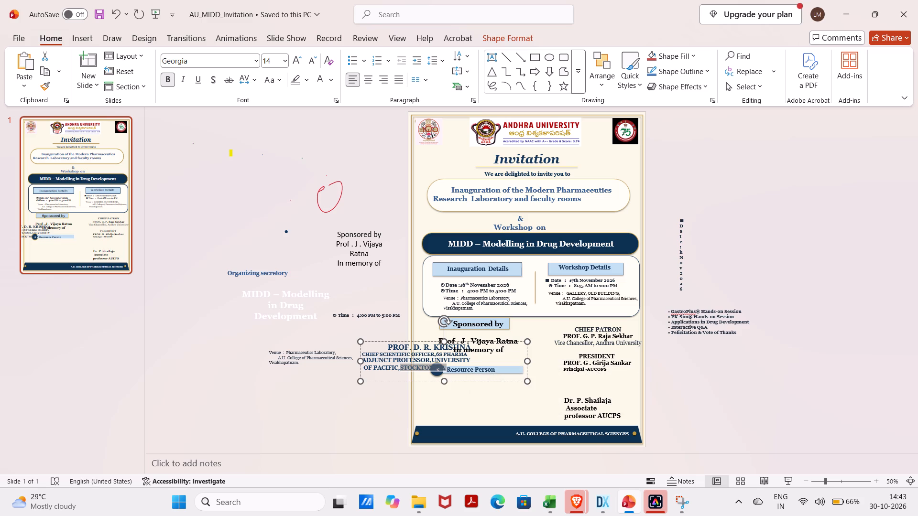
pyautogui.moveTo(445, 341); pyautogui.dragTo(468, 378)
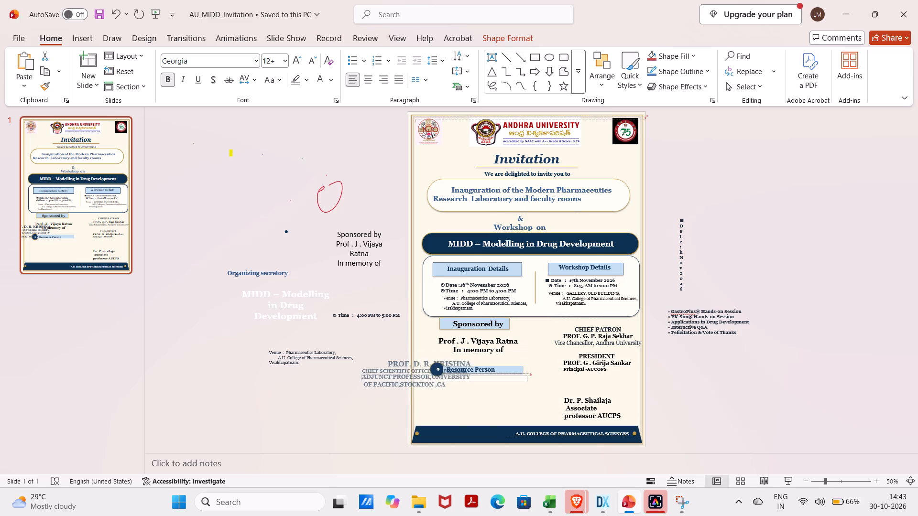
pyautogui.moveTo(468, 378); pyautogui.dragTo(506, 359)
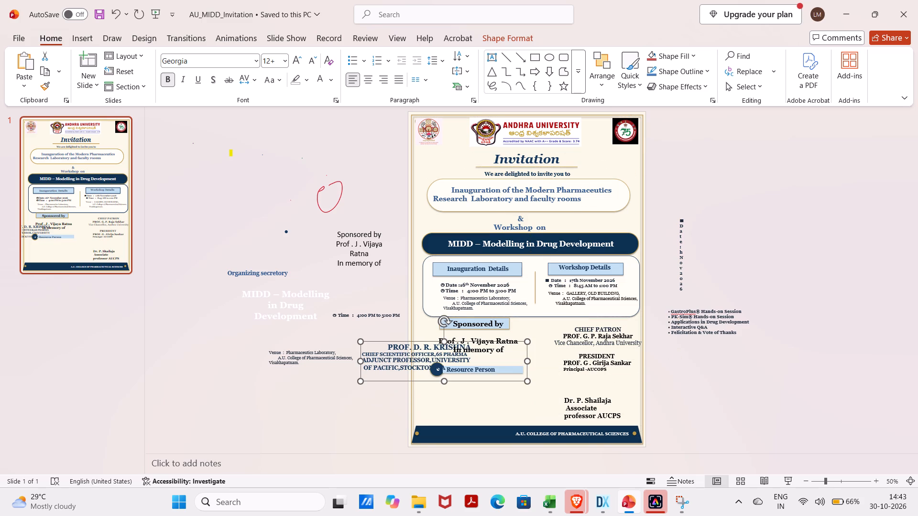
pyautogui.moveTo(527, 379); pyautogui.dragTo(559, 406)
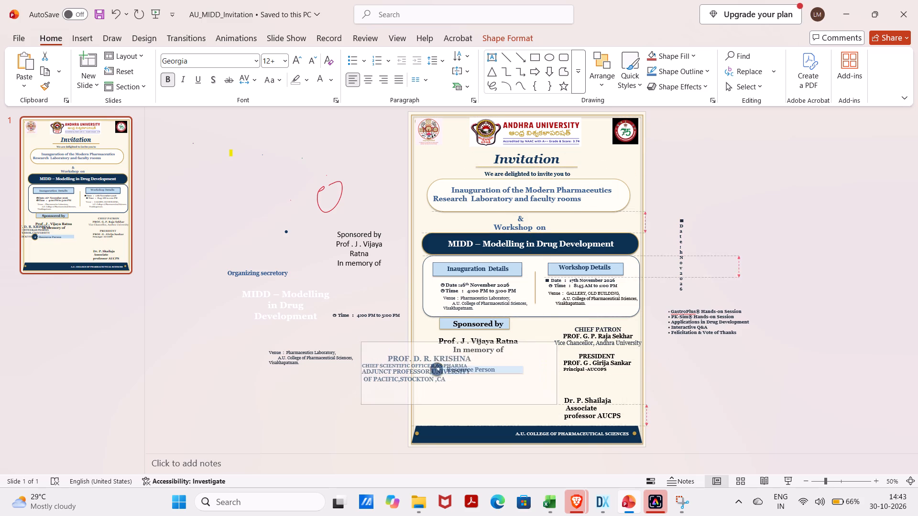
pyautogui.moveTo(559, 406); pyautogui.dragTo(574, 423)
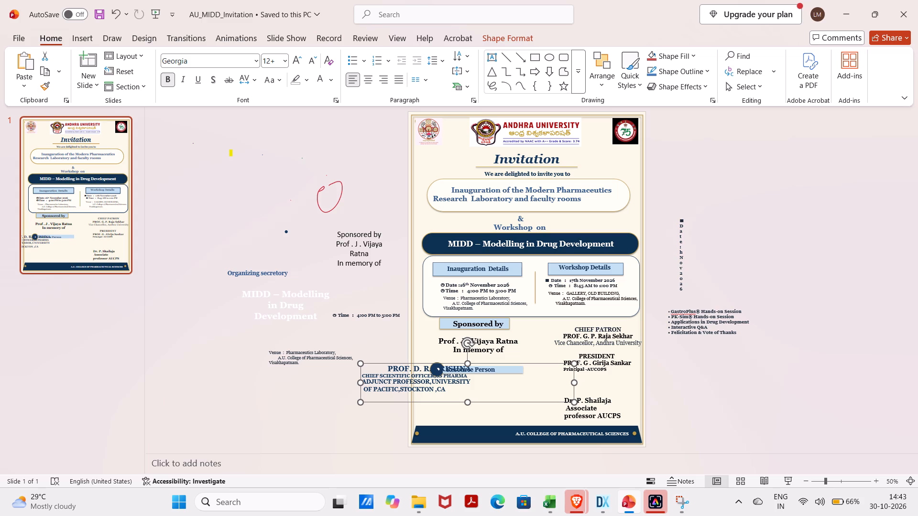
pyautogui.moveTo(358, 382); pyautogui.dragTo(411, 411)
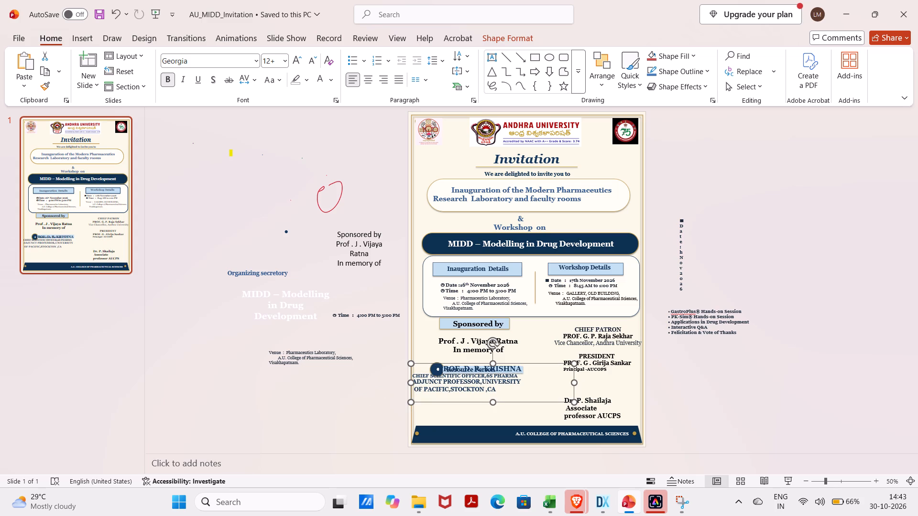
pyautogui.moveTo(491, 400); pyautogui.dragTo(492, 411)
pyautogui.moveTo(494, 361); pyautogui.dragTo(496, 391)
pyautogui.moveTo(491, 403); pyautogui.dragTo(508, 446)
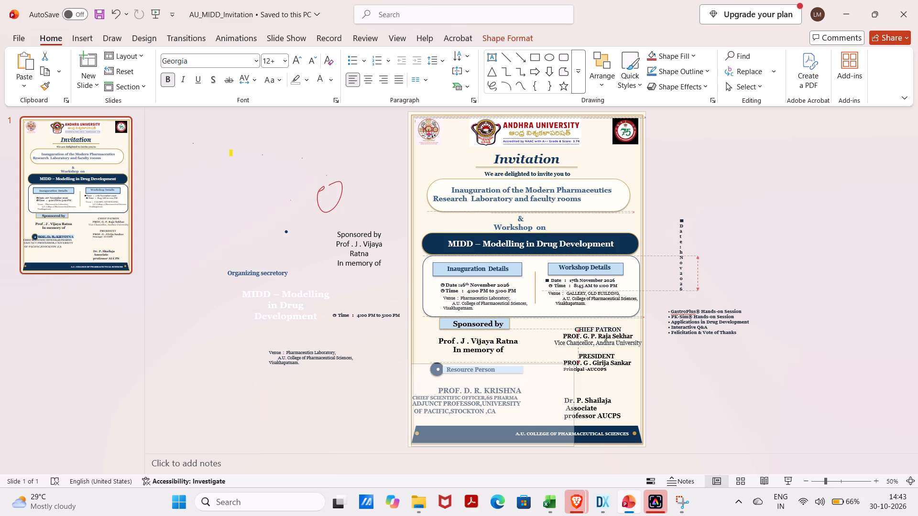
pyautogui.moveTo(508, 446); pyautogui.dragTo(524, 446)
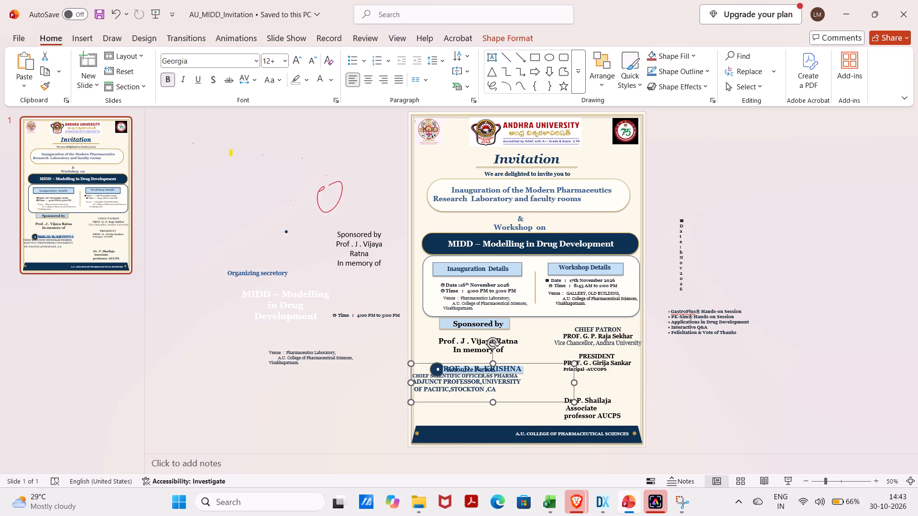
pyautogui.click(575, 383)
pyautogui.moveTo(574, 400); pyautogui.dragTo(612, 429)
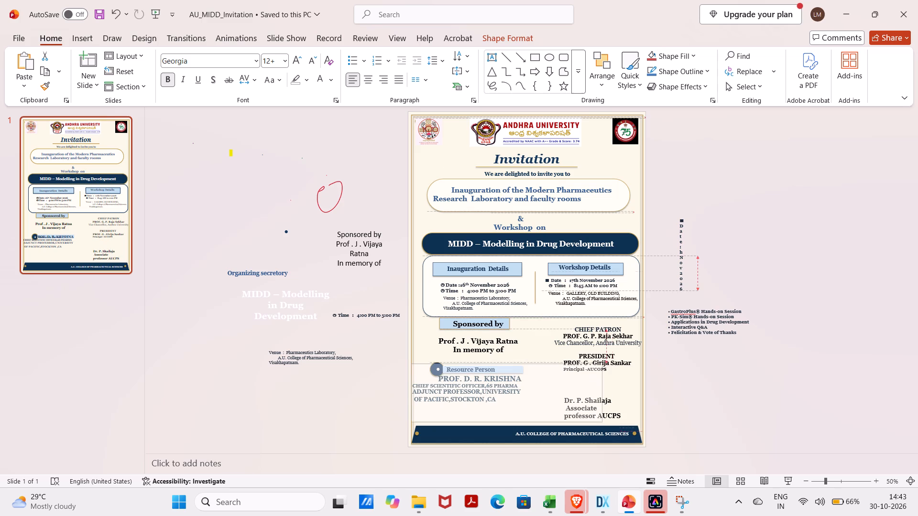
pyautogui.moveTo(612, 429); pyautogui.dragTo(680, 424)
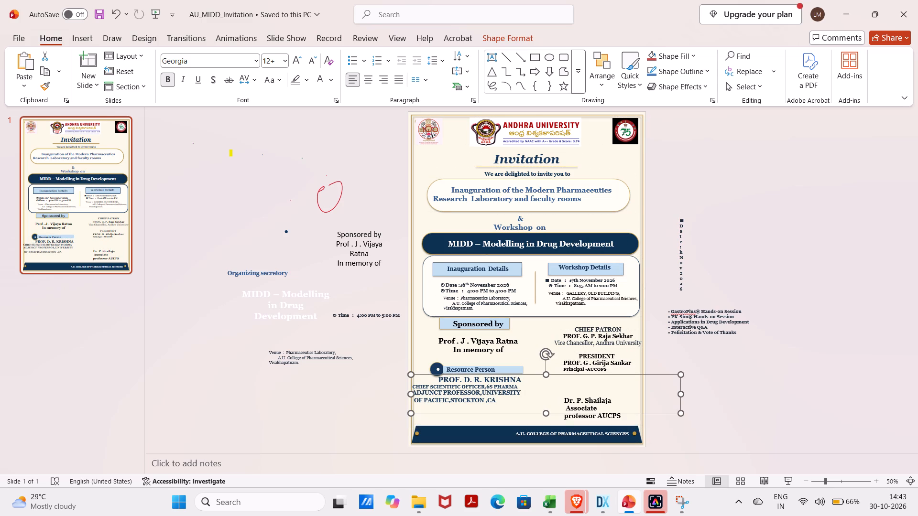
pyautogui.moveTo(412, 373); pyautogui.dragTo(426, 383)
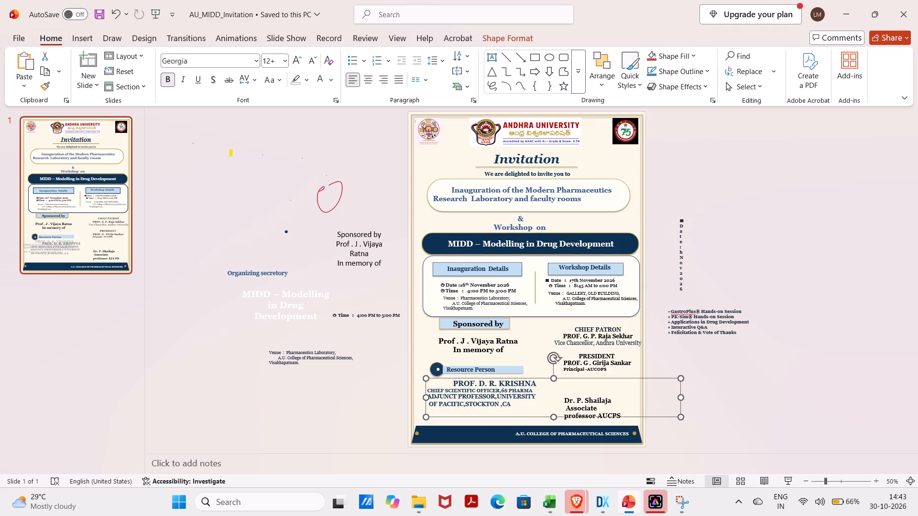
pyautogui.click(392, 458)
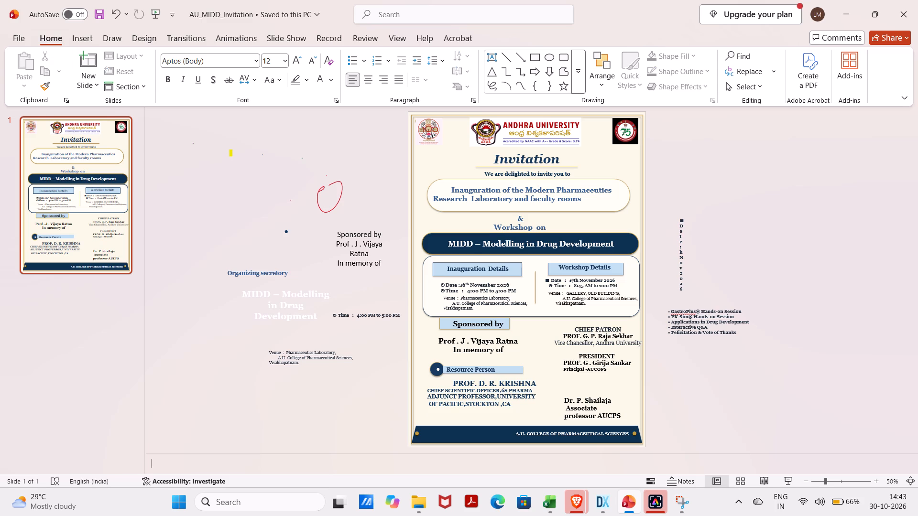
pyautogui.scroll(-1, 377, 430)
# Add the heading "CONVENER" on its own line above the name in the Associate professor block.
pyautogui.click(566, 399)
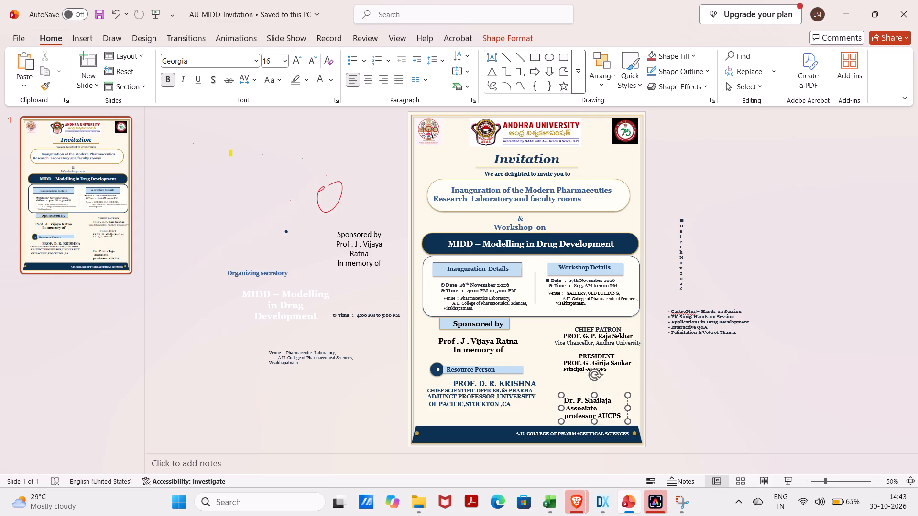
pyautogui.write('CONVENER')
pyautogui.press('Return')
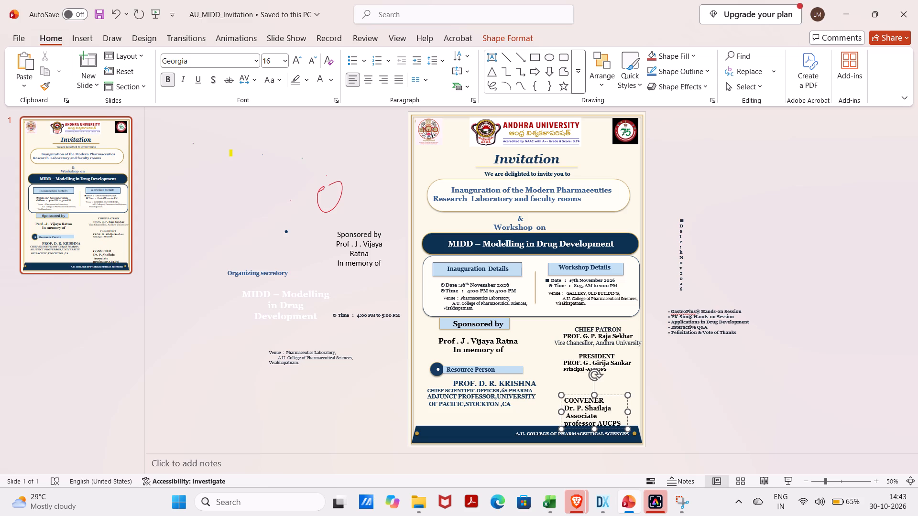
# Raise the Convener block slightly above the footer band and widen it so "Associate professor" fits on one line.
pyautogui.moveTo(560, 396); pyautogui.dragTo(565, 391)
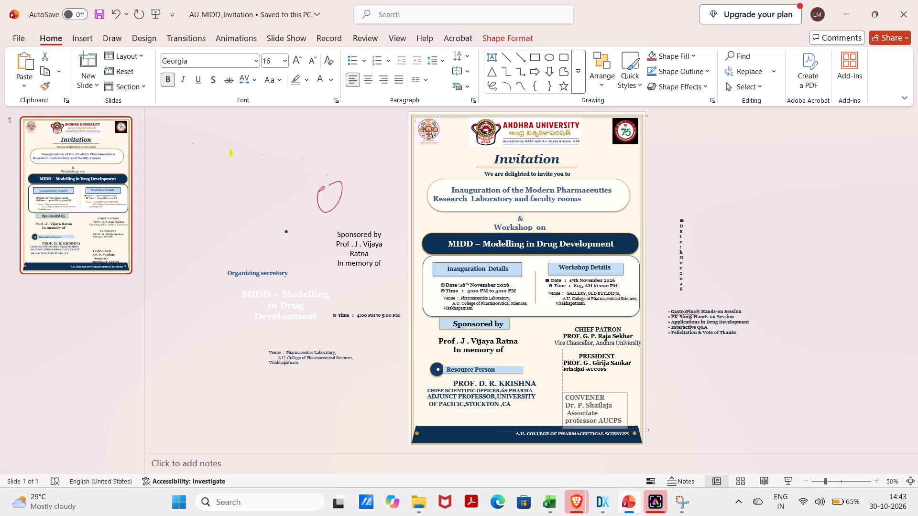
pyautogui.moveTo(565, 391); pyautogui.dragTo(567, 384)
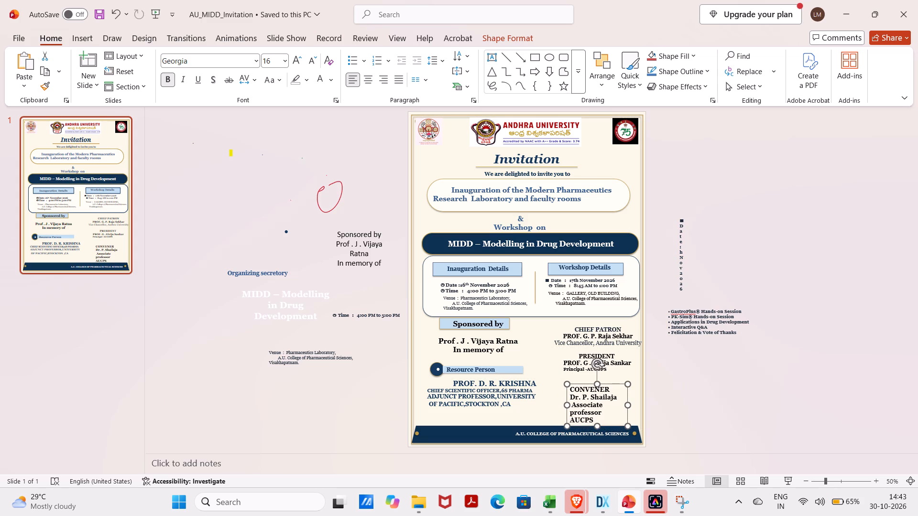
pyautogui.moveTo(628, 404); pyautogui.dragTo(640, 401)
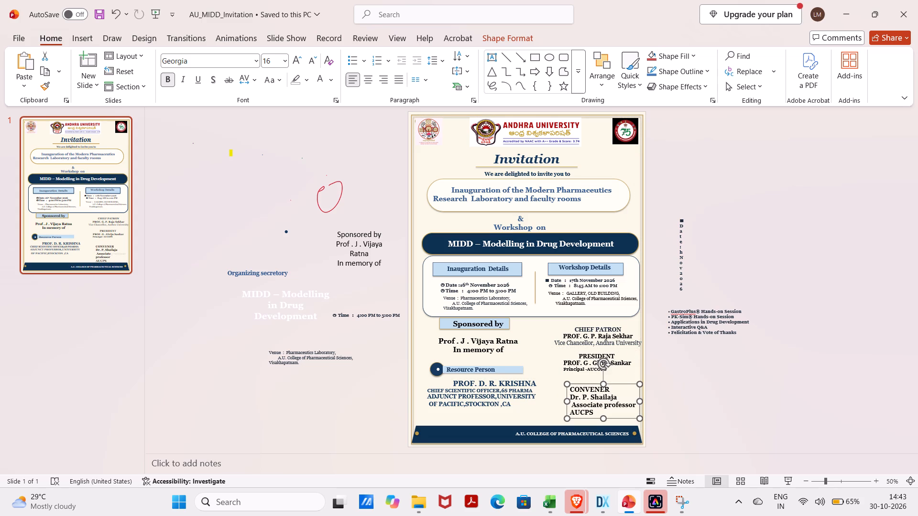
# Set the "Associate professor AUCPS" text in the Convener block to 12 pt bold.
pyautogui.moveTo(599, 412); pyautogui.dragTo(577, 407)
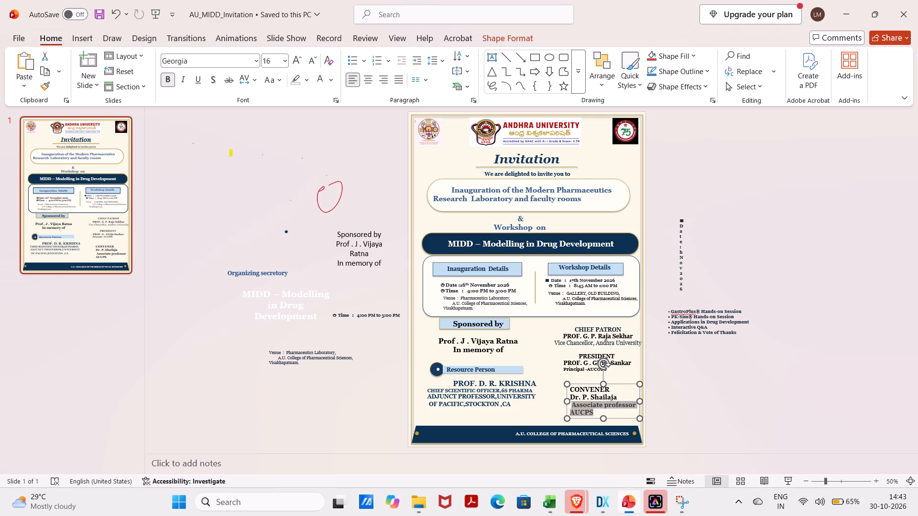
pyautogui.moveTo(577, 407); pyautogui.dragTo(576, 406)
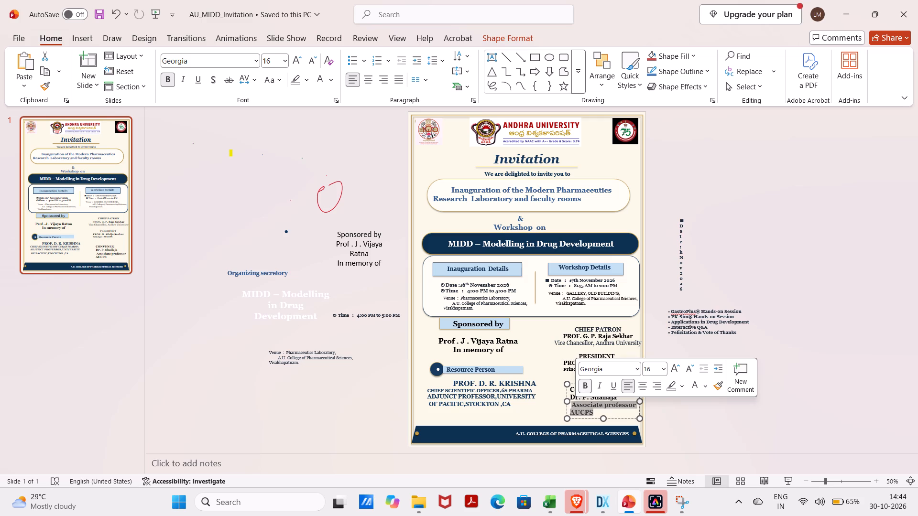
pyautogui.click(585, 392)
pyautogui.click(585, 392)
pyautogui.click(663, 365)
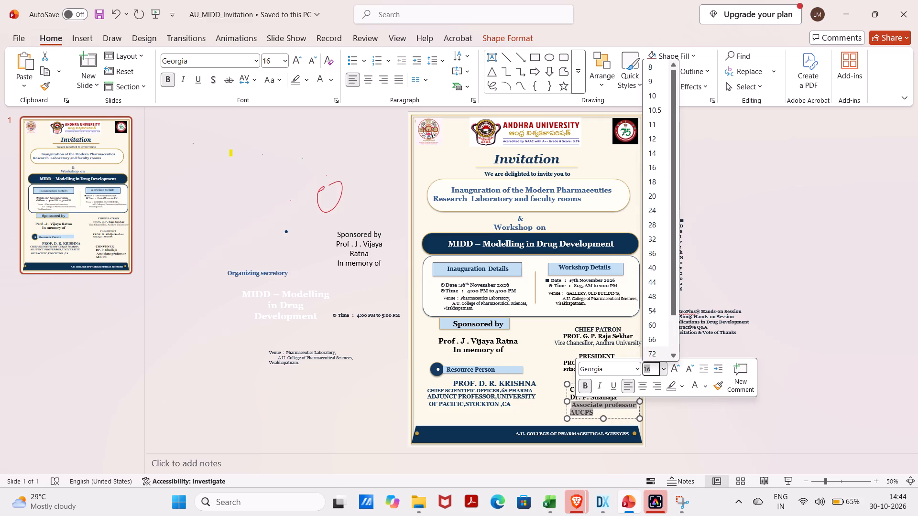
pyautogui.click(653, 138)
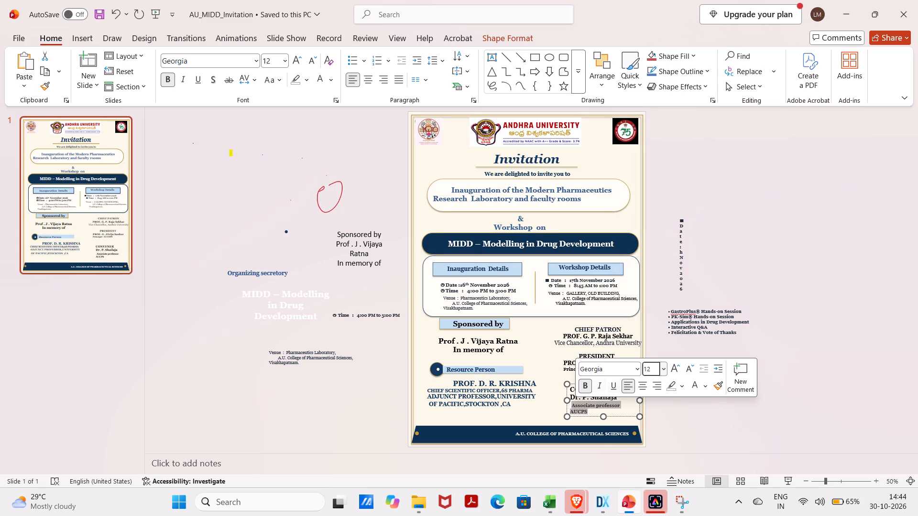
pyautogui.click(584, 387)
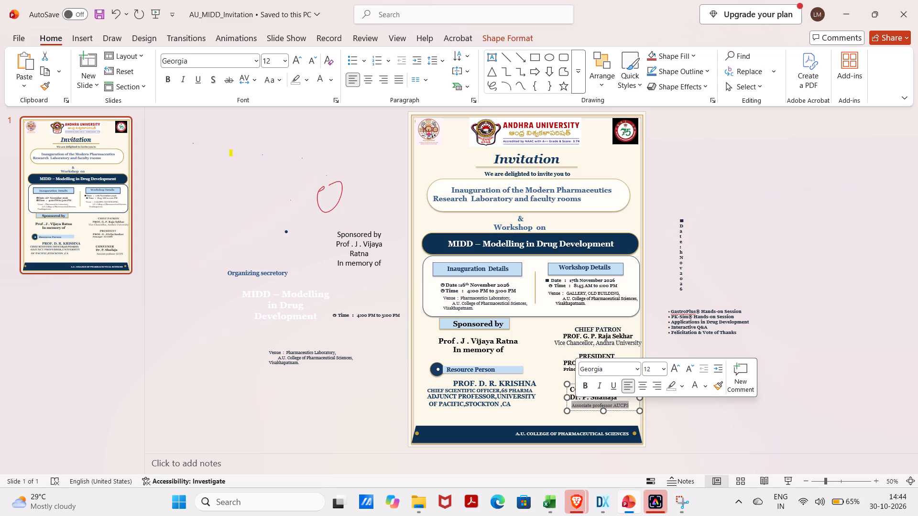
pyautogui.click(583, 393)
pyautogui.click(555, 424)
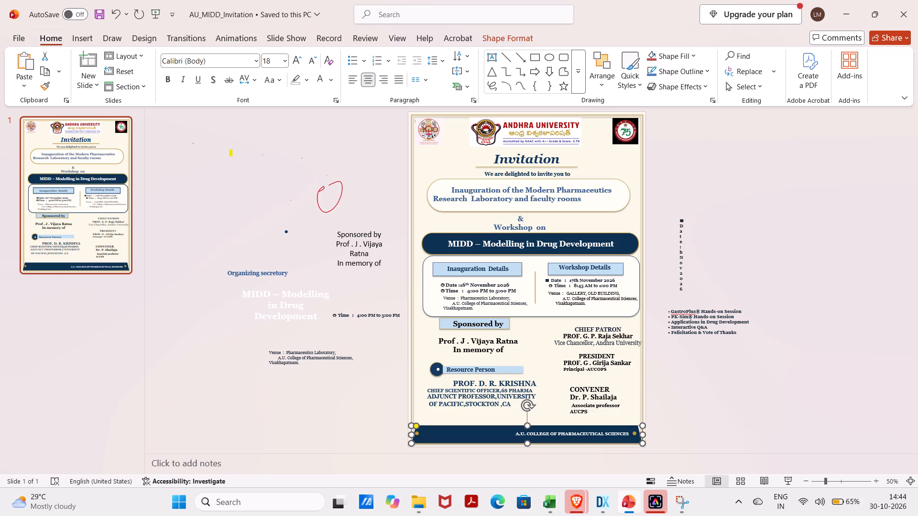
# Widen the Convener block on both sides so "Associate professor AUCPS" fits on a single line.
pyautogui.click(629, 408)
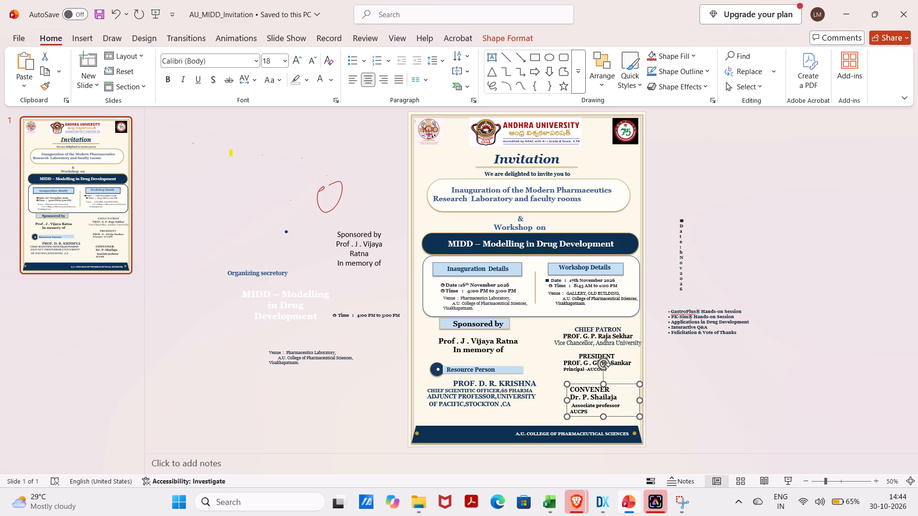
pyautogui.moveTo(642, 398); pyautogui.dragTo(654, 395)
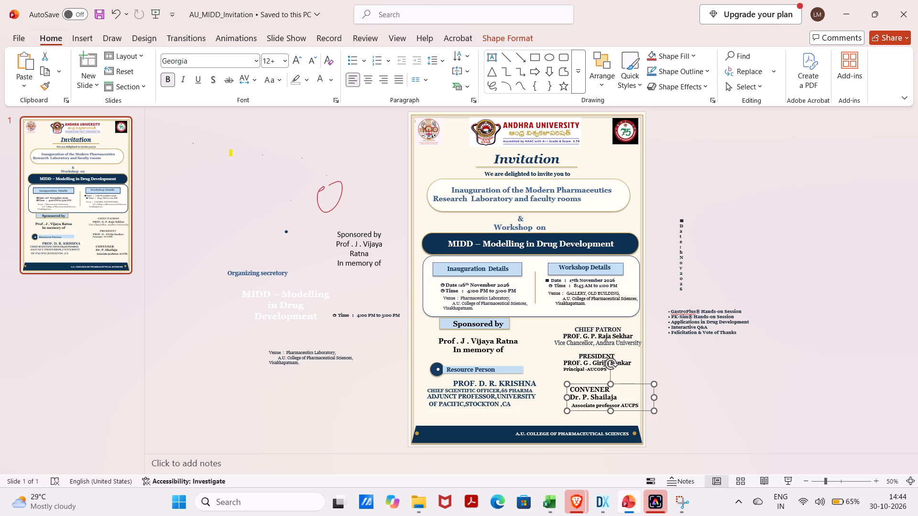
pyautogui.moveTo(567, 397); pyautogui.dragTo(562, 396)
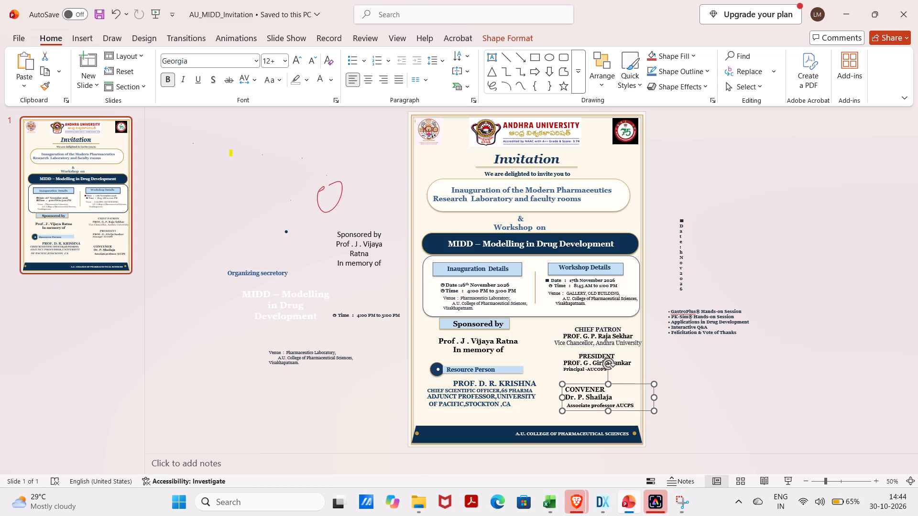
# Indent the "CONVENER" heading with seven leading spaces so it sits roughly centred above the name.
pyautogui.click(566, 390)
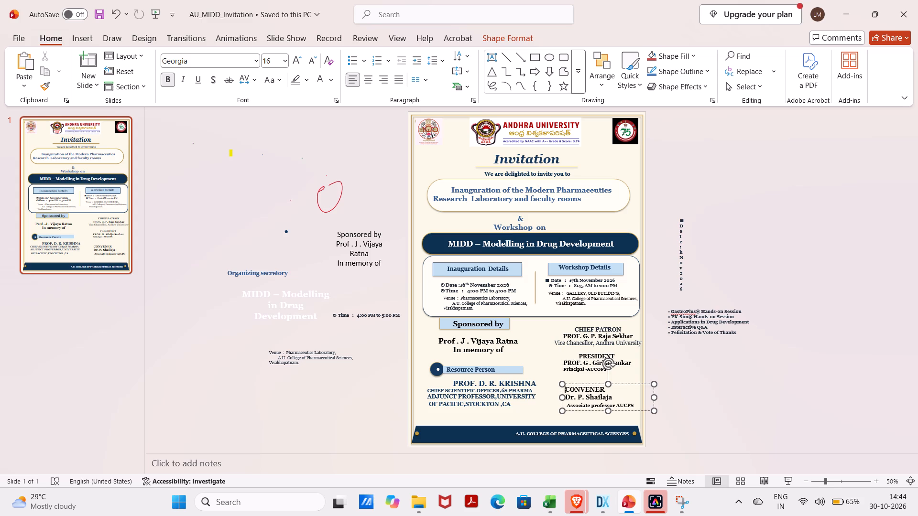
pyautogui.press('space')
pyautogui.press('space')
pyautogui.press('space')
pyautogui.press('space')
pyautogui.press('space')
pyautogui.press('space')
pyautogui.press('space')
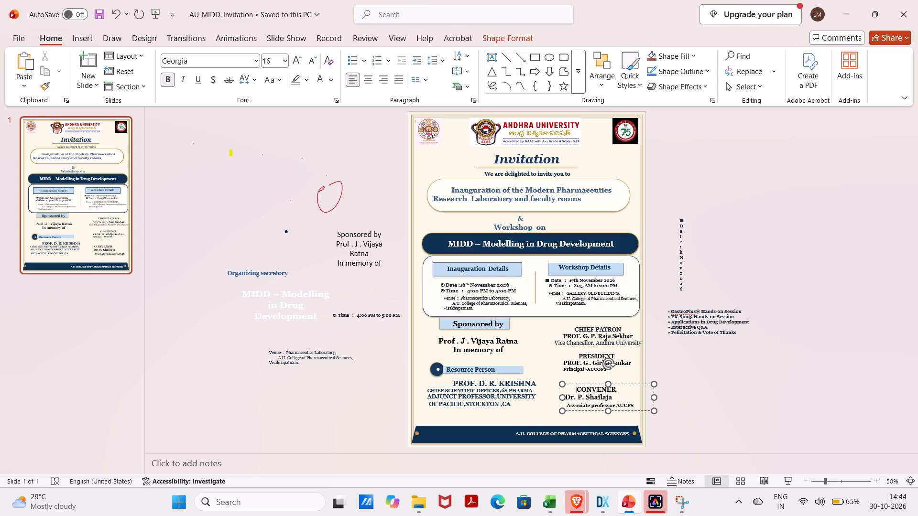
pyautogui.click(563, 385)
# Adjust the President block's frame so its text sits slightly lower and further in, between the Chief Patron and Convener blocks.
pyautogui.click(574, 365)
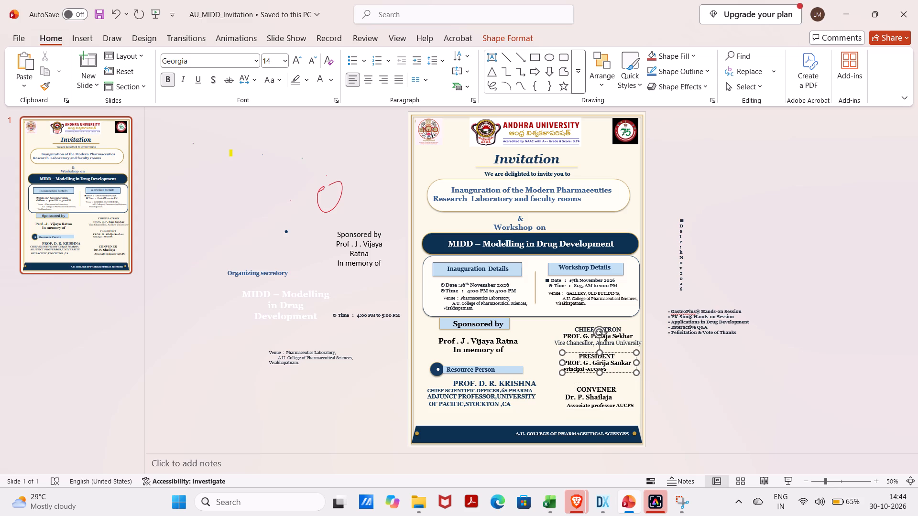
pyautogui.moveTo(564, 351); pyautogui.dragTo(565, 358)
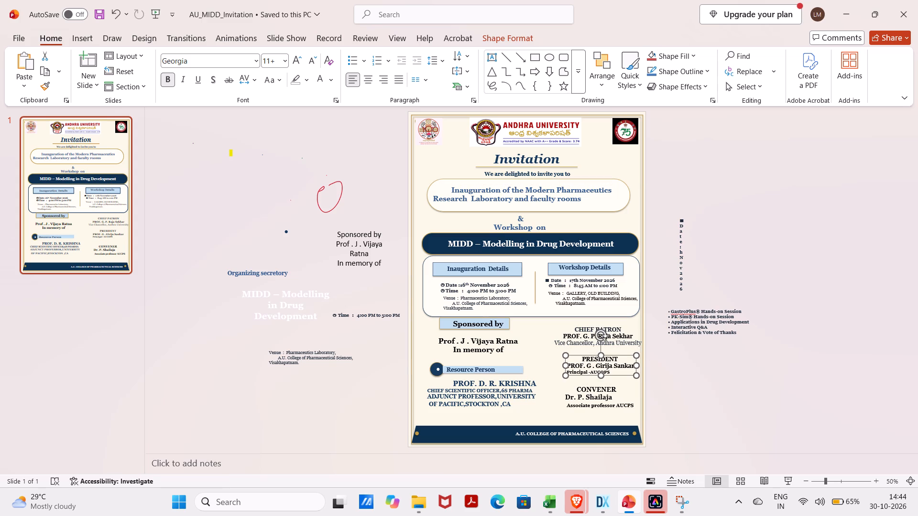
pyautogui.moveTo(601, 375); pyautogui.dragTo(601, 379)
pyautogui.click(698, 416)
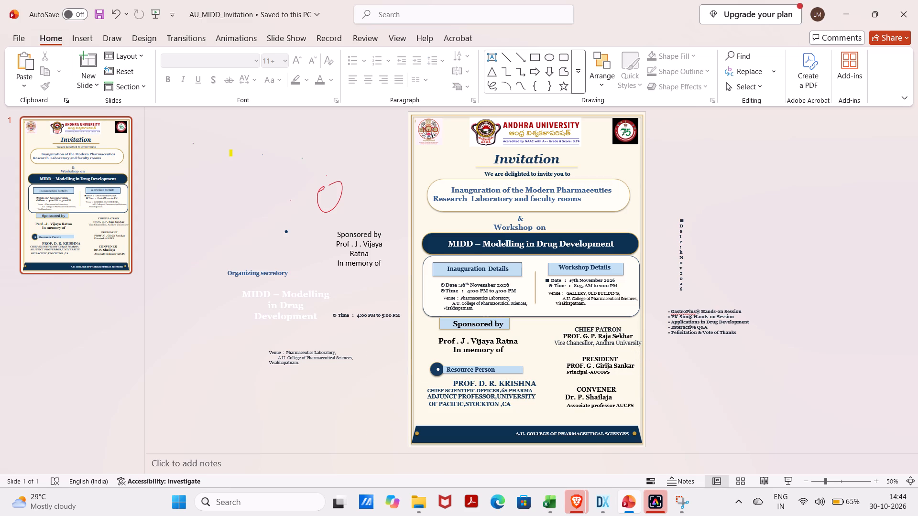
# Set the "PRESIDENT" heading to 16 pt to match the "CONVENER" heading.
pyautogui.click(603, 393)
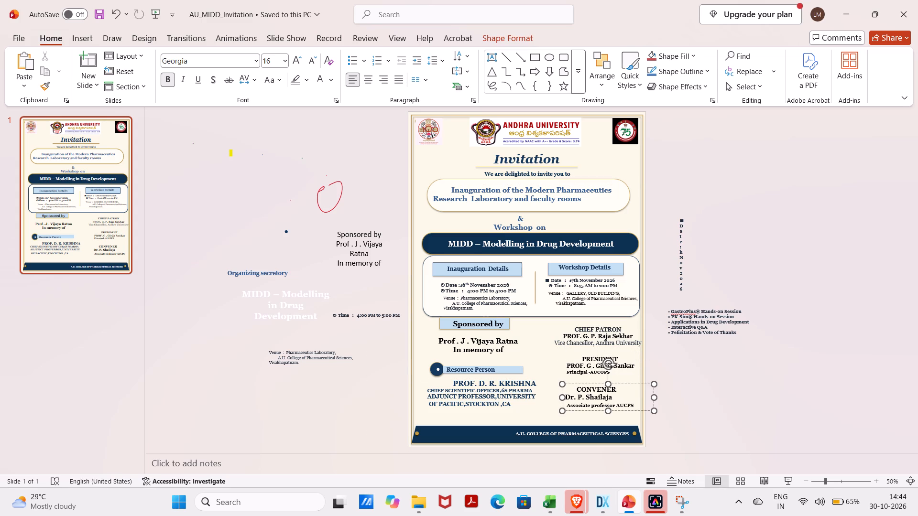
pyautogui.click(611, 357)
pyautogui.click(611, 357)
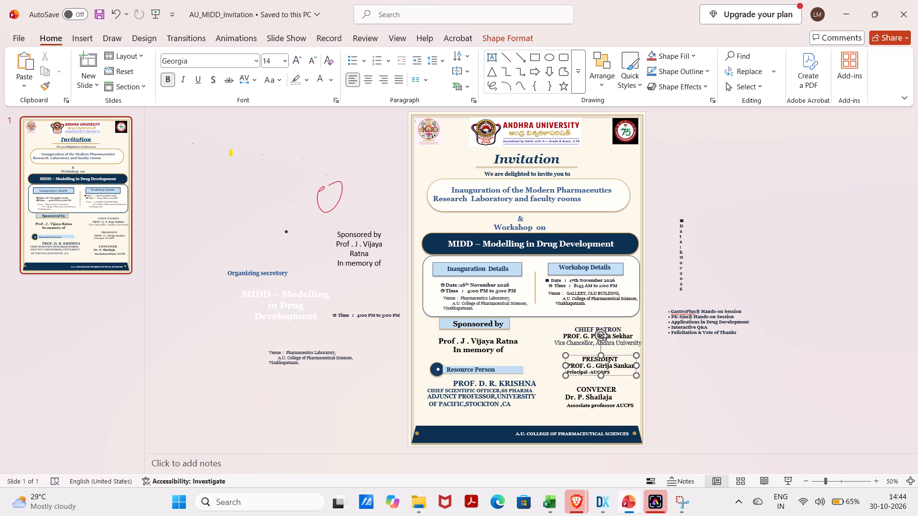
pyautogui.moveTo(622, 360); pyautogui.dragTo(581, 360)
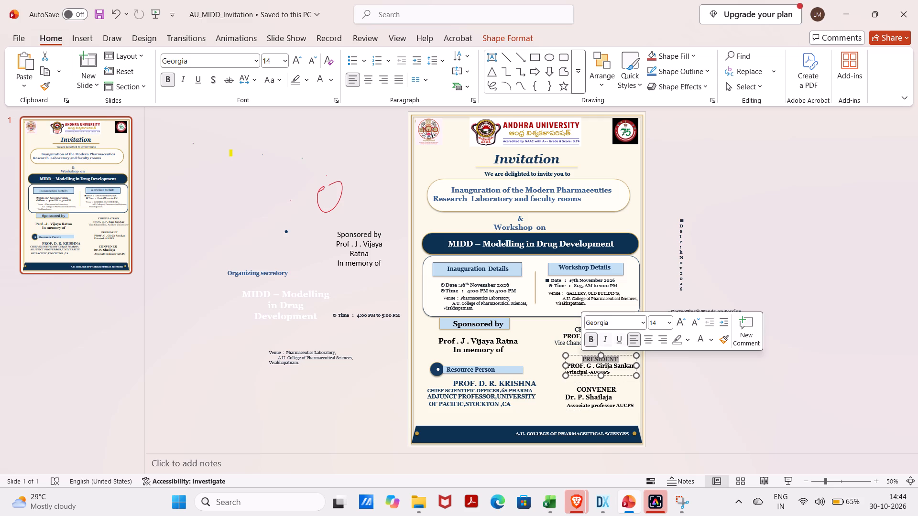
pyautogui.click(668, 323)
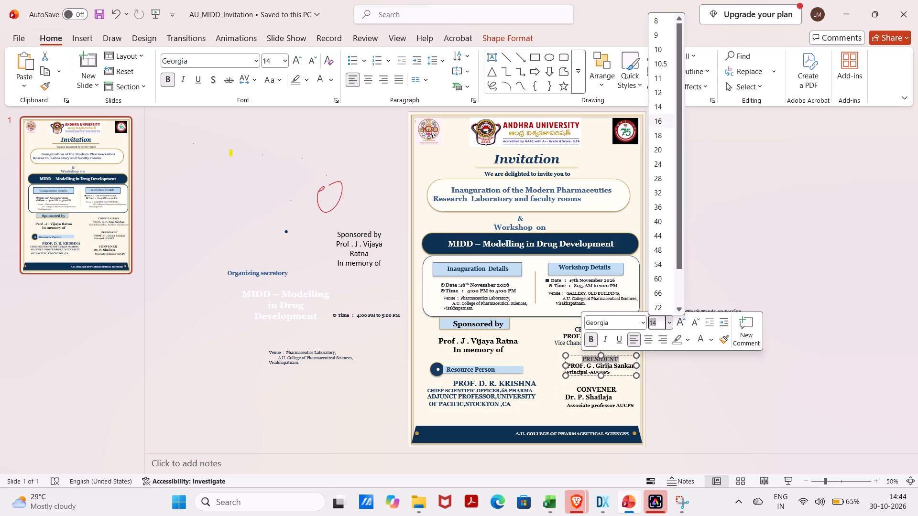
pyautogui.click(660, 117)
# Set the "CHIEF PATRON" heading to 16 pt.
pyautogui.click(548, 324)
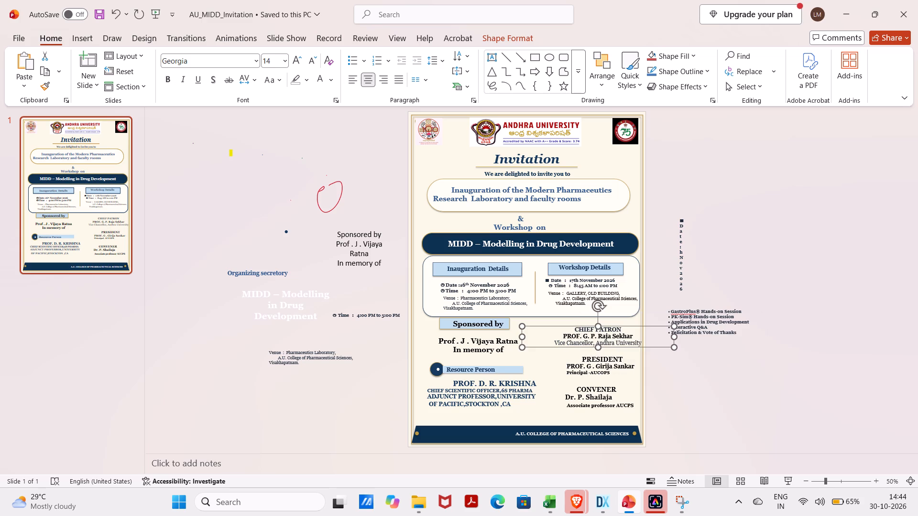
pyautogui.moveTo(622, 329); pyautogui.dragTo(611, 329)
pyautogui.moveTo(611, 329); pyautogui.dragTo(577, 327)
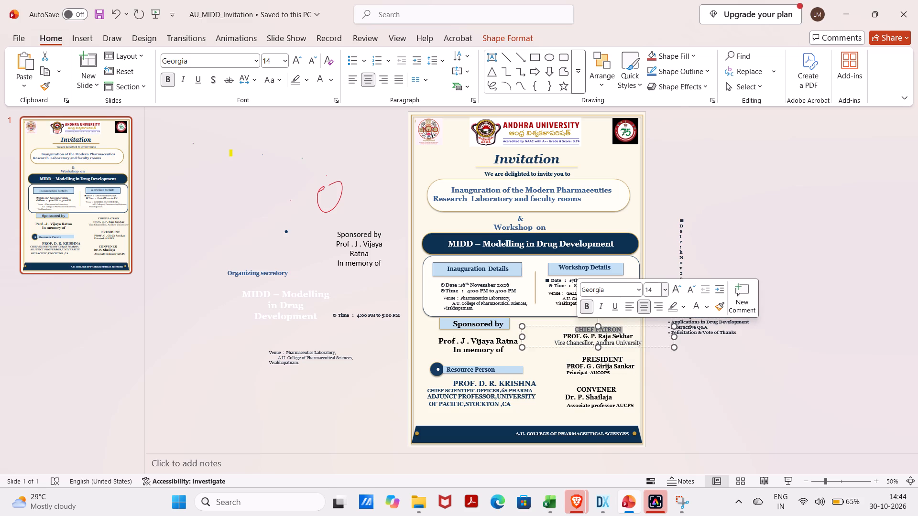
pyautogui.click(668, 291)
pyautogui.click(663, 110)
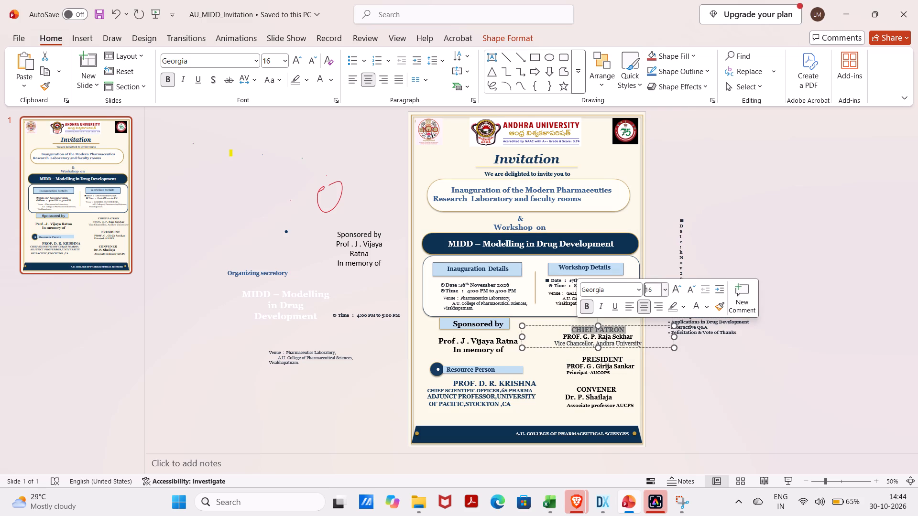
pyautogui.click(698, 367)
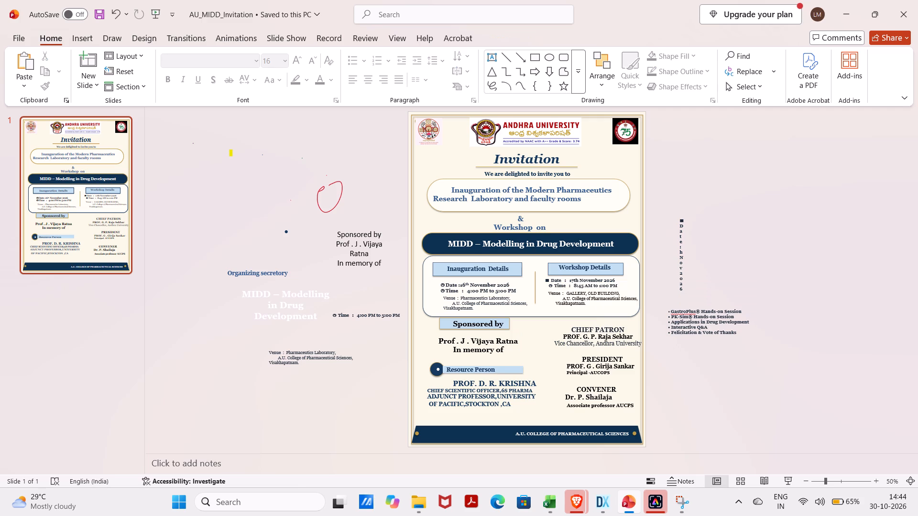
# Apply a light grey text highlight to the "CONVENER" and "PRESIDENT" headings.
pyautogui.doubleClick(618, 386)
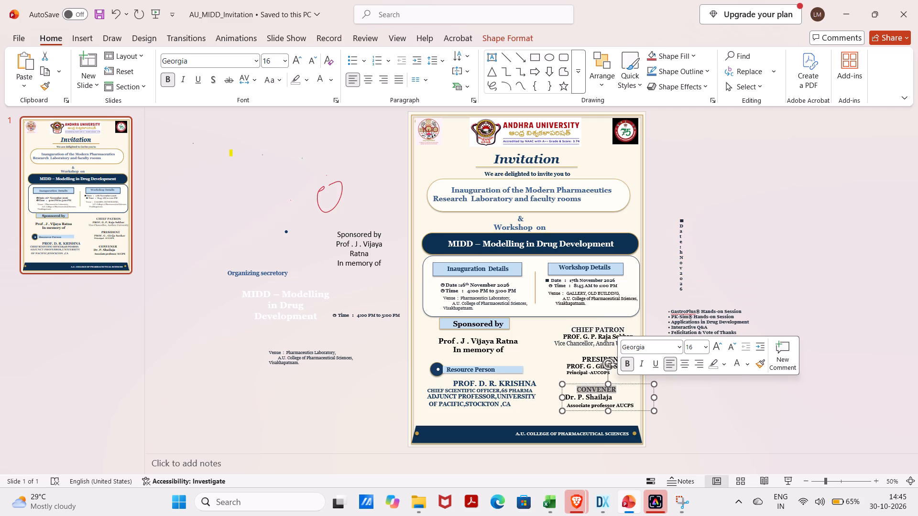
pyautogui.click(725, 365)
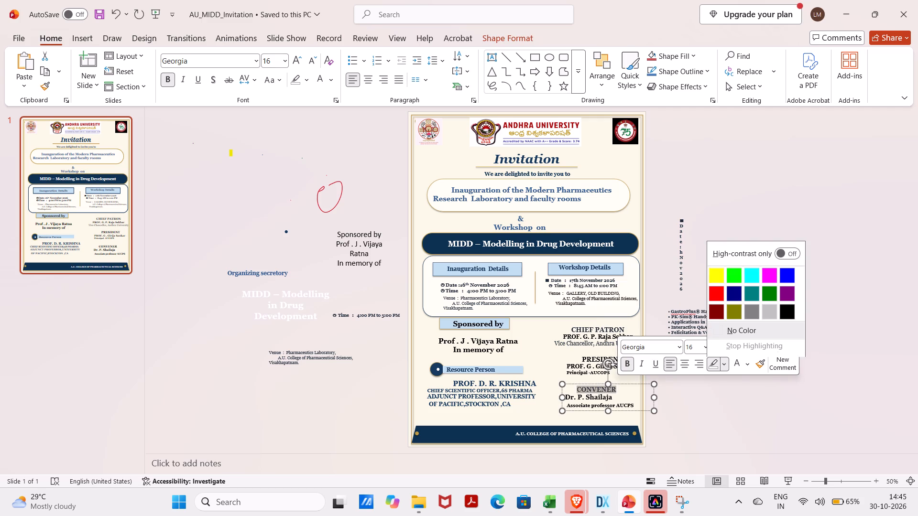
pyautogui.click(768, 312)
pyautogui.click(710, 444)
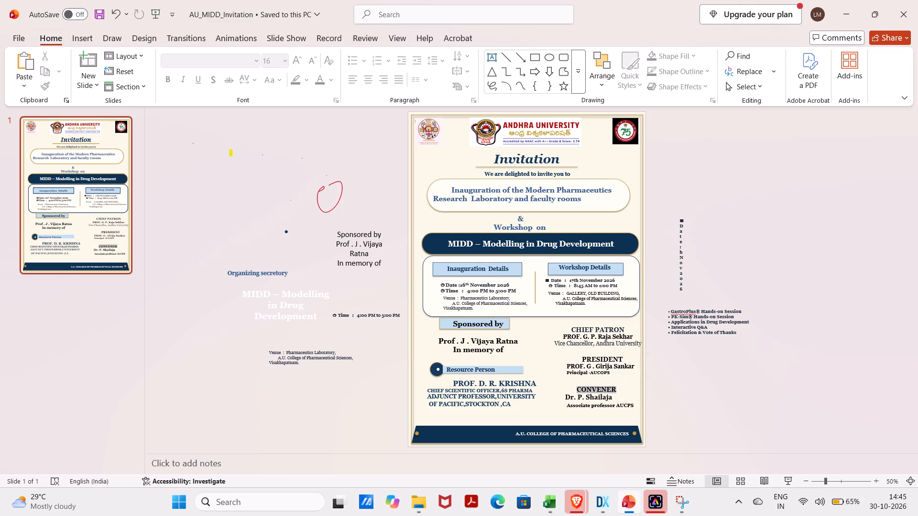
pyautogui.moveTo(623, 359); pyautogui.dragTo(588, 358)
pyautogui.click(685, 344)
# Move the resource person's details slightly lower and closer to the slide's left border, below the "Resource Person" heading.
pyautogui.moveTo(684, 406); pyautogui.dragTo(672, 404)
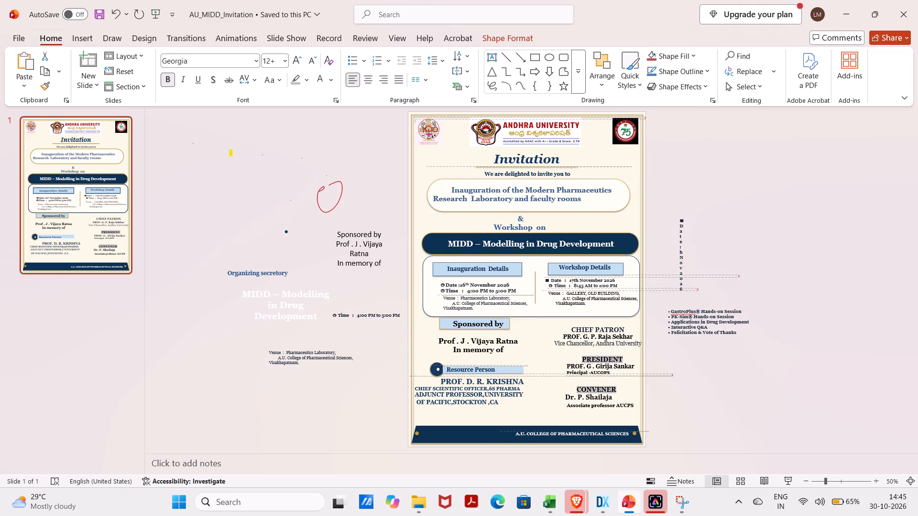
pyautogui.moveTo(672, 404); pyautogui.dragTo(682, 411)
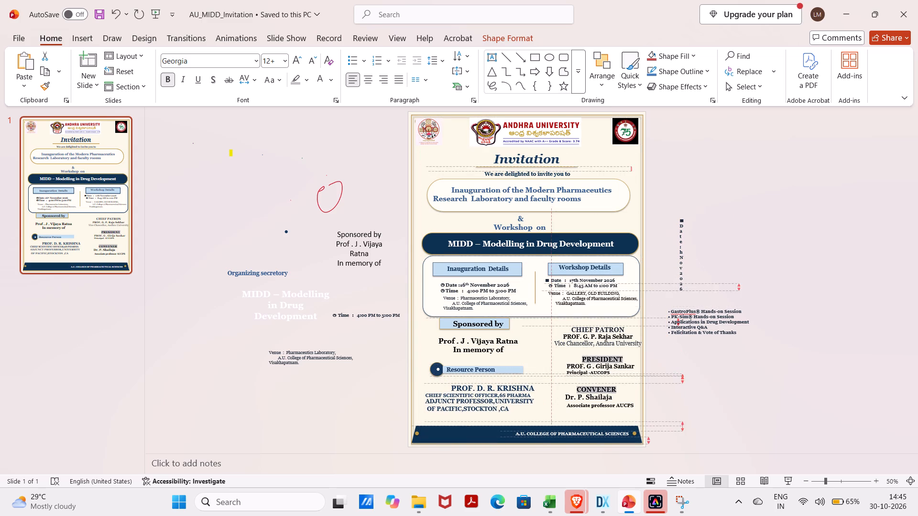
pyautogui.moveTo(682, 411); pyautogui.dragTo(682, 411)
pyautogui.click(768, 440)
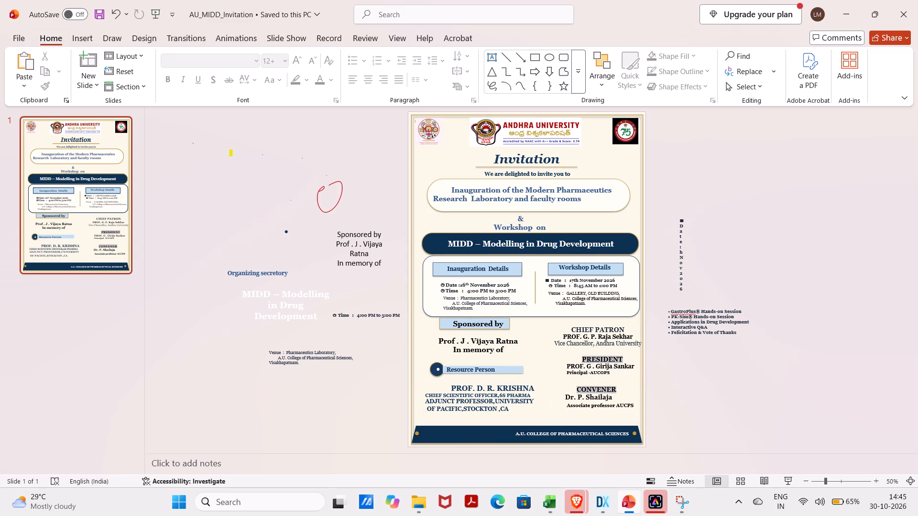
# Apply the same light grey text highlight to the "CHIEF PATRON" heading.
pyautogui.moveTo(628, 327); pyautogui.dragTo(583, 329)
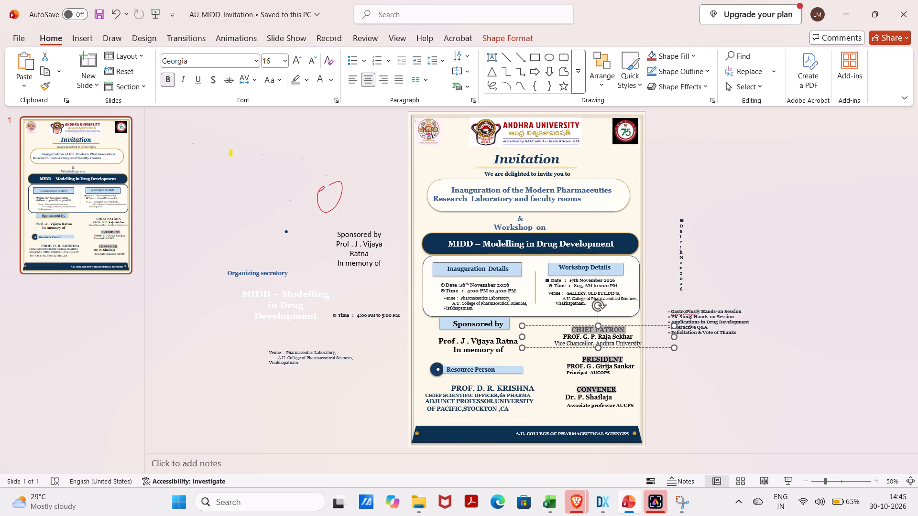
pyautogui.moveTo(583, 329); pyautogui.dragTo(580, 329)
pyautogui.click(674, 308)
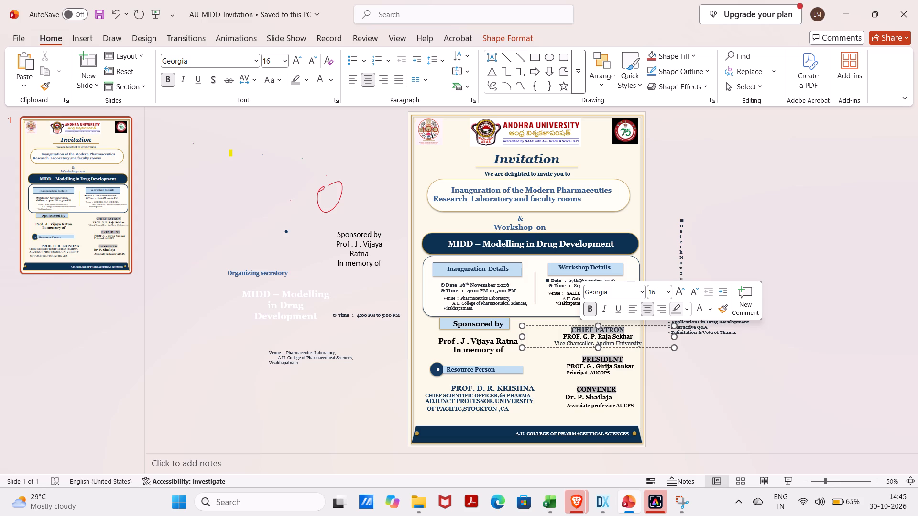
pyautogui.click(777, 265)
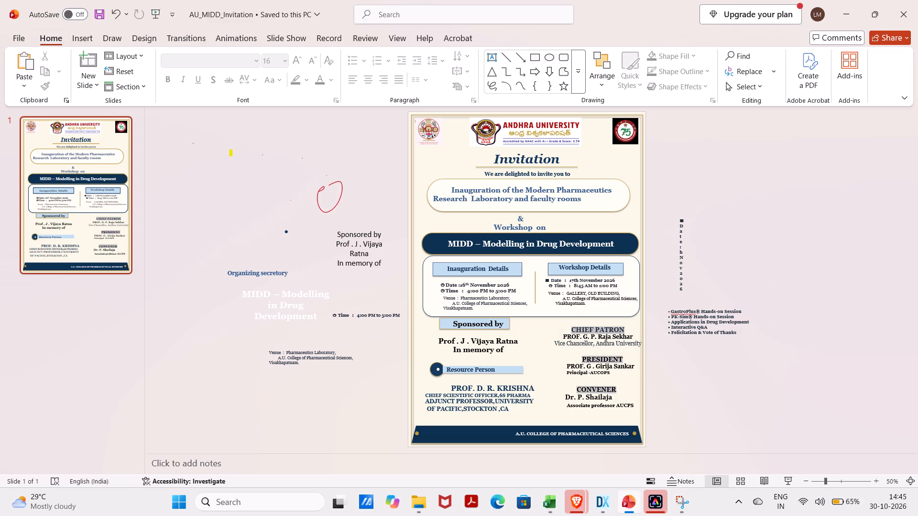
# Check the font sizes of the name and designation lines in the Chief Patron, President and Convener blocks.
pyautogui.click(637, 346)
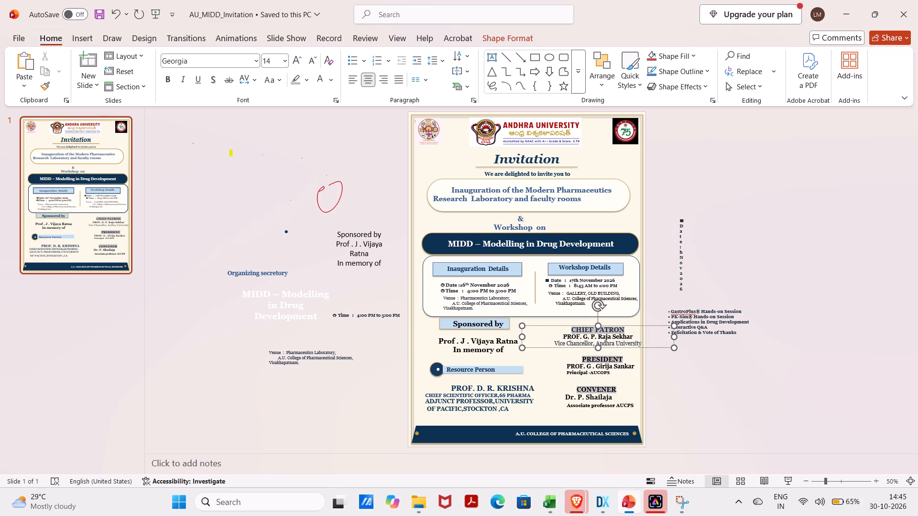
pyautogui.click(610, 375)
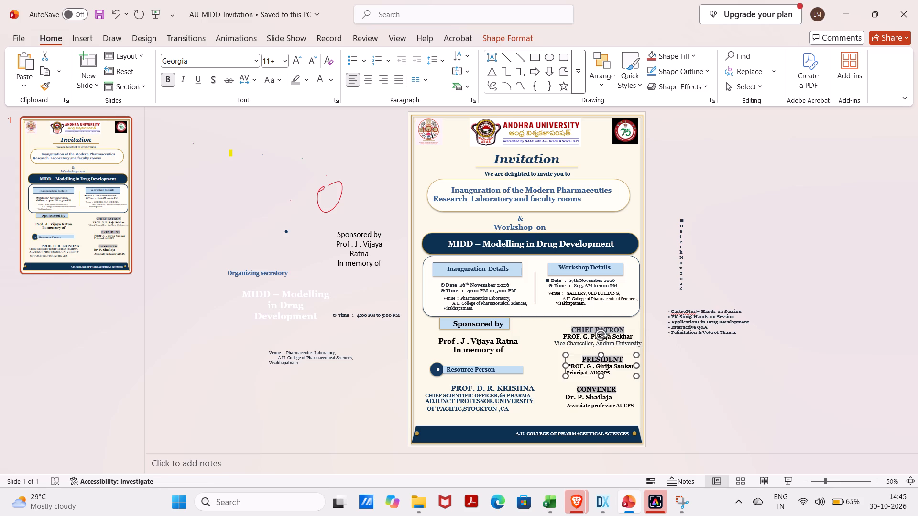
pyautogui.click(610, 375)
pyautogui.click(590, 374)
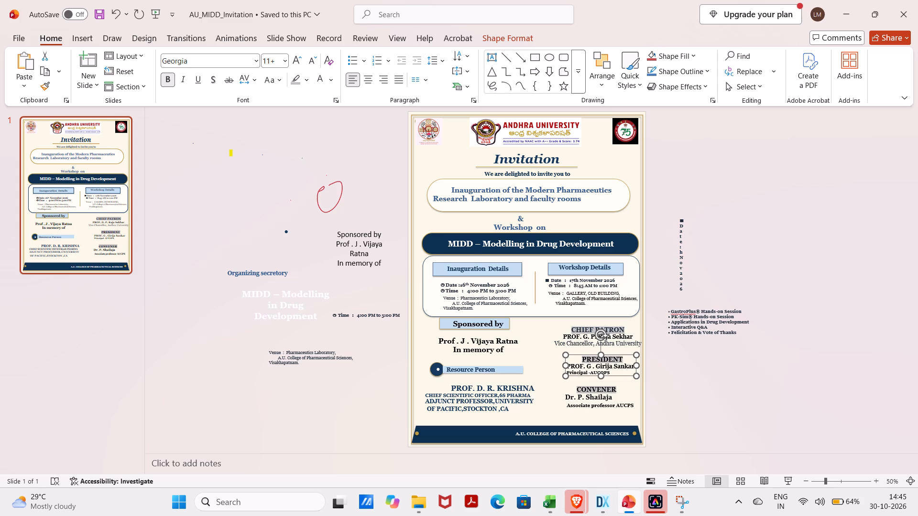
pyautogui.click(580, 370)
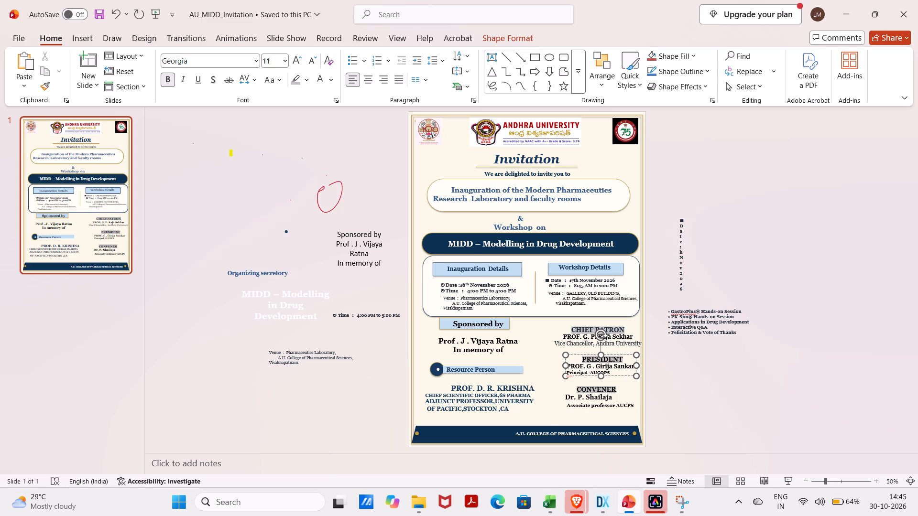
pyautogui.click(646, 411)
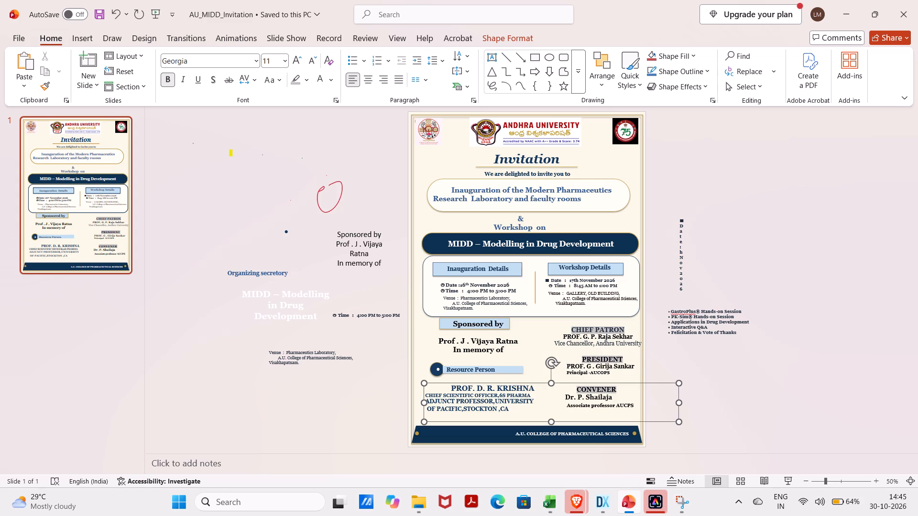
pyautogui.click(607, 369)
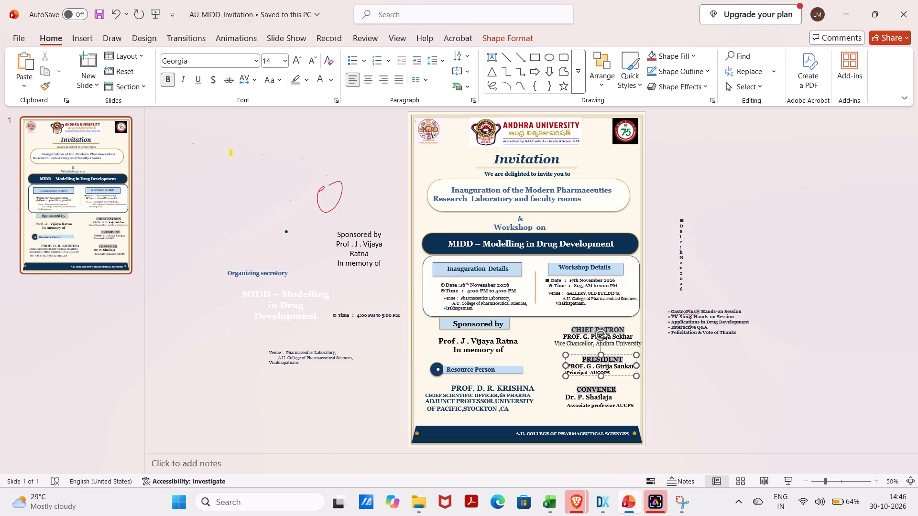
pyautogui.click(607, 374)
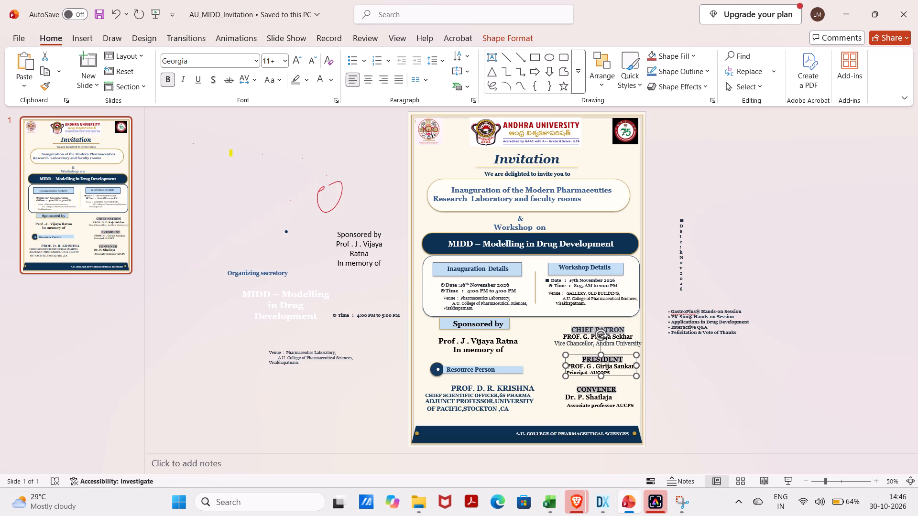
pyautogui.click(604, 402)
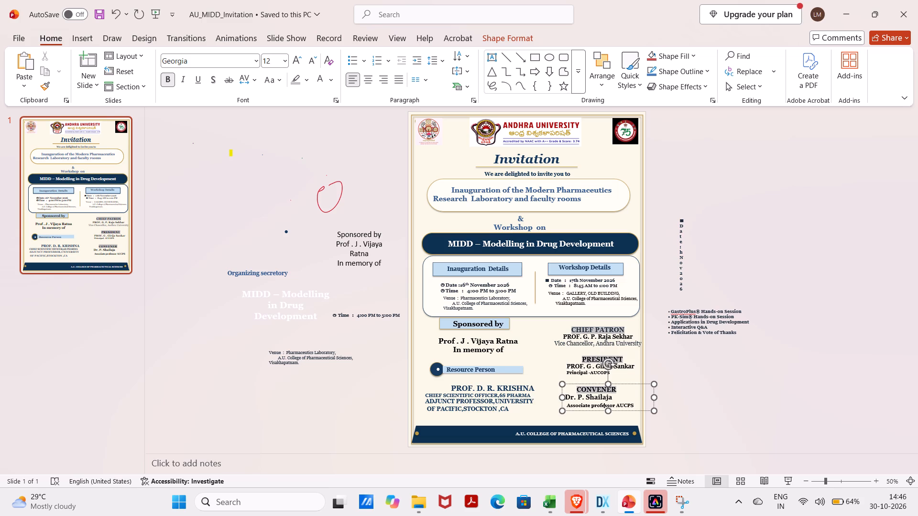
pyautogui.click(610, 341)
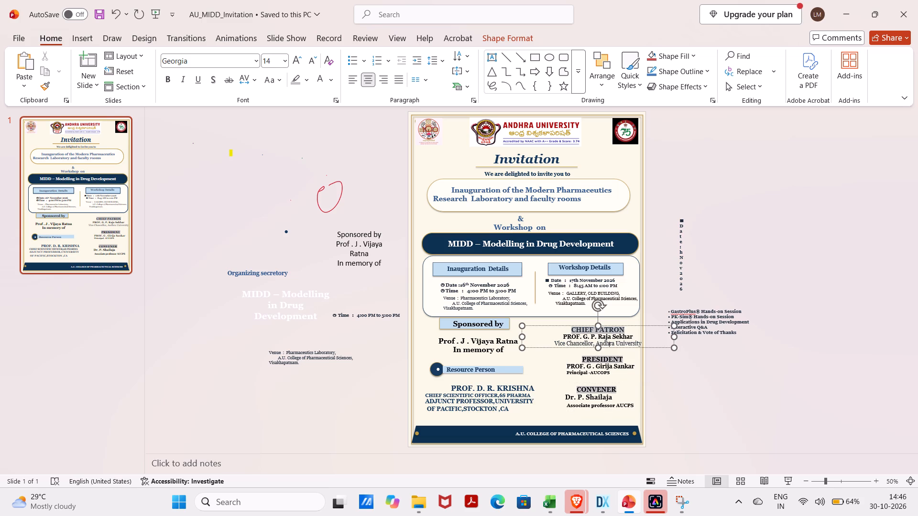
# Set the President's designation line "Principal -AUCOPS" to 14 pt and remove its bold formatting.
pyautogui.click(609, 375)
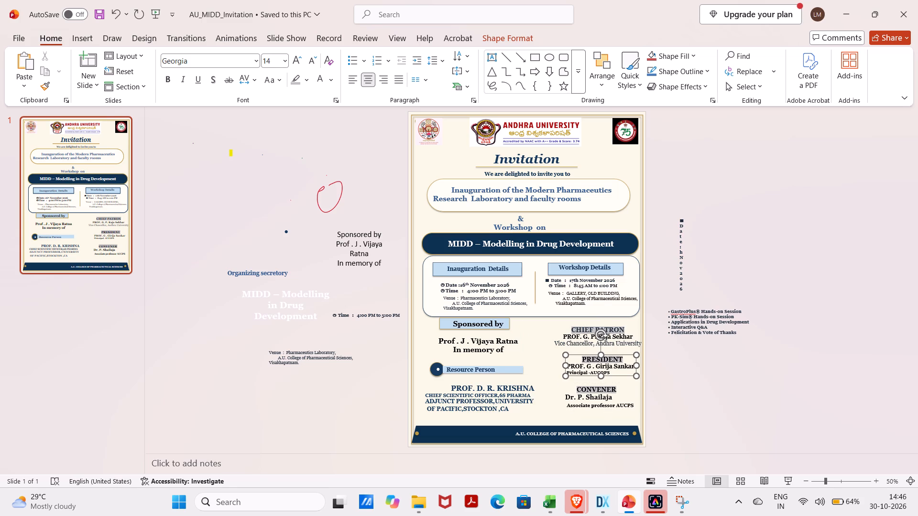
pyautogui.moveTo(609, 372); pyautogui.dragTo(576, 372)
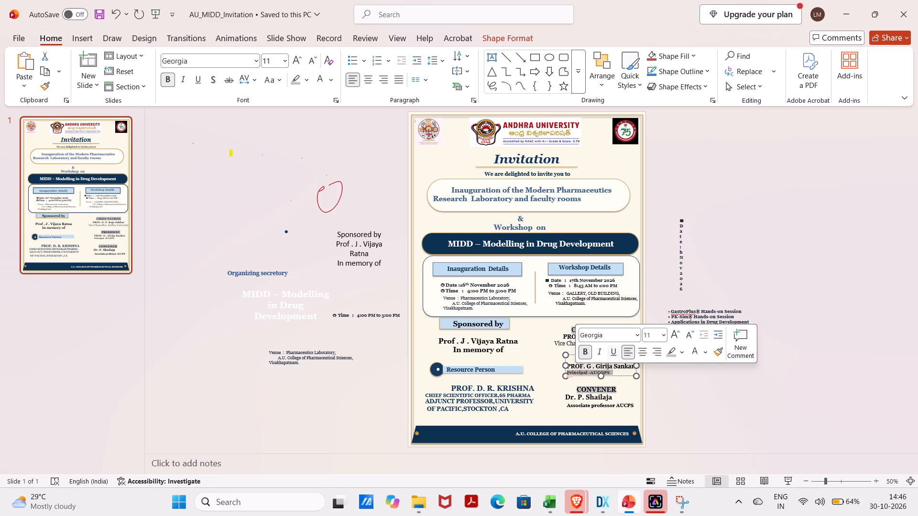
pyautogui.click(660, 337)
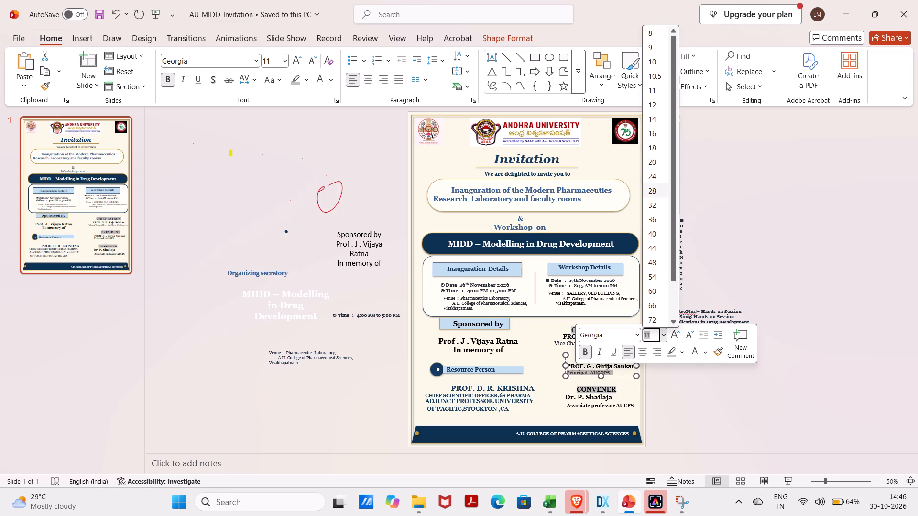
pyautogui.click(652, 120)
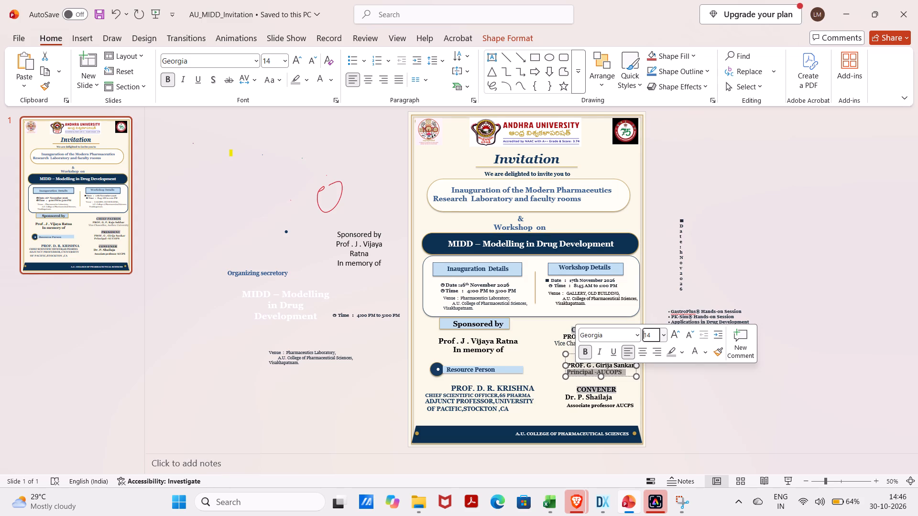
pyautogui.click(590, 351)
pyautogui.click(697, 430)
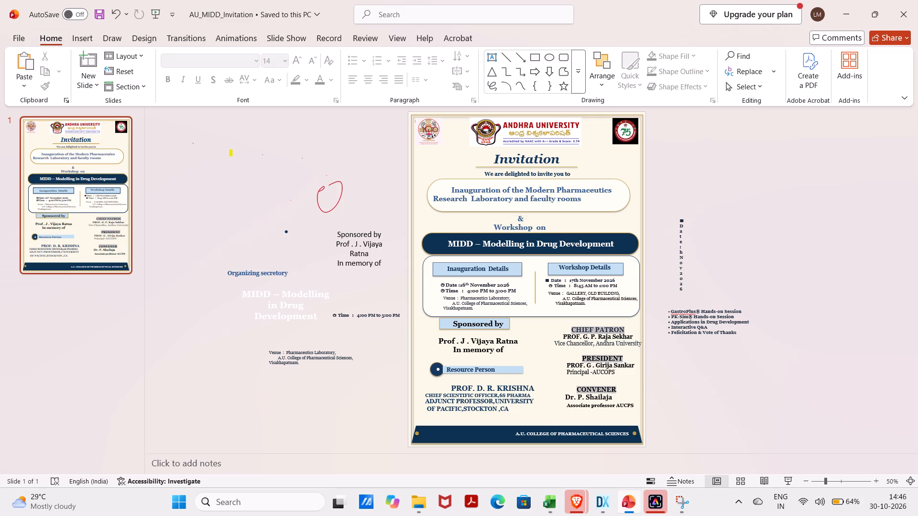
# Set the Convener's designation line "Associate professor AUCPS" to 14 pt and remove its bold formatting.
pyautogui.click(629, 410)
pyautogui.moveTo(632, 407); pyautogui.dragTo(573, 407)
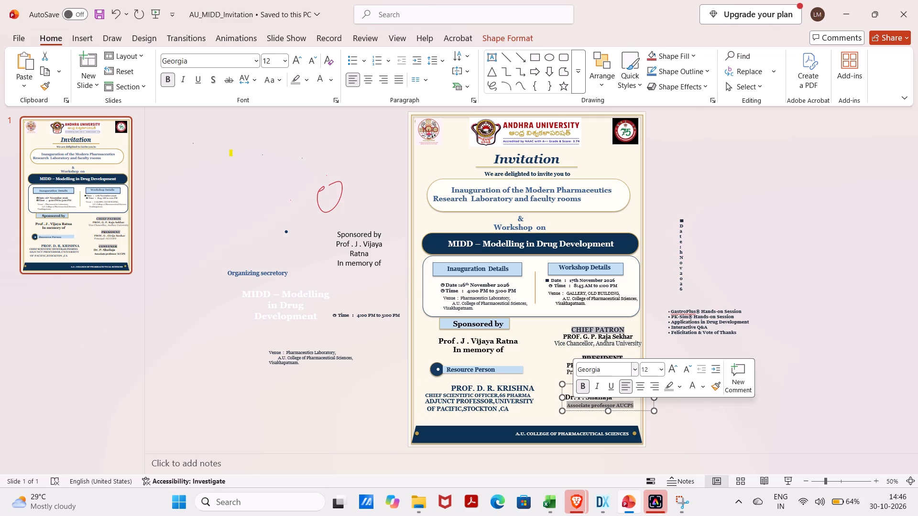
pyautogui.click(663, 372)
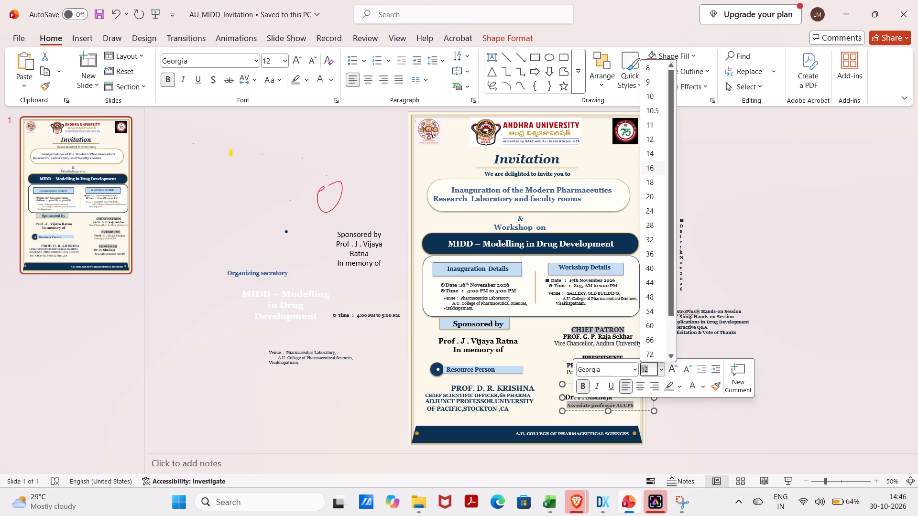
pyautogui.click(655, 154)
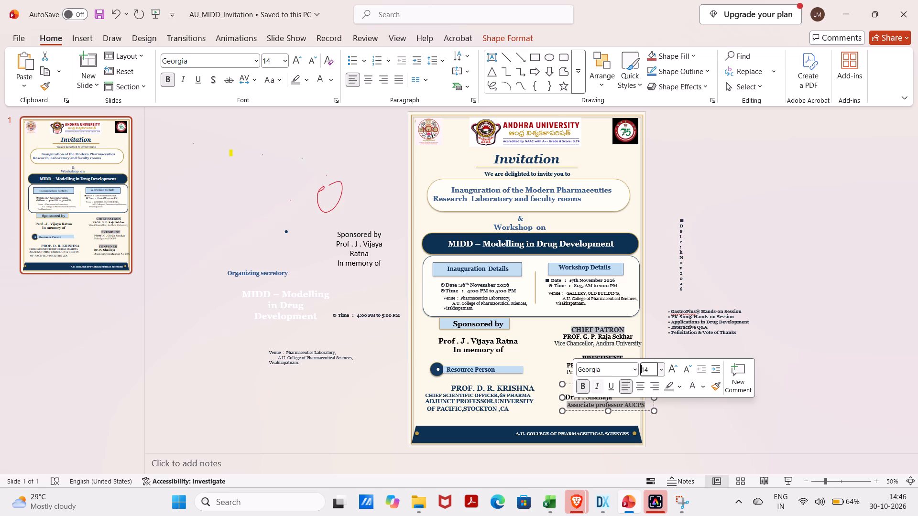
pyautogui.click(584, 386)
pyautogui.click(683, 419)
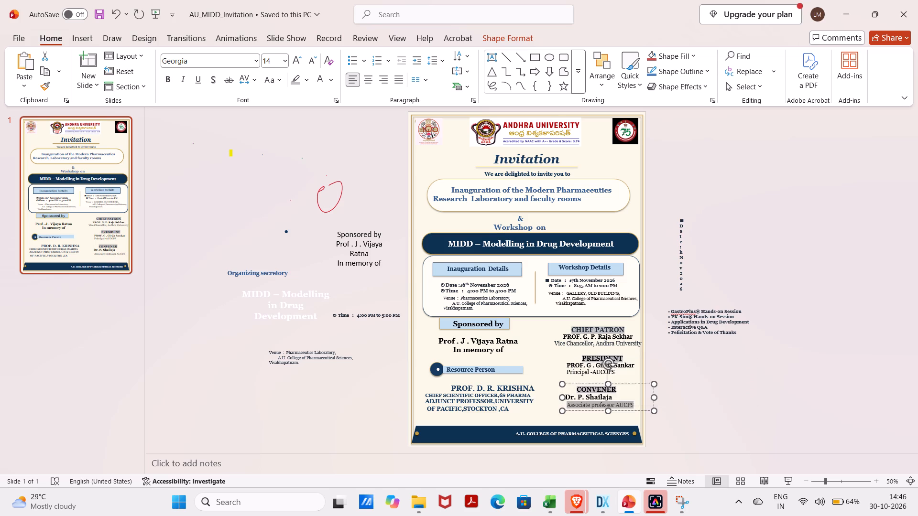
pyautogui.click(676, 395)
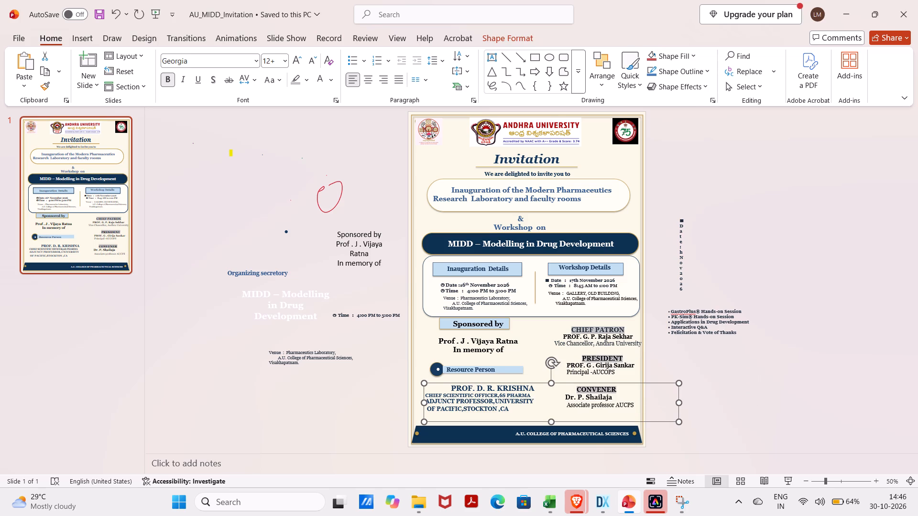
# Insert a blank line below each of the "CHIEF PATRON", "PRESIDENT" and "CONVENER" headings, above the names.
pyautogui.click(629, 328)
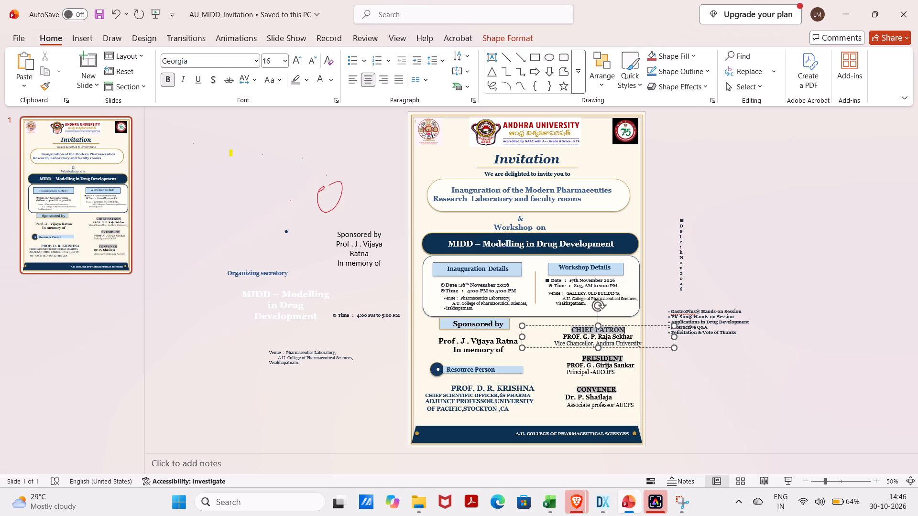
pyautogui.press('Return')
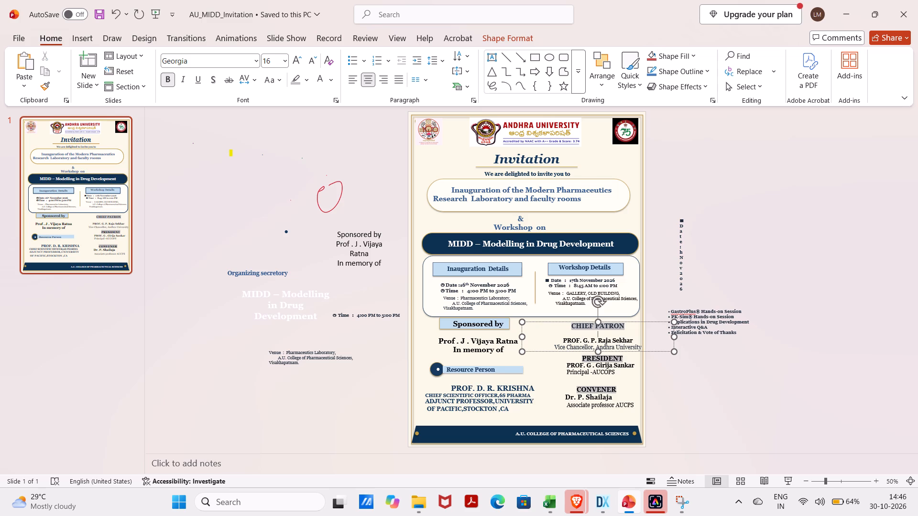
pyautogui.click(625, 358)
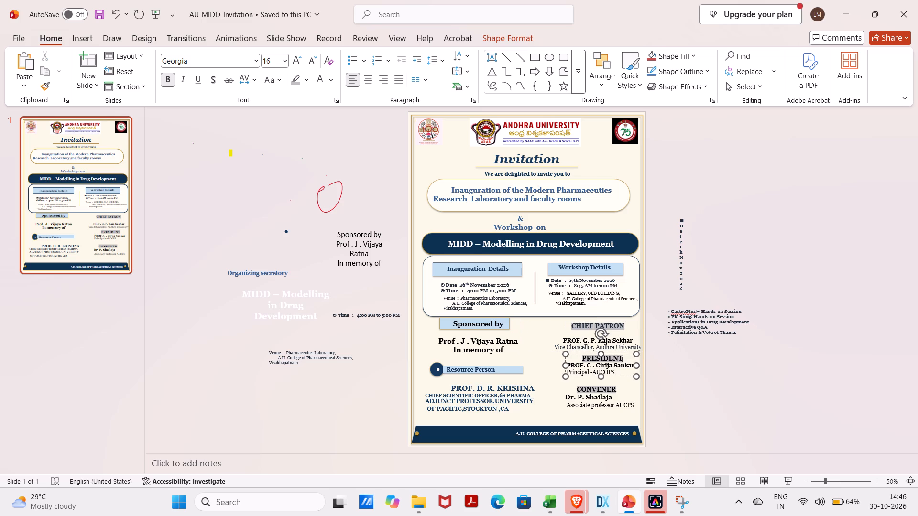
pyautogui.press('Return')
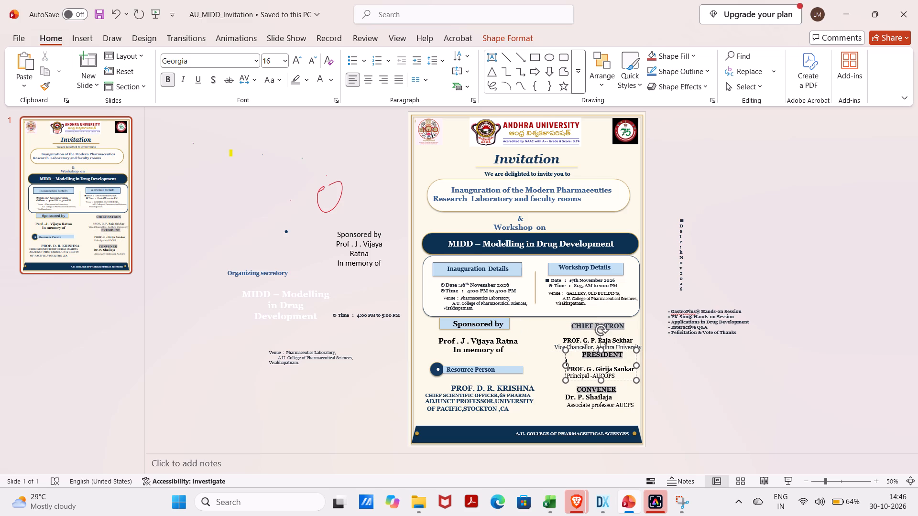
pyautogui.click(621, 390)
pyautogui.press('Return')
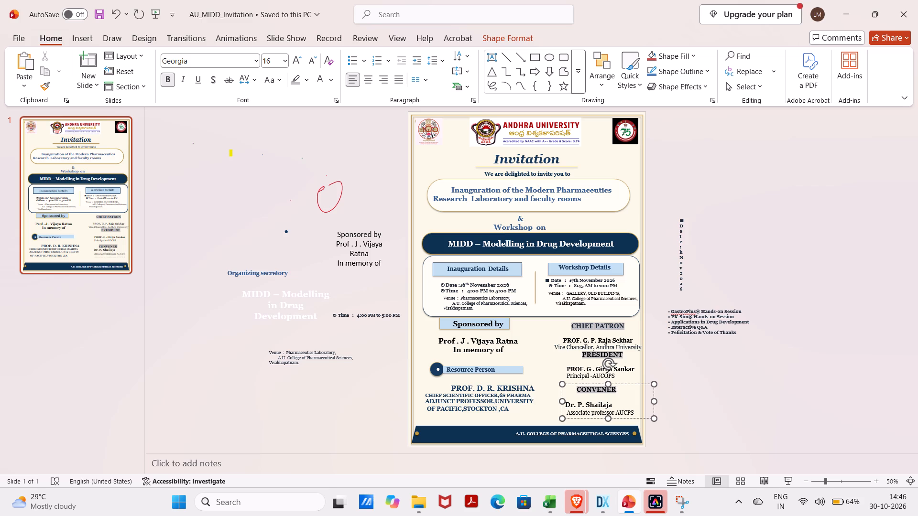
# Indent the Convener's name with six leading spaces so it sits centred under the "CONVENER" heading.
pyautogui.click(566, 406)
pyautogui.press('space')
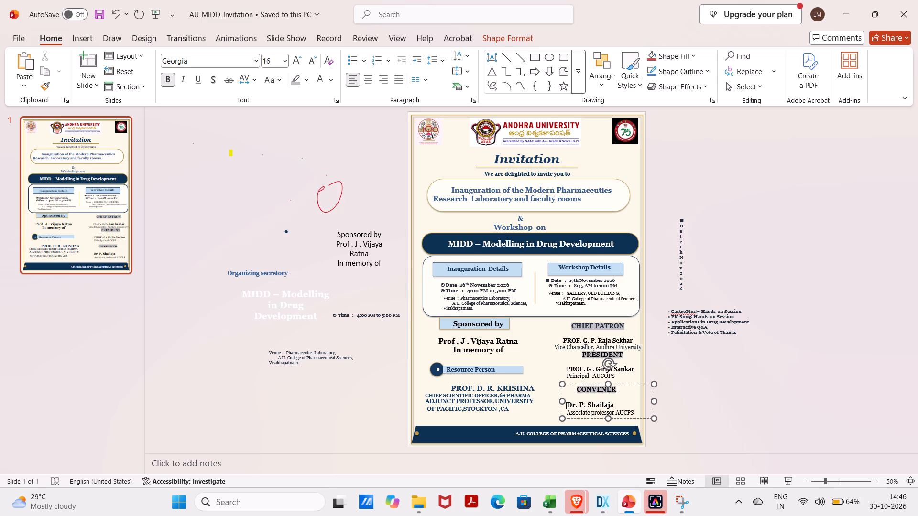
pyautogui.press('space')
pyautogui.press('space')
pyautogui.press('space')
pyautogui.press('space')
pyautogui.press('space')
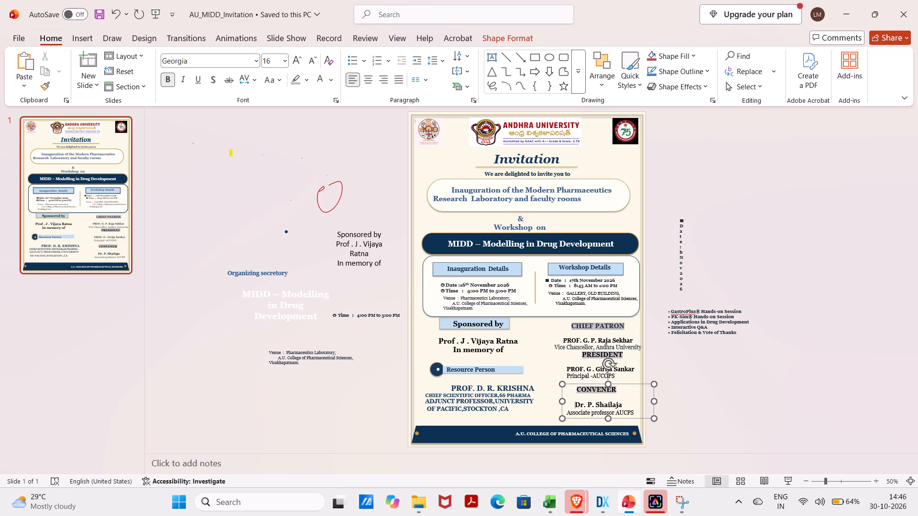
# Set the Chief Patron's name line, between the "CHIEF PATRON" heading and the Vice Chancellor line, to 16 pt.
pyautogui.click(603, 407)
pyautogui.click(595, 341)
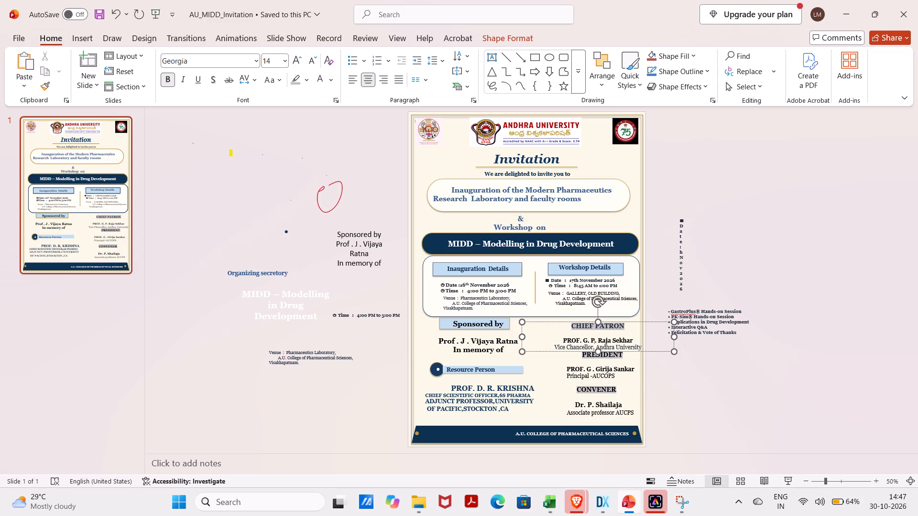
pyautogui.click(634, 337)
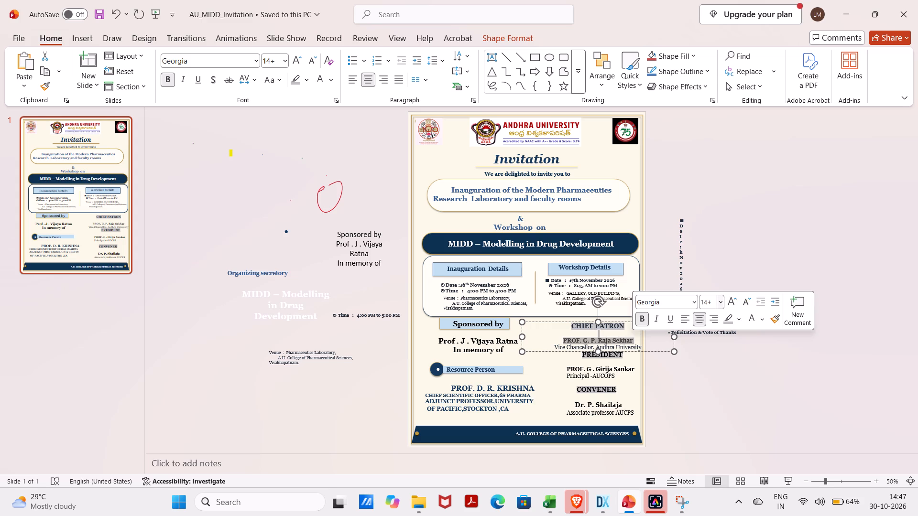
pyautogui.click(720, 301)
pyautogui.click(715, 111)
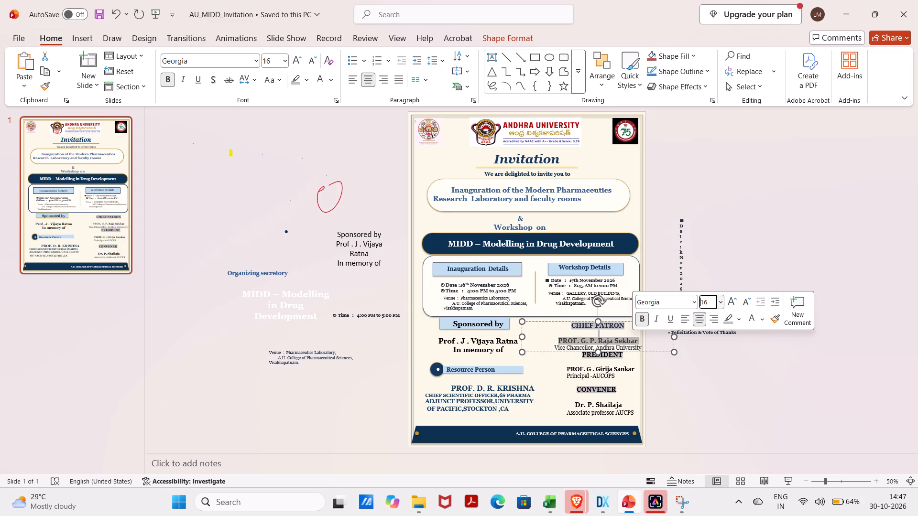
pyautogui.click(752, 379)
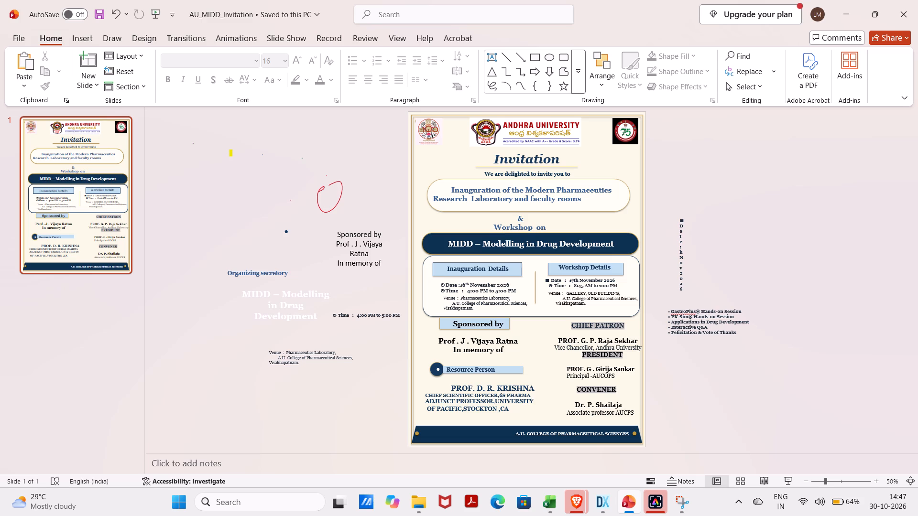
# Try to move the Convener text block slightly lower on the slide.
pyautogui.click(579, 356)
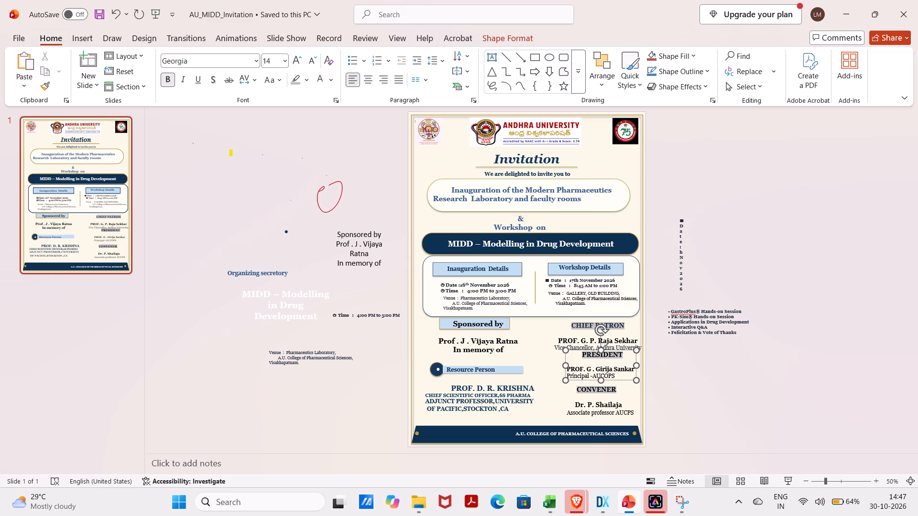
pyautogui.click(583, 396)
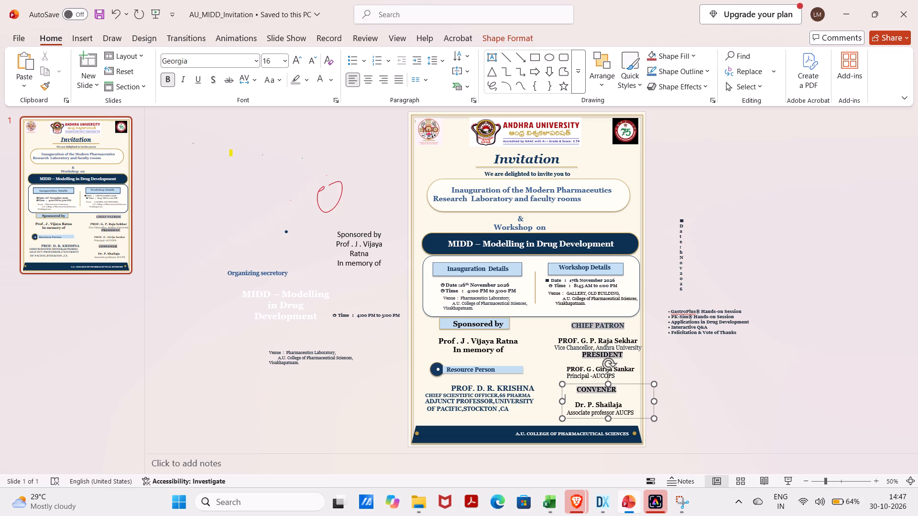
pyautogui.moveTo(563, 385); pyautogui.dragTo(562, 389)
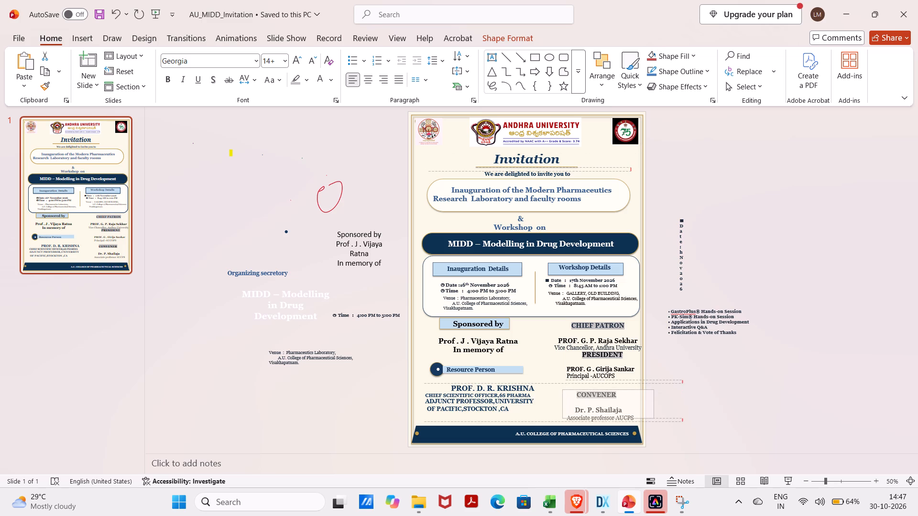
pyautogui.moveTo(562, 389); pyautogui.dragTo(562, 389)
# Move the President text block slightly down, lining its left edge up with the Convener block below.
pyautogui.click(562, 365)
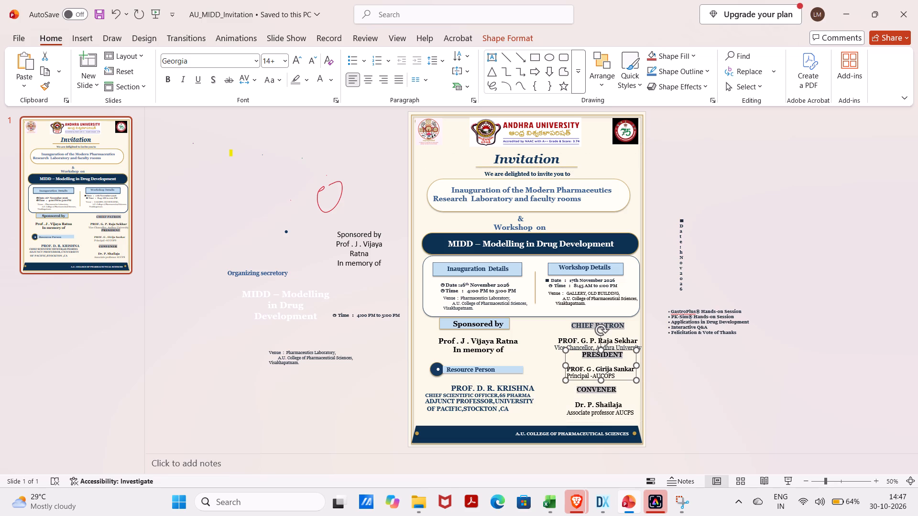
pyautogui.moveTo(564, 352); pyautogui.dragTo(564, 358)
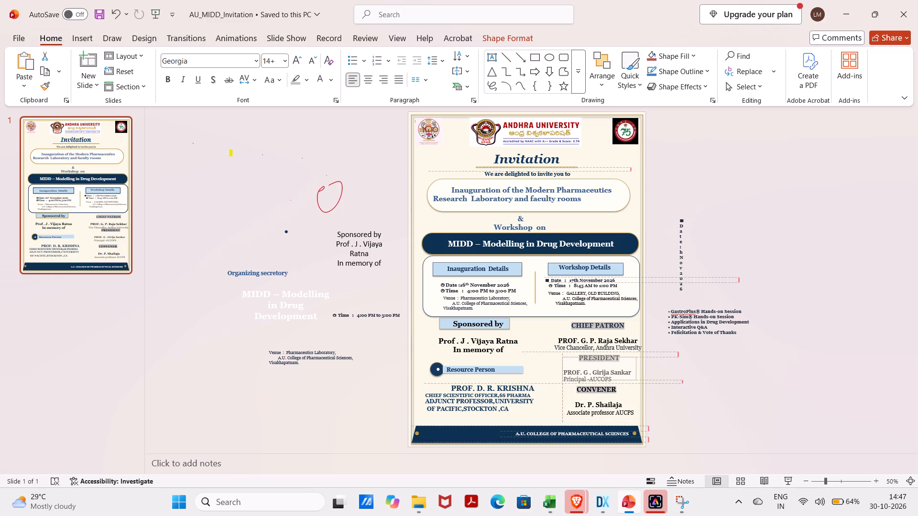
pyautogui.moveTo(564, 358); pyautogui.dragTo(561, 358)
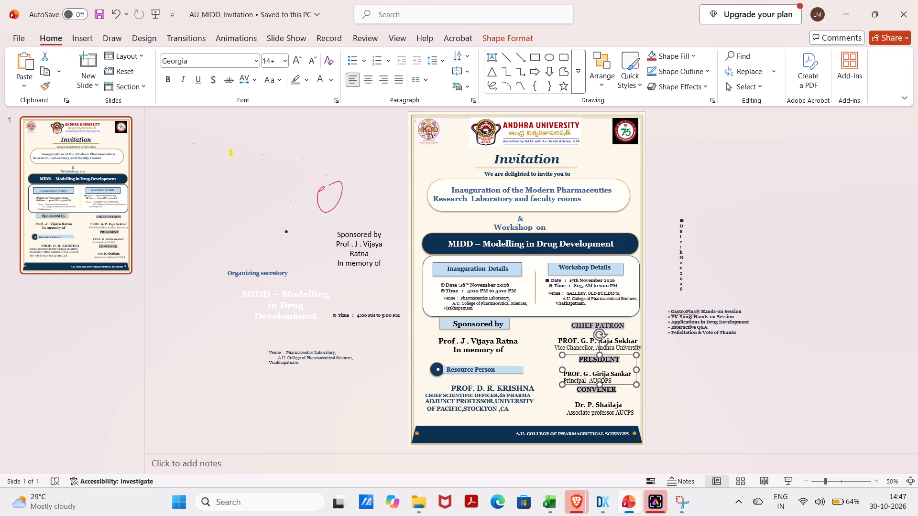
pyautogui.click(564, 382)
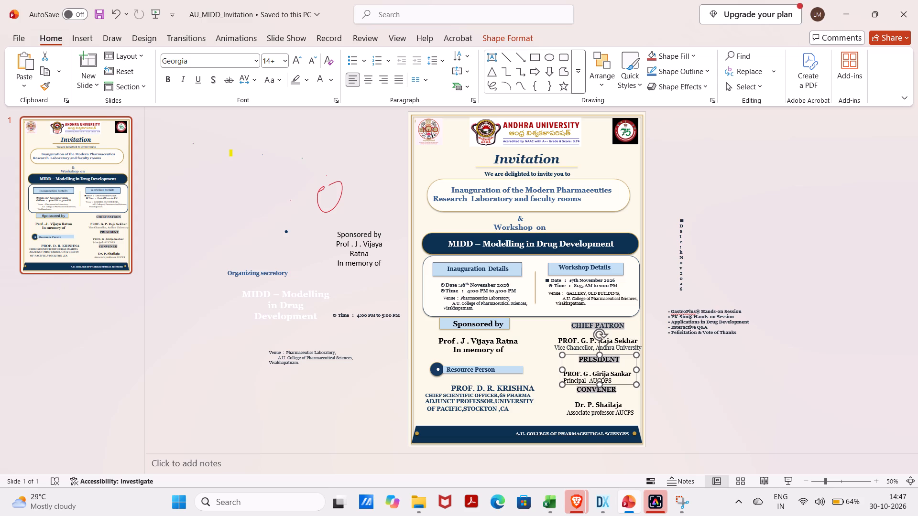
pyautogui.click(561, 404)
pyautogui.click(770, 393)
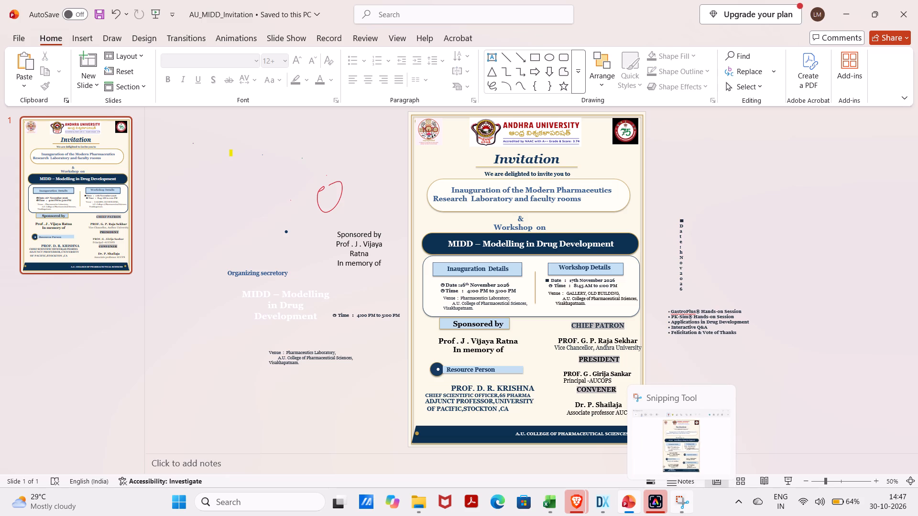
# Switch to Snipping Tool and capture a new rectangular snip of the whole invitation slide, from the logos to the college footer.
pyautogui.click(683, 453)
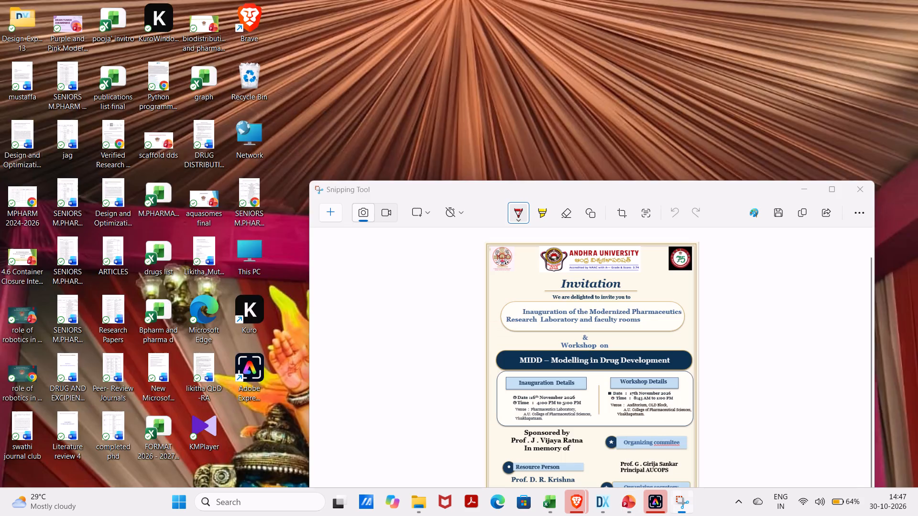
pyautogui.click(336, 206)
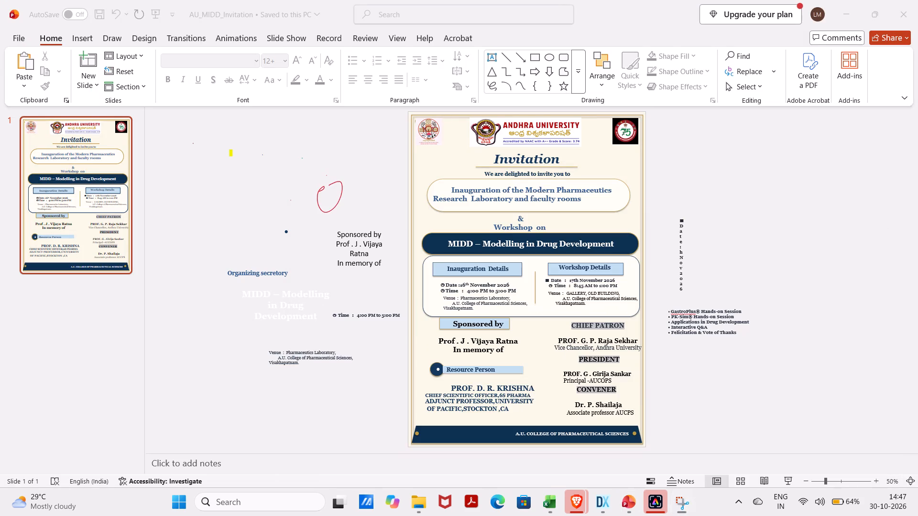
pyautogui.moveTo(412, 109); pyautogui.dragTo(463, 166)
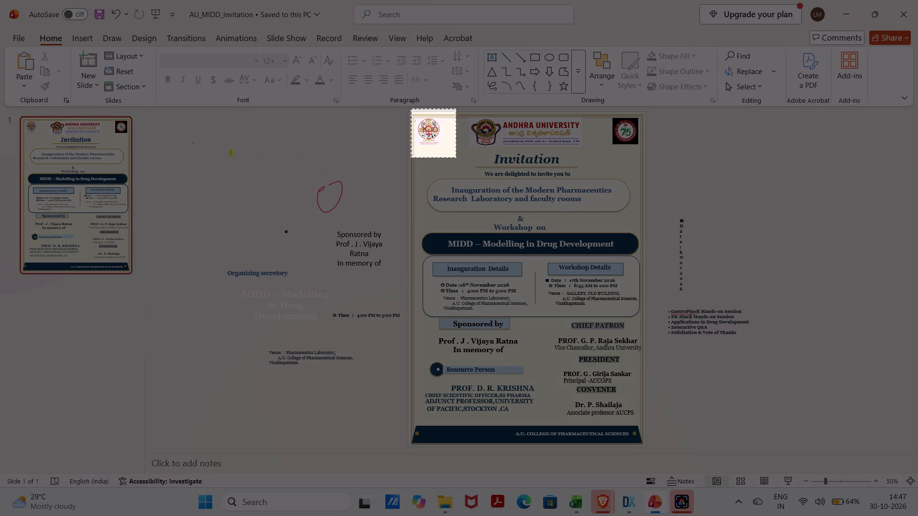
pyautogui.moveTo(463, 166); pyautogui.dragTo(625, 438)
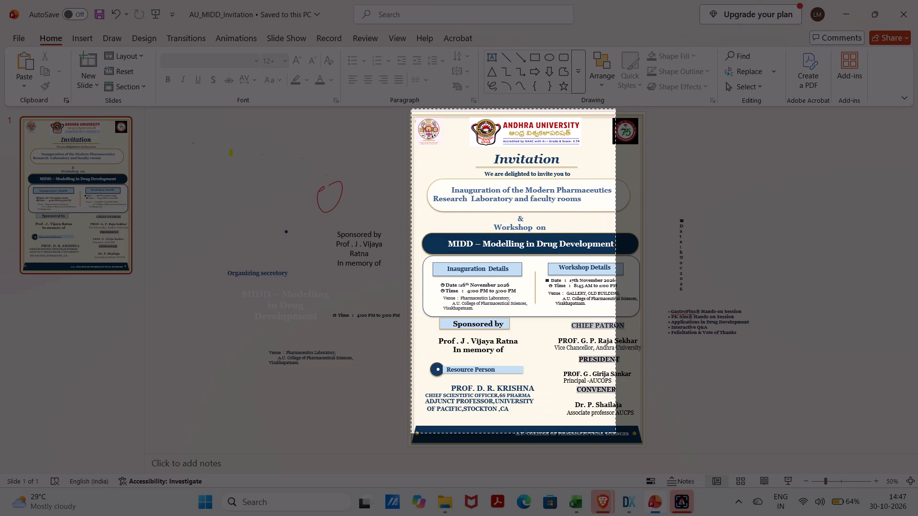
pyautogui.moveTo(625, 438); pyautogui.dragTo(644, 445)
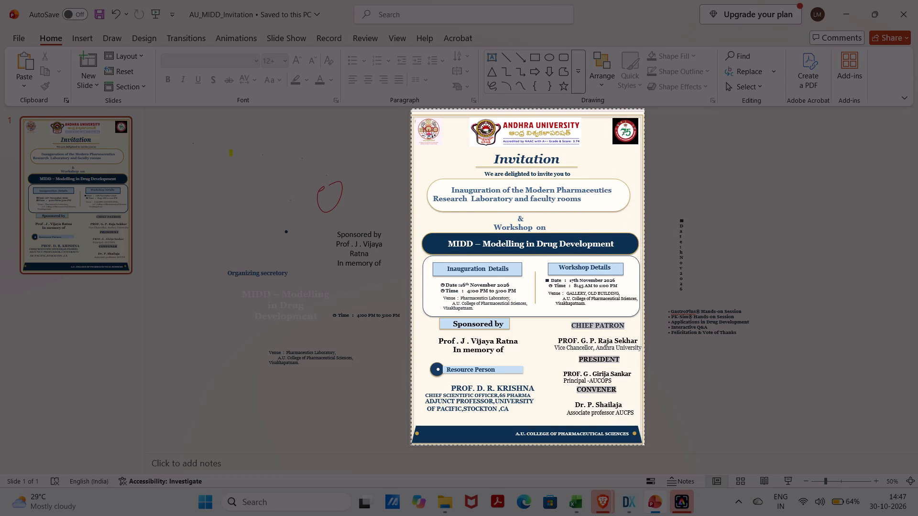
pyautogui.moveTo(644, 445); pyautogui.dragTo(645, 446)
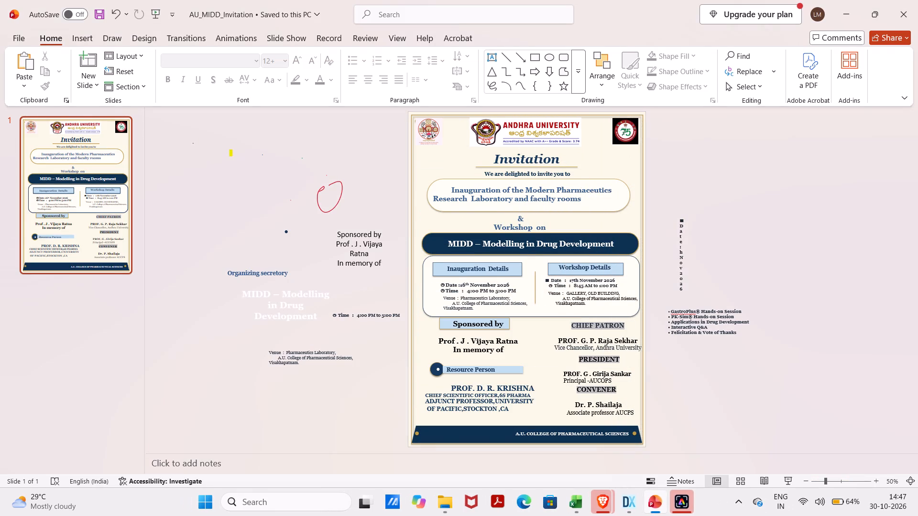